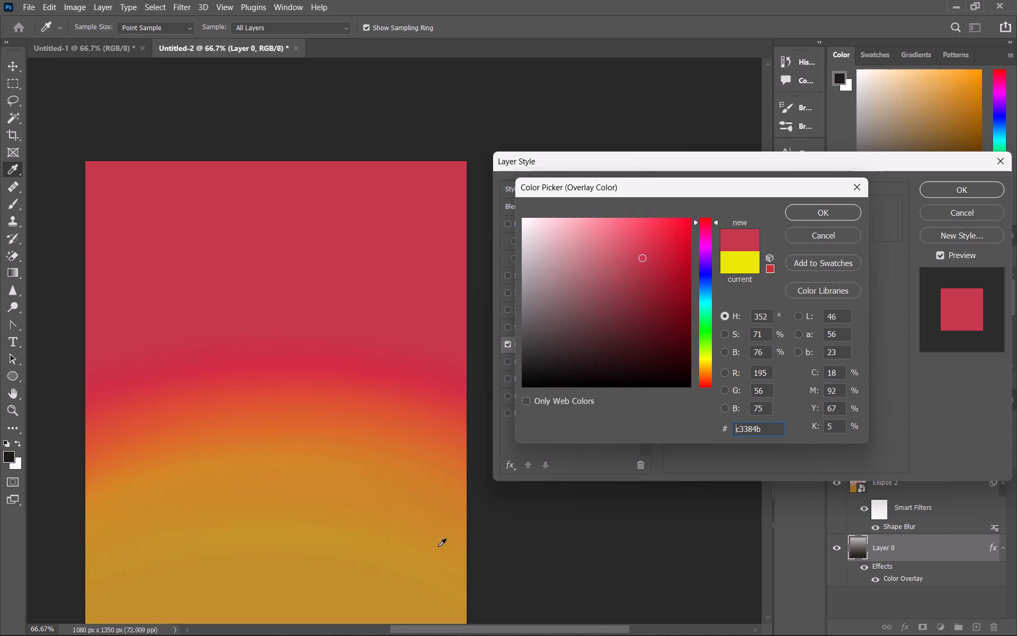
# Set the Color Overlay of Layer 0 to light blue #94bdf6 and apply the layer style.
pyautogui.click(708, 228)
pyautogui.moveTo(707, 246); pyautogui.dragTo(707, 248)
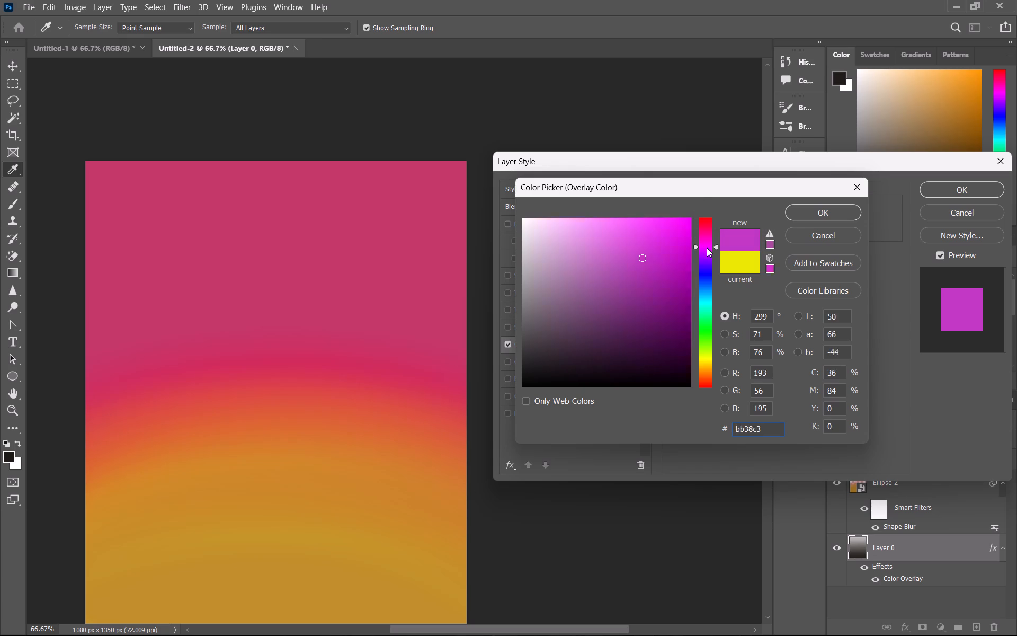
pyautogui.moveTo(707, 248); pyautogui.dragTo(708, 260)
pyautogui.moveTo(708, 260); pyautogui.dragTo(709, 284)
pyautogui.click(709, 284)
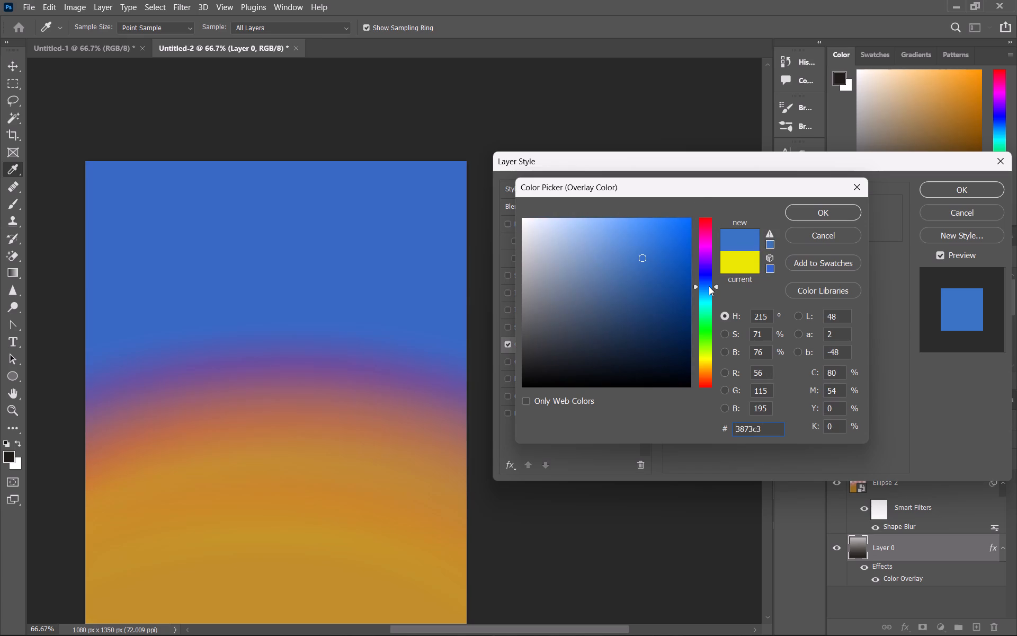
pyautogui.moveTo(635, 260); pyautogui.dragTo(612, 280)
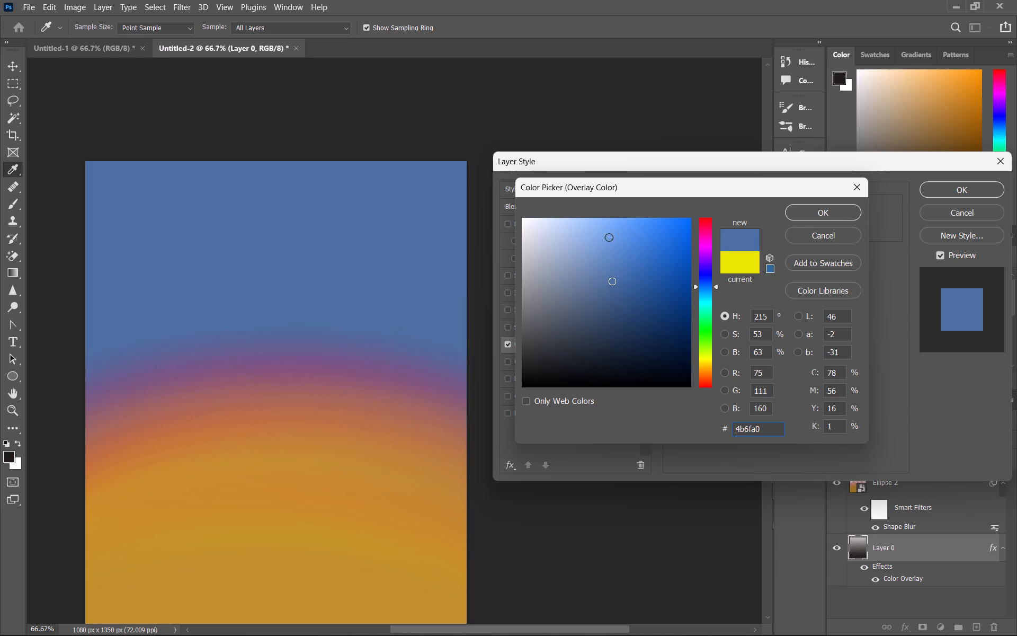
pyautogui.click(608, 229)
pyautogui.click(590, 224)
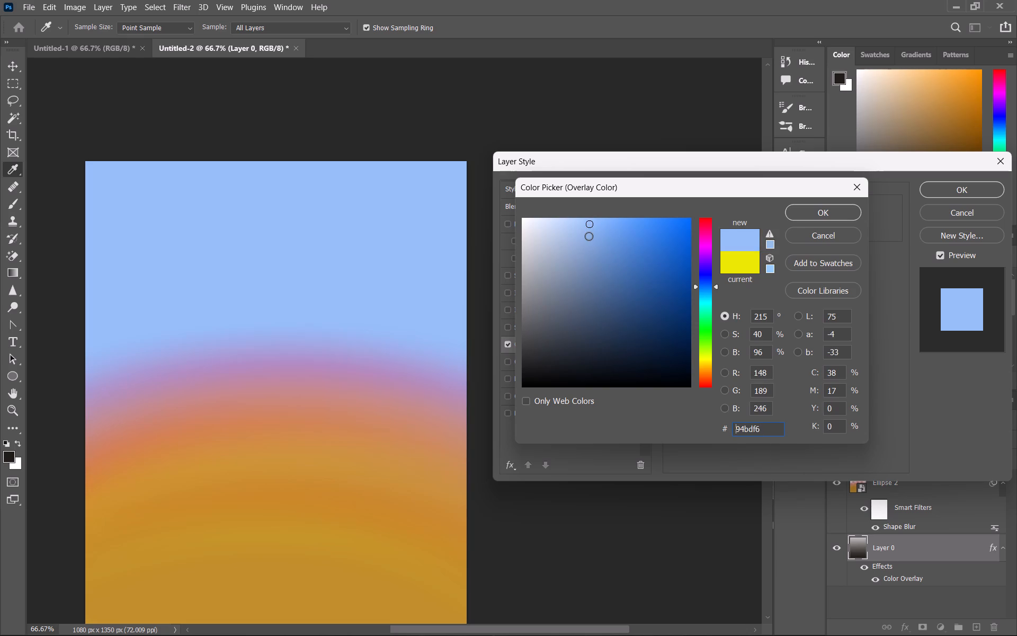
pyautogui.click(820, 211)
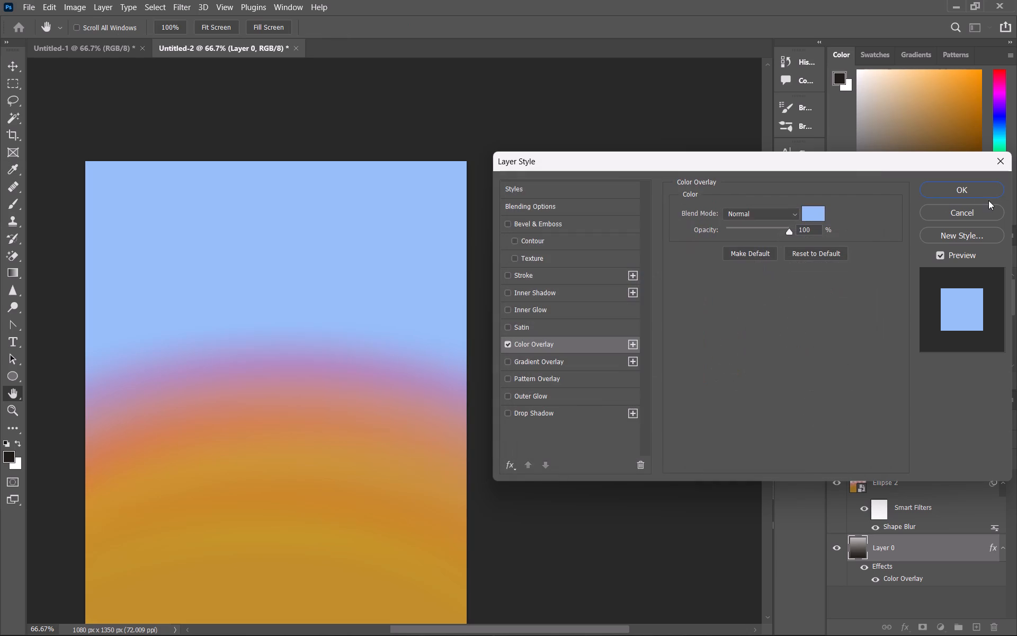
pyautogui.moveTo(966, 193); pyautogui.dragTo(961, 193)
pyautogui.scroll(-5, 190, 502)
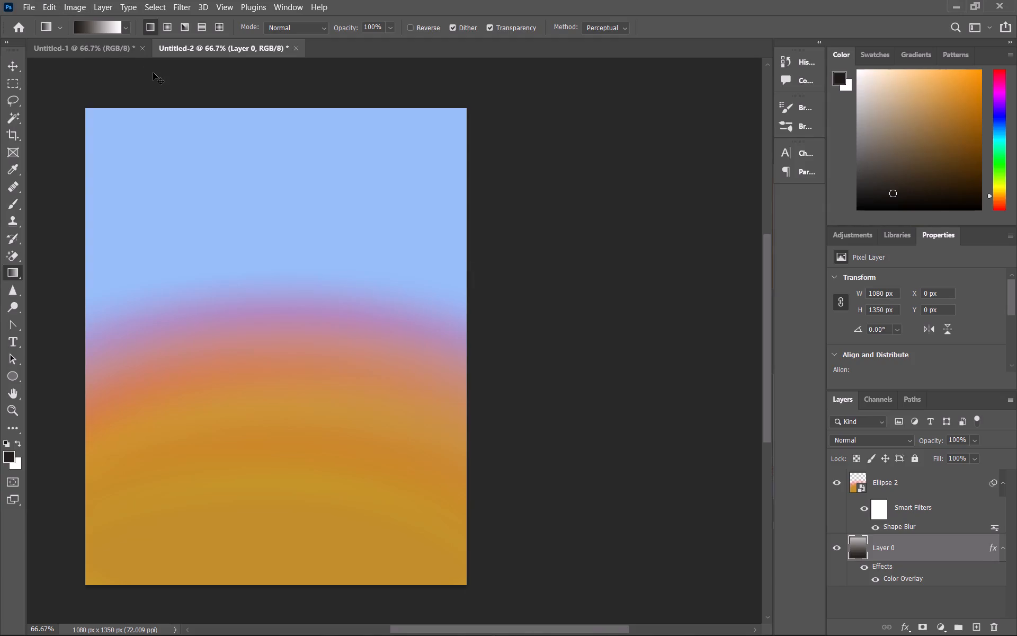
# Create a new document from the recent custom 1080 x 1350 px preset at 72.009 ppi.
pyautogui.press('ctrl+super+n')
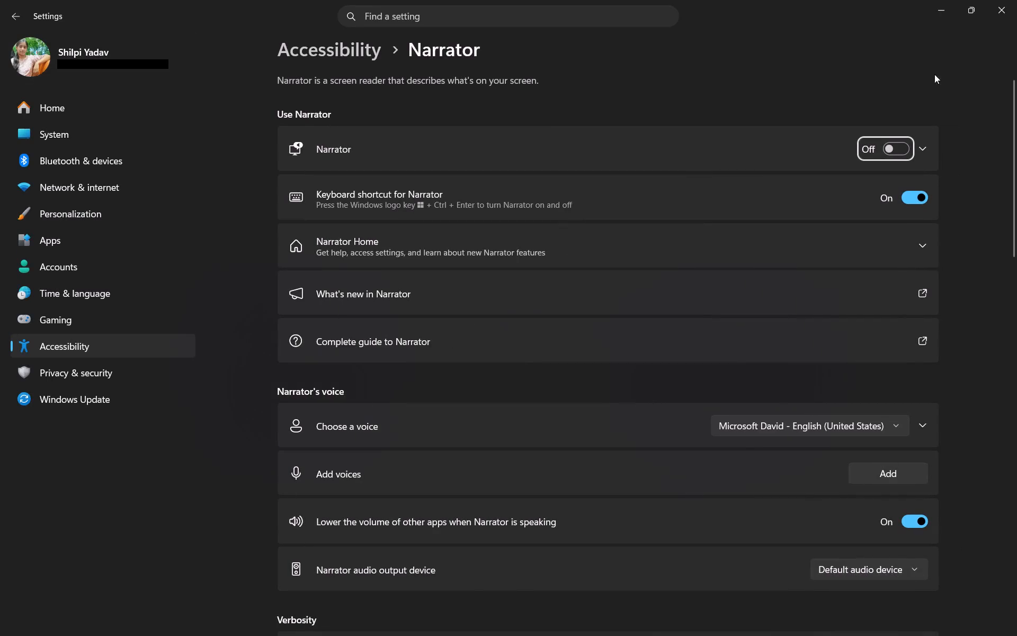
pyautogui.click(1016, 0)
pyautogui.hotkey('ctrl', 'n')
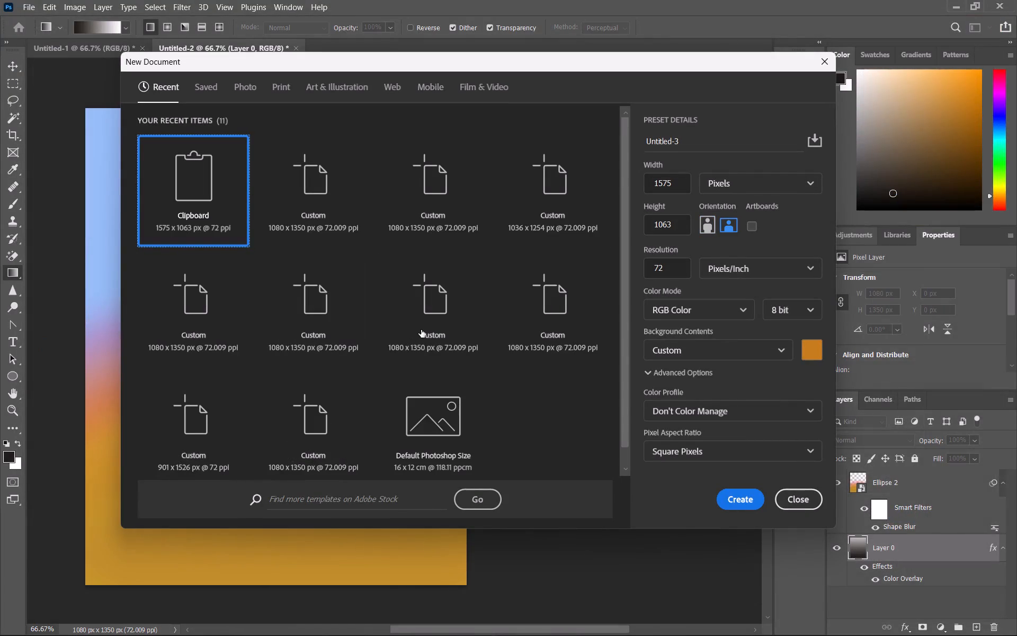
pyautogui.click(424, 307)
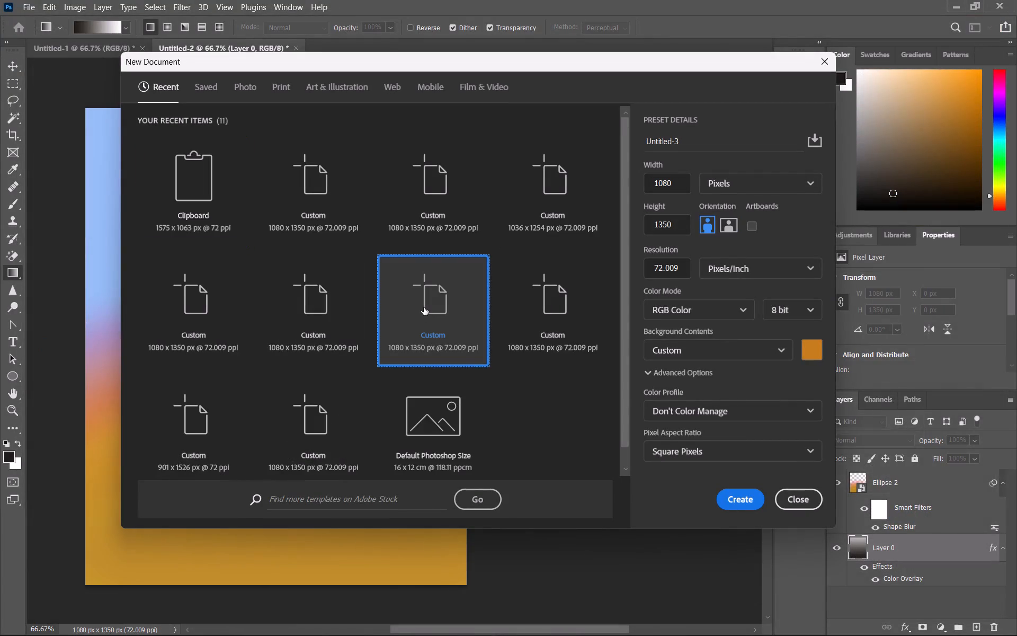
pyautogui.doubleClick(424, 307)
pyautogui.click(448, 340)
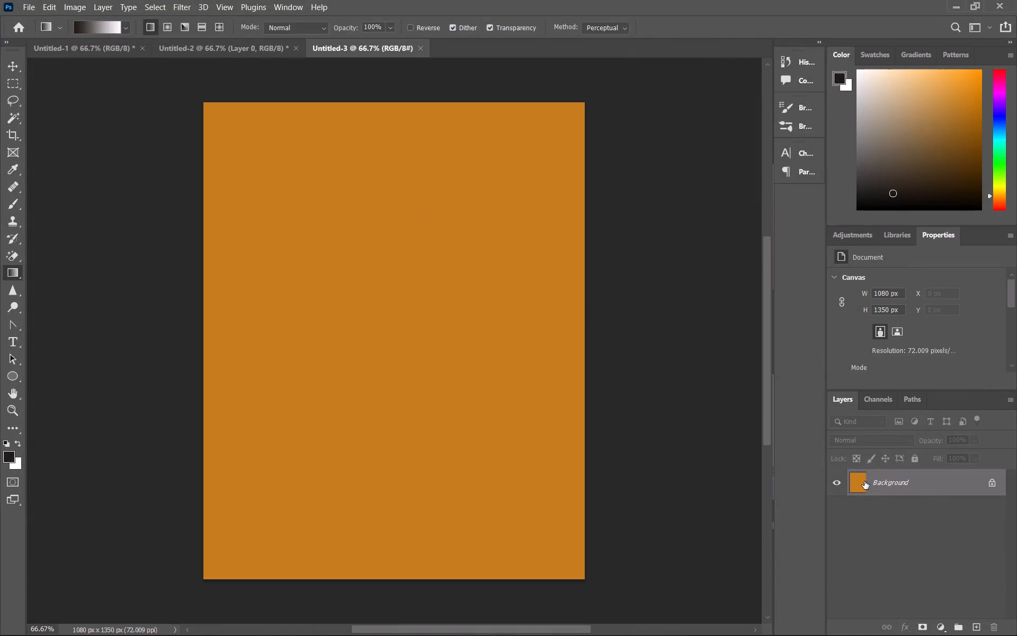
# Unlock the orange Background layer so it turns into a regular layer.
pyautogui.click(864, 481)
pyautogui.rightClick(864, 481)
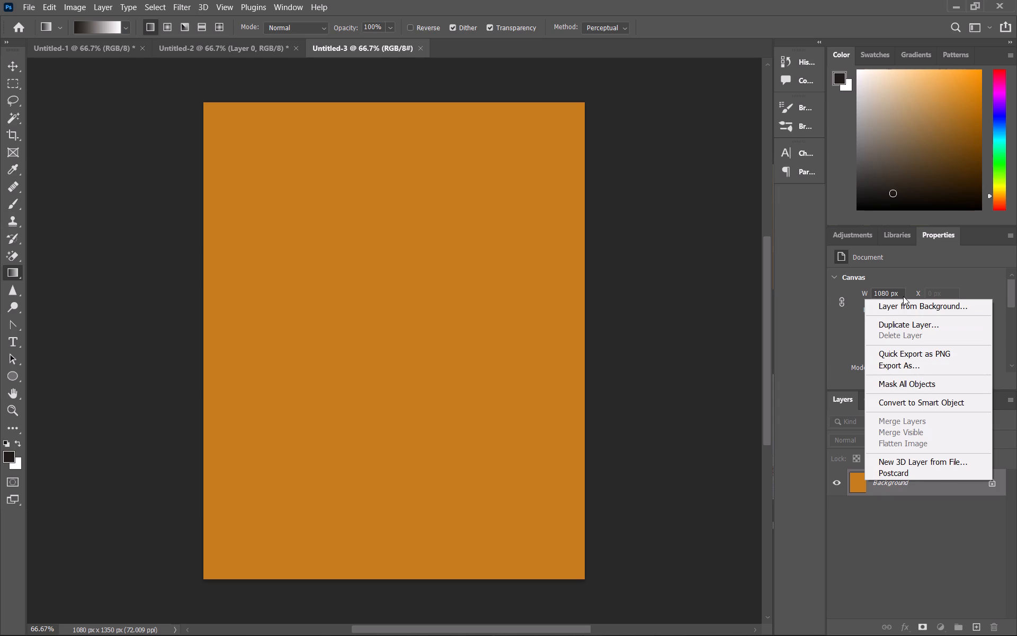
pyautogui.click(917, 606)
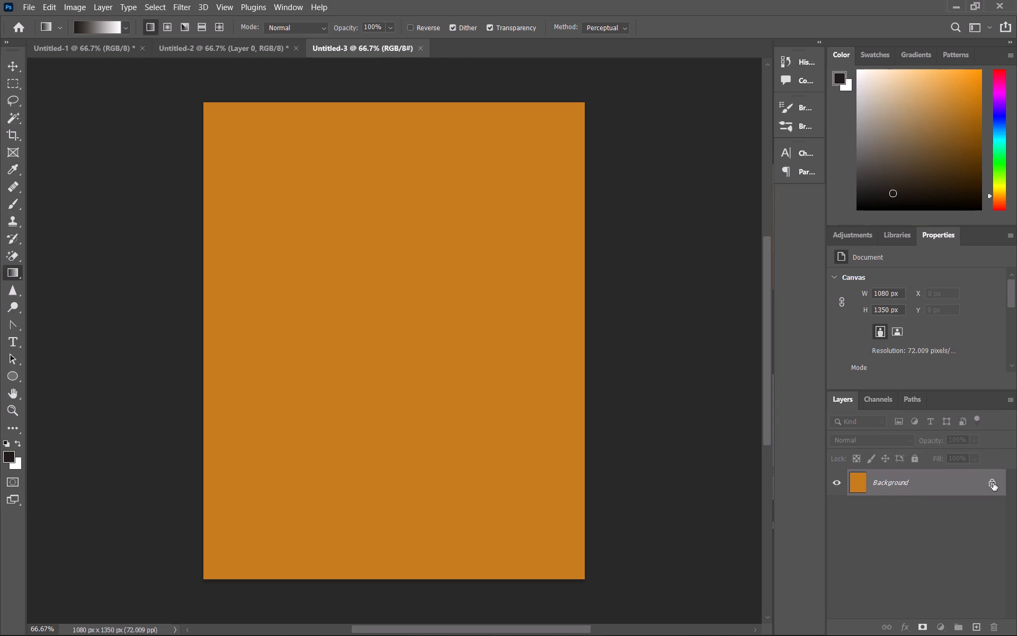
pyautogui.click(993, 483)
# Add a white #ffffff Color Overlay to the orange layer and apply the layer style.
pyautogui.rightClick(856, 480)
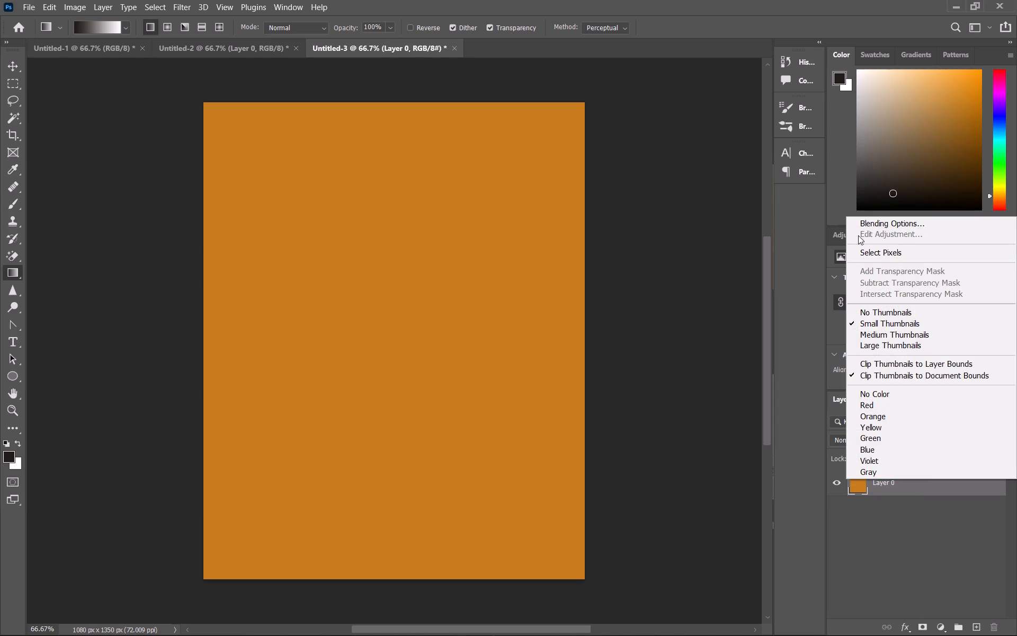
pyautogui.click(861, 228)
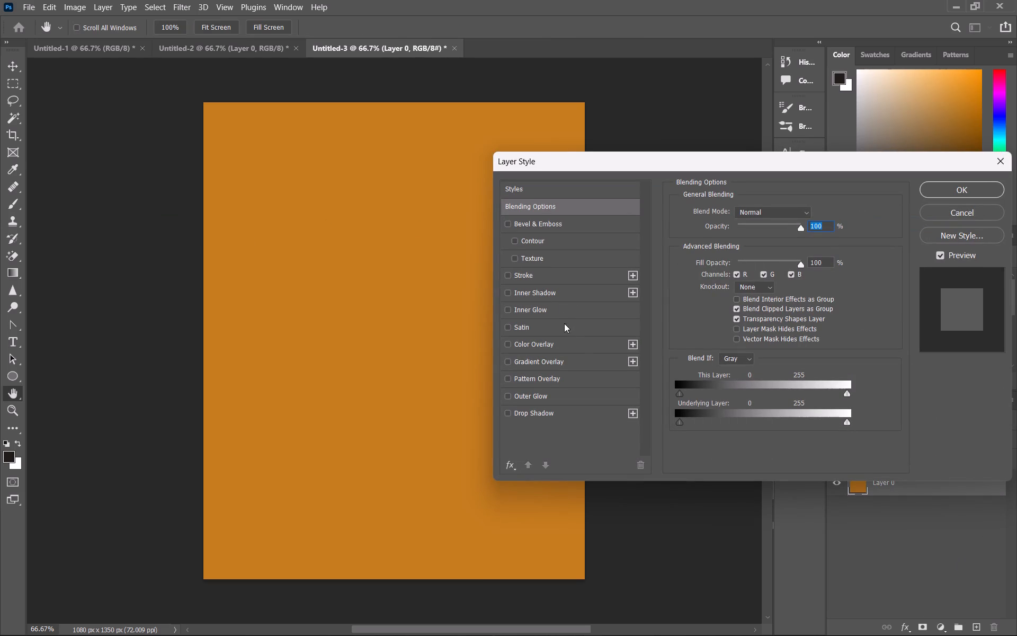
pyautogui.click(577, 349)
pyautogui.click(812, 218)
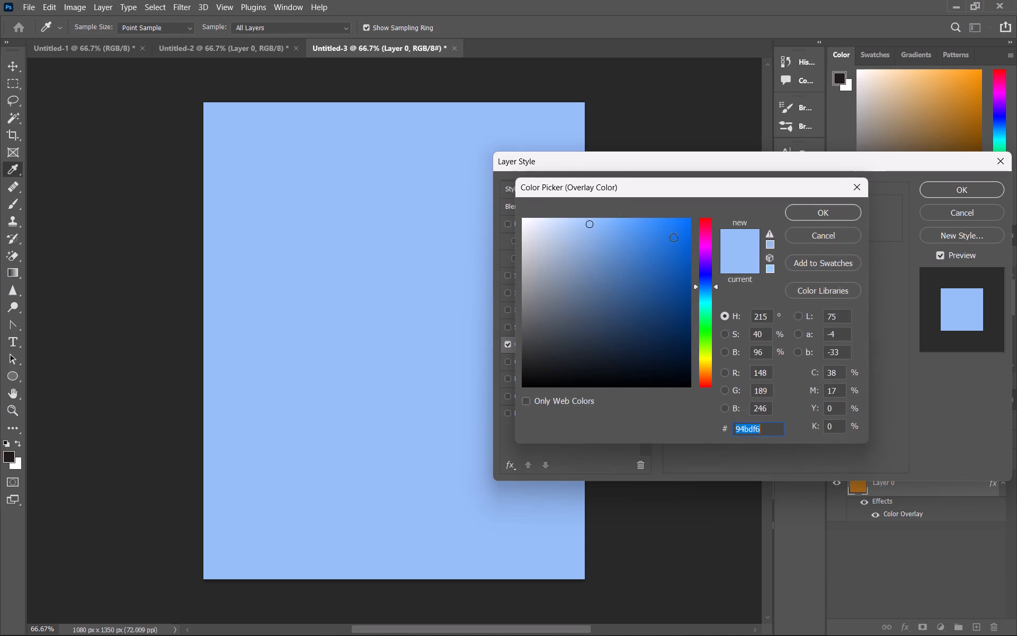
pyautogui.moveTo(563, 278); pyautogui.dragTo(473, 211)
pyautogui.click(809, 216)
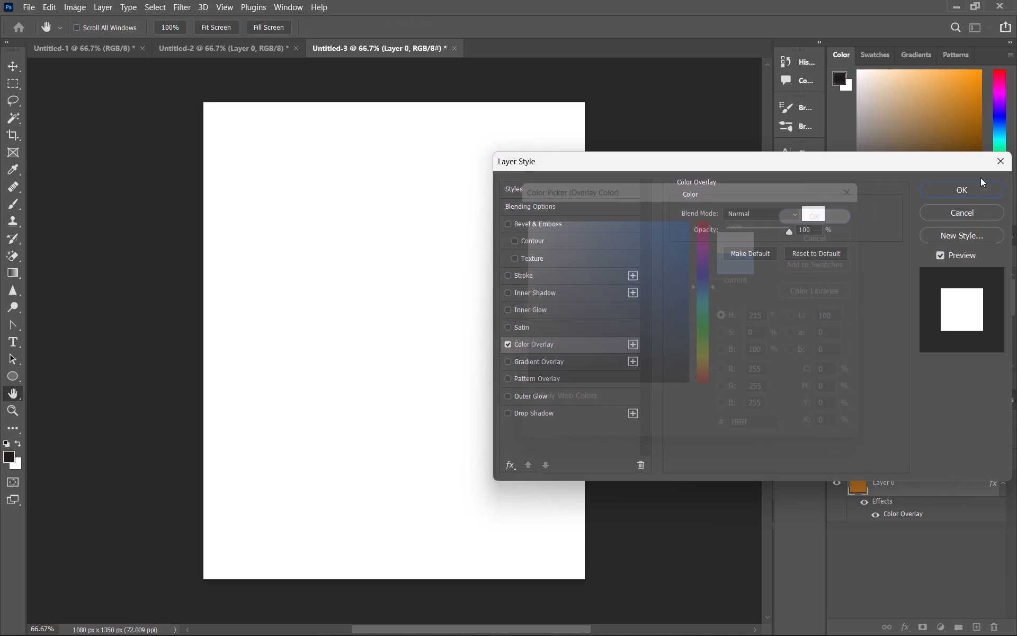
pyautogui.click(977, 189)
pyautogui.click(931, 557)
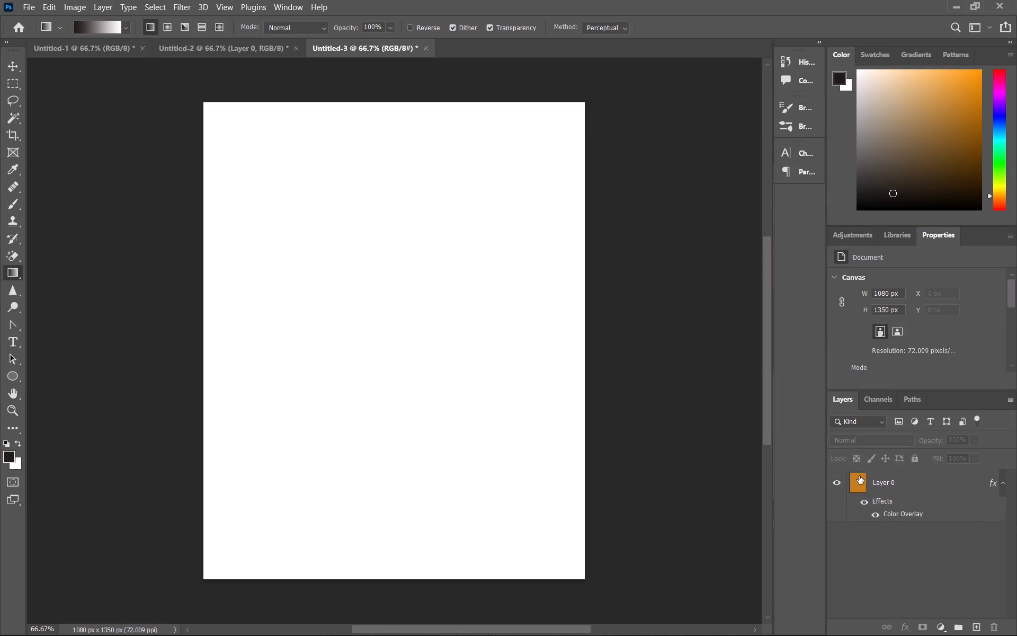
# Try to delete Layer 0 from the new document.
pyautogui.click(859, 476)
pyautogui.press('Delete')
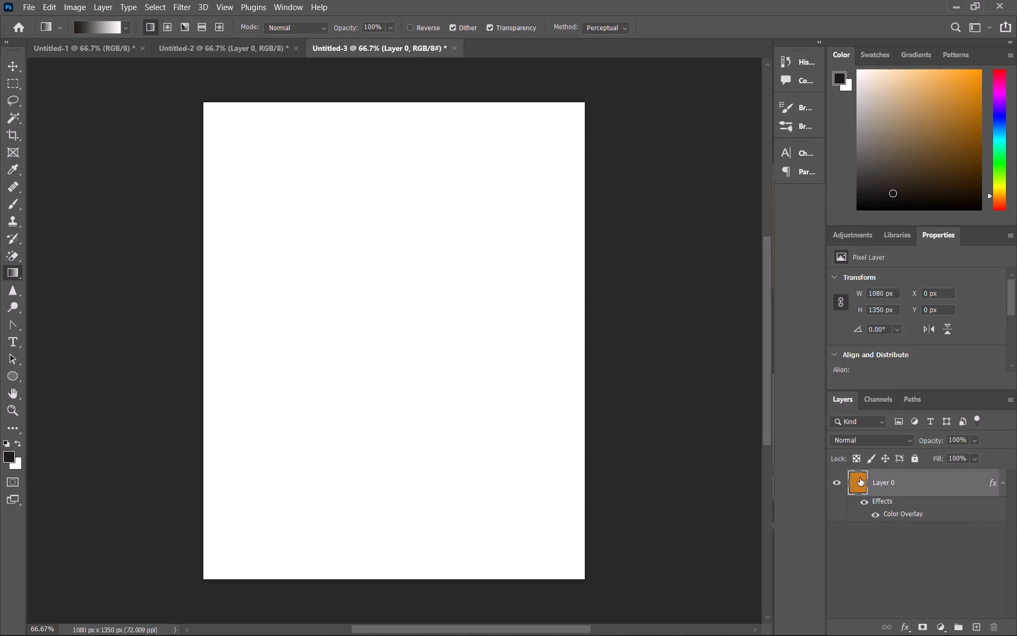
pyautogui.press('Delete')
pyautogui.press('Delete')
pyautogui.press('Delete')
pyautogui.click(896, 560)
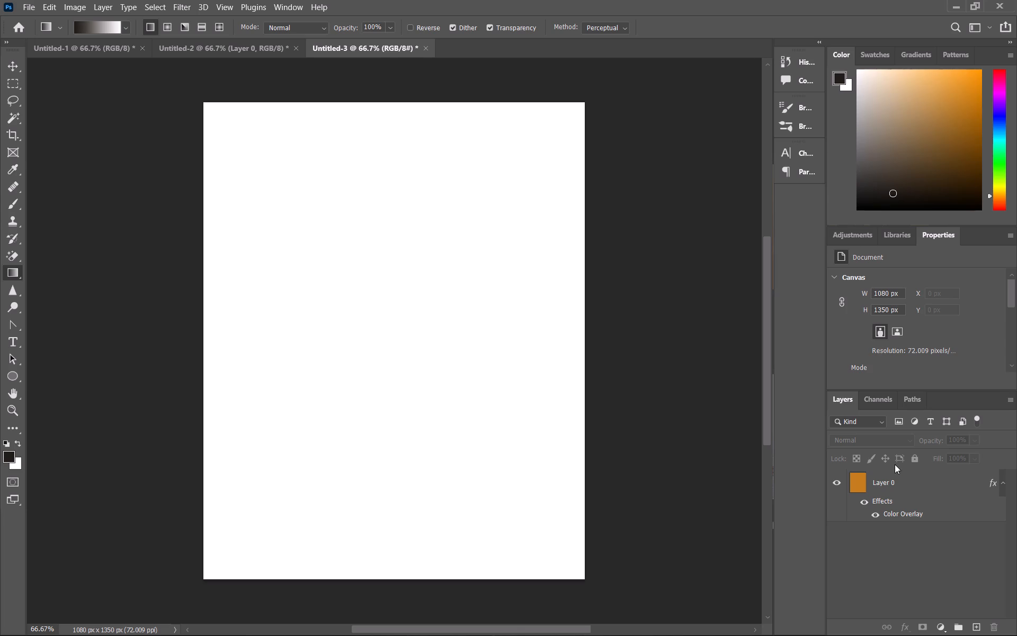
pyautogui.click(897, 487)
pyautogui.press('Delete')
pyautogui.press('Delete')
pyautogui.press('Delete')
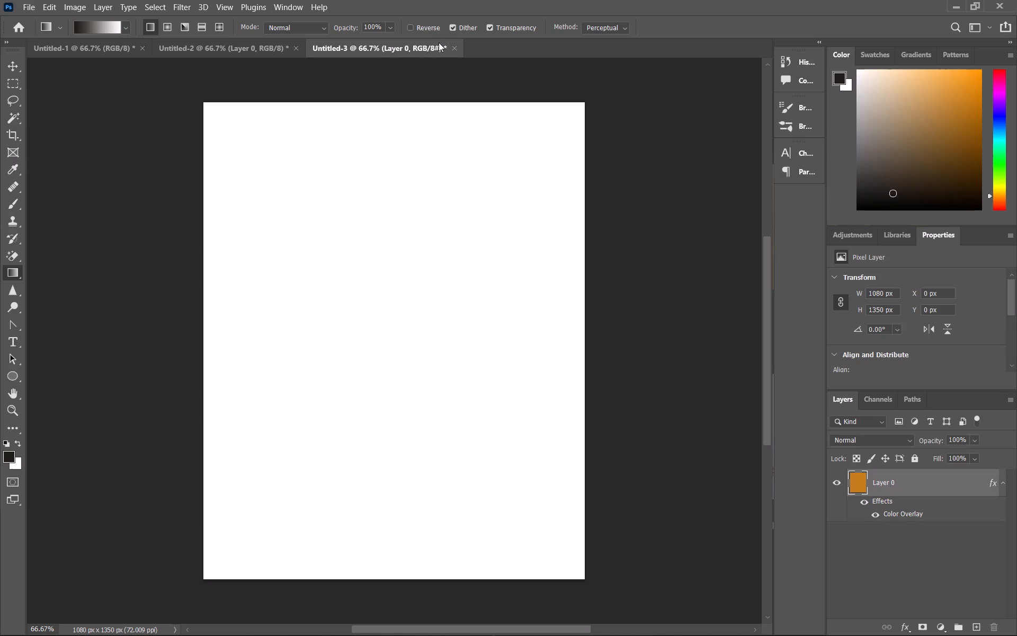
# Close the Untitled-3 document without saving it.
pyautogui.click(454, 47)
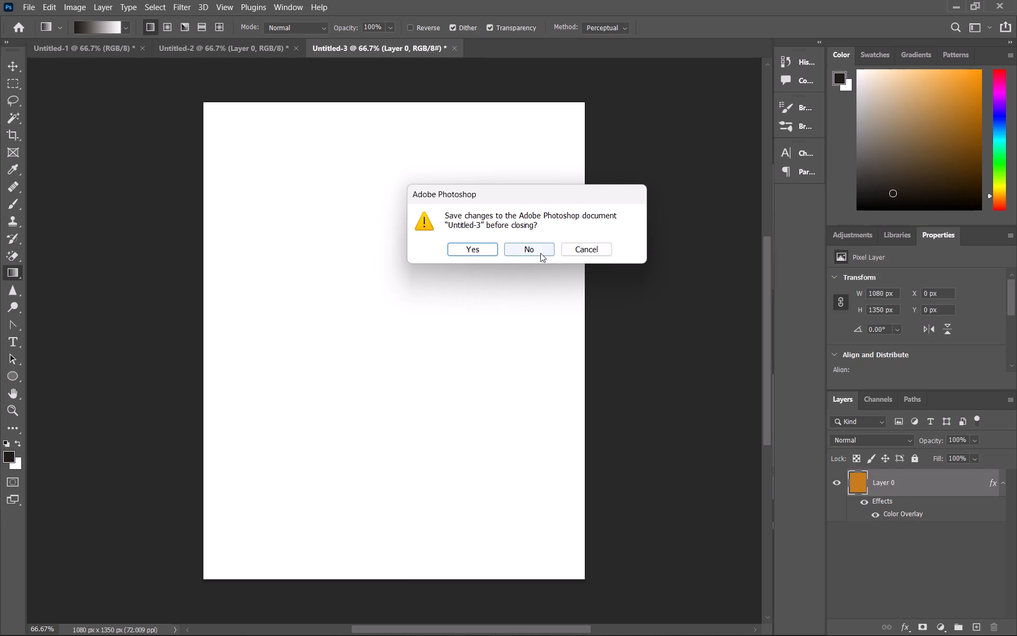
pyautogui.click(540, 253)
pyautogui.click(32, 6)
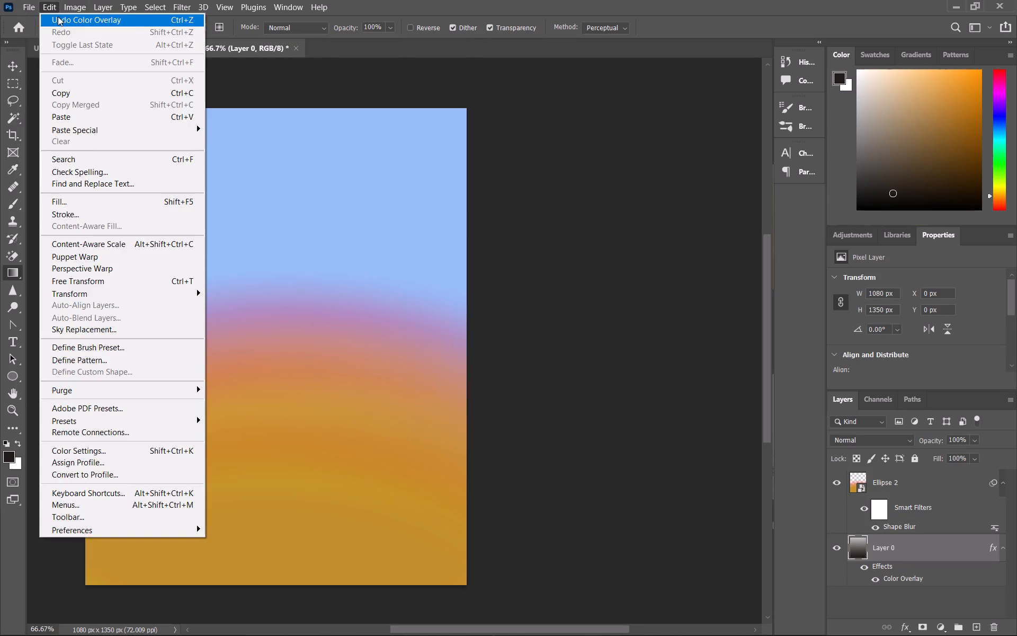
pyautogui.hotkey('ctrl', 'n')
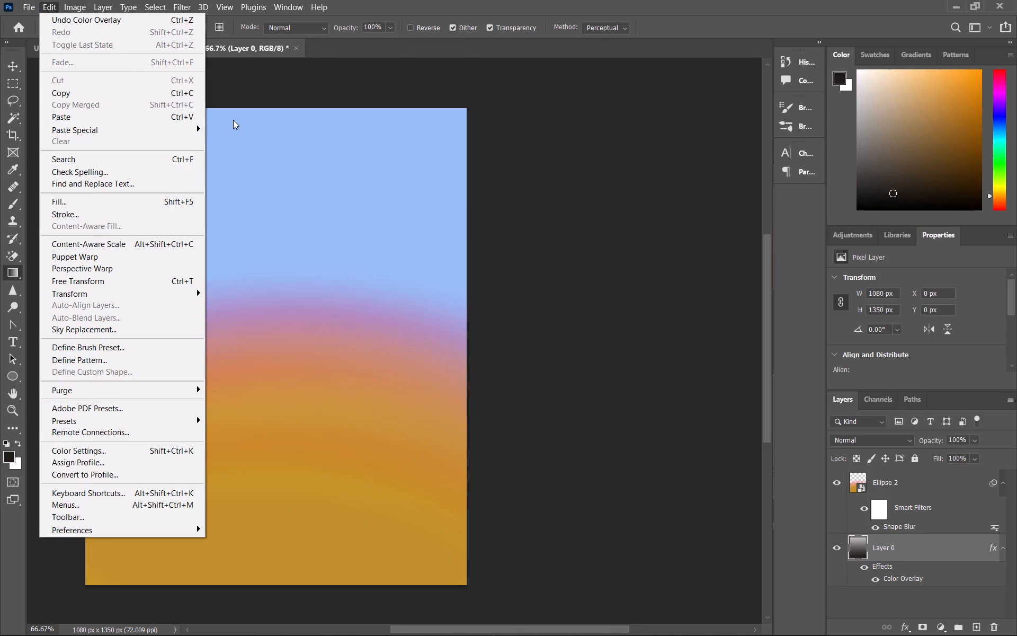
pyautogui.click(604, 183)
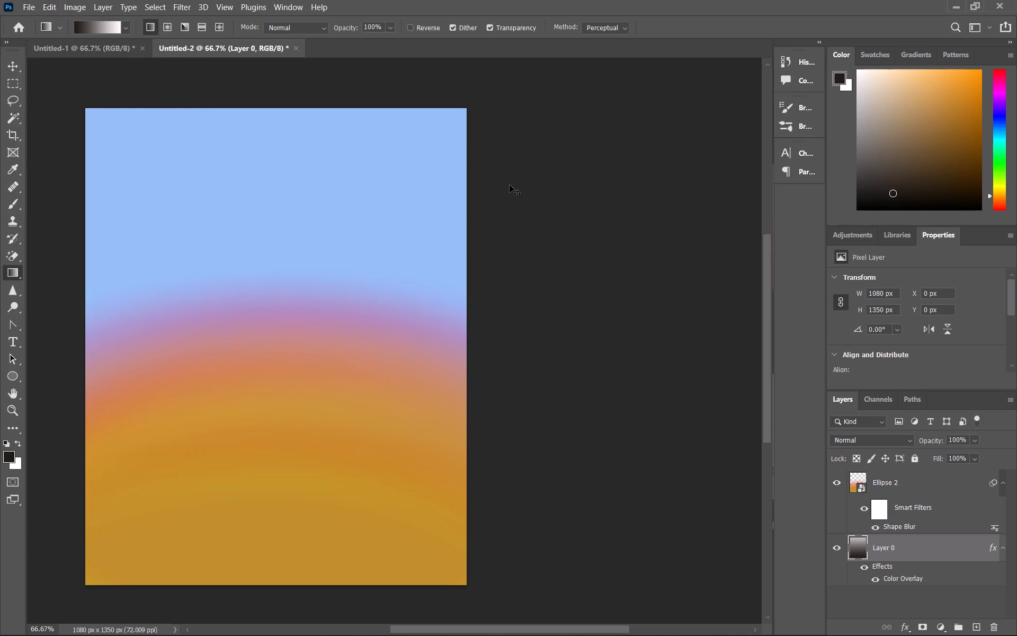
# Create a 1080 x 1350 px document at 72.009 ppi with a White background and the Working RGB: sRGB IEC61966-2.1 color profile.
pyautogui.hotkey('ctrl', 'n')
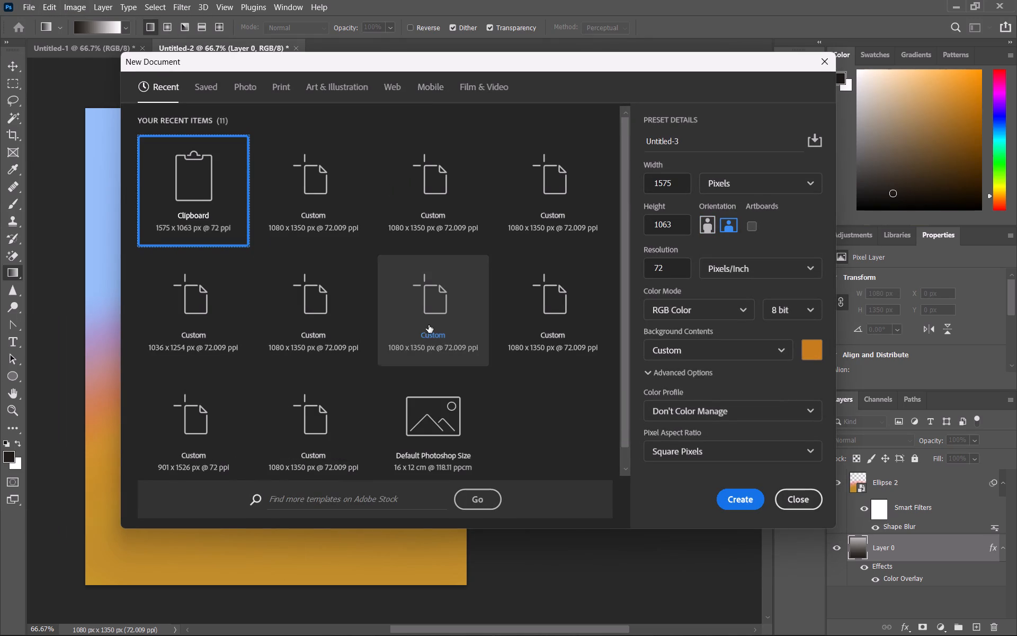
pyautogui.click(415, 300)
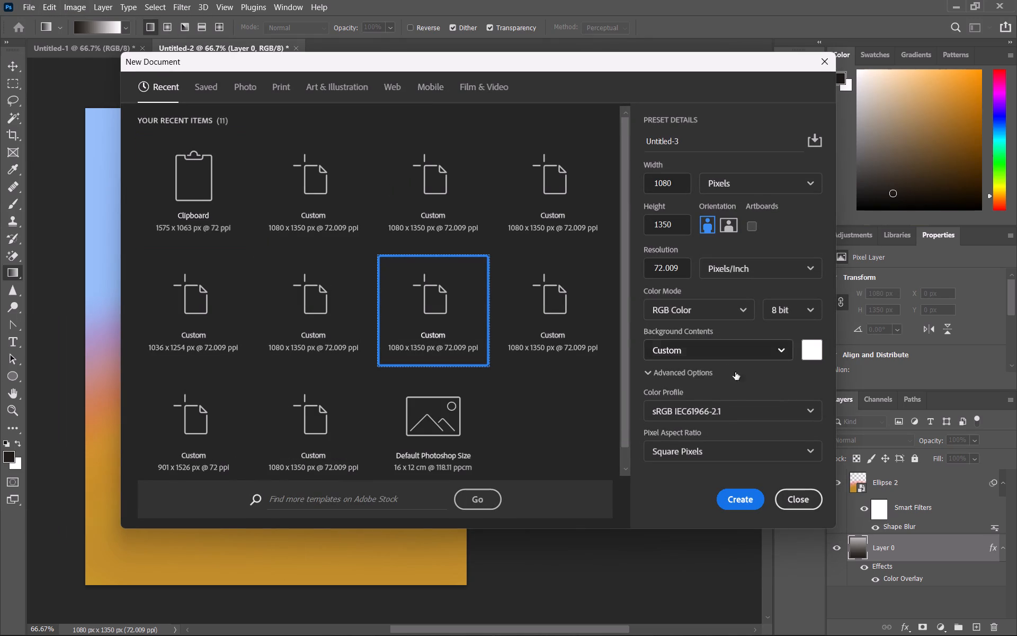
pyautogui.click(745, 407)
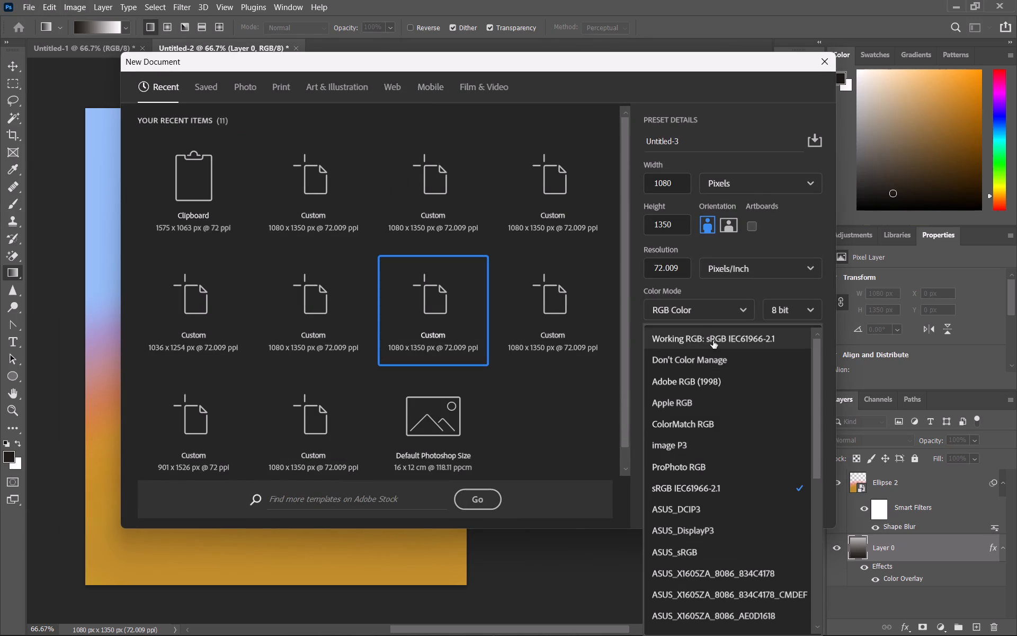
pyautogui.click(713, 341)
pyautogui.click(801, 348)
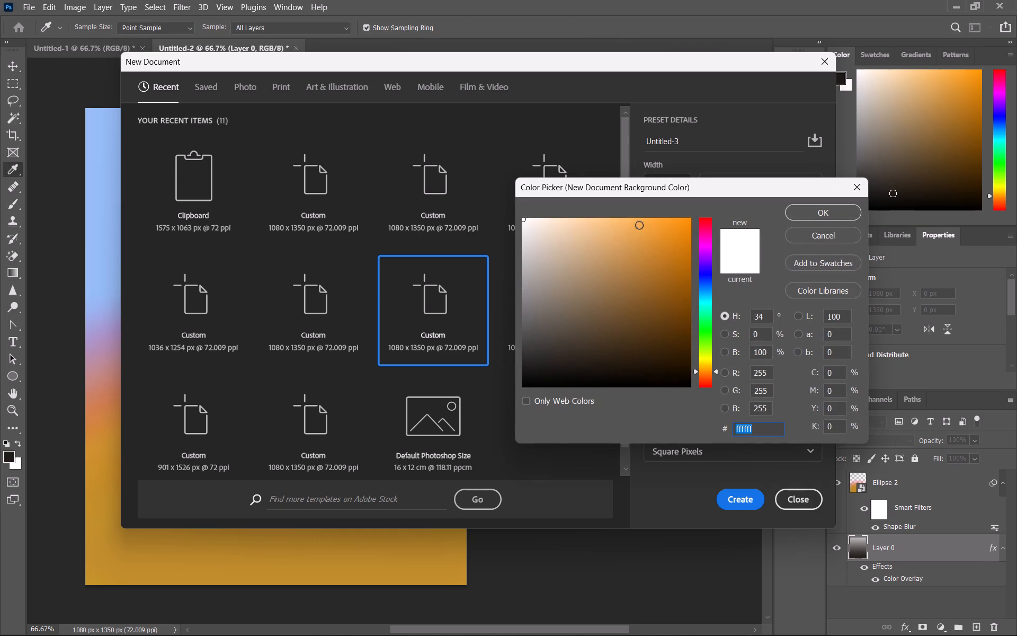
pyautogui.moveTo(635, 224); pyautogui.dragTo(475, 189)
pyautogui.click(836, 208)
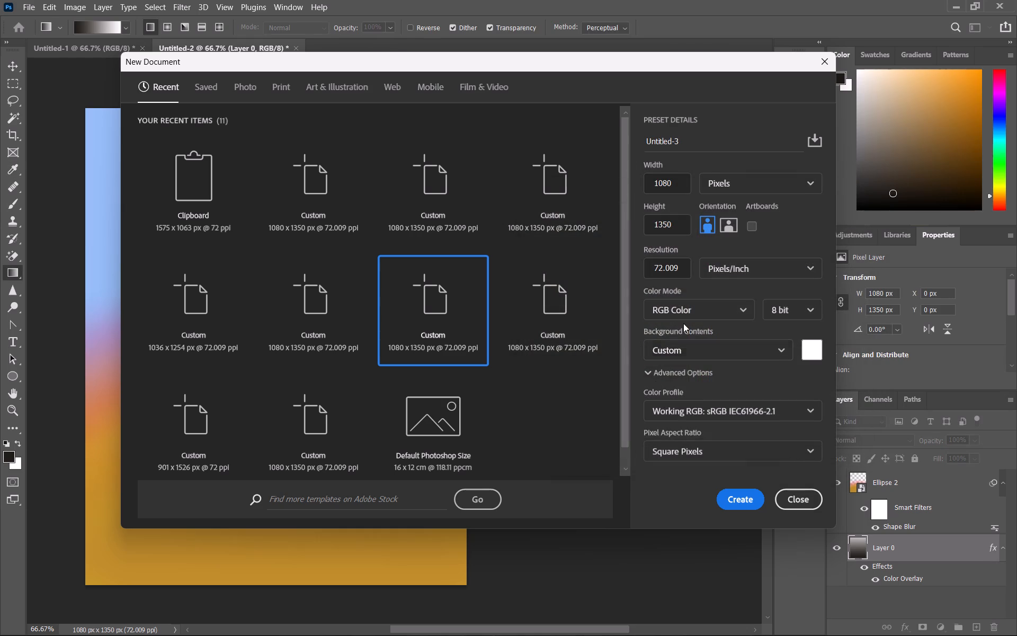
pyautogui.click(752, 343)
pyautogui.click(710, 372)
pyautogui.click(770, 310)
pyautogui.click(770, 310)
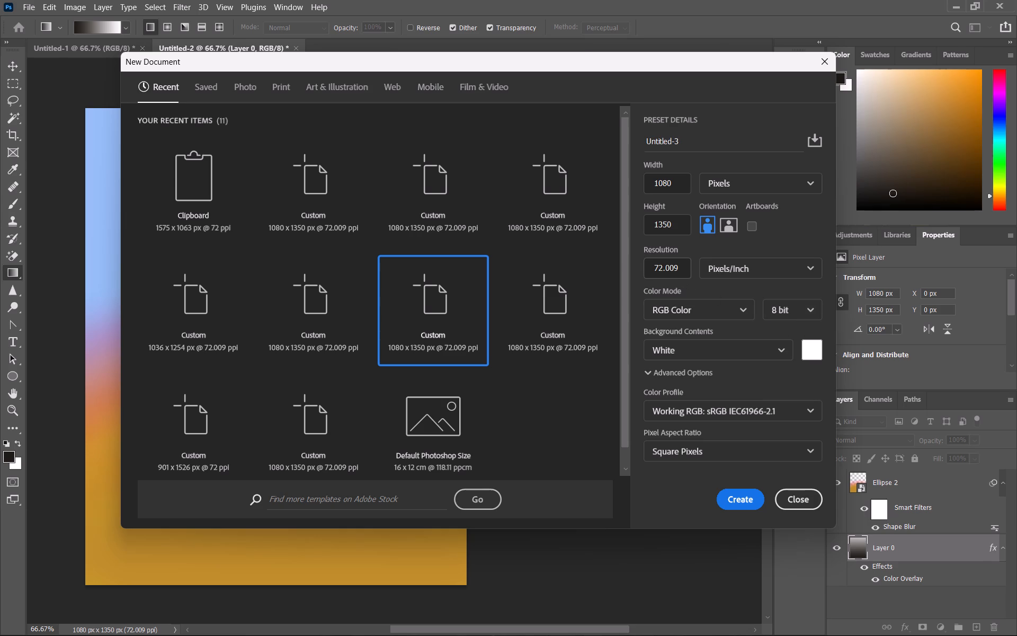
pyautogui.doubleClick(778, 183)
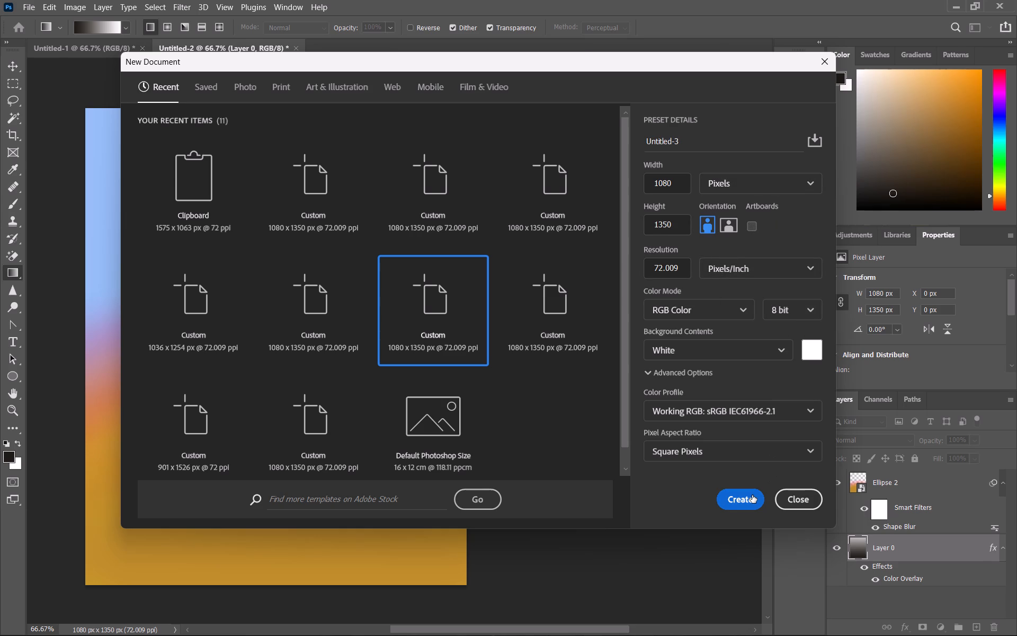
pyautogui.click(752, 495)
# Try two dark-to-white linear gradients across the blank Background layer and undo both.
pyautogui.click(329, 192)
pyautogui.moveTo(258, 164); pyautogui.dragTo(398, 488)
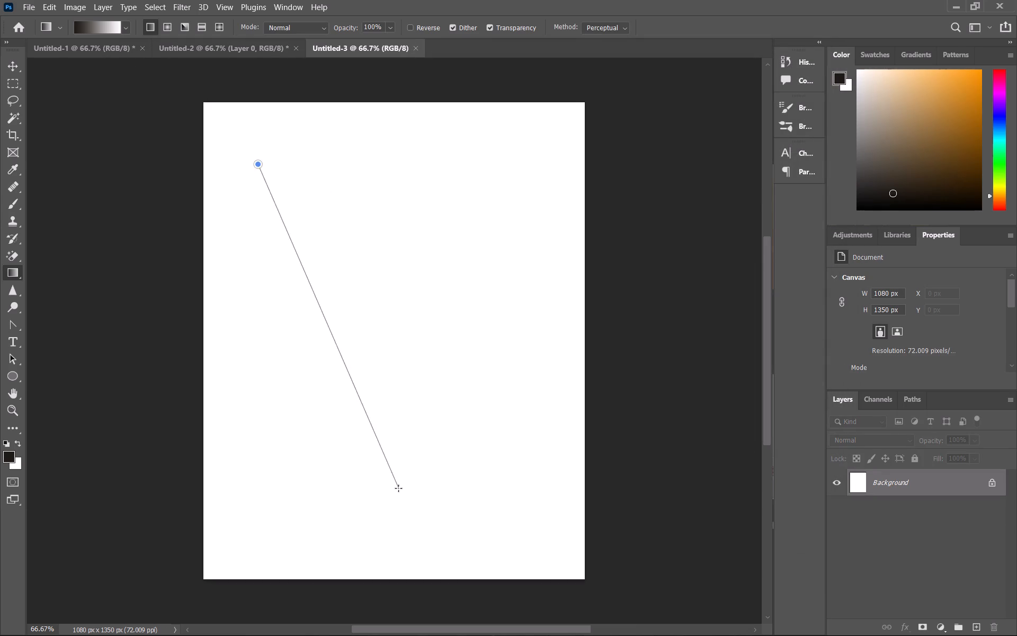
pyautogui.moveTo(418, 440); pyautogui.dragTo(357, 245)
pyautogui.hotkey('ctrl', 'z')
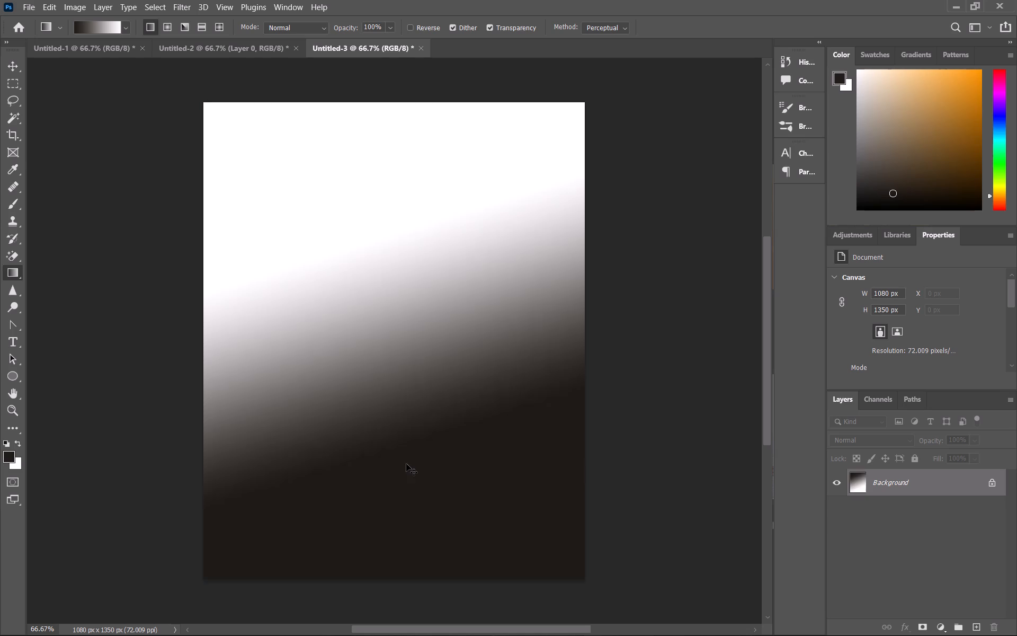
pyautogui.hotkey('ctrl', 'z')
# Switch to the Microsoft Store and close its window.
pyautogui.hotkey('alt', 'Tab')
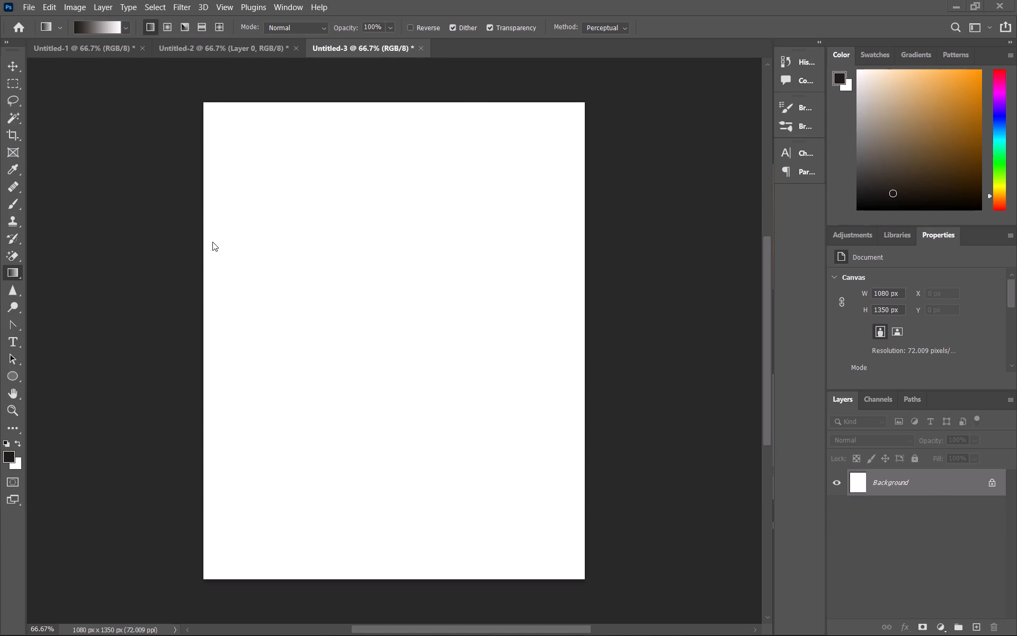
pyautogui.click(1016, 0)
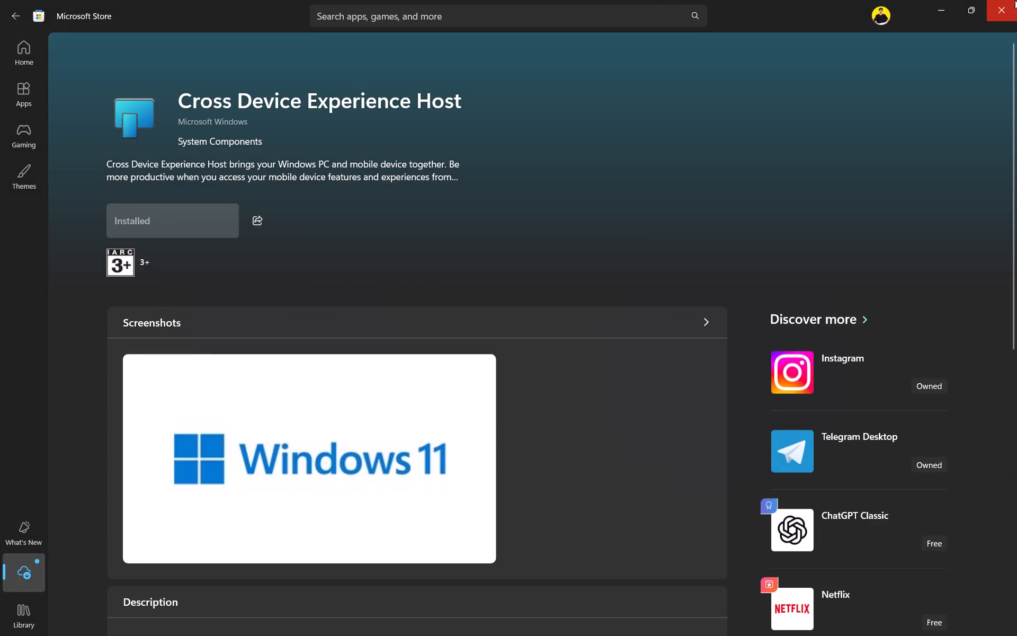
# Switch to Microsoft Edge, resume the paused YouTube song video, and minimize the browser.
pyautogui.hotkey('alt', 'Tab')
pyautogui.click(448, 339)
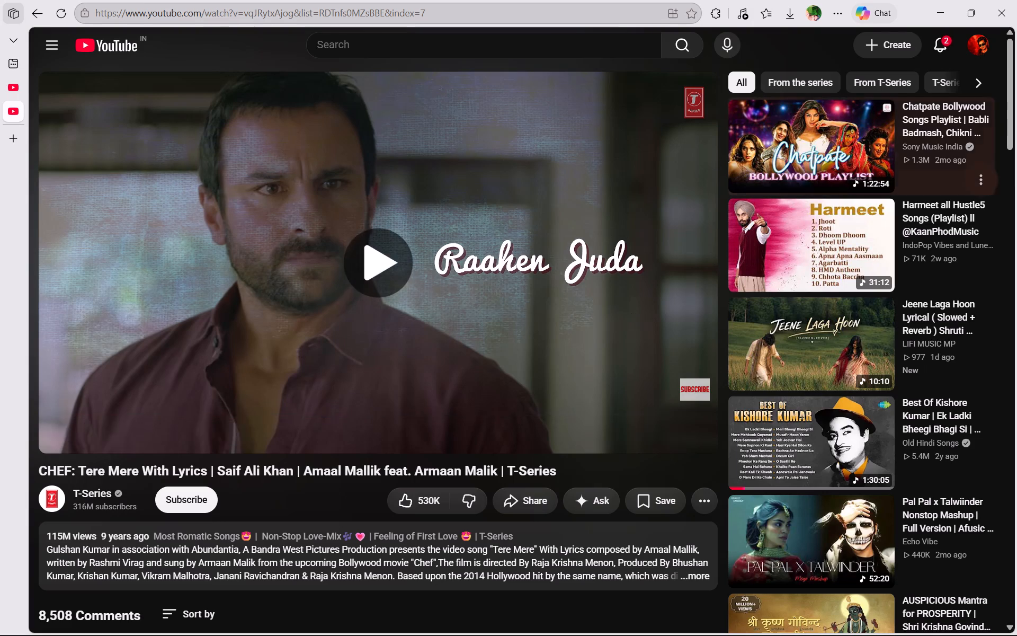
pyautogui.click(943, 3)
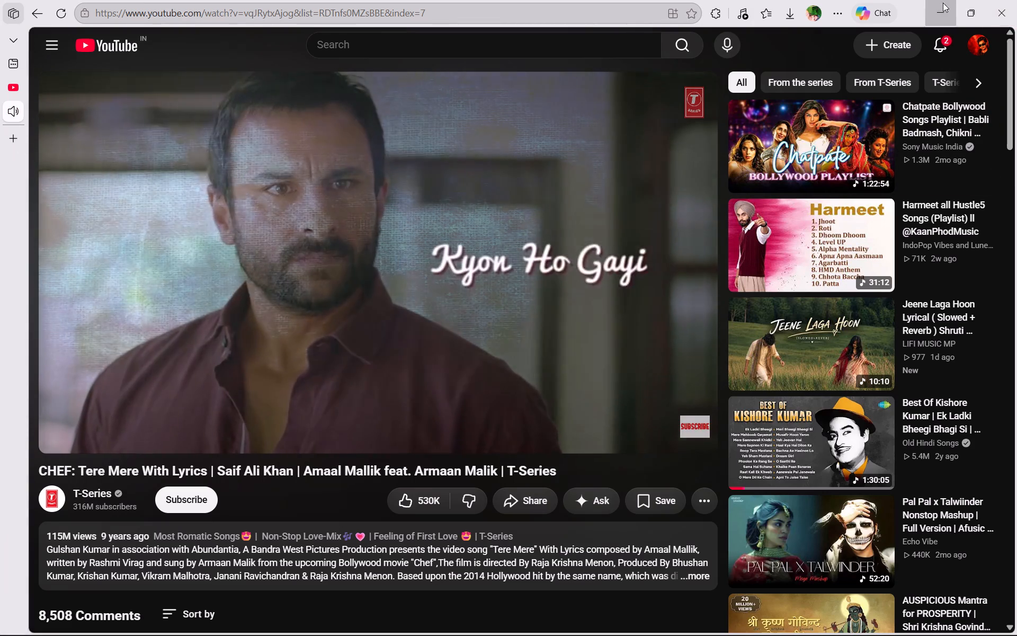
# Switch to Google Chrome and search the web for "WATCH ROYAL ROYAL".
pyautogui.hotkey('alt', 'Tab')
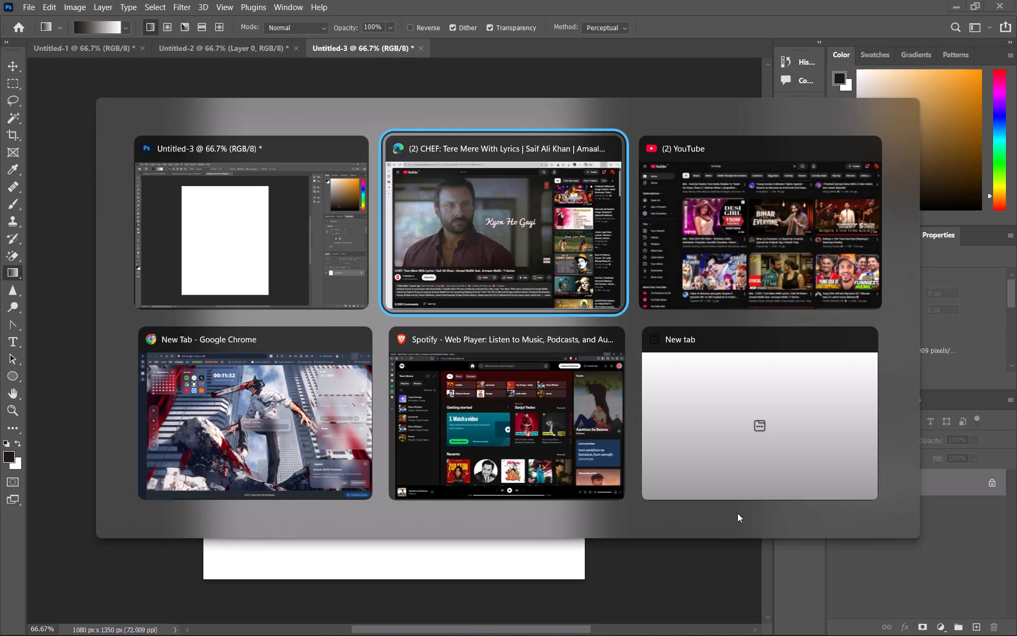
pyautogui.hotkey('alt', 'Tab')
pyautogui.hotkey('alt', 'Tab')
pyautogui.hotkey('alt', 'Tab')
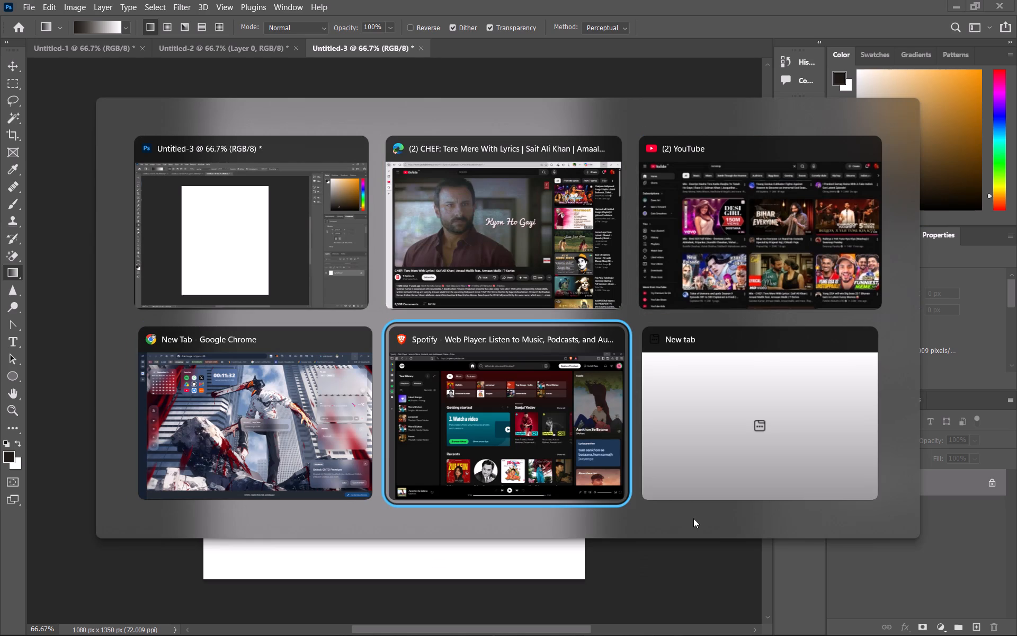
pyautogui.keyDown('alt'); pyautogui.click(219, 381); pyautogui.keyUp('alt')
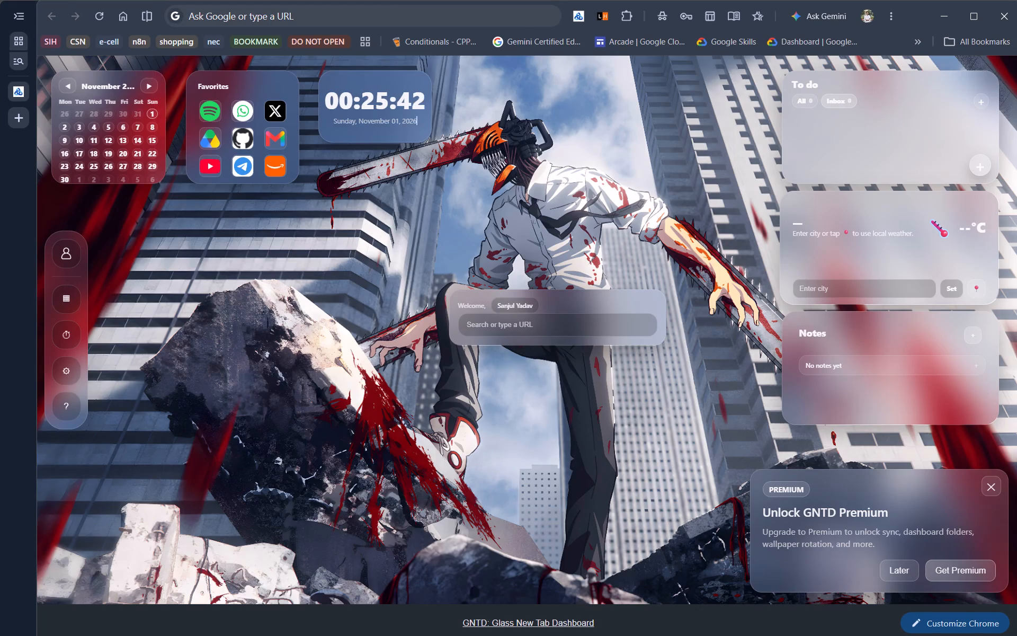
pyautogui.click(271, 19)
pyautogui.write('WATCH')
pyautogui.press('space')
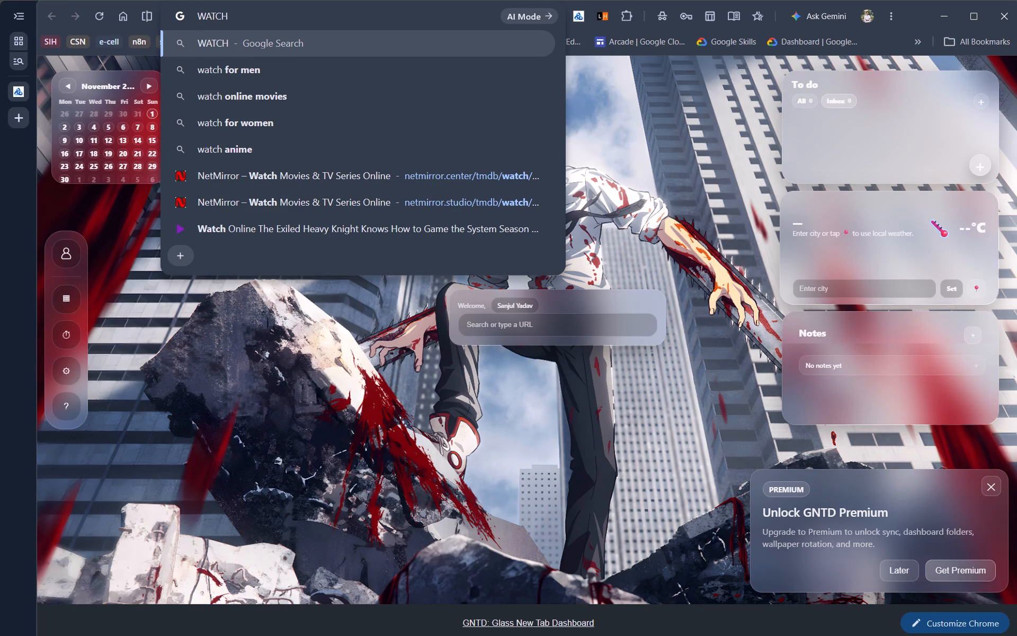
pyautogui.write('ROYAL')
pyautogui.press('space')
pyautogui.write('ROYAL')
pyautogui.press('space')
pyautogui.press('Return')
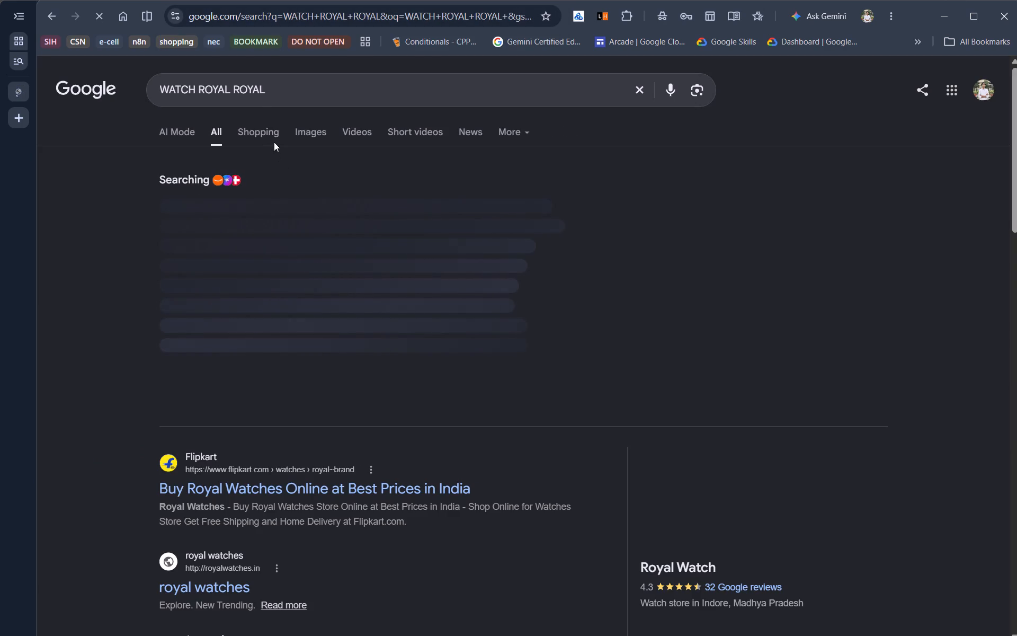
# Change the Google query to "WATCH TITAN" and show the image results.
pyautogui.moveTo(270, 84); pyautogui.dragTo(199, 96)
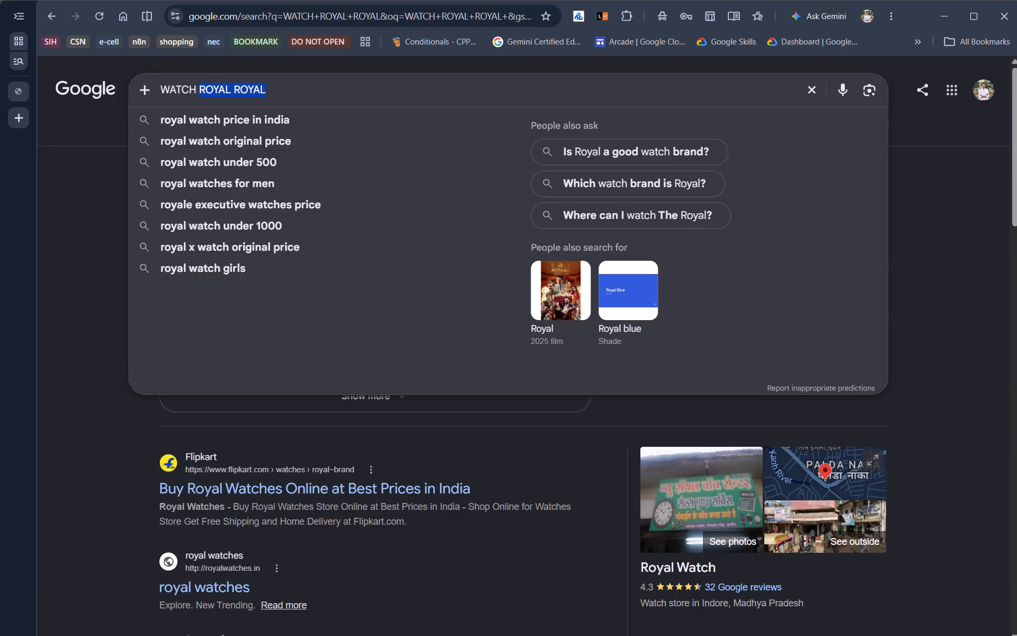
pyautogui.write('TE')
pyautogui.press('BackSpace')
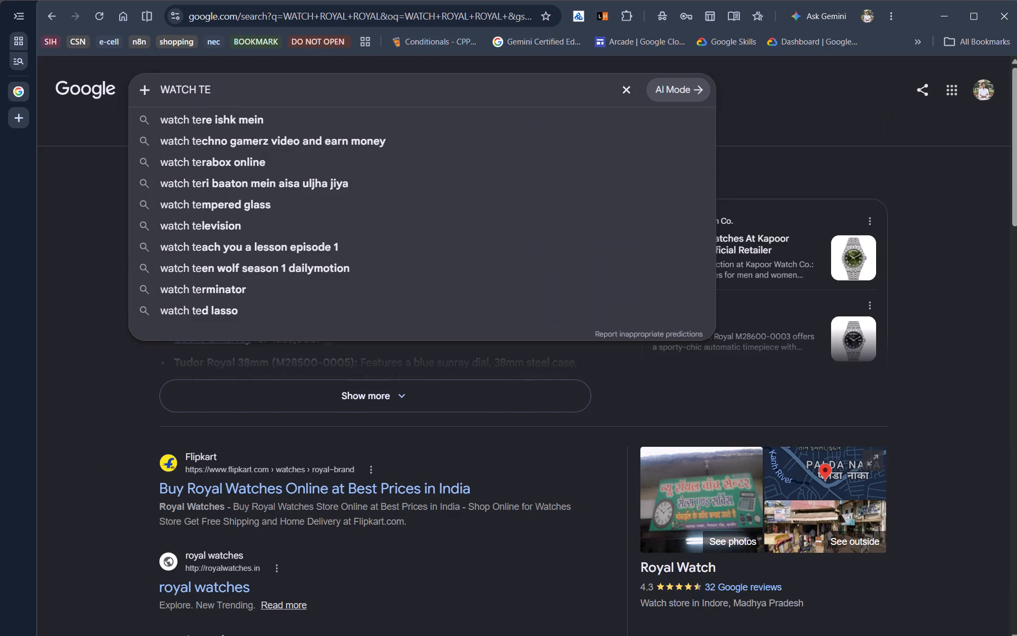
pyautogui.write('ITAN')
pyautogui.press('space')
pyautogui.press('Return')
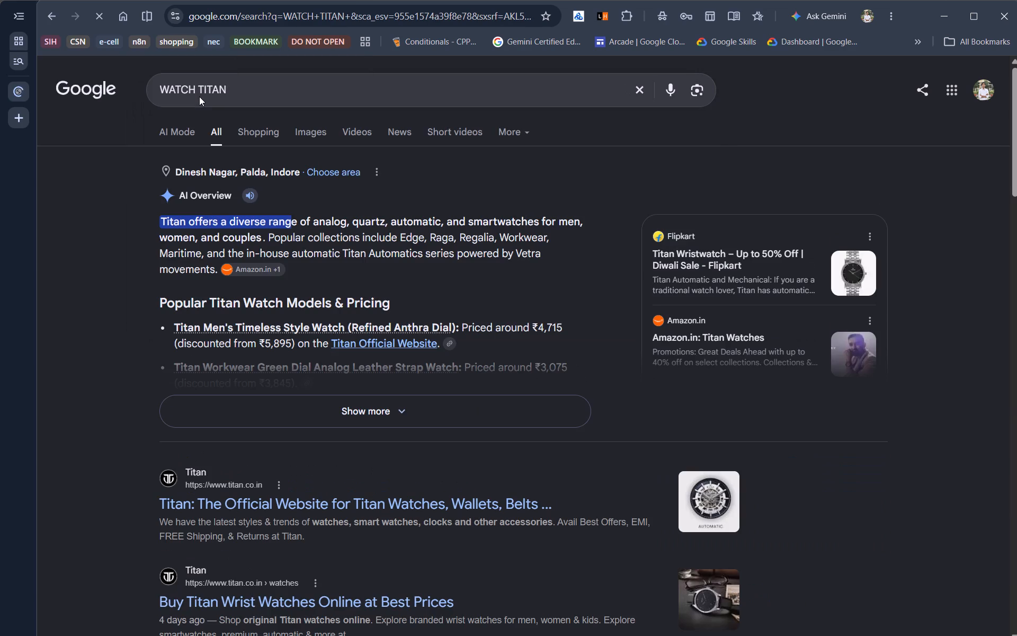
pyautogui.click(308, 133)
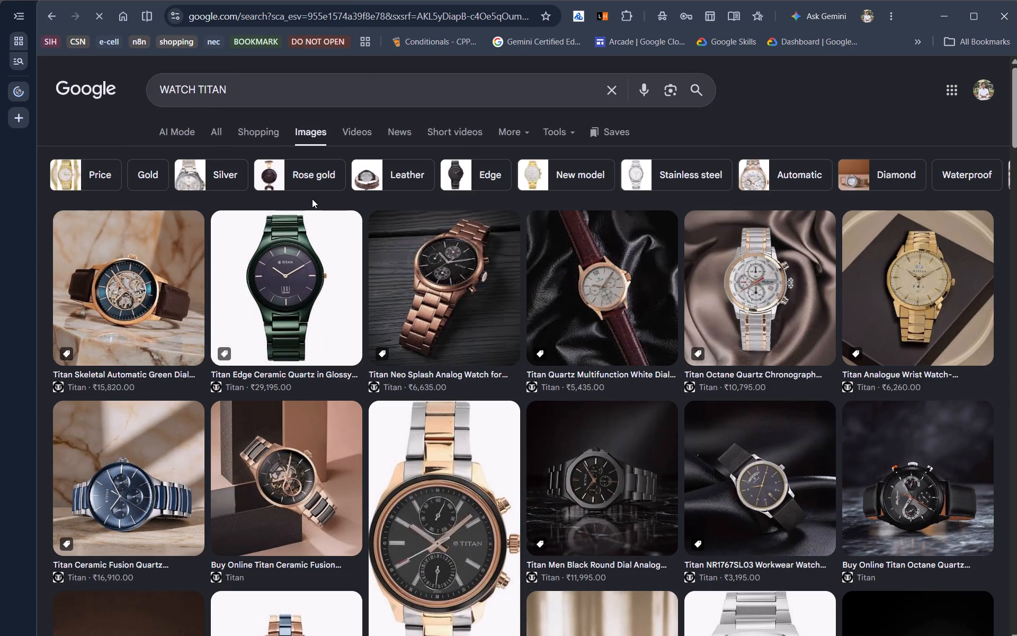
# Browse the Titan watch image results for a suitable product photo.
pyautogui.scroll(-4, 312, 199)
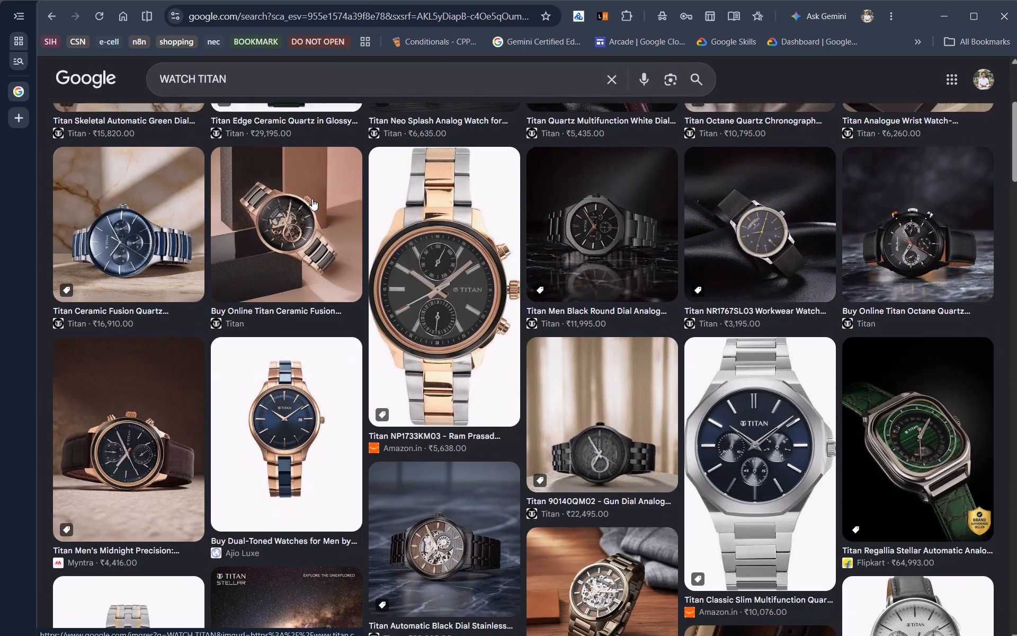
pyautogui.press('a')
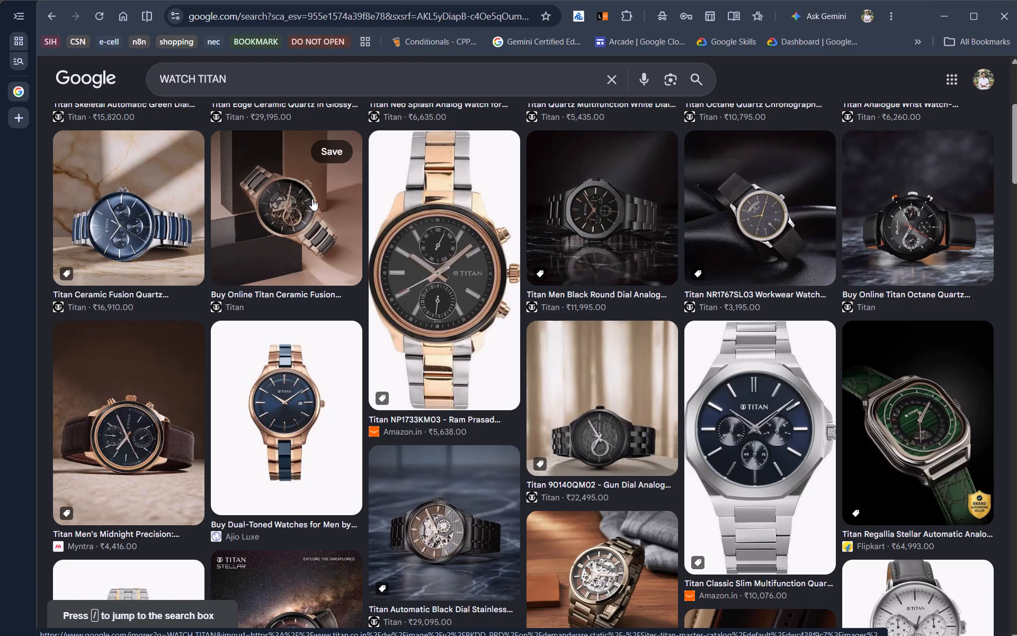
pyautogui.scroll(-3, 321, 201)
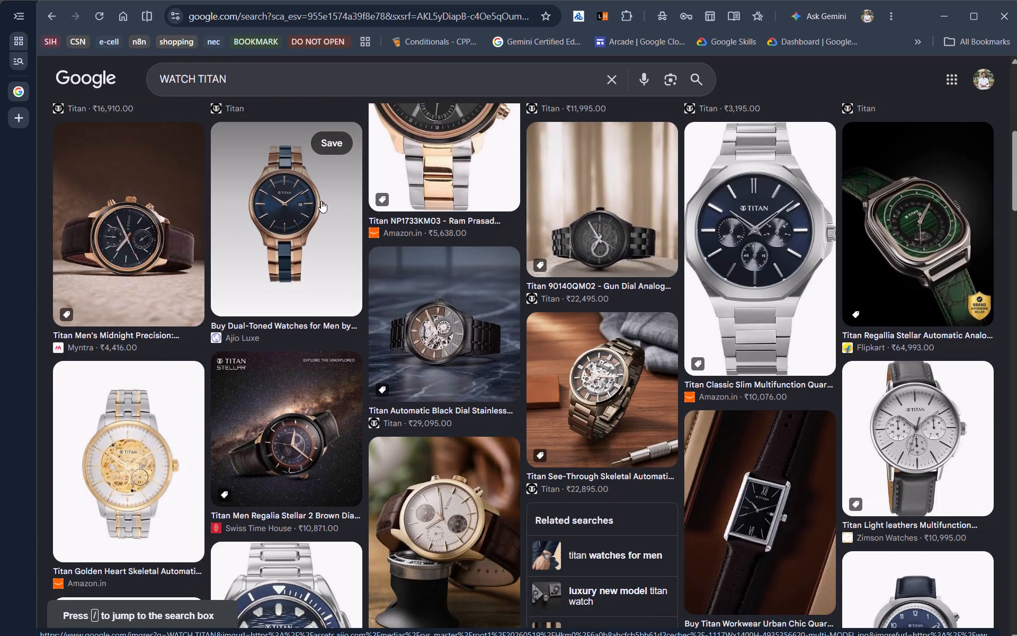
pyautogui.scroll(-5, 321, 201)
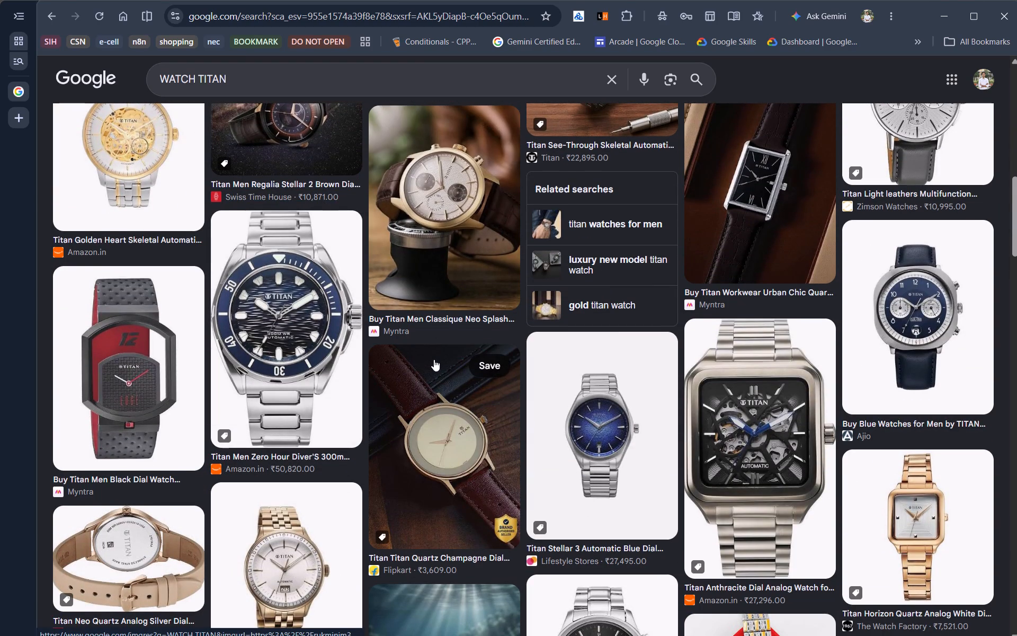
pyautogui.scroll(-4, 434, 359)
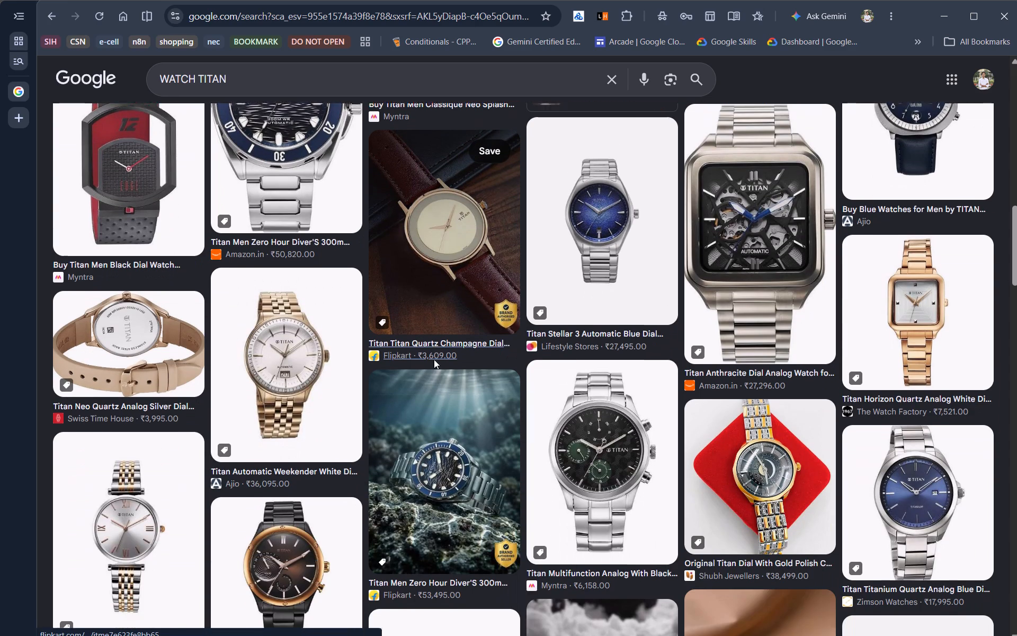
pyautogui.scroll(-1, 434, 359)
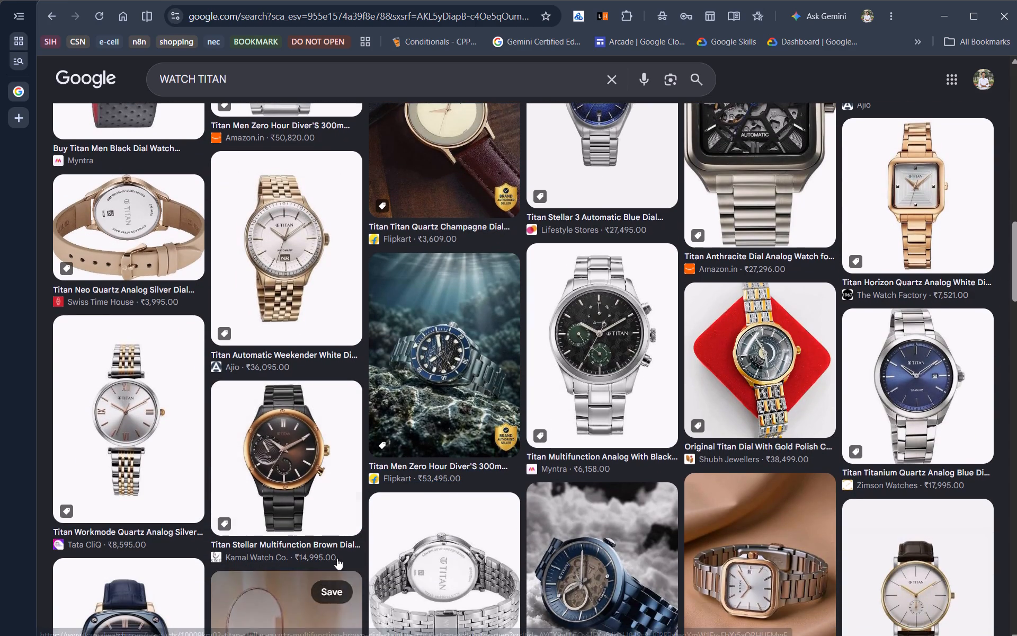
pyautogui.scroll(-2, 345, 562)
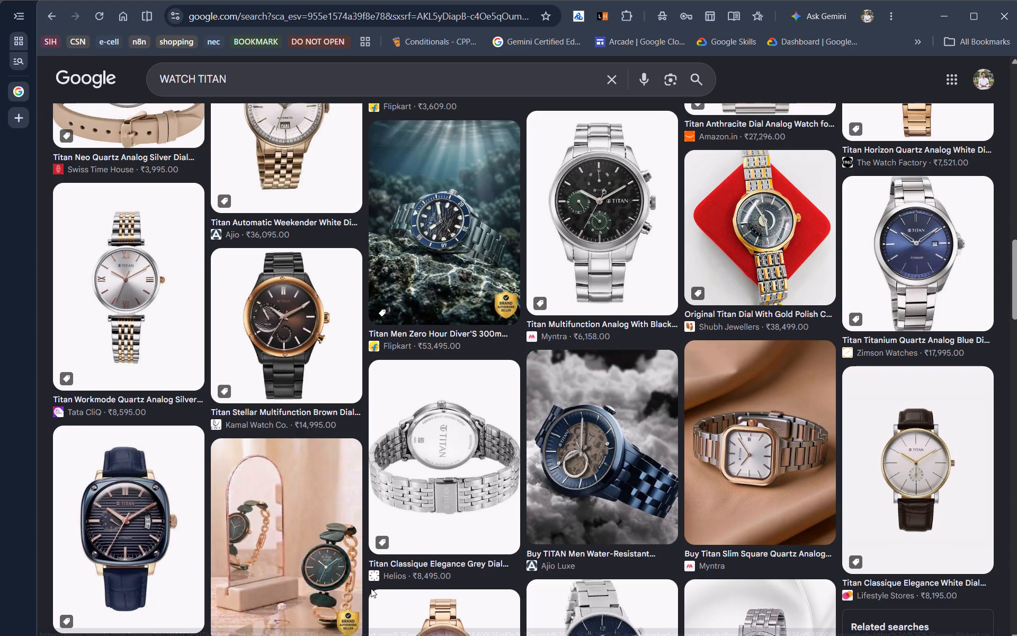
pyautogui.scroll(-3, 371, 588)
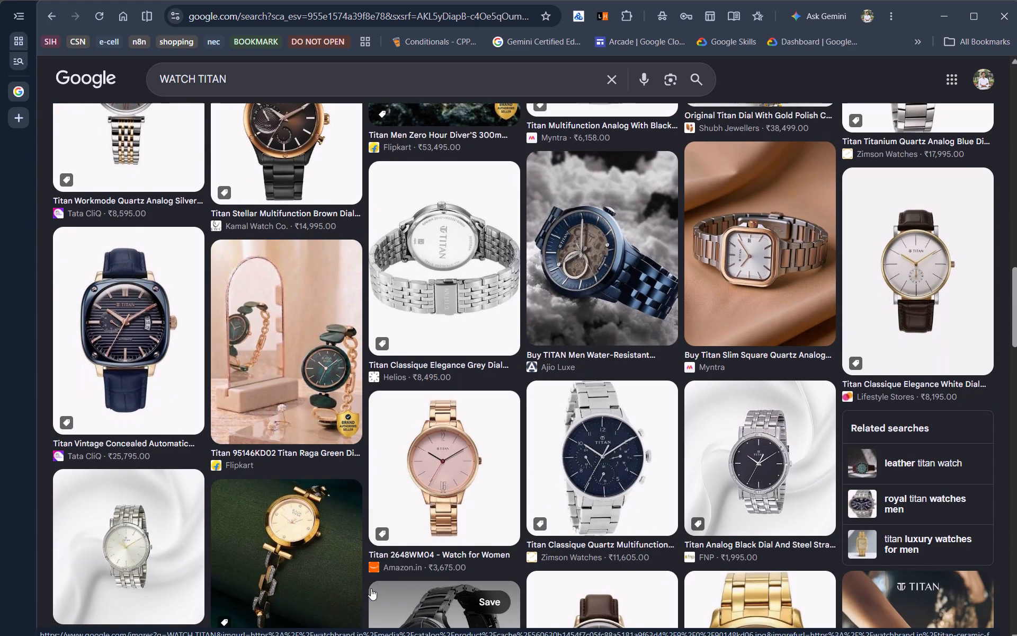
pyautogui.scroll(-4, 371, 588)
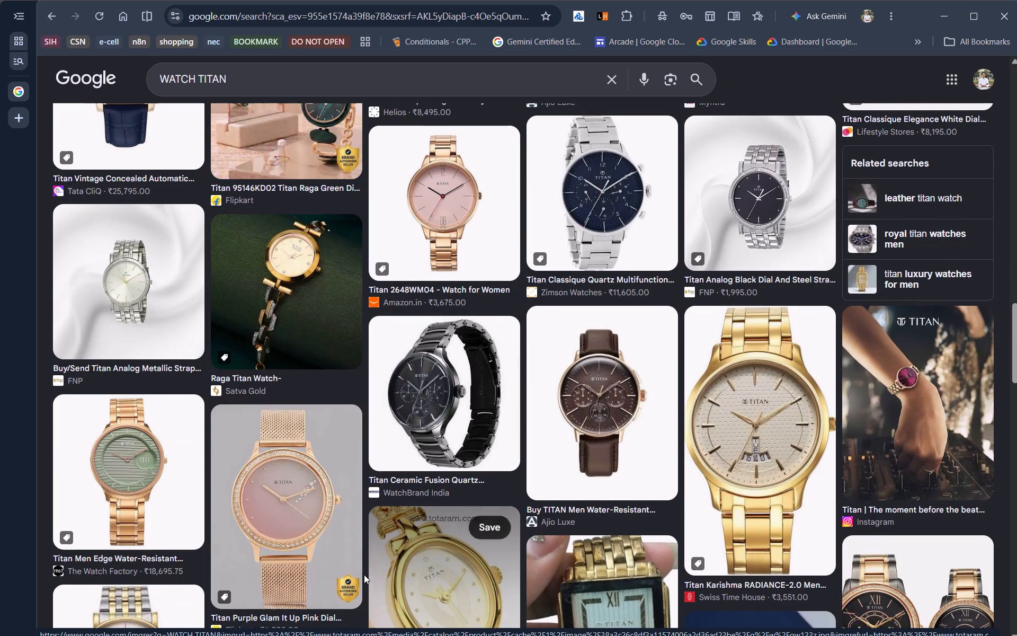
pyautogui.scroll(6, 364, 574)
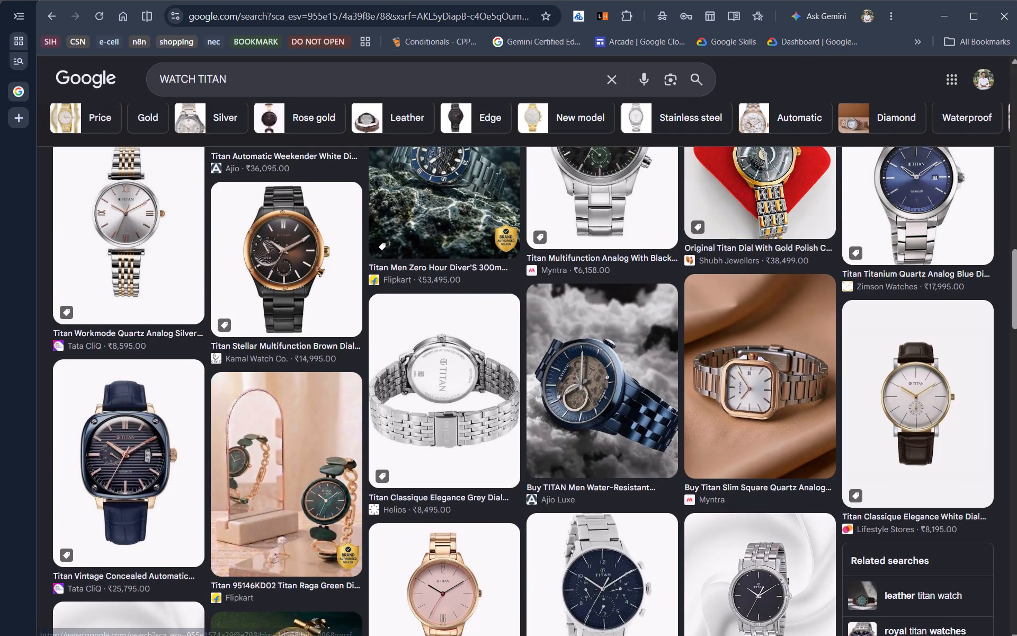
# Search images for "WPRLD BEAT WATCH TITAN" and follow the corrected query "WORLD BEST WATCH TITAN".
pyautogui.click(159, 80)
pyautogui.write('WPR')
pyautogui.write('LD BEAT')
pyautogui.press('space')
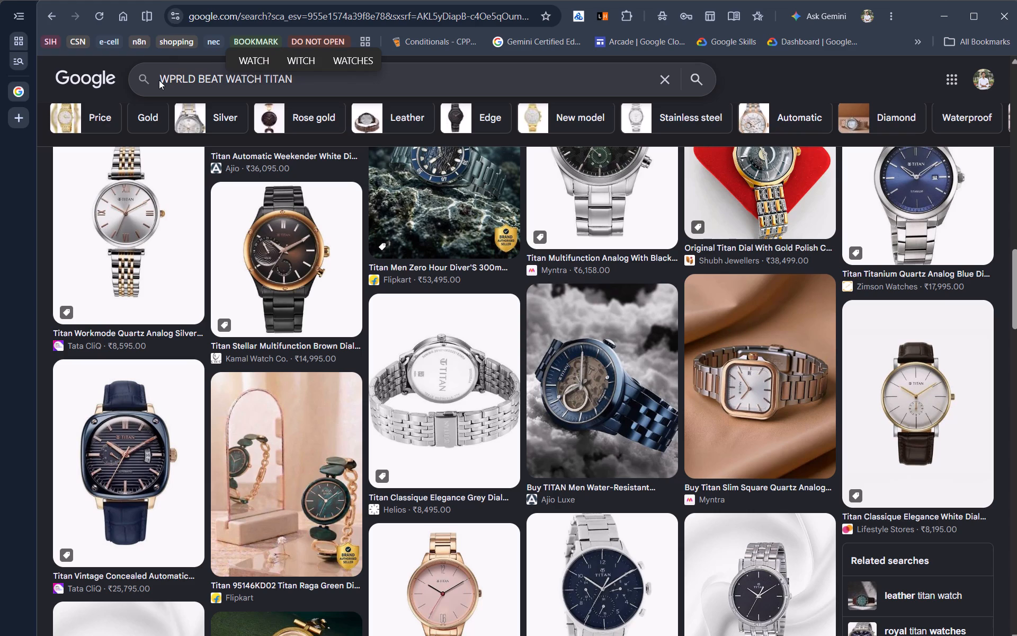
pyautogui.press('Return')
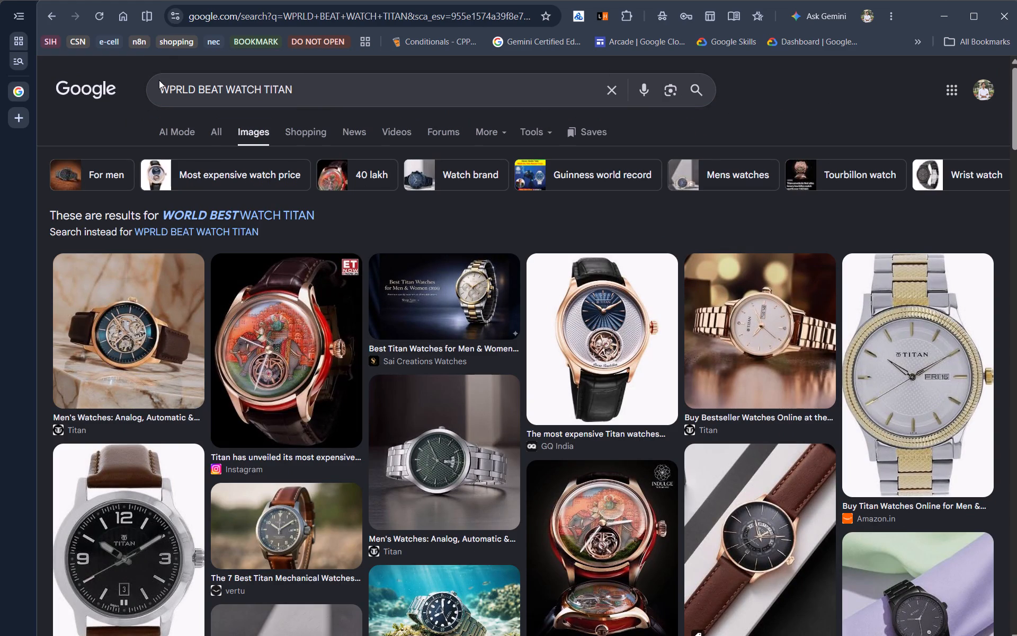
pyautogui.click(286, 216)
# Remove WATCH from the image query and search for the suggested "world best watch brands titan".
pyautogui.click(309, 93)
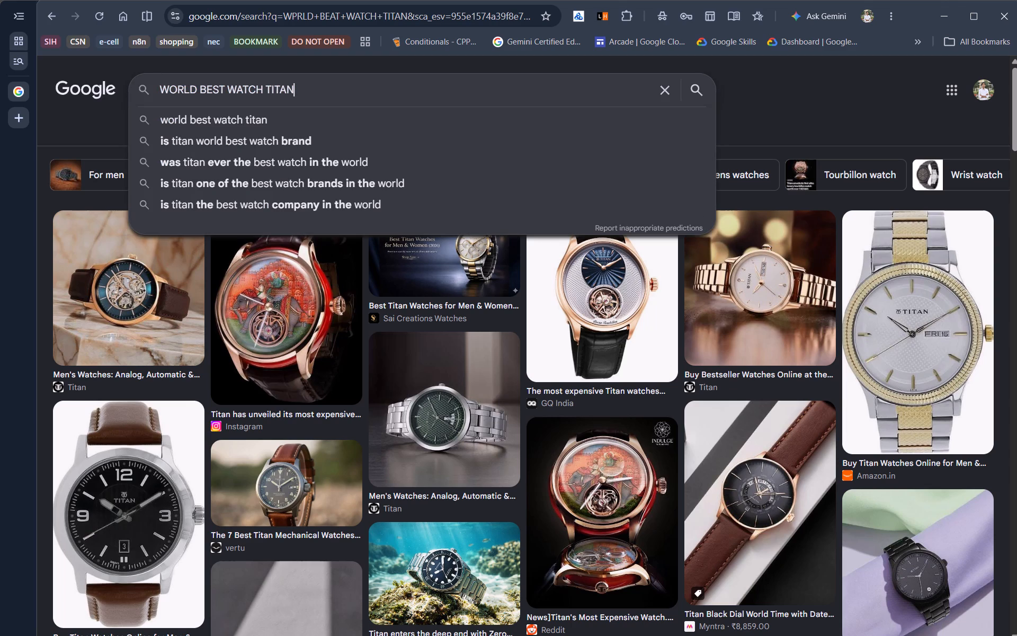
pyautogui.moveTo(259, 91); pyautogui.dragTo(239, 91)
pyautogui.moveTo(232, 91); pyautogui.dragTo(250, 91)
pyautogui.moveTo(250, 91); pyautogui.dragTo(268, 91)
pyautogui.press('BackSpace')
pyautogui.press('BackSpace')
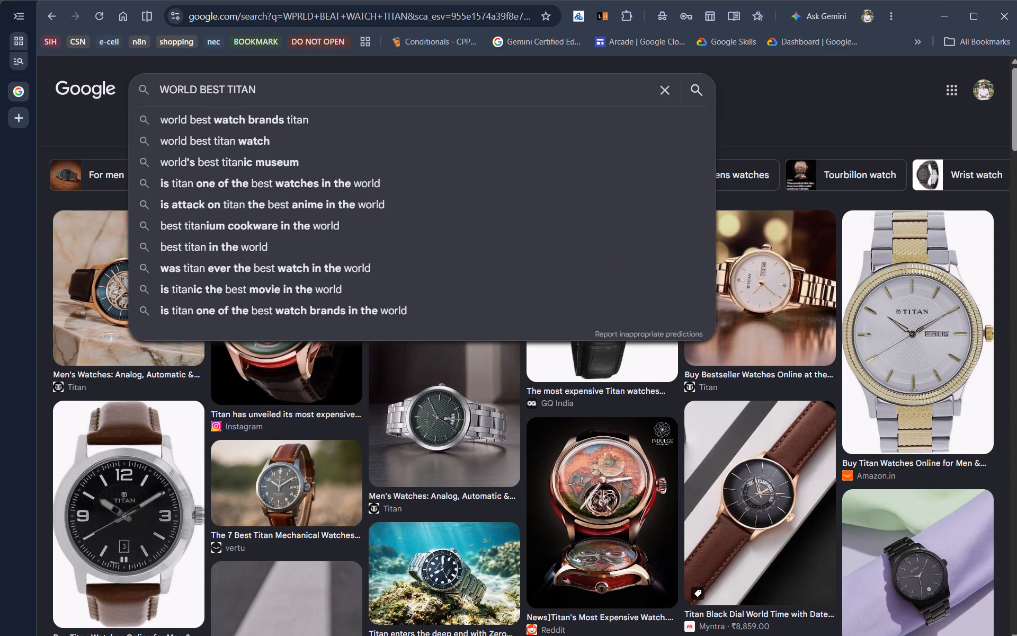
pyautogui.press('Down')
pyautogui.press('Return')
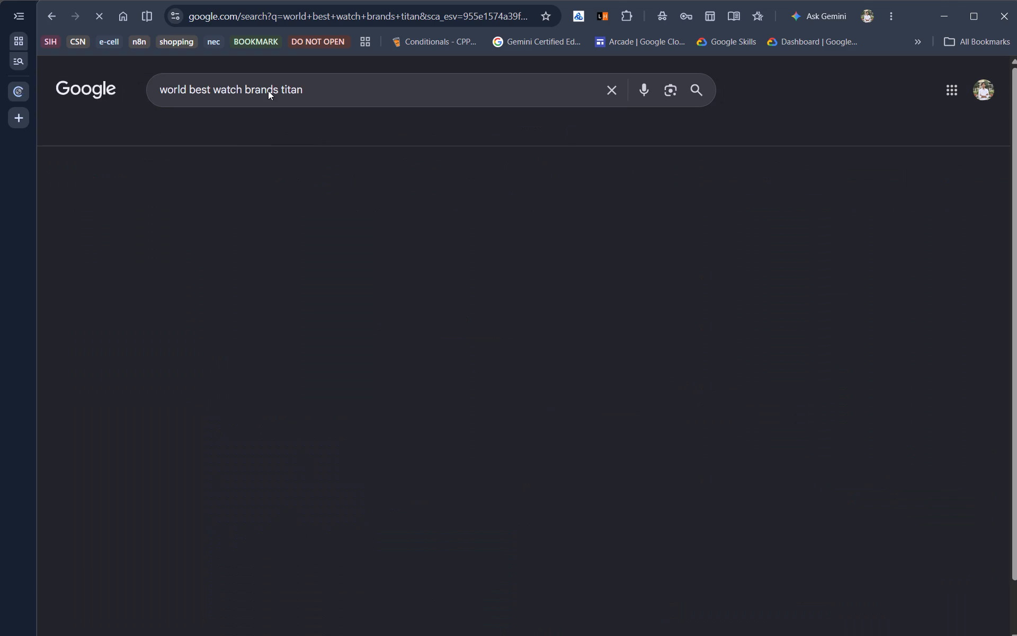
# Extend the image query to "world best watch brands titan WORLD EXPENSIVE watch" and run the search.
pyautogui.click(300, 96)
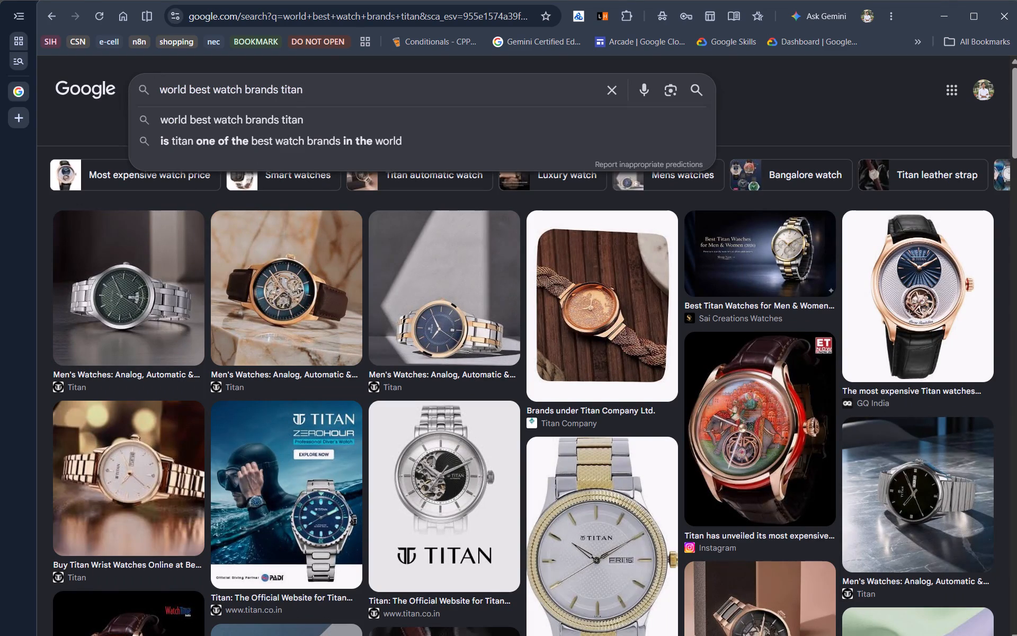
pyautogui.click(313, 95)
pyautogui.press('space')
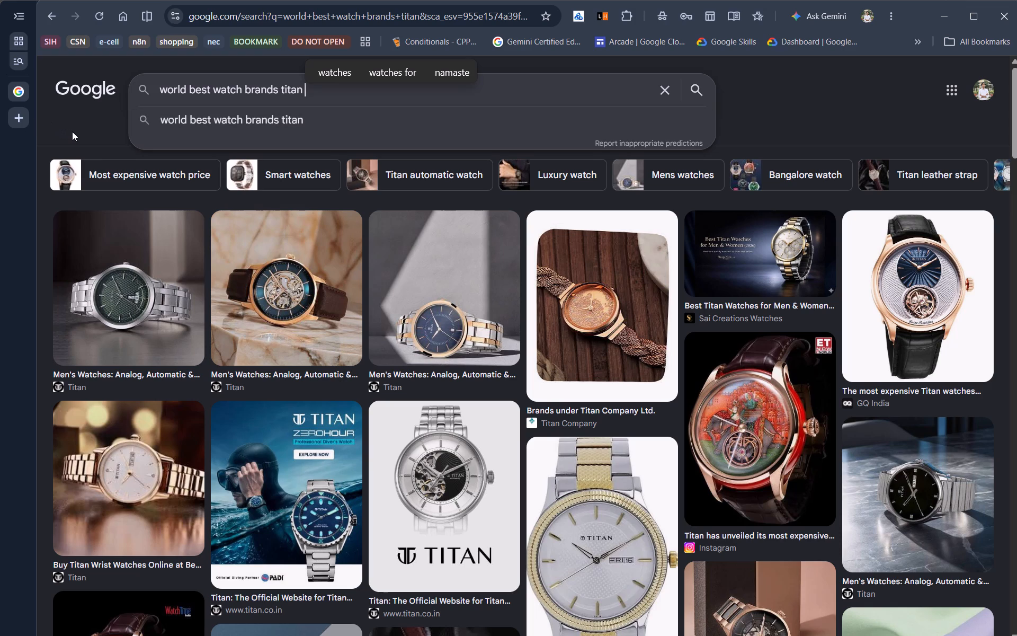
pyautogui.write('EX')
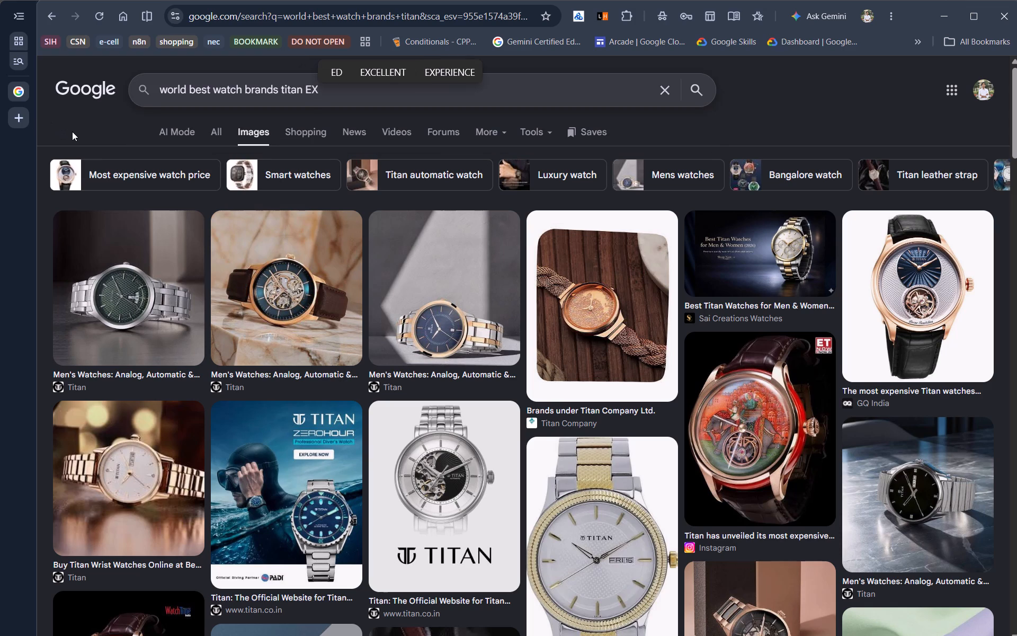
pyautogui.press('BackSpace')
pyautogui.press('BackSpace')
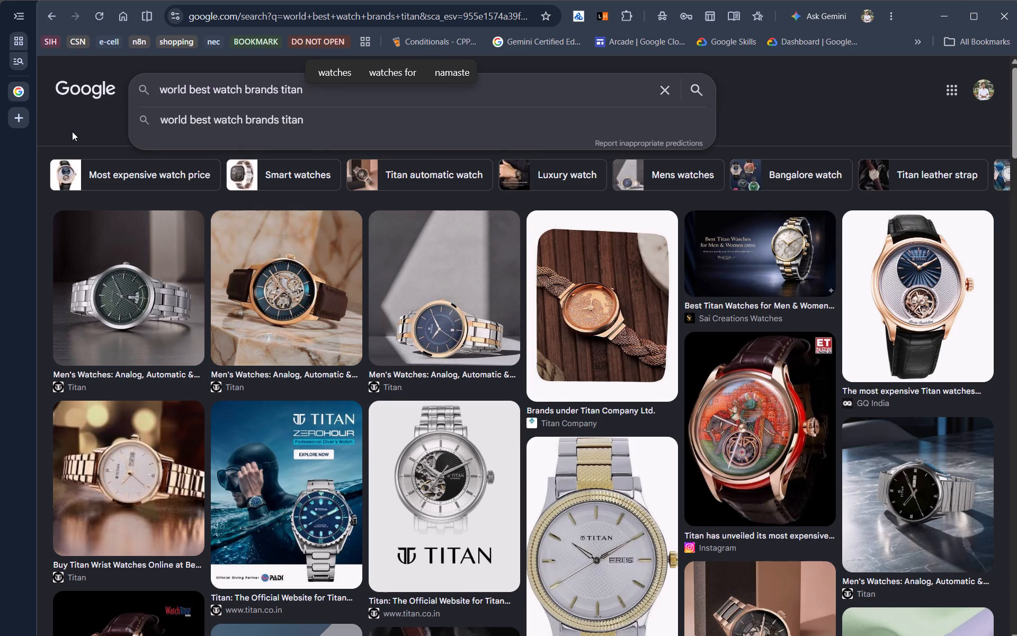
pyautogui.write('WORLD EXPEN')
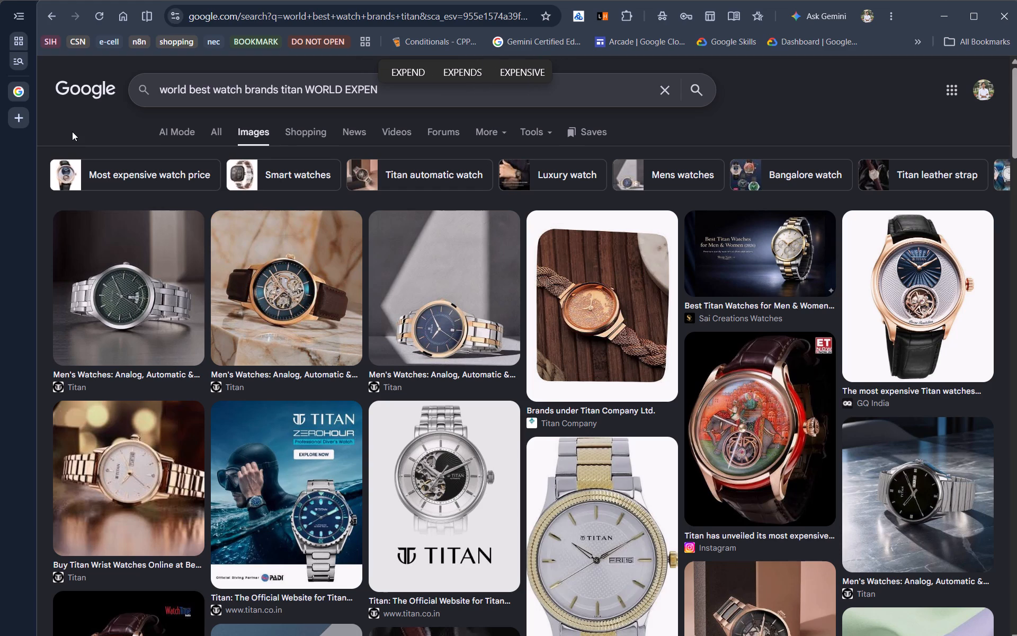
pyautogui.write('SIVE')
pyautogui.press('space')
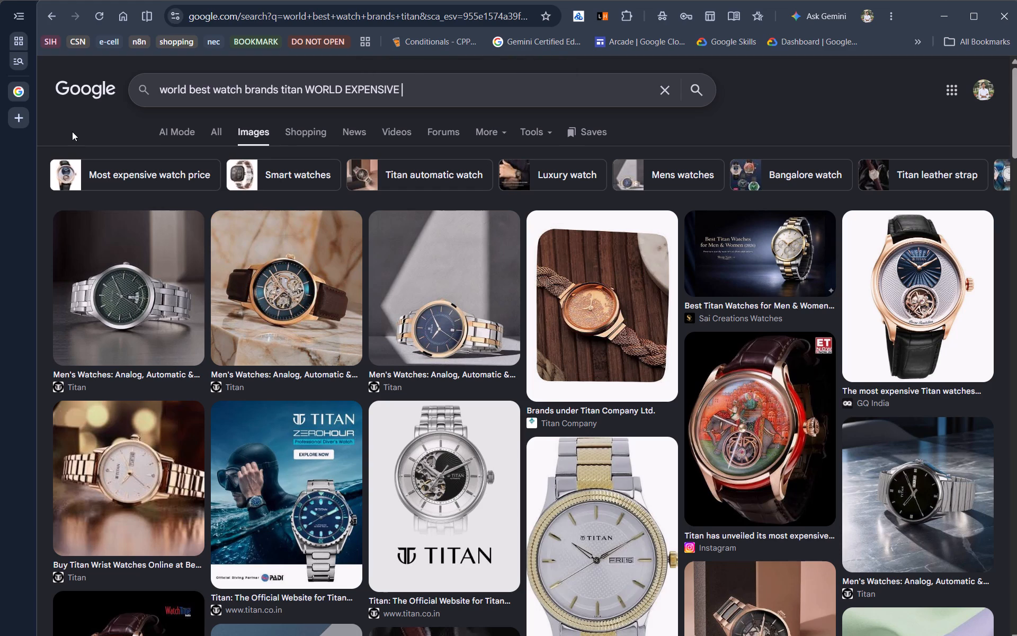
pyautogui.write('watch')
pyautogui.press('space')
pyautogui.press('Return')
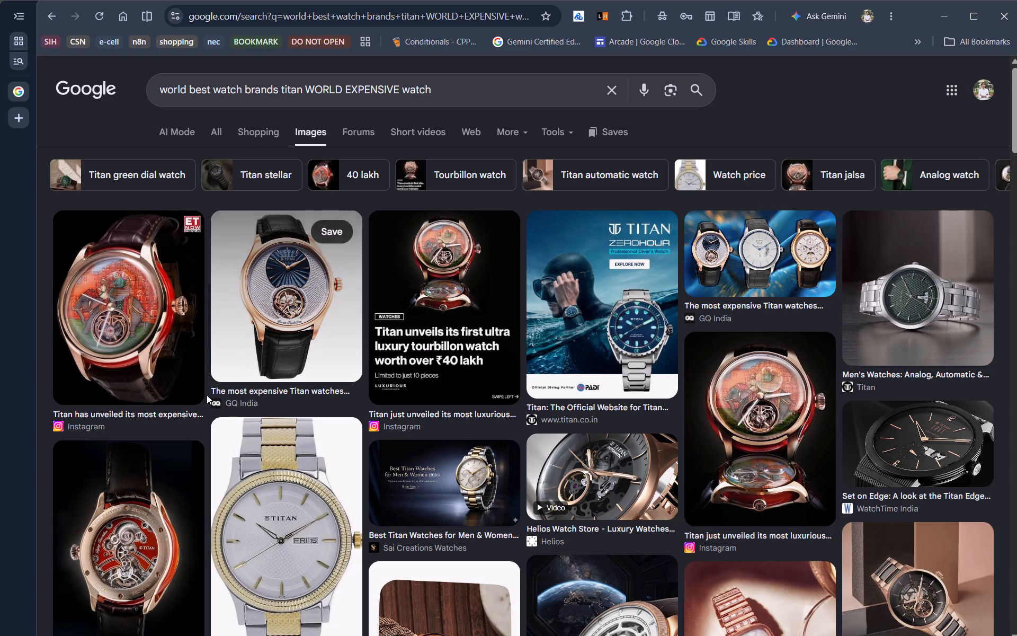
# Skim the general web results for the same query and return to the image results.
pyautogui.click(224, 134)
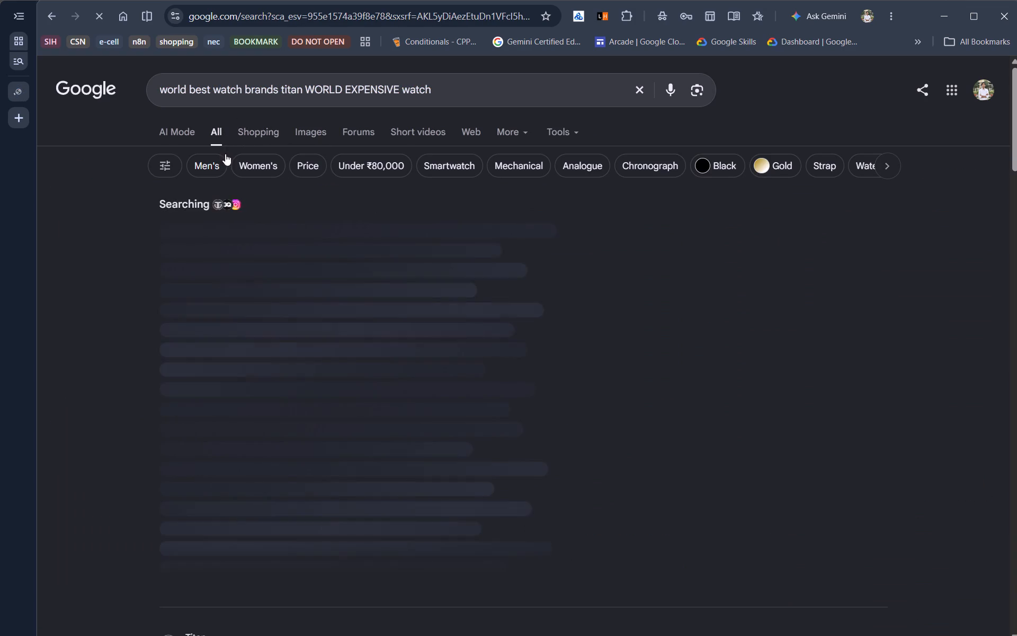
pyautogui.scroll(-5, 382, 195)
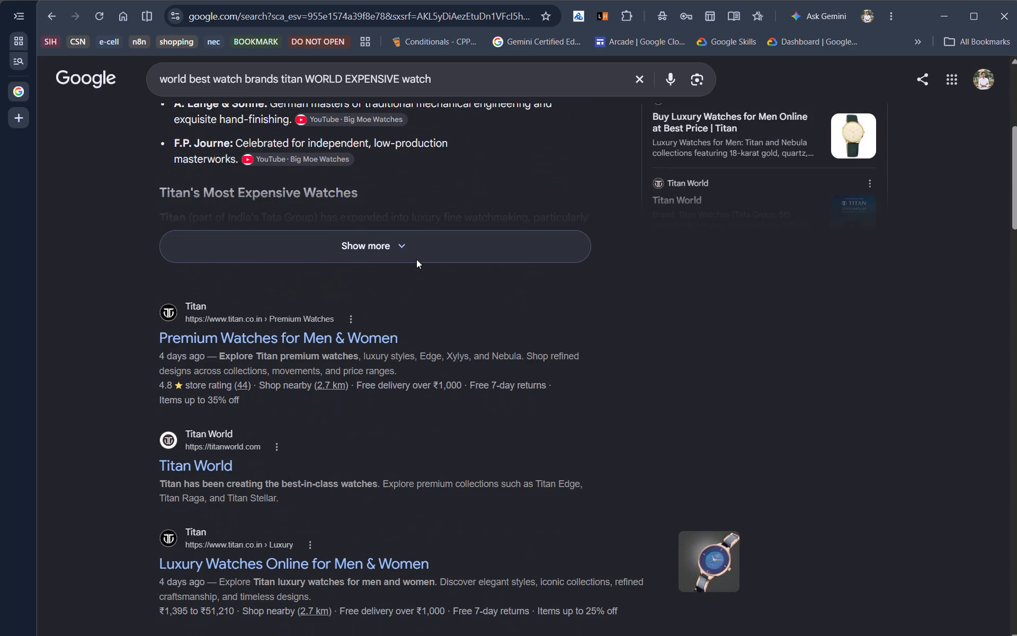
pyautogui.scroll(-5, 416, 259)
pyautogui.scroll(1, 416, 259)
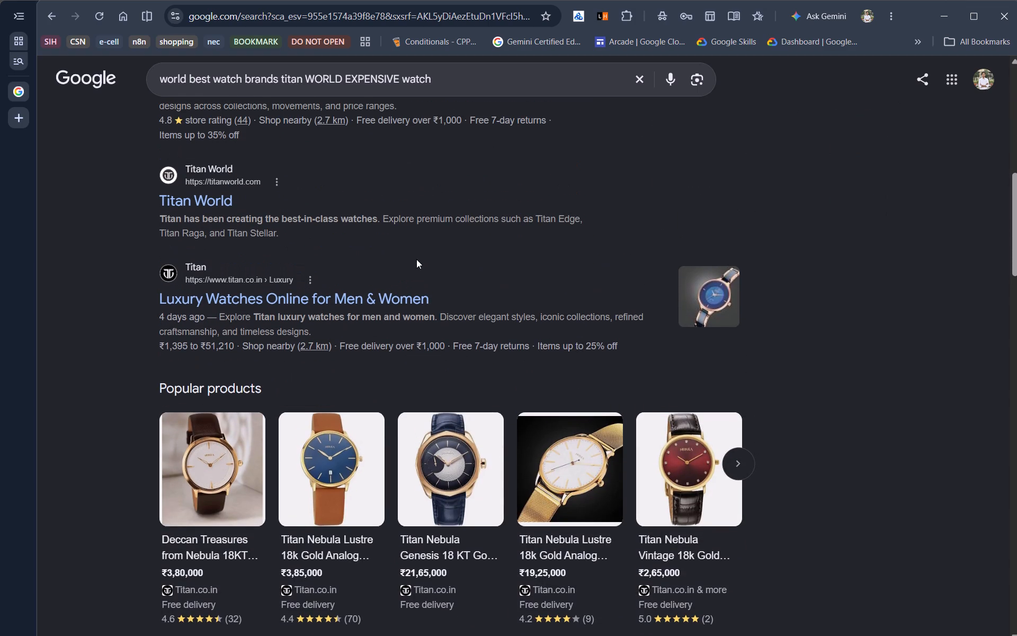
pyautogui.scroll(17, 416, 259)
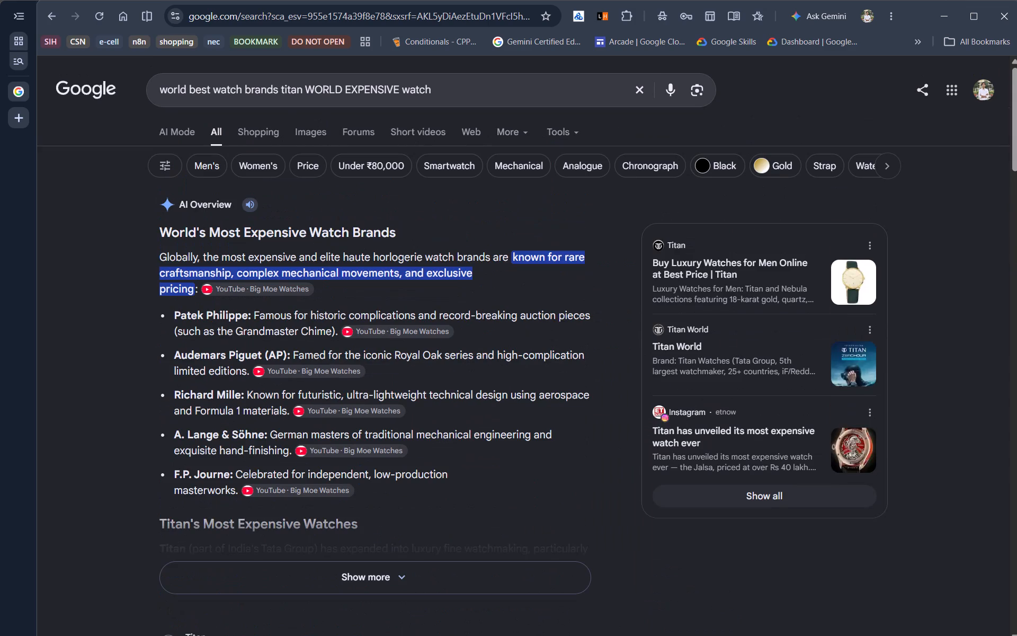
pyautogui.click(305, 128)
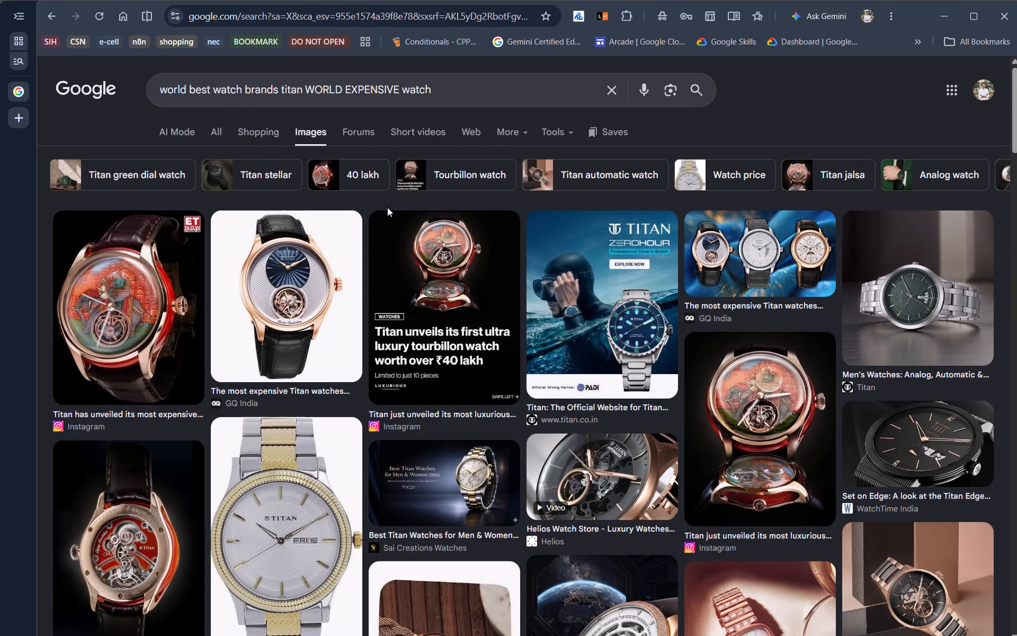
# Browse the watch image results and preview the black Titan Edge Ceramic image from Tata Group along with its related images.
pyautogui.scroll(-3, 387, 207)
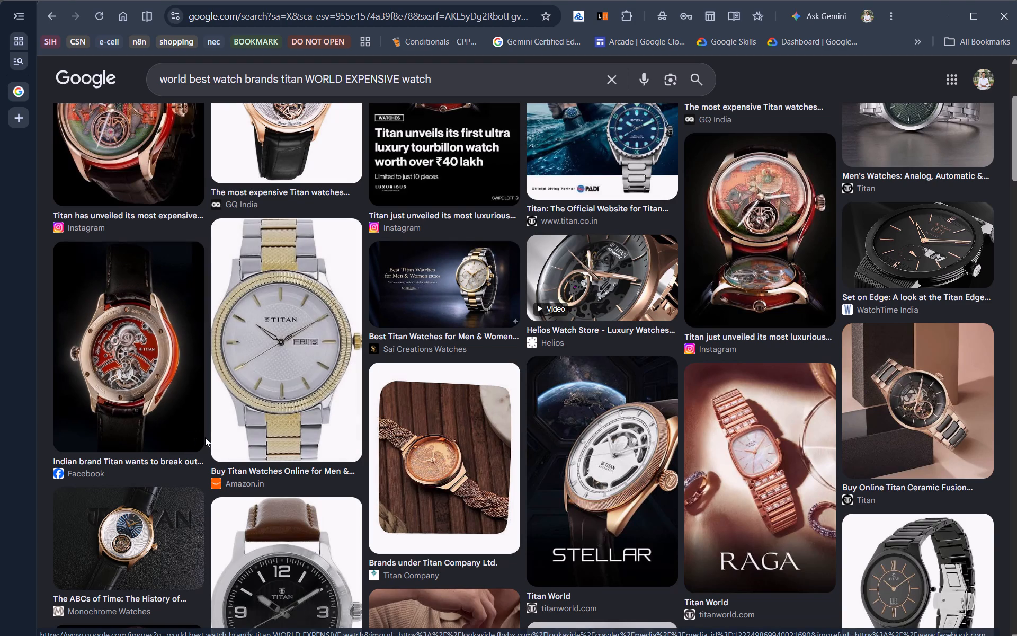
pyautogui.scroll(-2, 205, 437)
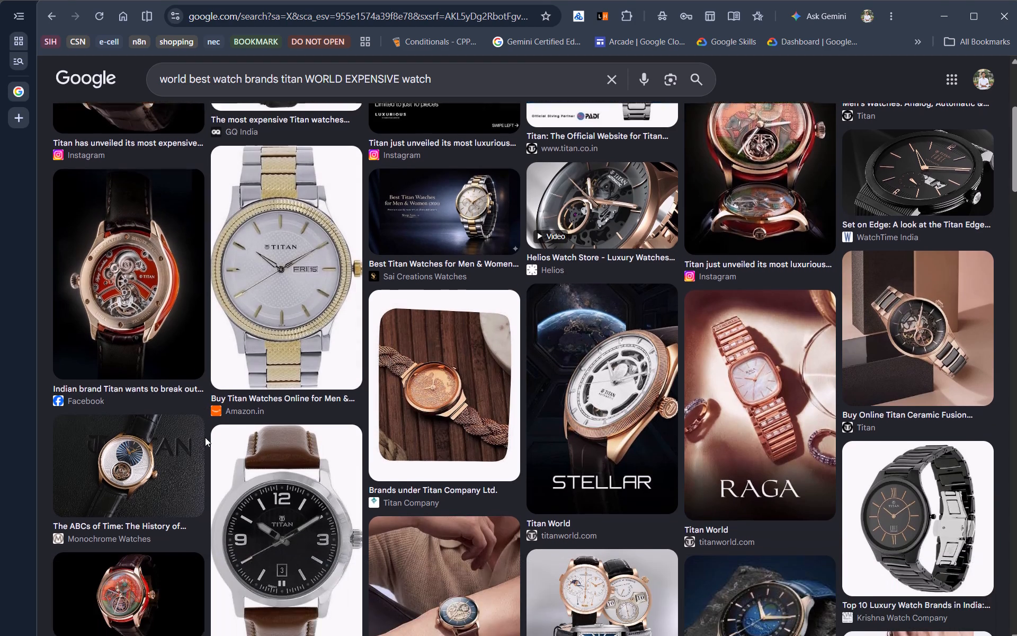
pyautogui.scroll(-1, 205, 437)
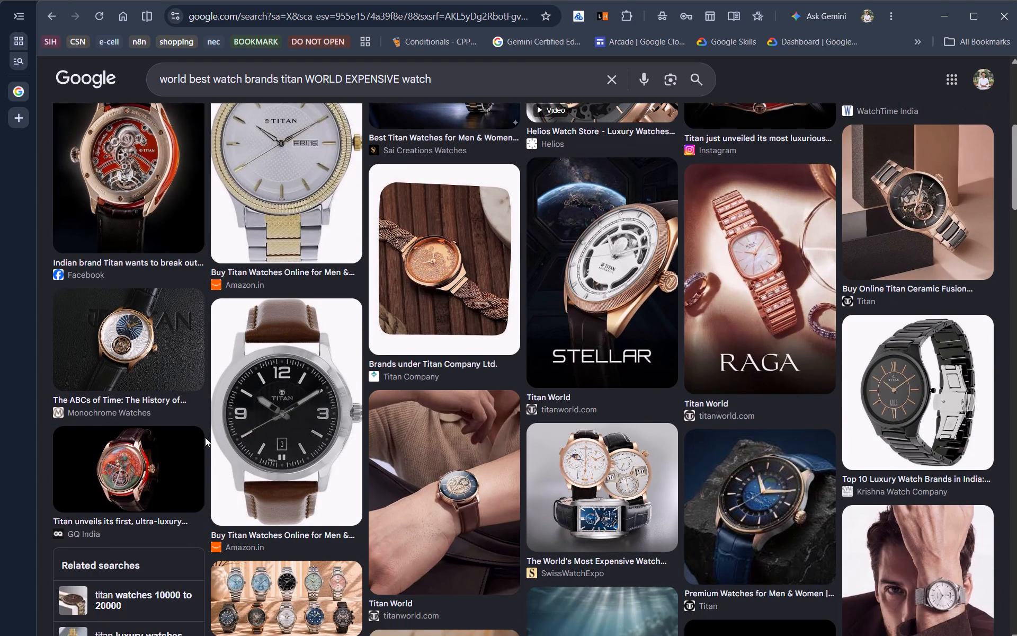
pyautogui.scroll(-2, 205, 437)
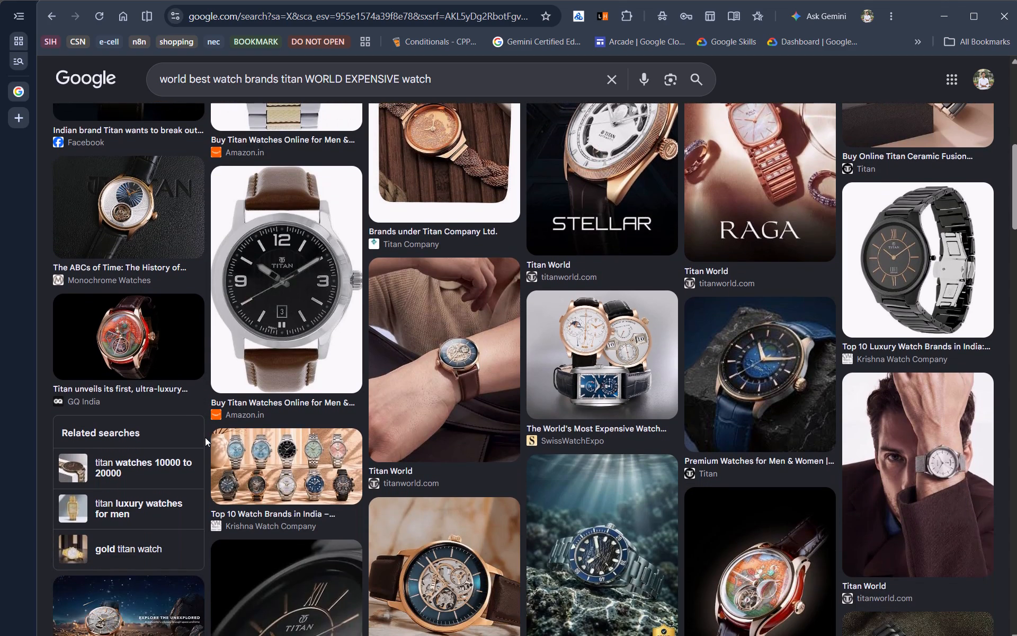
pyautogui.scroll(-2, 205, 437)
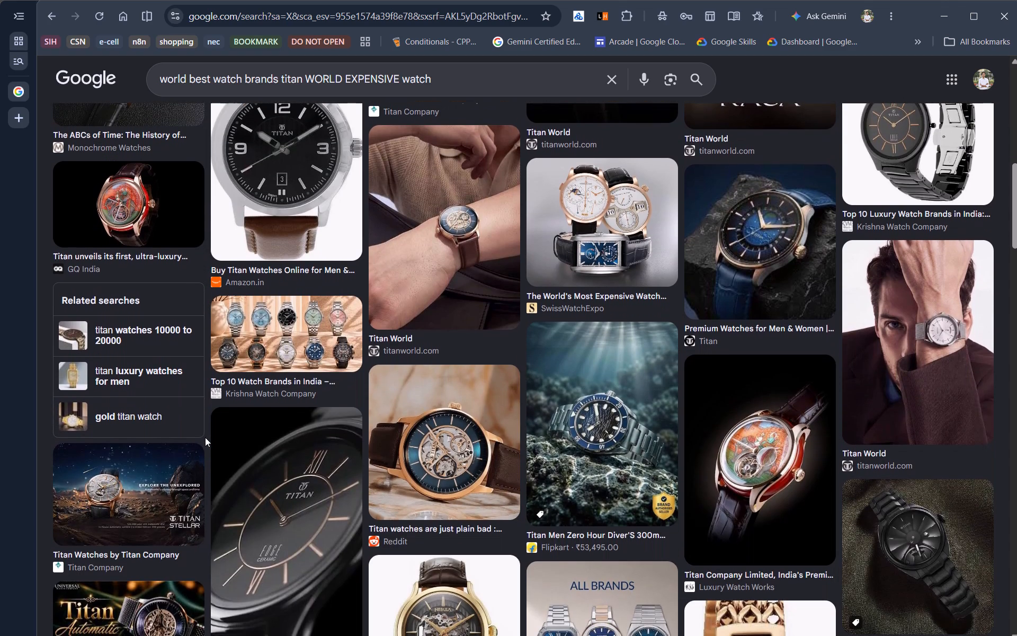
pyautogui.scroll(-2, 205, 437)
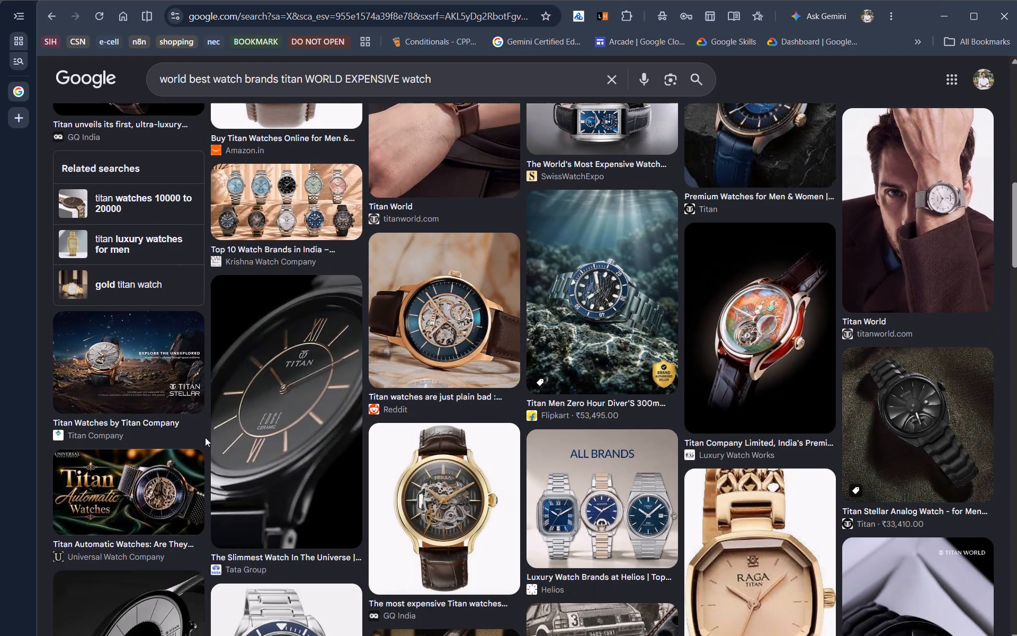
pyautogui.click(306, 400)
pyautogui.scroll(-6, 679, 326)
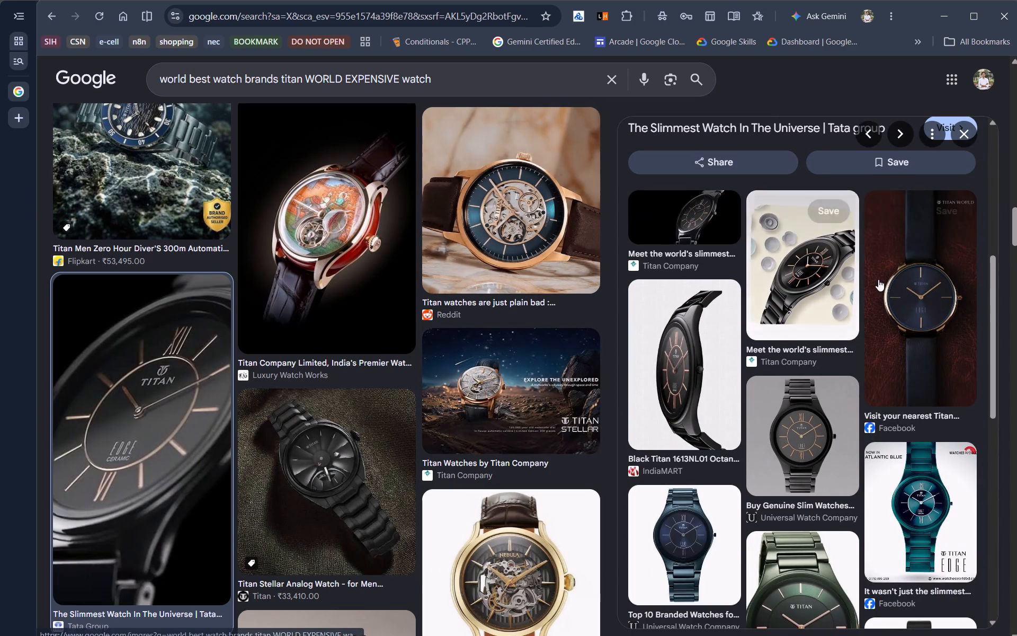
pyautogui.scroll(-4, 789, 281)
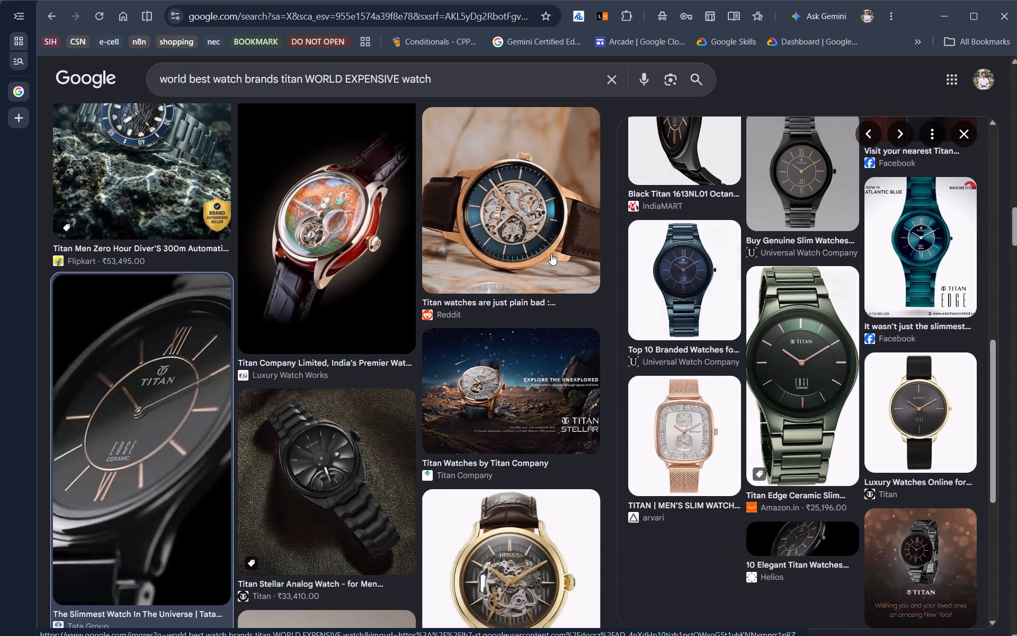
pyautogui.scroll(-8, 292, 266)
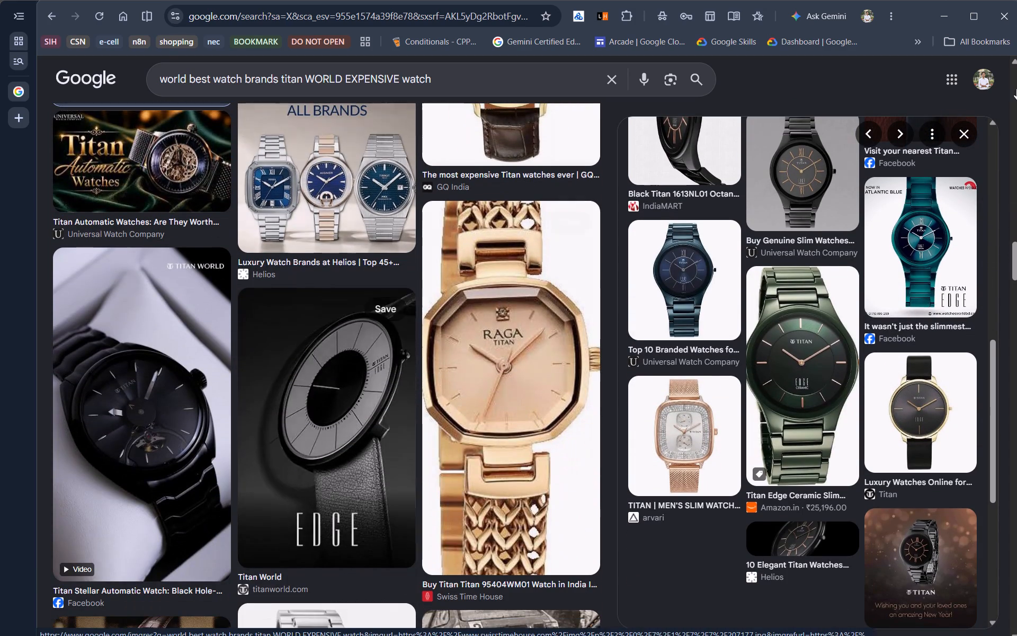
pyautogui.click(966, 129)
# Browse the remaining image results and save the Sai Creations Watches image "Best Titan Watches for Men & Women".
pyautogui.scroll(-4, 535, 453)
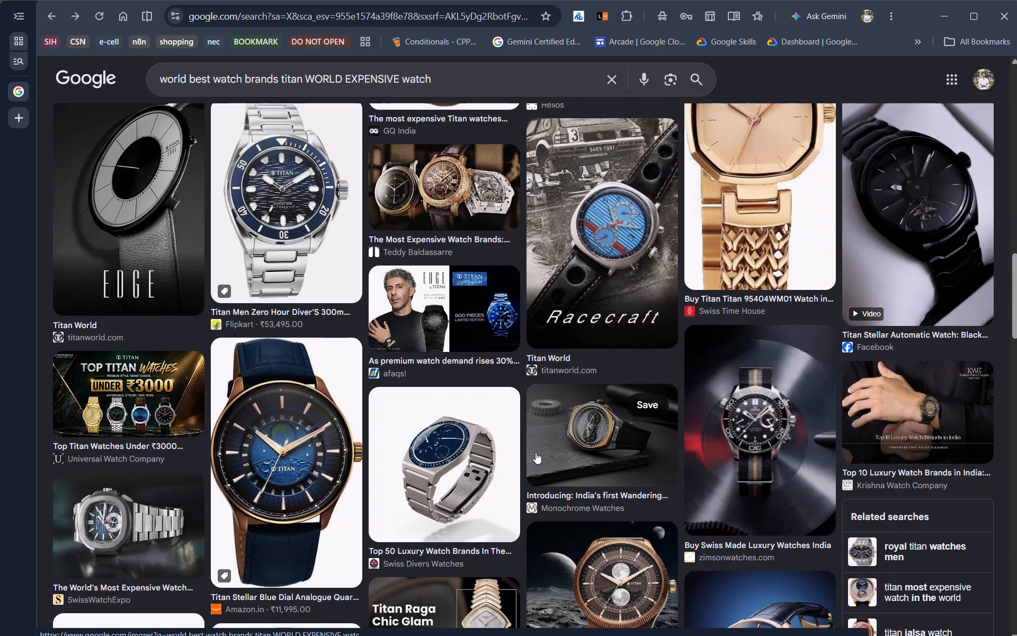
pyautogui.scroll(-2, 536, 452)
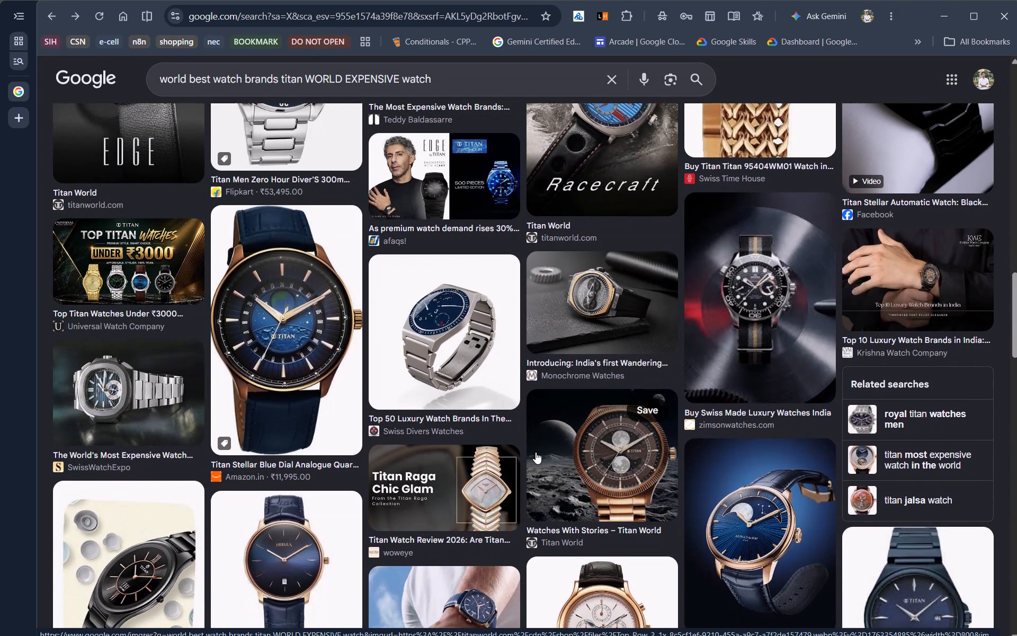
pyautogui.scroll(15, 536, 452)
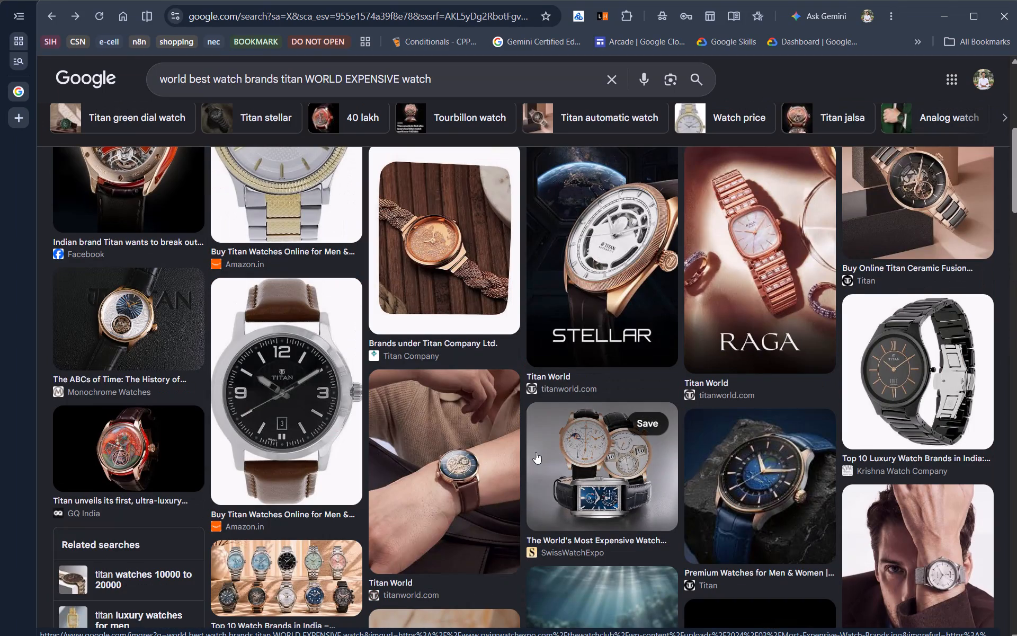
pyautogui.scroll(4, 536, 452)
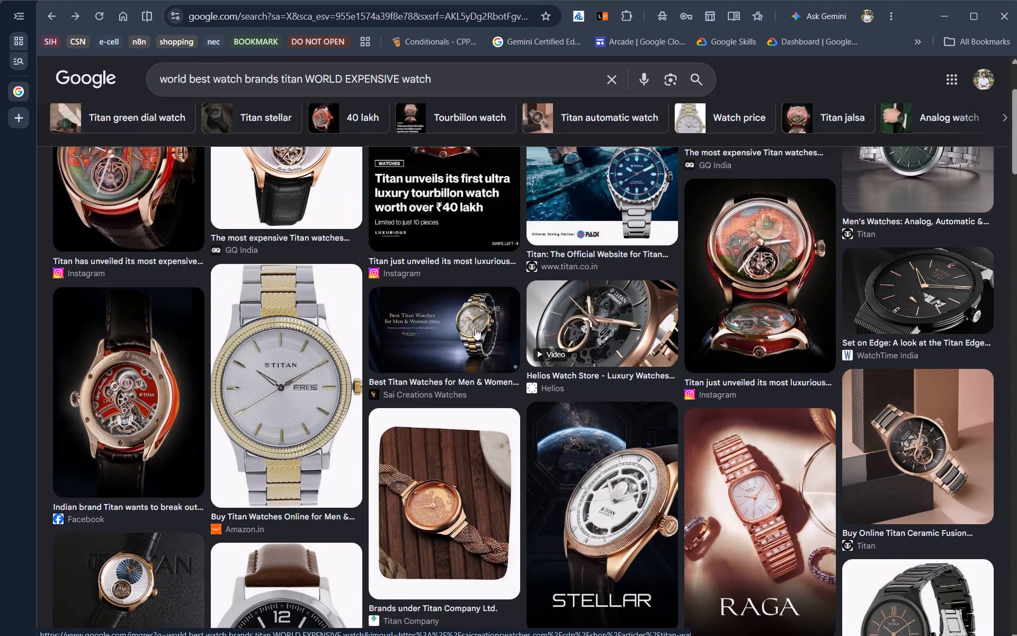
pyautogui.click(469, 323)
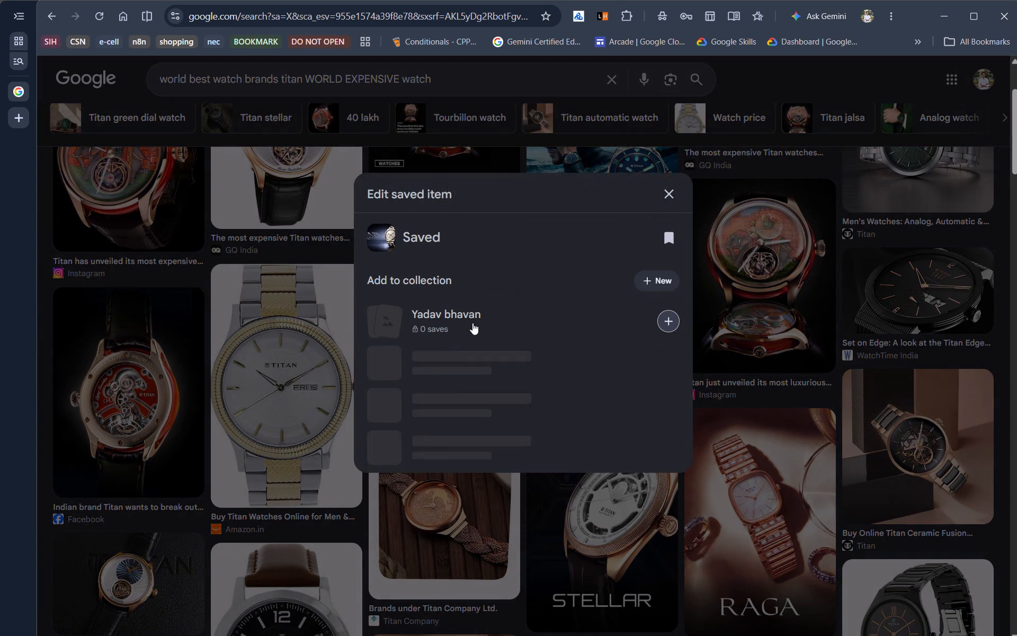
pyautogui.click(670, 192)
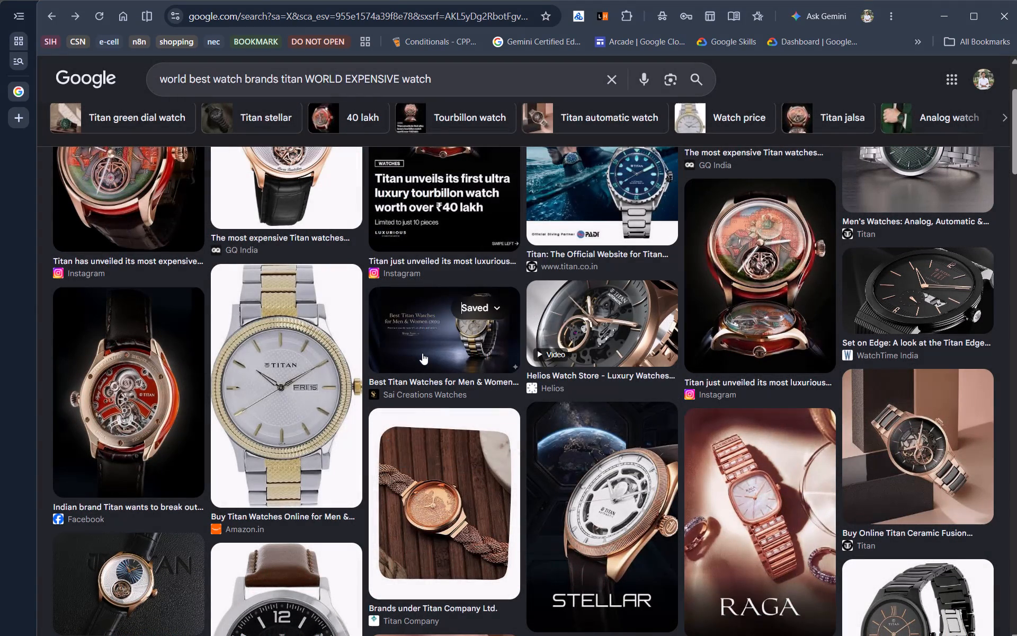
# Preview the Sai Creations Watches image of the silver-and-gold Titan chronograph and open its source page.
pyautogui.click(426, 349)
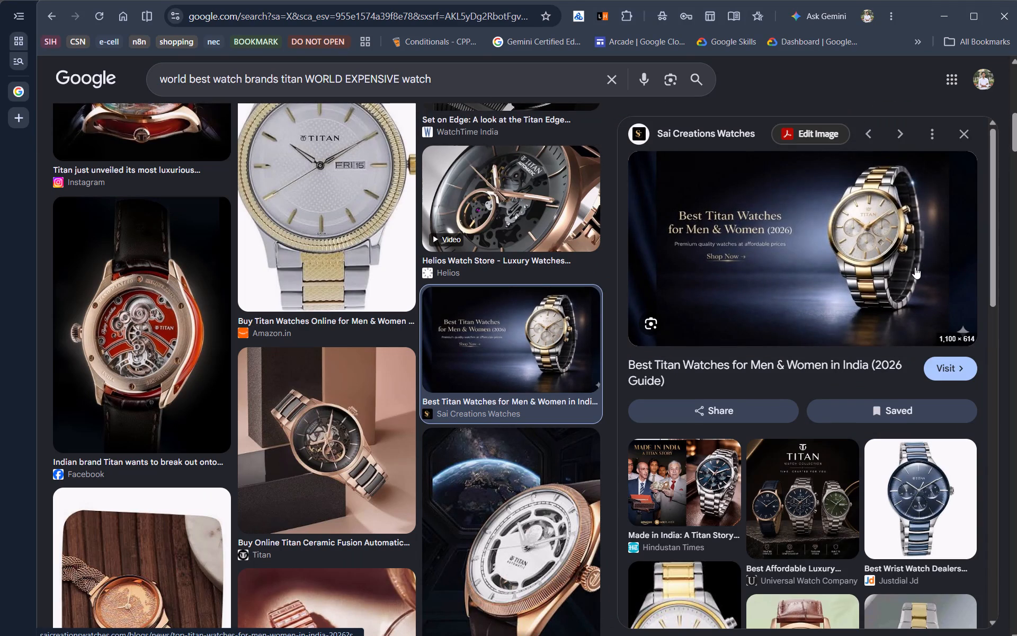
pyautogui.click(893, 257)
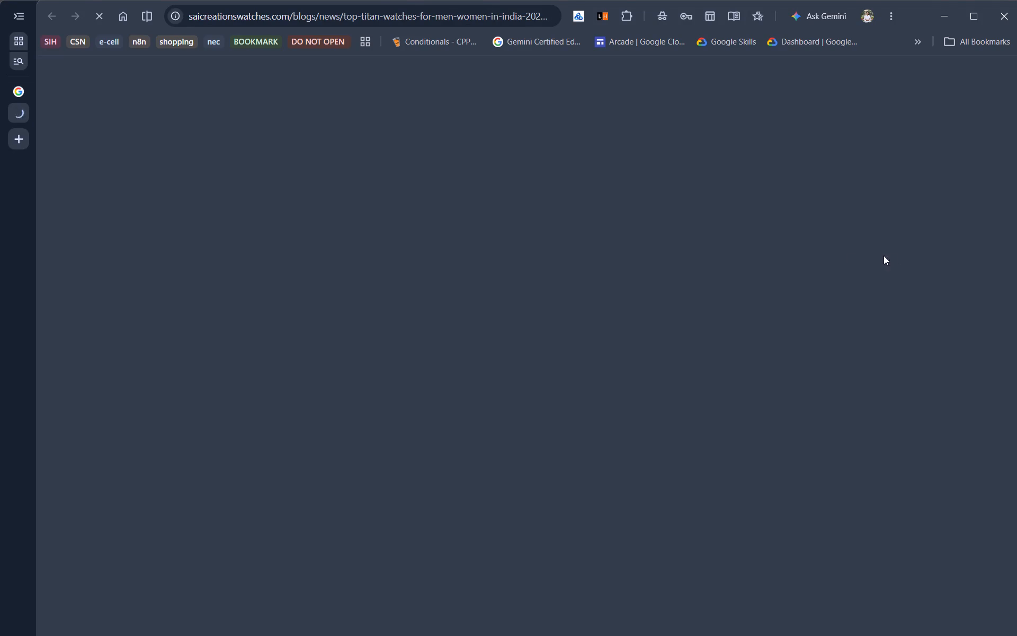
pyautogui.click(685, 360)
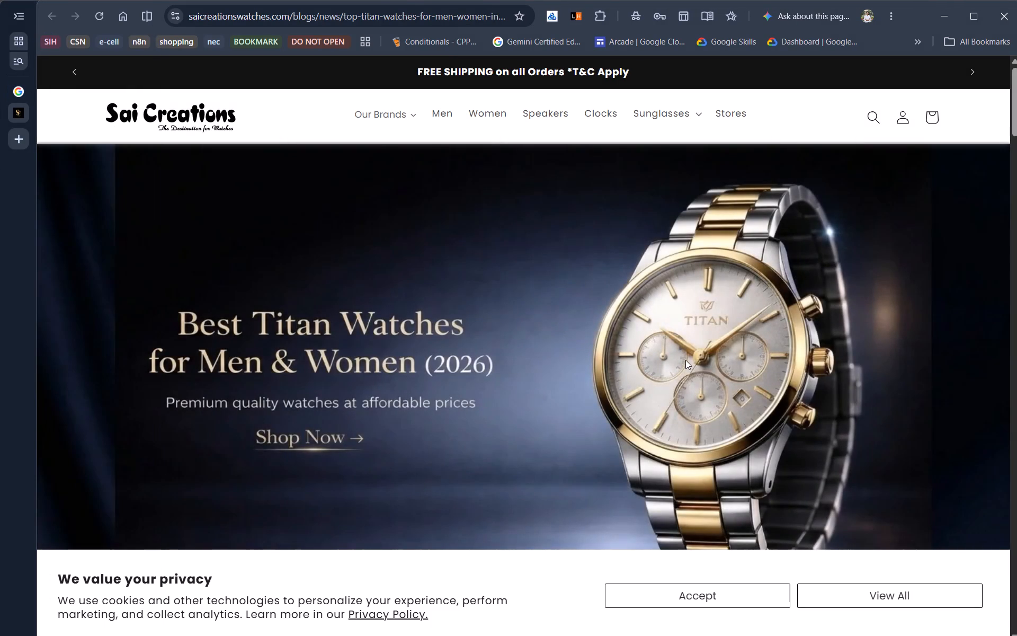
# Open the article's Titan watch banner image on its own in a new tab.
pyautogui.moveTo(684, 342); pyautogui.dragTo(510, 342)
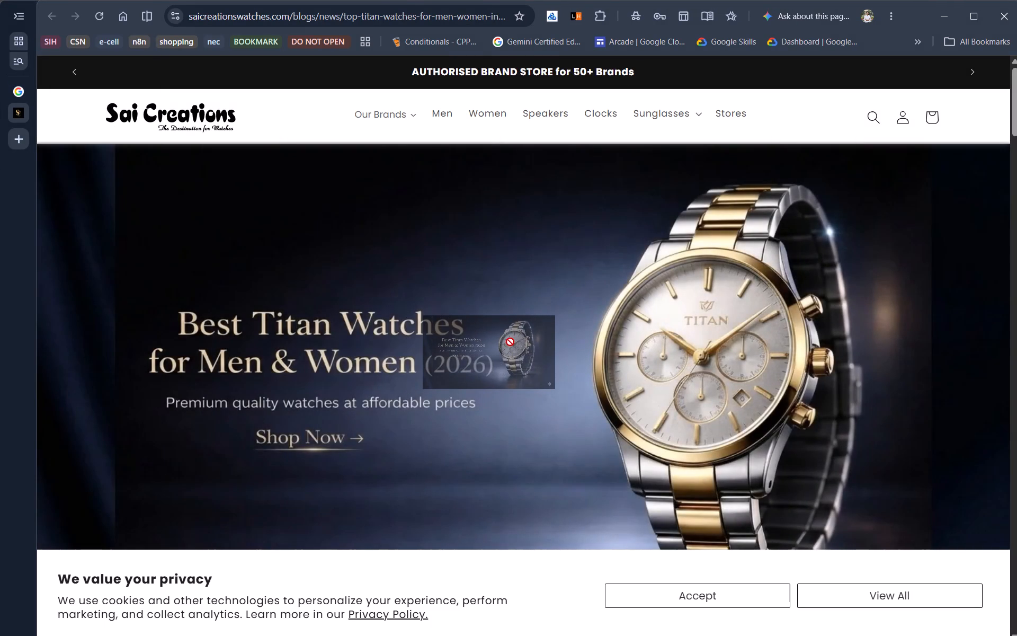
pyautogui.moveTo(510, 342); pyautogui.dragTo(30, 133)
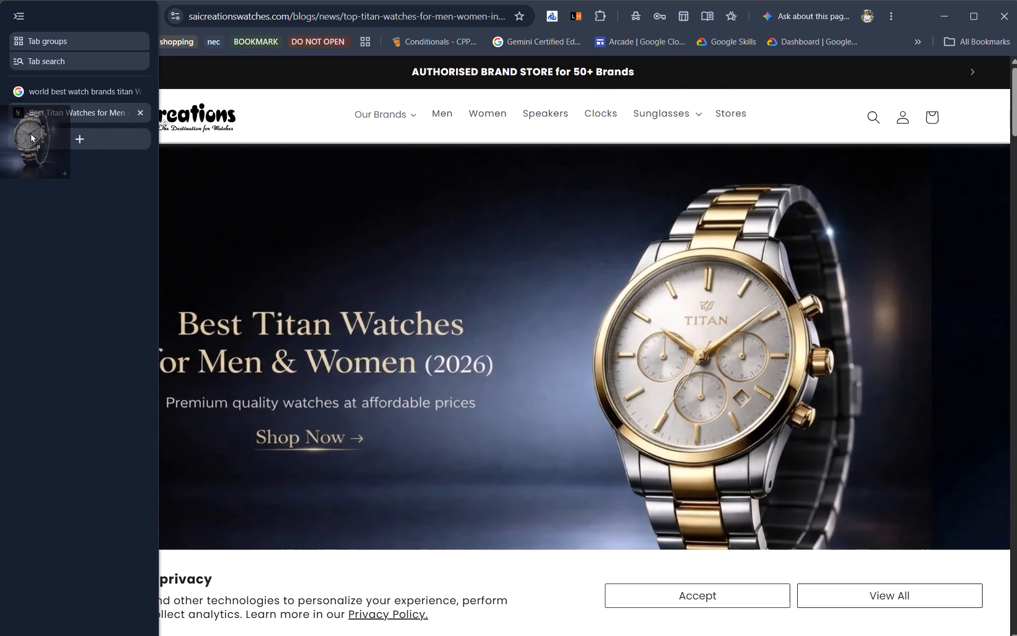
pyautogui.moveTo(30, 133); pyautogui.dragTo(34, 134)
pyautogui.click(673, 286)
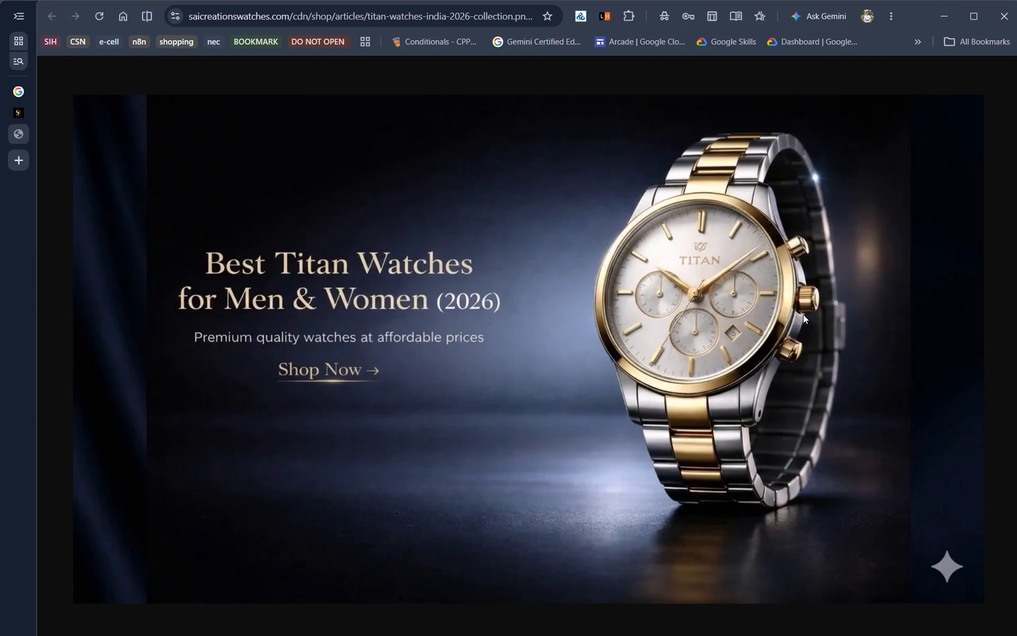
pyautogui.tripleClick(780, 348)
pyautogui.rightClick(626, 316)
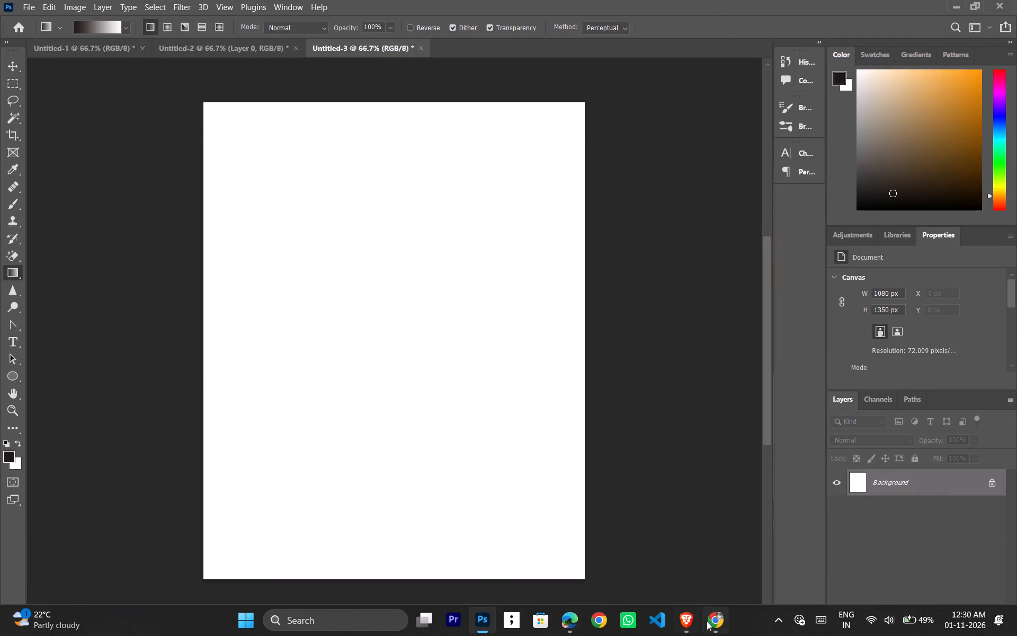
# Place the downloaded Luxury Titan Two-Tone Chronograph Watch.png from the browser's downloads into the blank Photoshop document.
pyautogui.click(708, 621)
pyautogui.click(769, 16)
pyautogui.moveTo(657, 81); pyautogui.dragTo(646, 418)
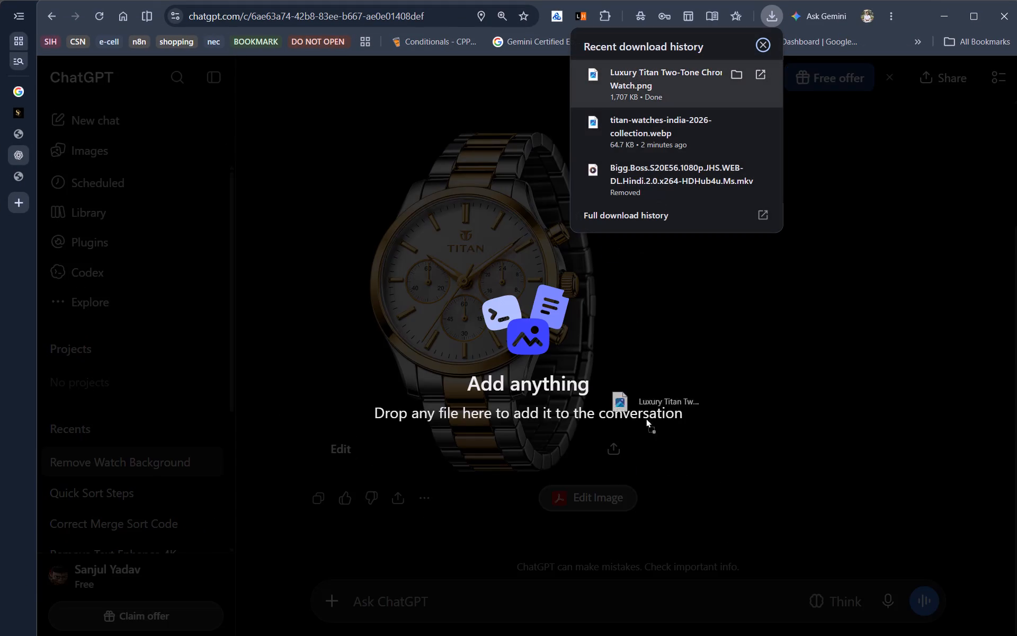
pyautogui.moveTo(646, 418); pyautogui.dragTo(480, 622)
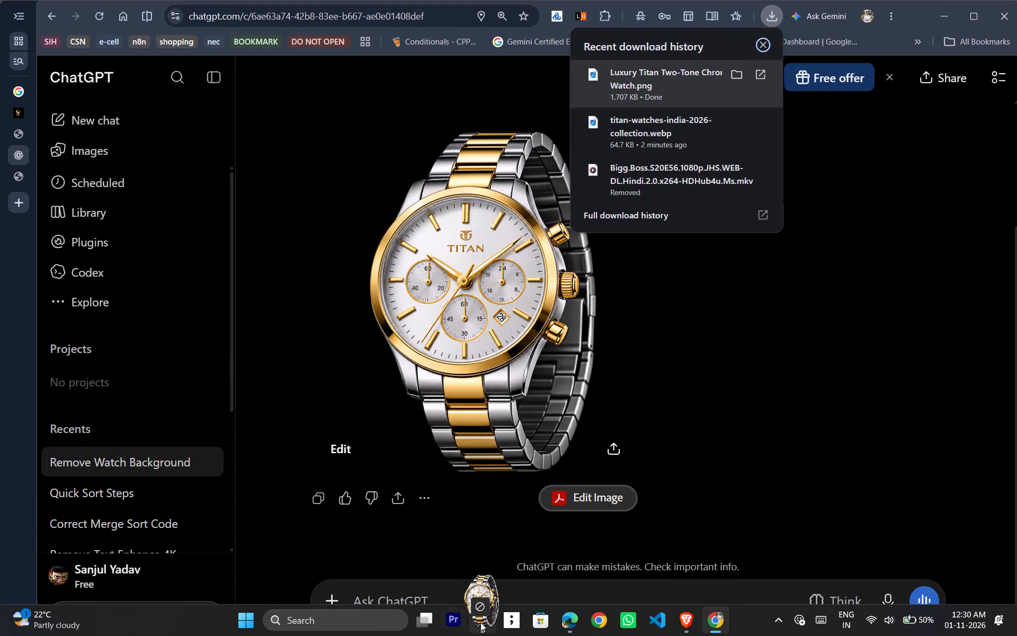
pyautogui.moveTo(480, 622); pyautogui.dragTo(480, 393)
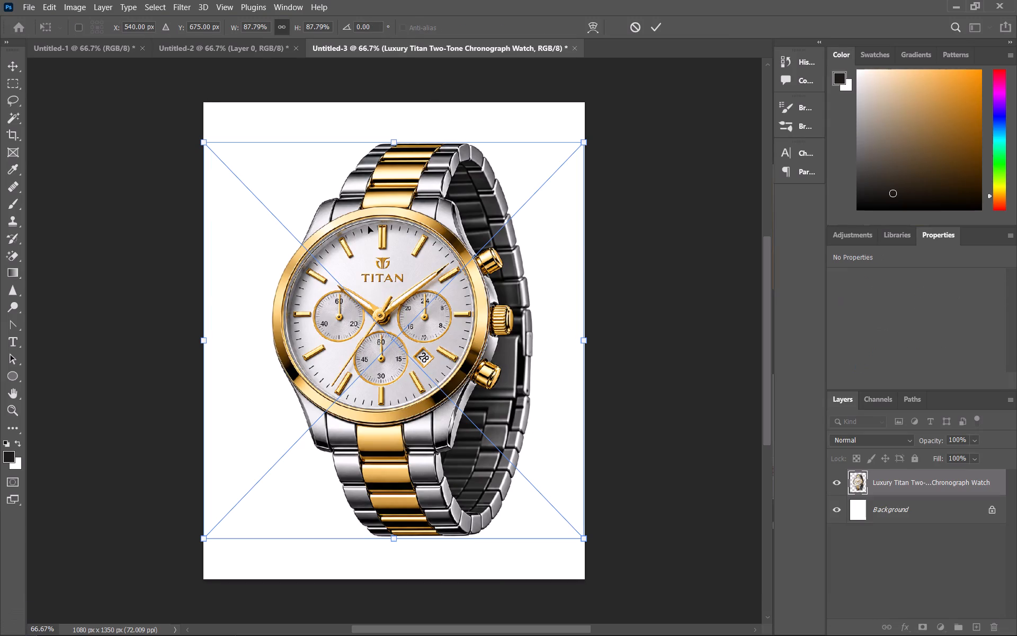
# Rotate the placed watch about 18° clockwise, scale it to about 59% and position it slightly above the canvas centre.
pyautogui.moveTo(407, 290); pyautogui.dragTo(412, 290)
pyautogui.moveTo(418, 585); pyautogui.dragTo(399, 586)
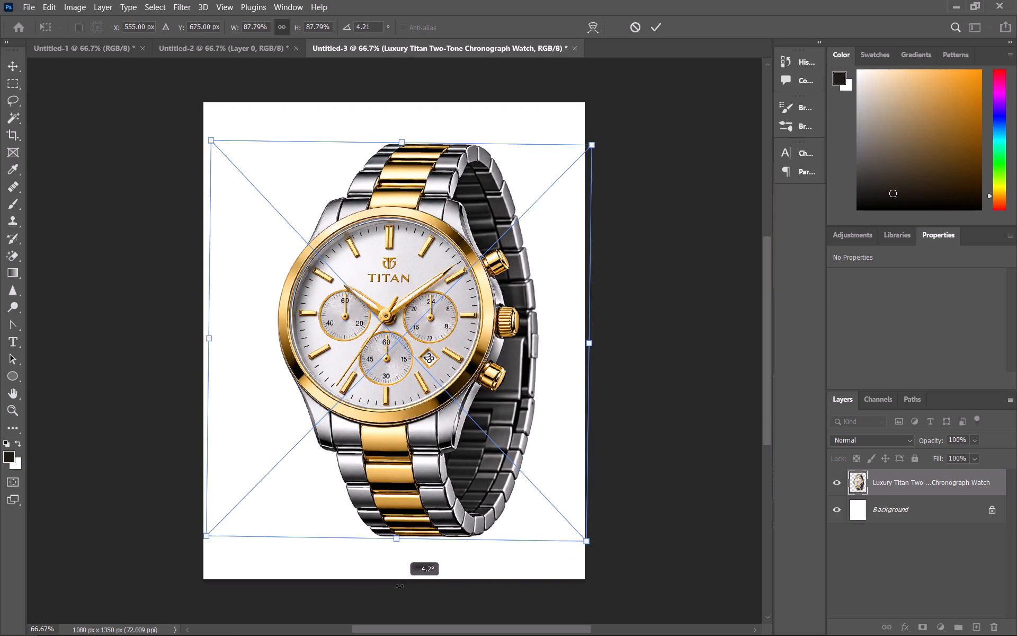
pyautogui.moveTo(399, 586); pyautogui.dragTo(343, 571)
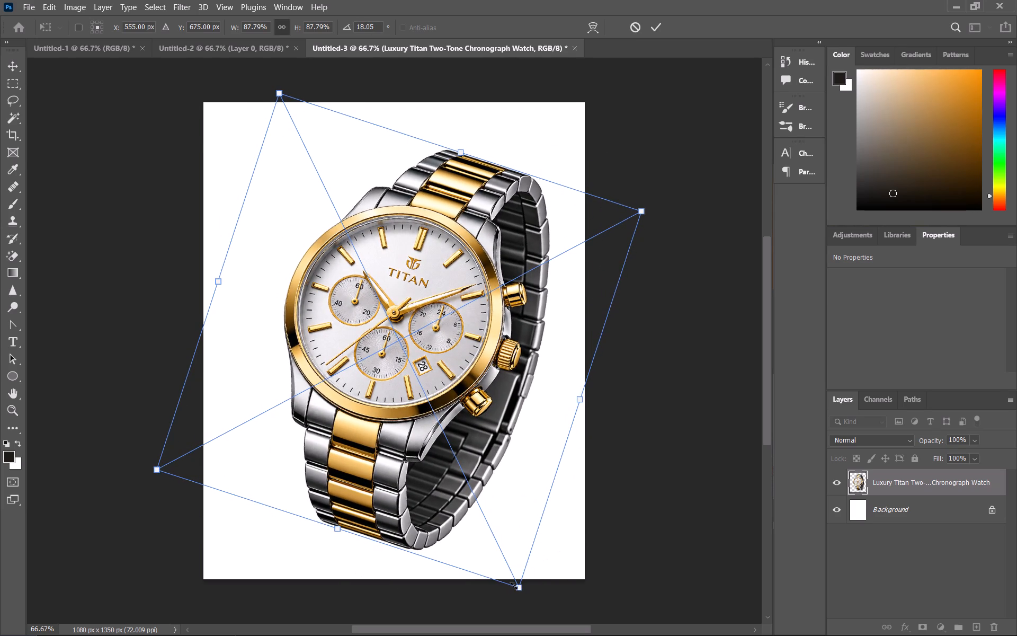
pyautogui.moveTo(521, 589); pyautogui.dragTo(424, 435)
pyautogui.moveTo(310, 208); pyautogui.dragTo(398, 341)
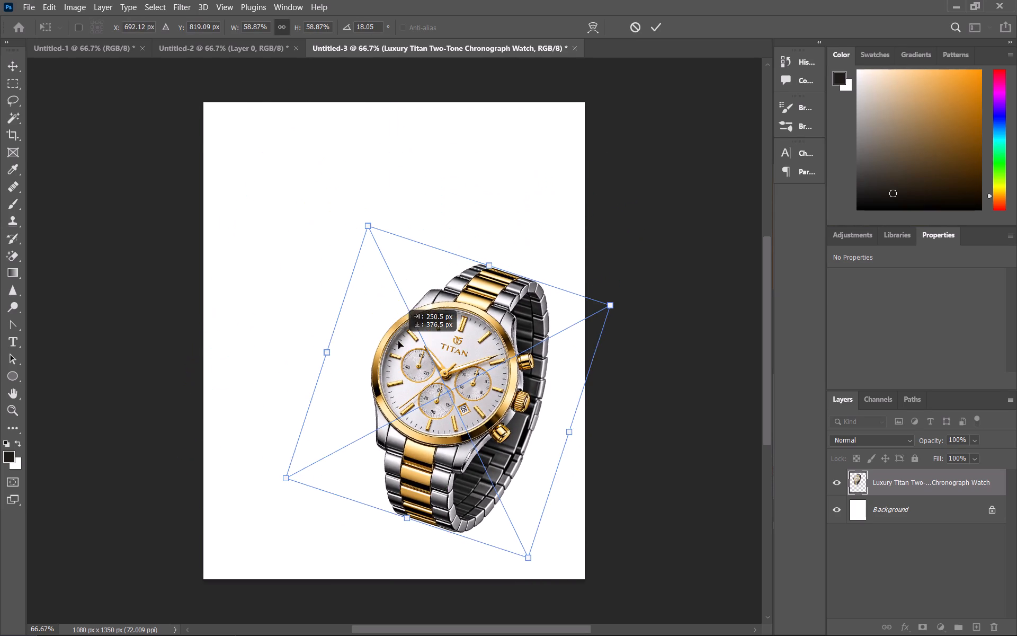
pyautogui.moveTo(398, 341); pyautogui.dragTo(347, 287)
pyautogui.moveTo(361, 322); pyautogui.dragTo(355, 297)
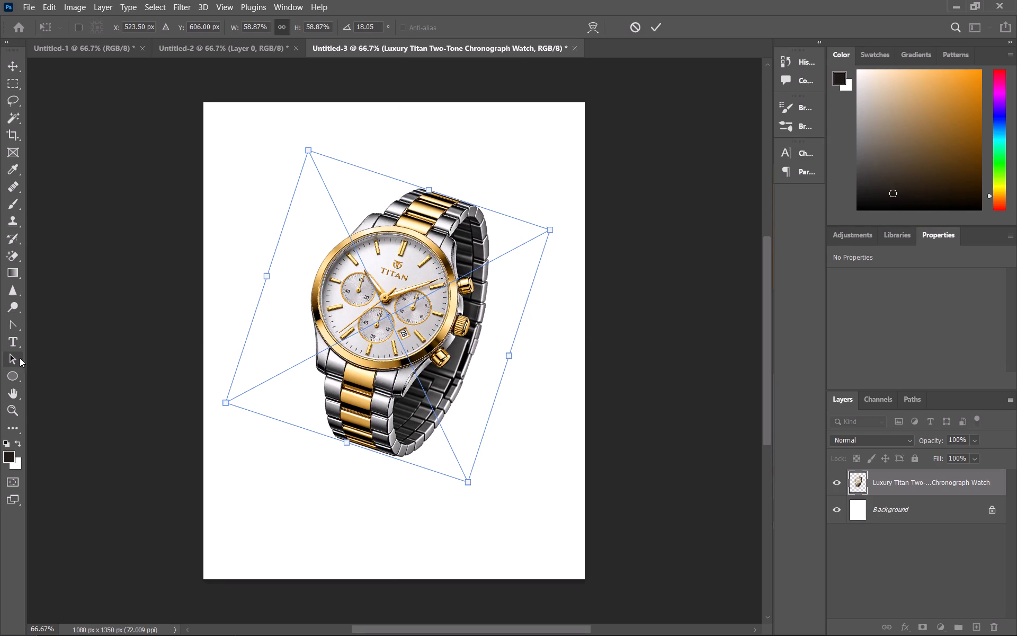
pyautogui.click(13, 276)
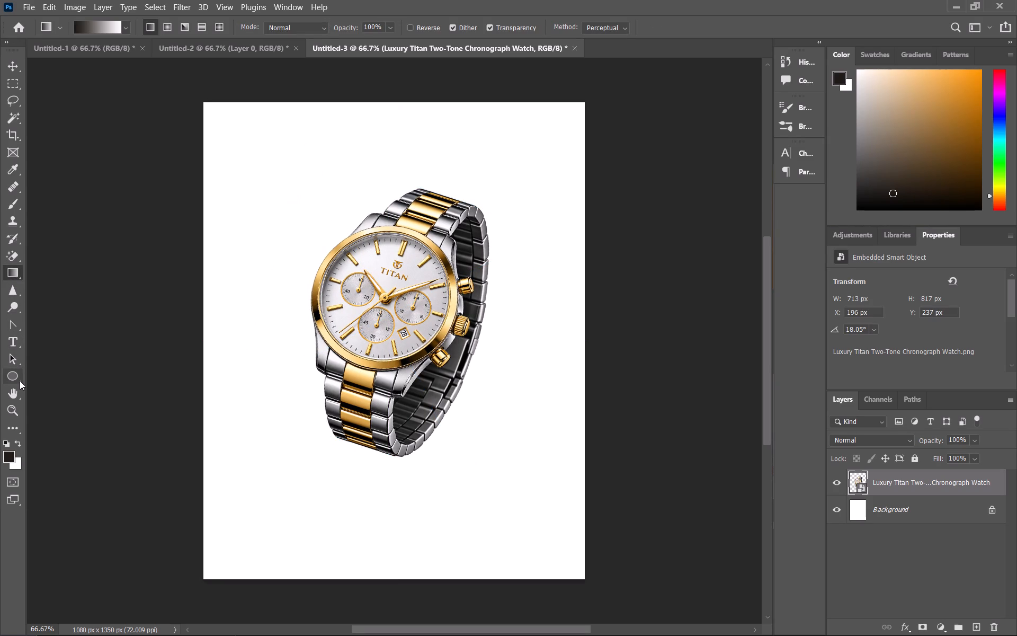
# Draw a dark filled rectangle about 420 x 990 px from the canvas's upper-left corner with the Rectangle tool.
pyautogui.click(17, 381)
pyautogui.rightClick(17, 373)
pyautogui.click(55, 371)
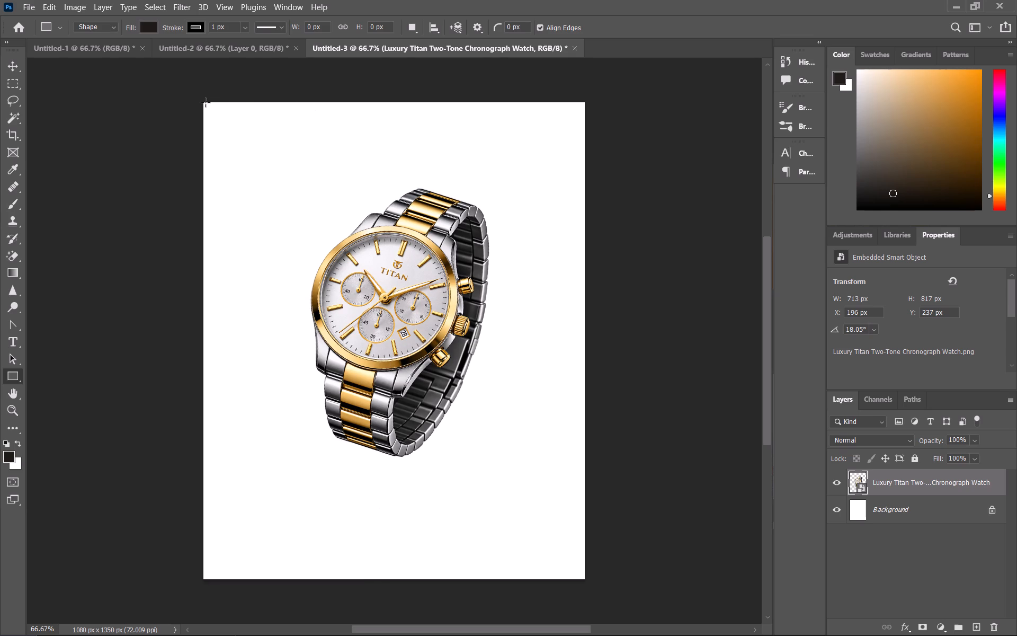
pyautogui.moveTo(201, 102); pyautogui.dragTo(345, 475)
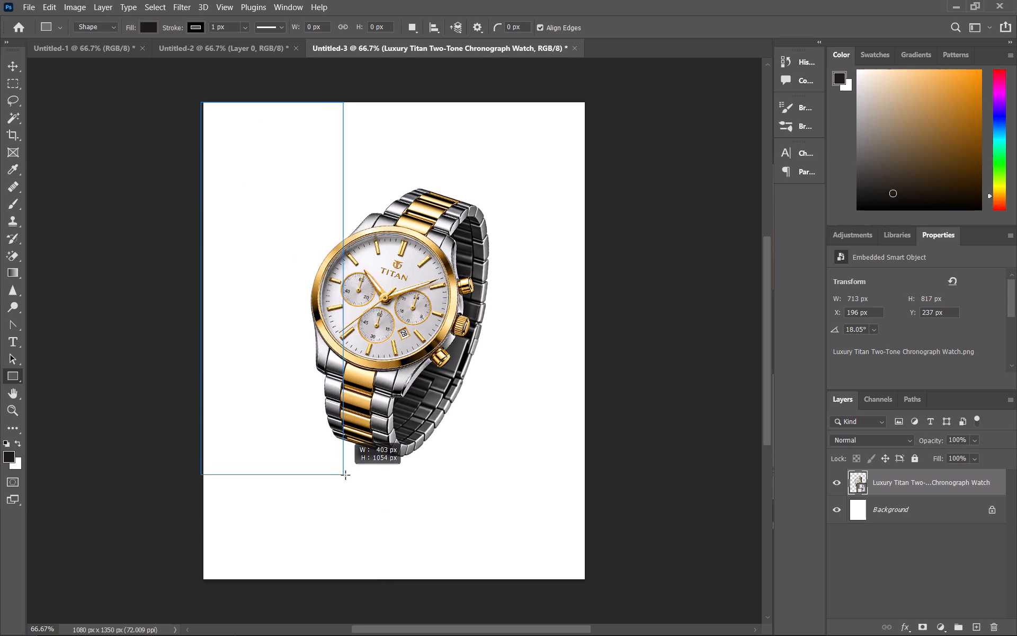
pyautogui.moveTo(345, 475); pyautogui.dragTo(347, 475)
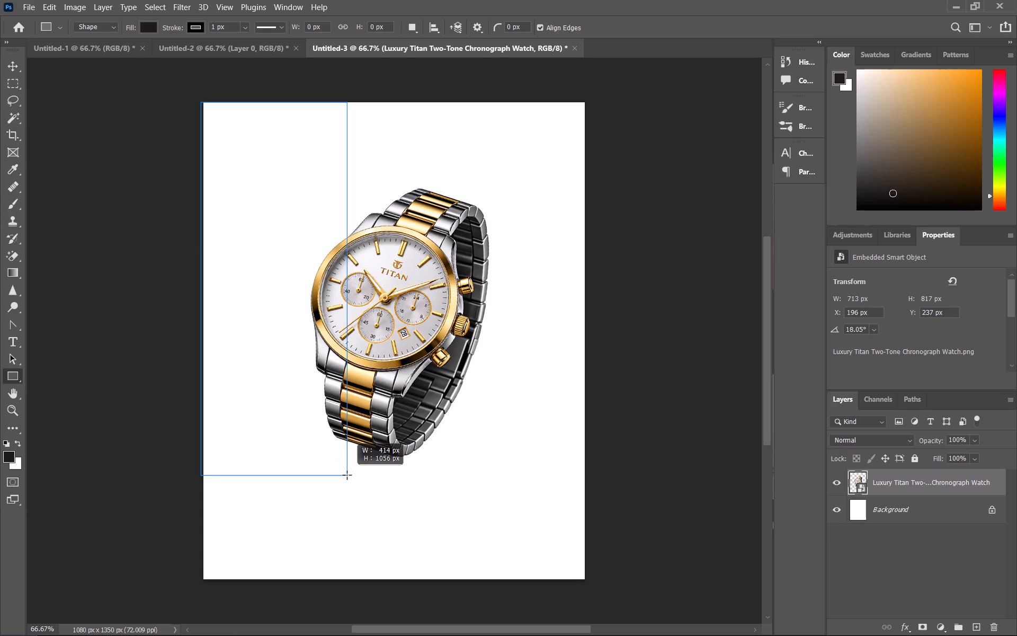
pyautogui.moveTo(347, 475); pyautogui.dragTo(349, 452)
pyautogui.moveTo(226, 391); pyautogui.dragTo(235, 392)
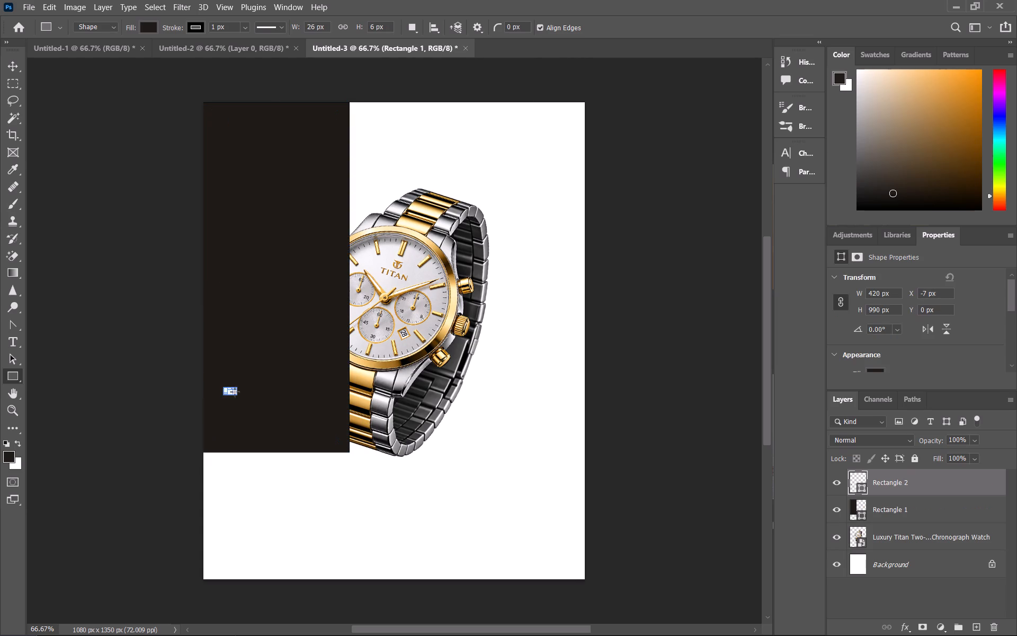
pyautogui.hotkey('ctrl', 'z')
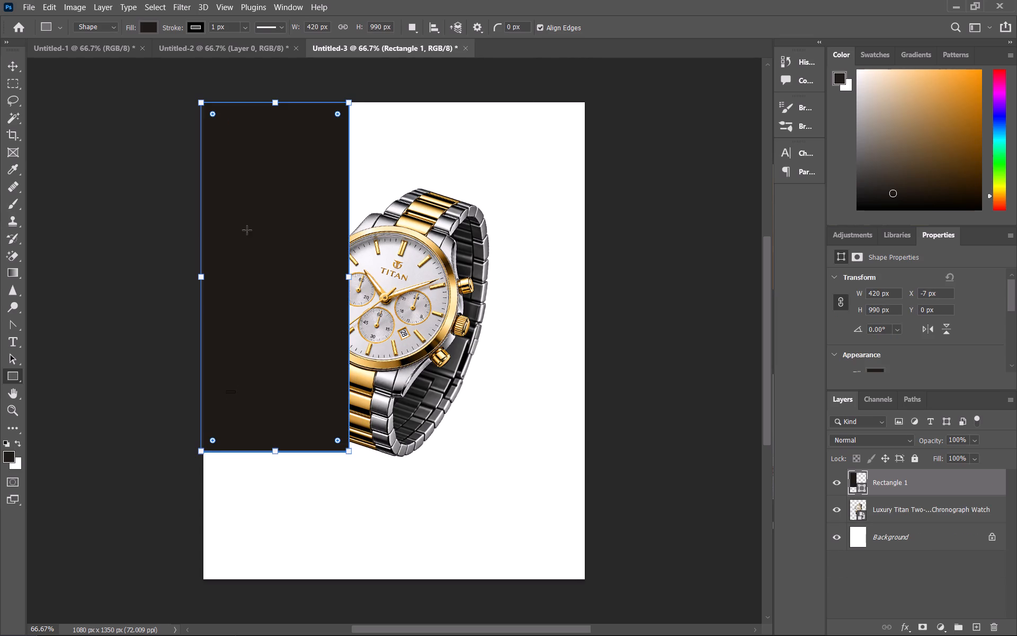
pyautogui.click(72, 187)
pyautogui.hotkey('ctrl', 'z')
# Free-transform the dark rectangle, aligning it with the canvas's left edge and resizing it to about 347 x 873 px.
pyautogui.hotkey('ctrl', 't')
pyautogui.moveTo(264, 234); pyautogui.dragTo(265, 234)
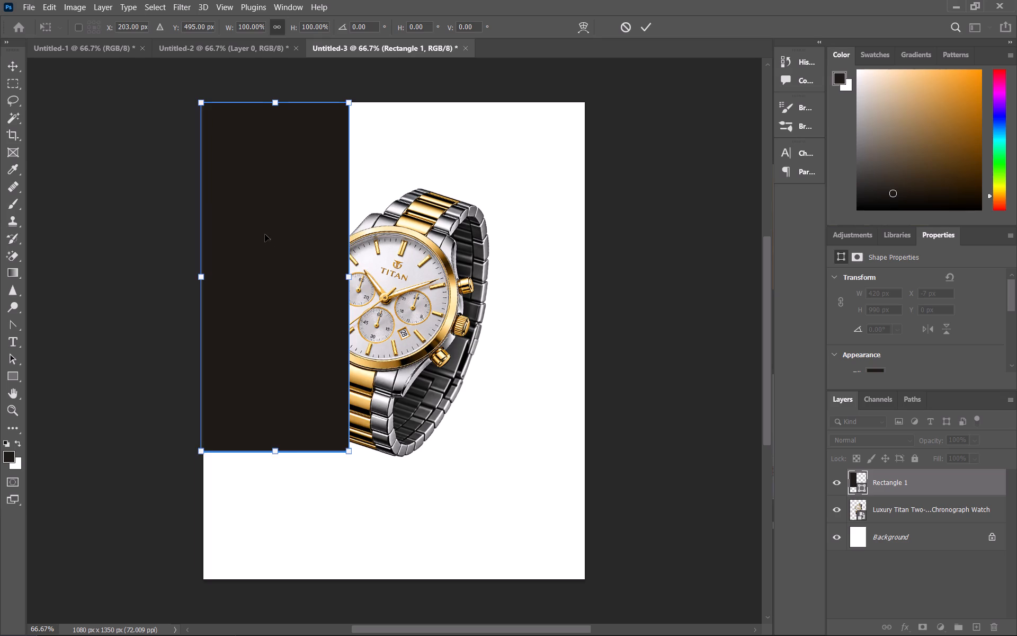
pyautogui.moveTo(265, 234); pyautogui.dragTo(271, 237)
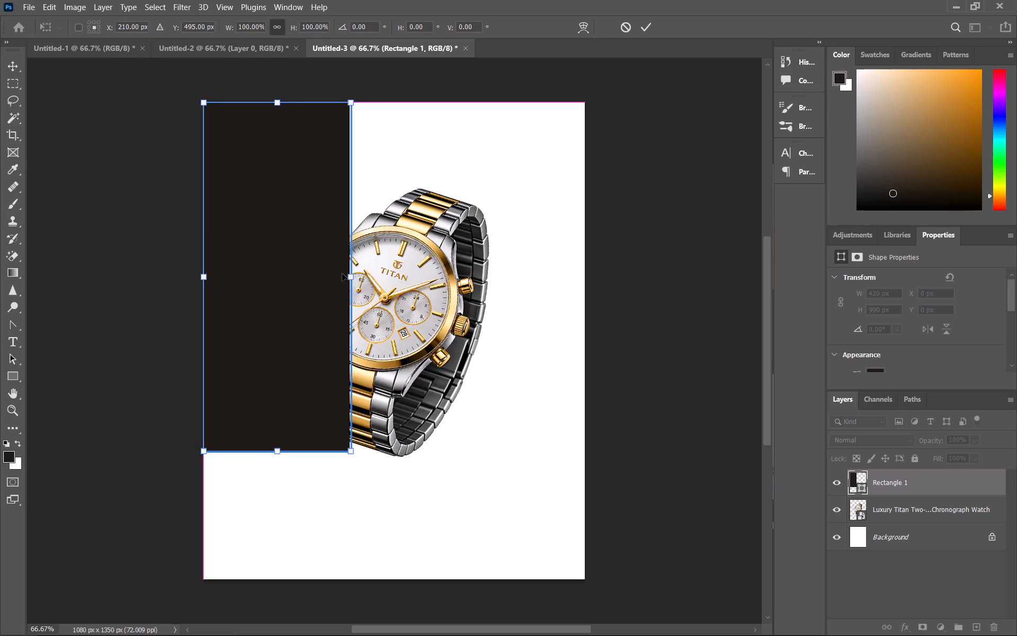
pyautogui.moveTo(349, 278); pyautogui.dragTo(332, 277)
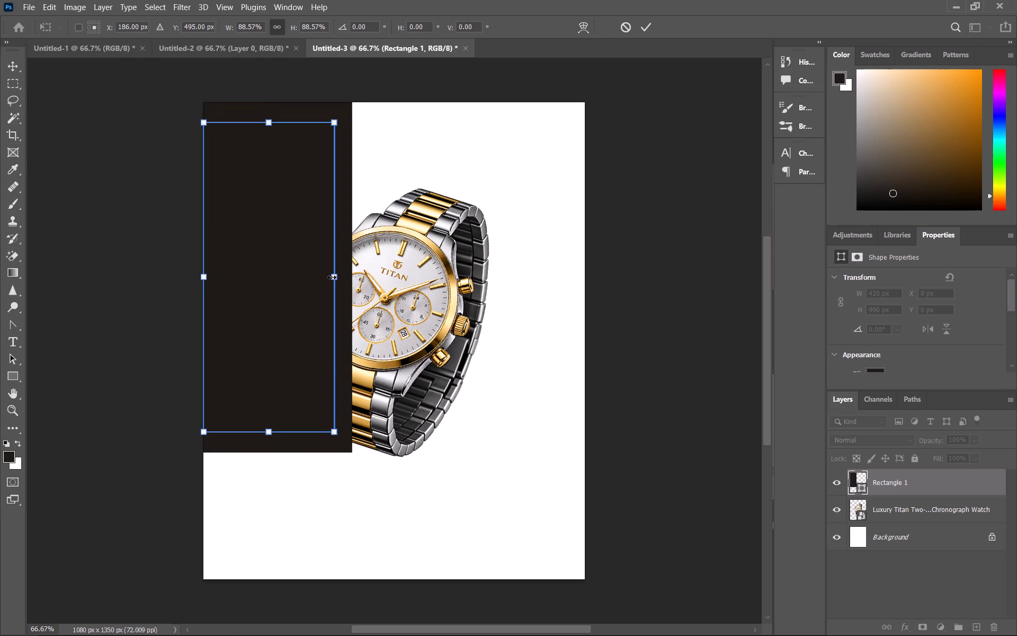
pyautogui.hotkey('ctrl', 't')
pyautogui.hotkey('ctrl', 't')
pyautogui.hotkey('ctrl', 't')
pyautogui.hotkey('ctrl', 't')
pyautogui.hotkey('ctrl', 't')
pyautogui.hotkey('ctrl', 't')
pyautogui.hotkey('ctrl', 't')
pyautogui.hotkey('ctrl', 't')
pyautogui.hotkey('ctrl', 't')
pyautogui.hotkey('ctrl', 't')
pyautogui.hotkey('ctrl', 't')
pyautogui.hotkey('ctrl', 't')
pyautogui.hotkey('ctrl', 't')
pyautogui.hotkey('ctrl', 't')
pyautogui.hotkey('ctrl', 't')
pyautogui.hotkey('ctrl', 't')
pyautogui.hotkey('ctrl', 't')
pyautogui.hotkey('ctrl', 't')
pyautogui.hotkey('ctrl', 't')
pyautogui.hotkey('ctrl', 't')
pyautogui.keyDown('ctrl'); pyautogui.moveTo(264, 122); pyautogui.dragTo(264, 101); pyautogui.keyUp('ctrl')
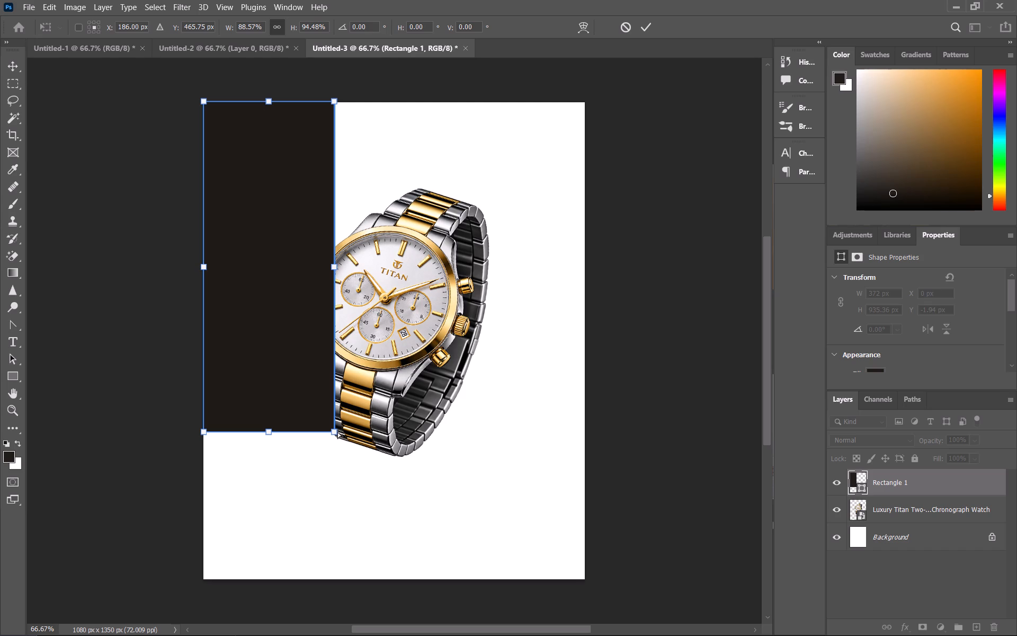
pyautogui.moveTo(337, 431); pyautogui.dragTo(334, 429)
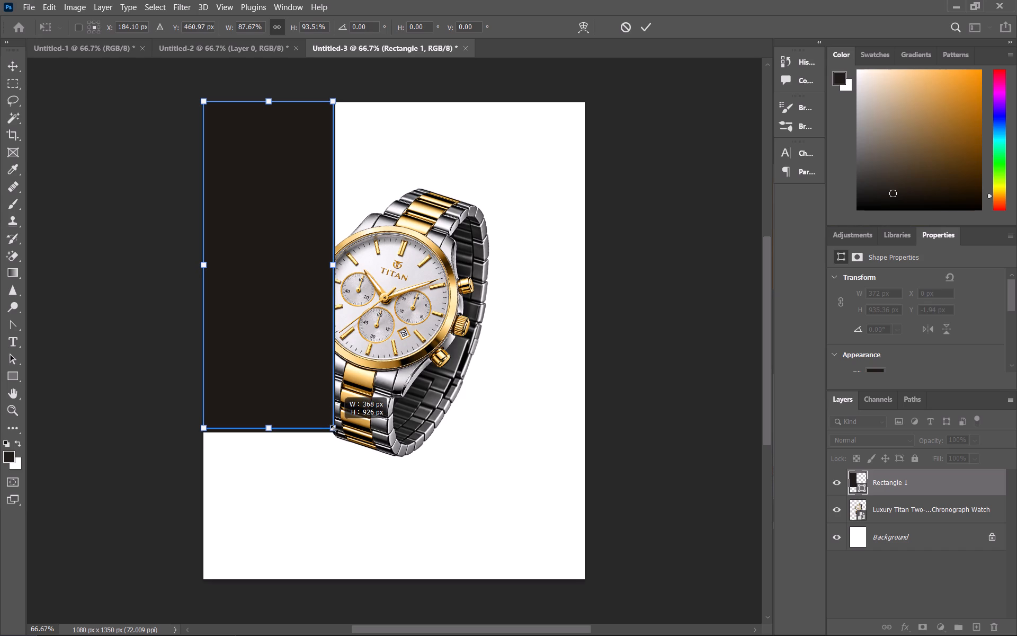
pyautogui.moveTo(334, 429); pyautogui.dragTo(326, 410)
# Narrow the dark rectangle to about 68% of its width and raise its lower-right corner into a roughly 41° slanted bottom edge.
pyautogui.hotkey('ctrl', 't')
pyautogui.hotkey('ctrl', 't')
pyautogui.hotkey('ctrl', 't')
pyautogui.hotkey('ctrl', 't')
pyautogui.hotkey('ctrl', 't')
pyautogui.hotkey('ctrl', 't')
pyautogui.hotkey('ctrl', 't')
pyautogui.hotkey('ctrl', 't')
pyautogui.hotkey('ctrl', 't')
pyautogui.hotkey('ctrl', 't')
pyautogui.hotkey('ctrl', 't')
pyautogui.hotkey('ctrl', 't')
pyautogui.hotkey('ctrl', 't')
pyautogui.hotkey('ctrl', 't')
pyautogui.hotkey('ctrl', 't')
pyautogui.hotkey('ctrl', 't')
pyautogui.hotkey('ctrl', 't')
pyautogui.hotkey('ctrl', 't')
pyautogui.hotkey('ctrl', 't')
pyautogui.hotkey('ctrl', 't')
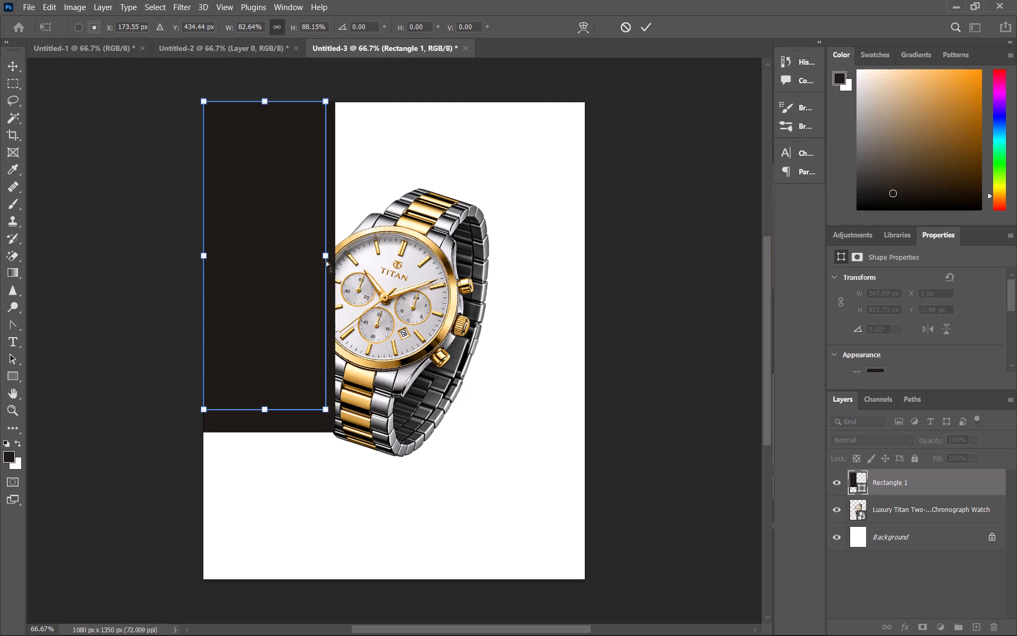
pyautogui.keyDown('ctrl'); pyautogui.click(326, 261); pyautogui.keyUp('ctrl')
pyautogui.keyDown('ctrl'); pyautogui.click(326, 255); pyautogui.keyUp('ctrl')
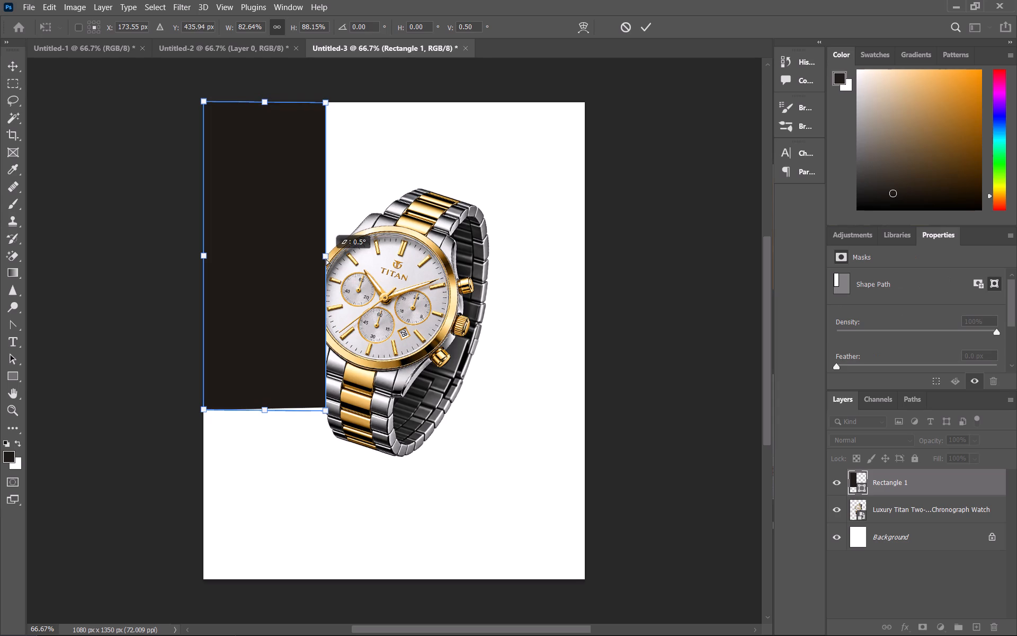
pyautogui.keyDown('ctrl'); pyautogui.moveTo(324, 253); pyautogui.dragTo(303, 253); pyautogui.keyUp('ctrl')
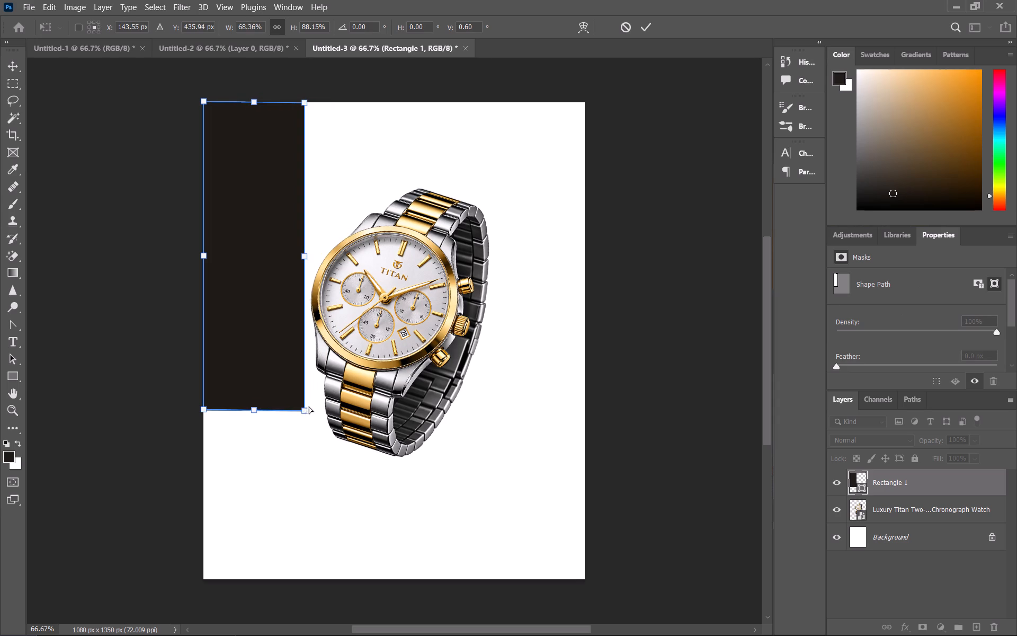
pyautogui.keyDown('ctrl'); pyautogui.moveTo(304, 407); pyautogui.dragTo(300, 360); pyautogui.keyUp('ctrl')
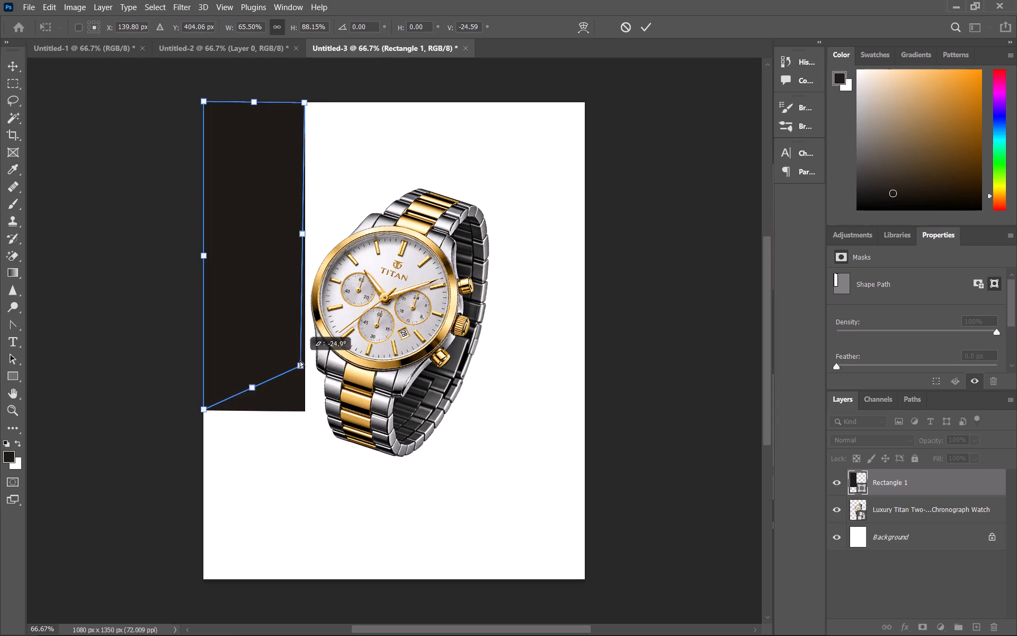
pyautogui.keyDown('ctrl'); pyautogui.moveTo(300, 360); pyautogui.dragTo(305, 340); pyautogui.keyUp('ctrl')
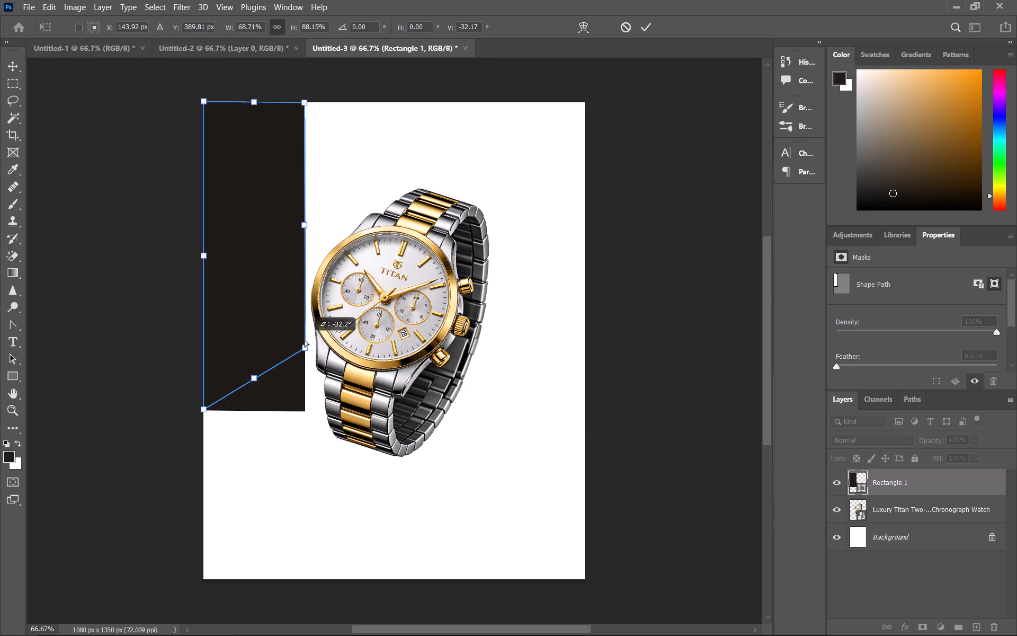
pyautogui.keyDown('ctrl'); pyautogui.moveTo(305, 340); pyautogui.dragTo(305, 333); pyautogui.keyUp('ctrl')
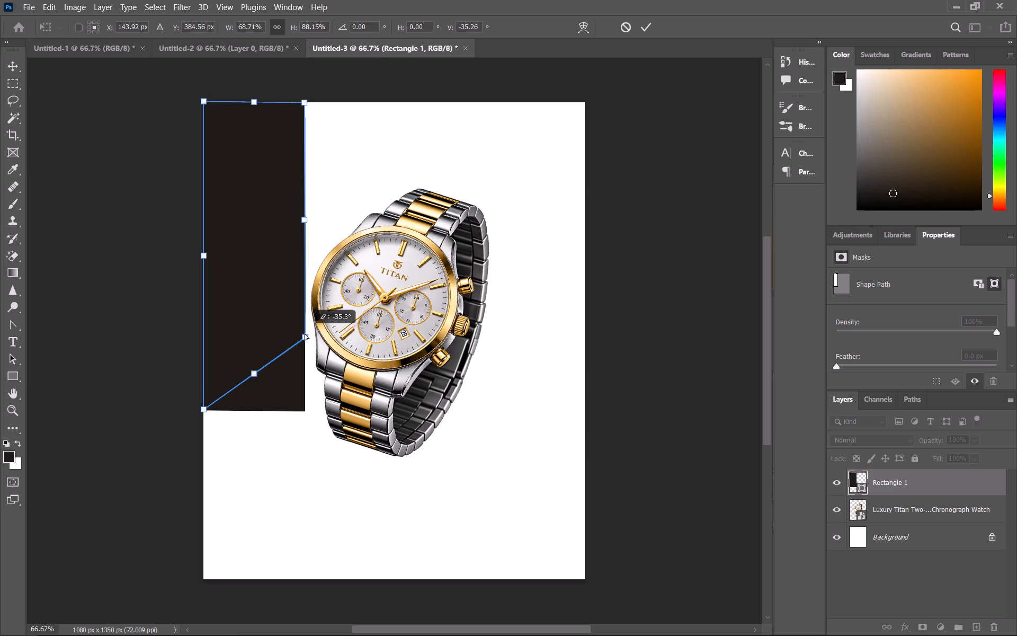
pyautogui.keyDown('ctrl'); pyautogui.moveTo(305, 333); pyautogui.dragTo(304, 318); pyautogui.keyUp('ctrl')
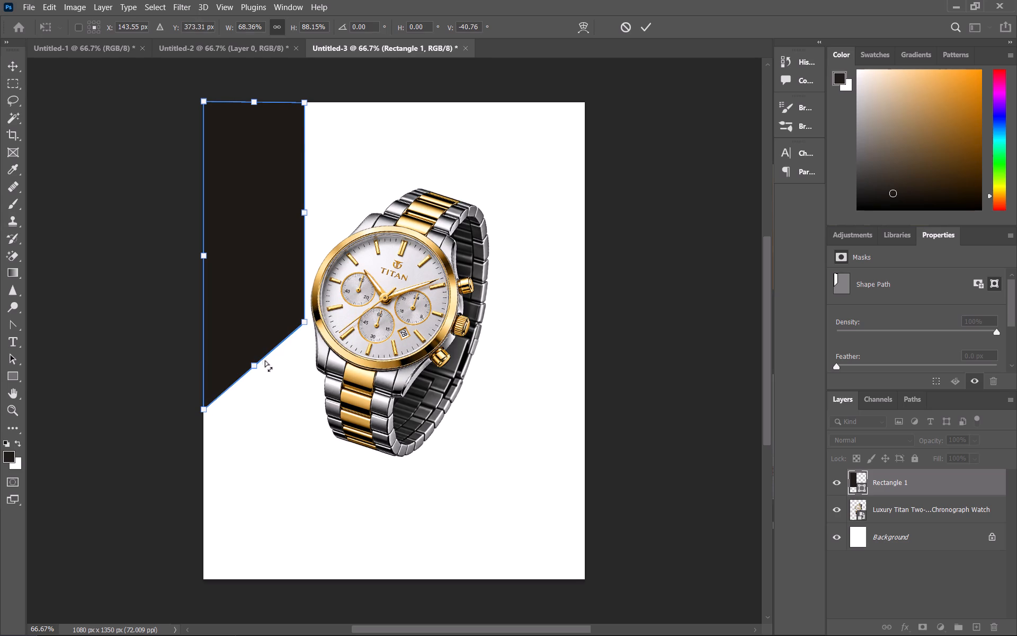
# Enlarge the slanted shape to about 336 x 1070 px, shift it partly past the canvas's left edge and apply it as a regular path.
pyautogui.moveTo(254, 365); pyautogui.dragTo(257, 403)
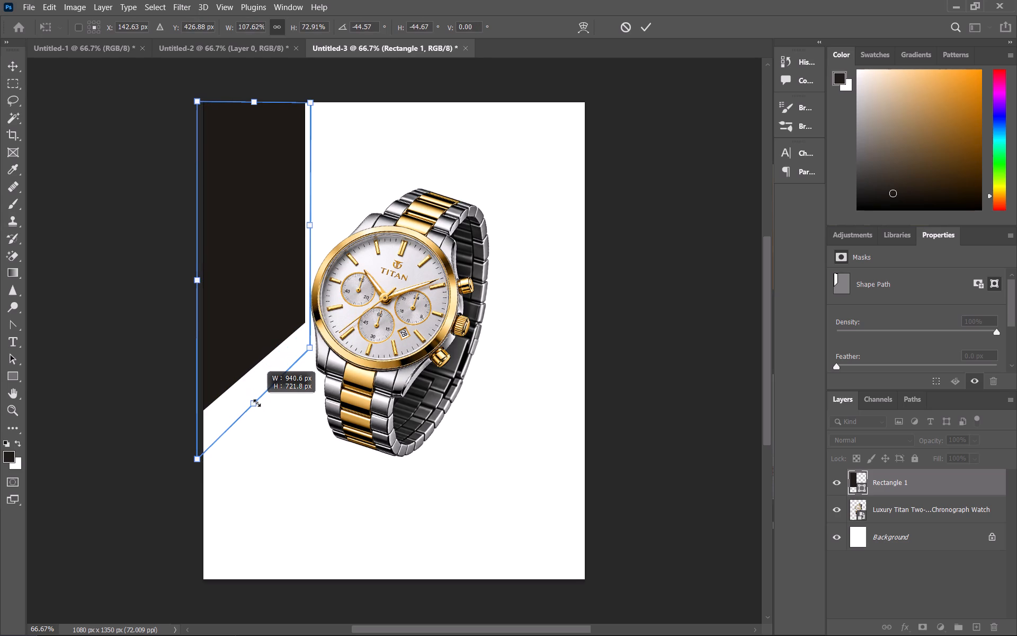
pyautogui.moveTo(257, 403); pyautogui.dragTo(257, 417)
pyautogui.moveTo(262, 354); pyautogui.dragTo(250, 376)
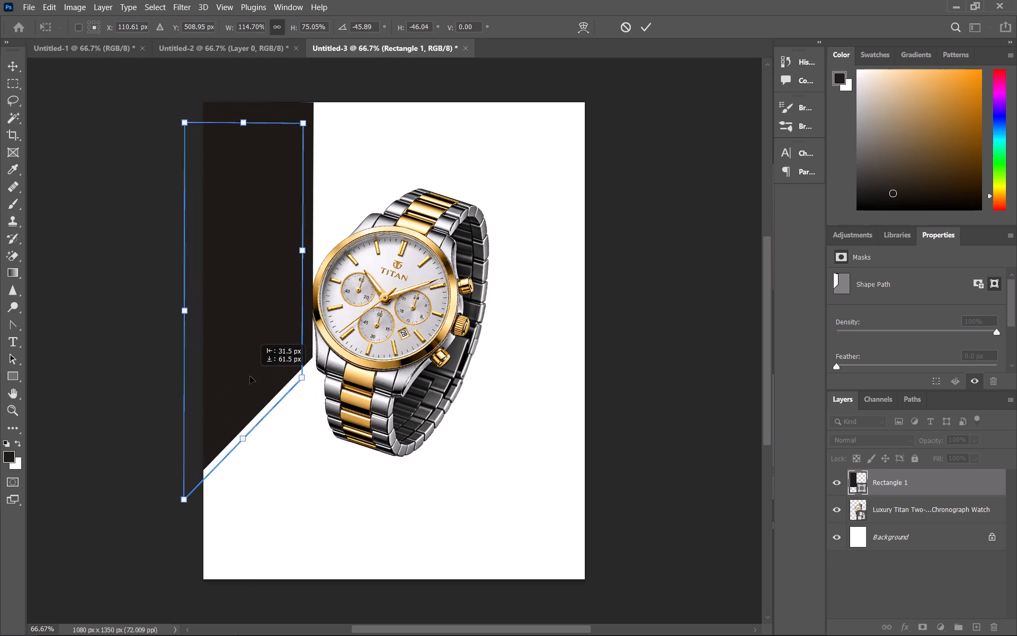
pyautogui.moveTo(250, 376); pyautogui.dragTo(249, 354)
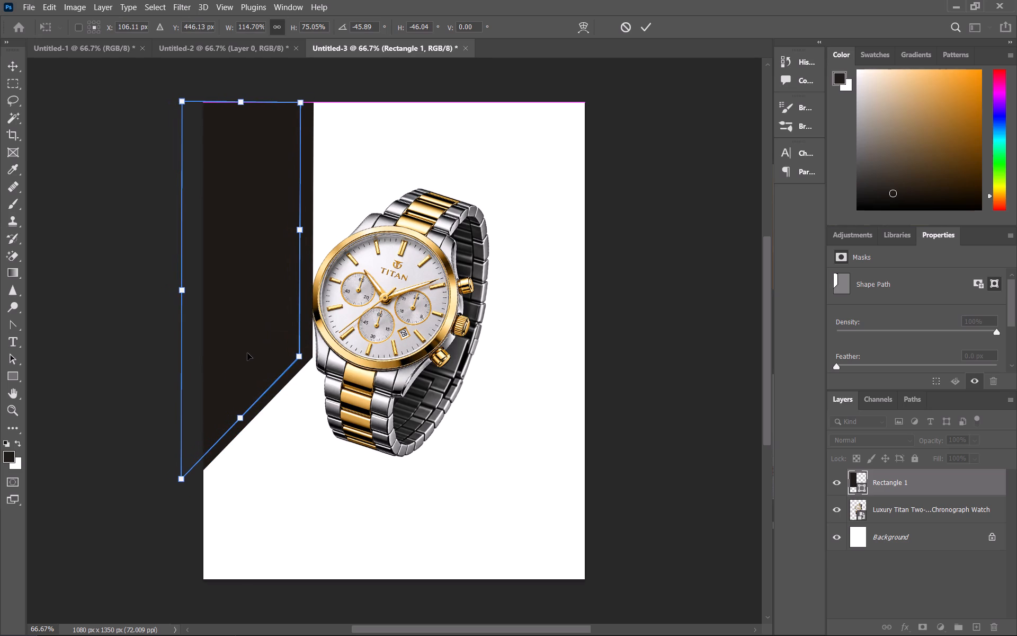
pyautogui.moveTo(392, 343); pyautogui.dragTo(414, 354)
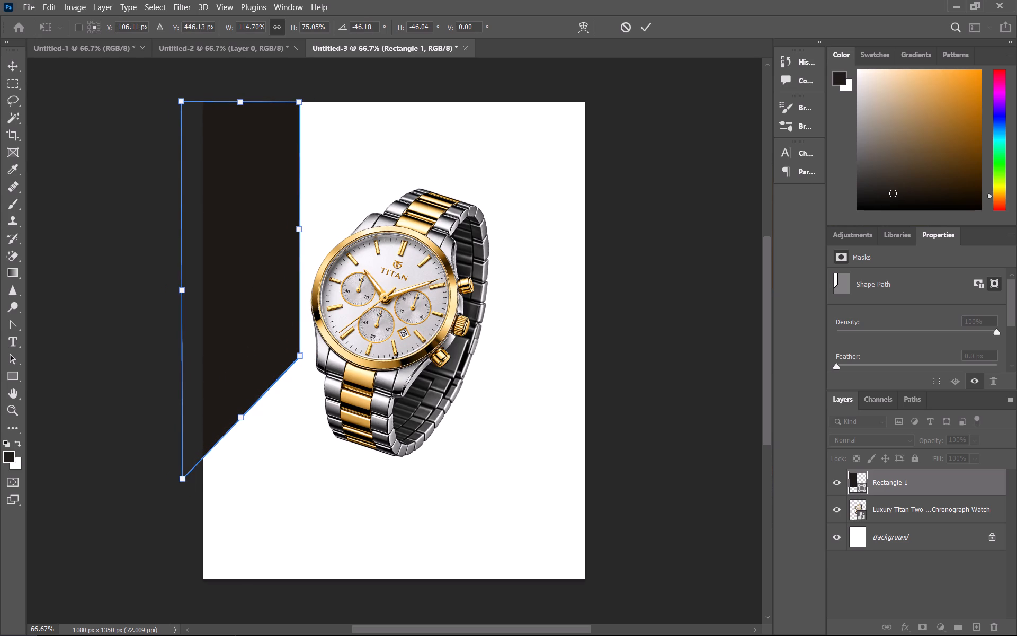
pyautogui.tripleClick(395, 356)
pyautogui.press('Return')
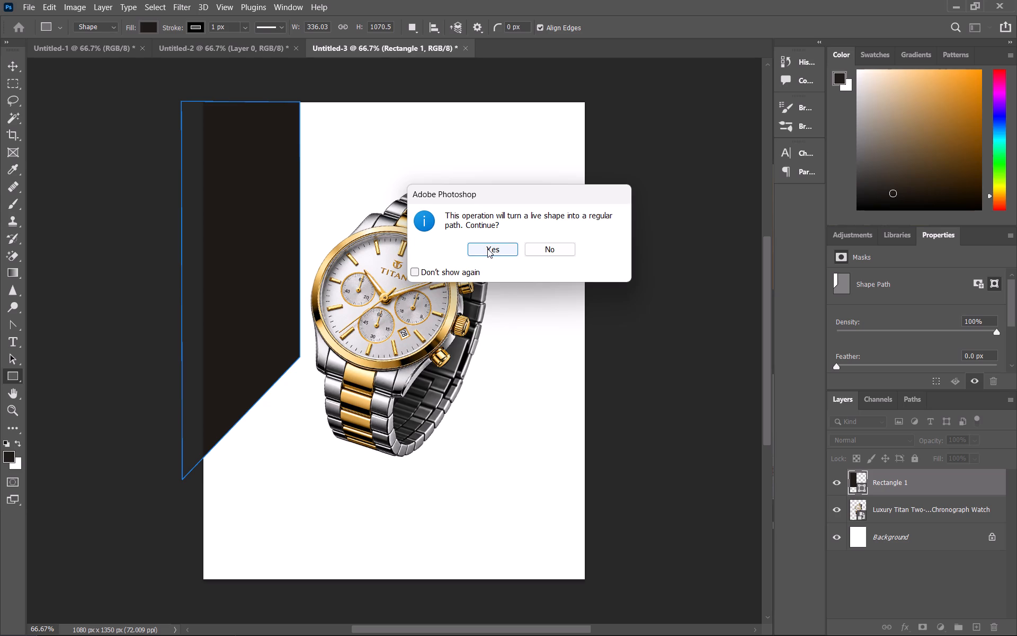
pyautogui.click(487, 249)
# Move the watch about 78 px right and 14 px down, away from the dark slanted shape.
pyautogui.moveTo(430, 314); pyautogui.dragTo(439, 316)
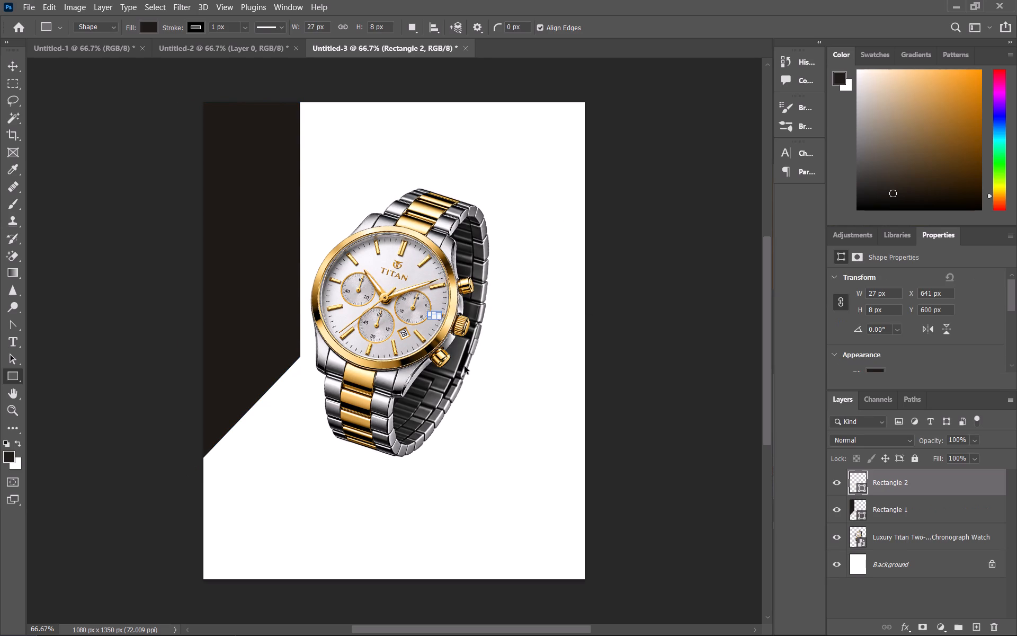
pyautogui.hotkey('ctrl', 'z')
pyautogui.click(10, 70)
pyautogui.moveTo(424, 327); pyautogui.dragTo(430, 328)
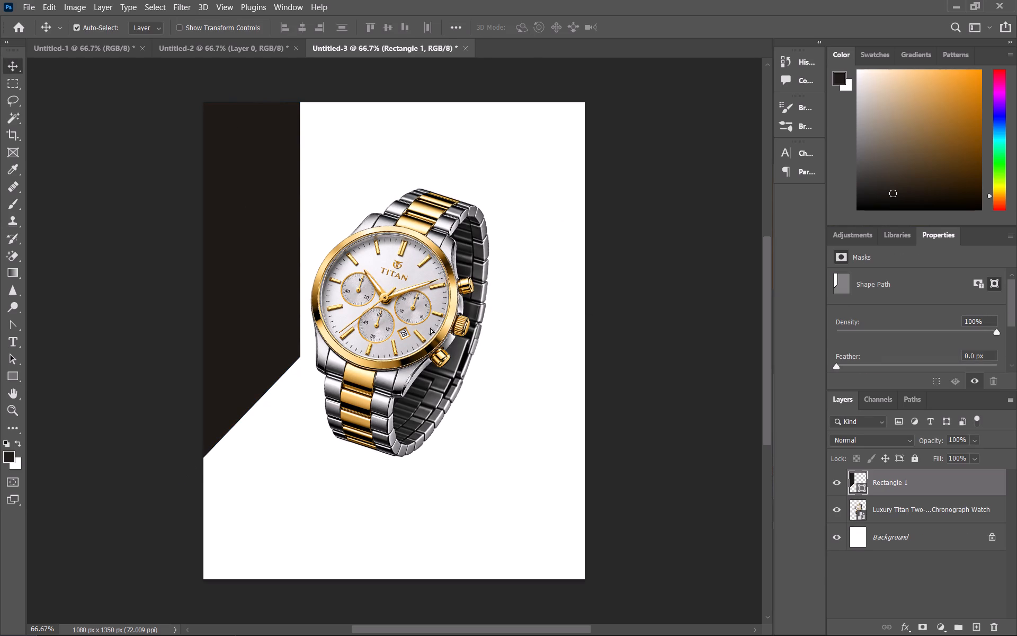
pyautogui.moveTo(430, 328); pyautogui.dragTo(453, 330)
# Copy the watch into the blue-and-orange gradient document and place it at about X 105, Y 267 px.
pyautogui.hotkey('ctrl', 'c')
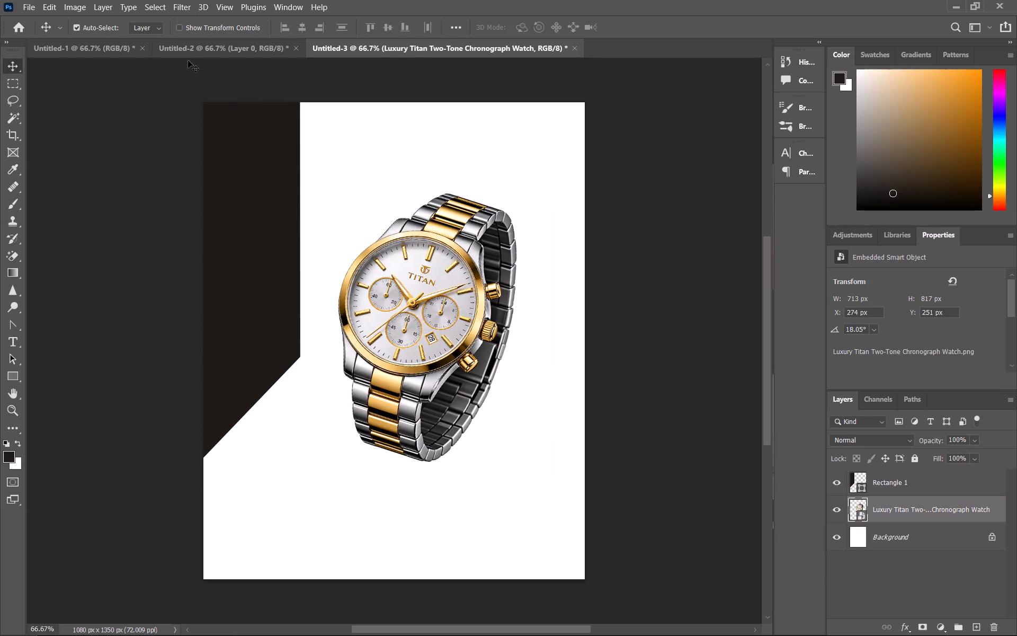
pyautogui.click(257, 41)
pyautogui.click(332, 357)
pyautogui.hotkey('ctrl', 'v')
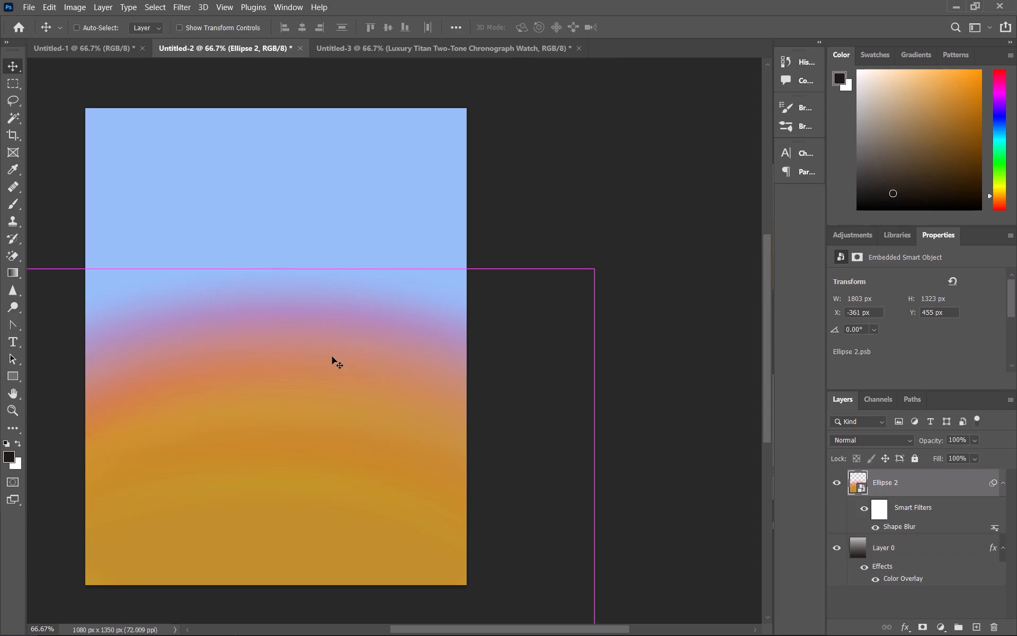
pyautogui.moveTo(296, 349); pyautogui.dragTo(269, 350)
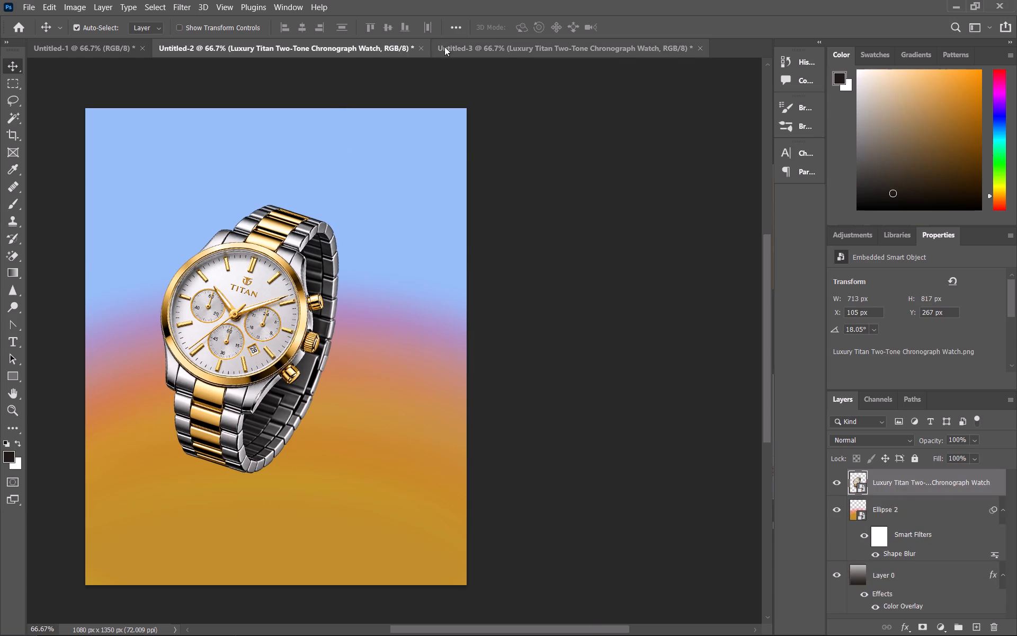
# Return to the slanted-shape poster document and move the watch lower, to about X 294, Y 416 px.
pyautogui.click(453, 47)
pyautogui.moveTo(453, 306); pyautogui.dragTo(431, 331)
pyautogui.moveTo(423, 331); pyautogui.dragTo(432, 607)
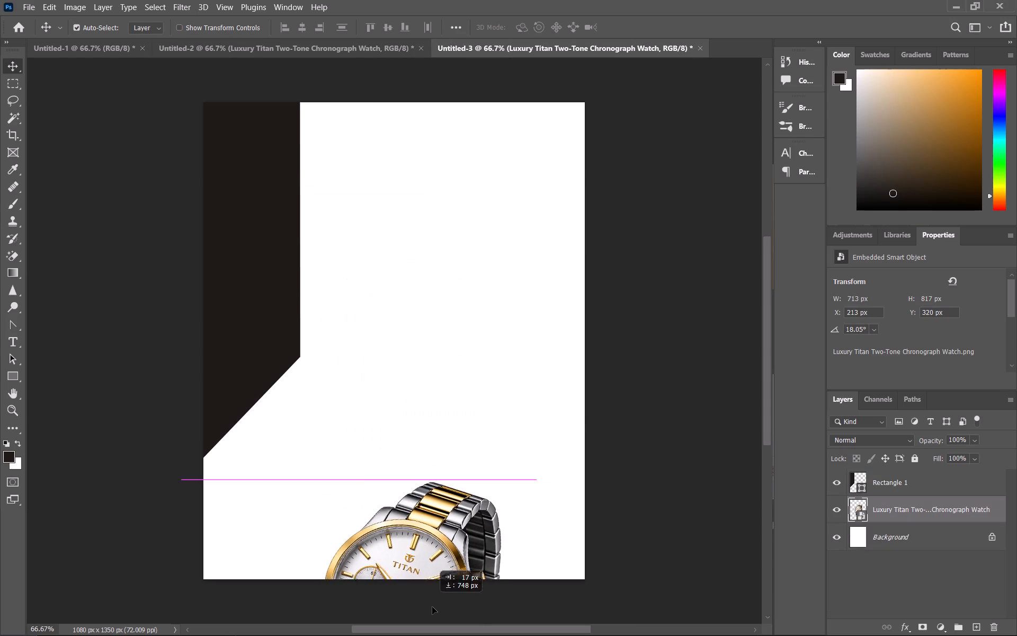
pyautogui.moveTo(432, 607); pyautogui.dragTo(452, 365)
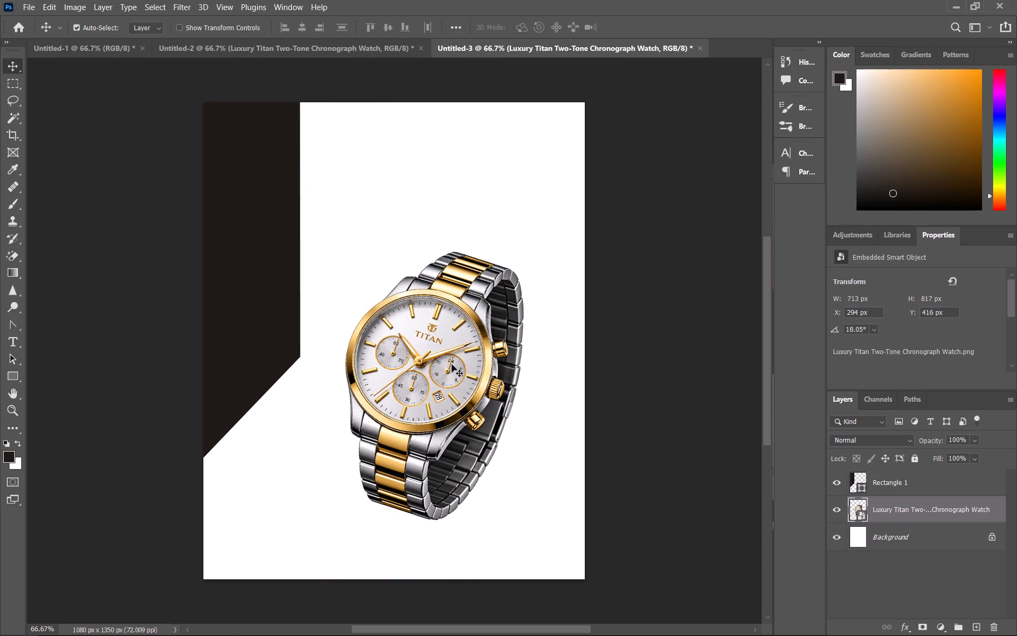
# Hide the watch layer and deselect all layers, leaving only the dark slanted shape on the white canvas.
pyautogui.click(835, 505)
pyautogui.click(601, 455)
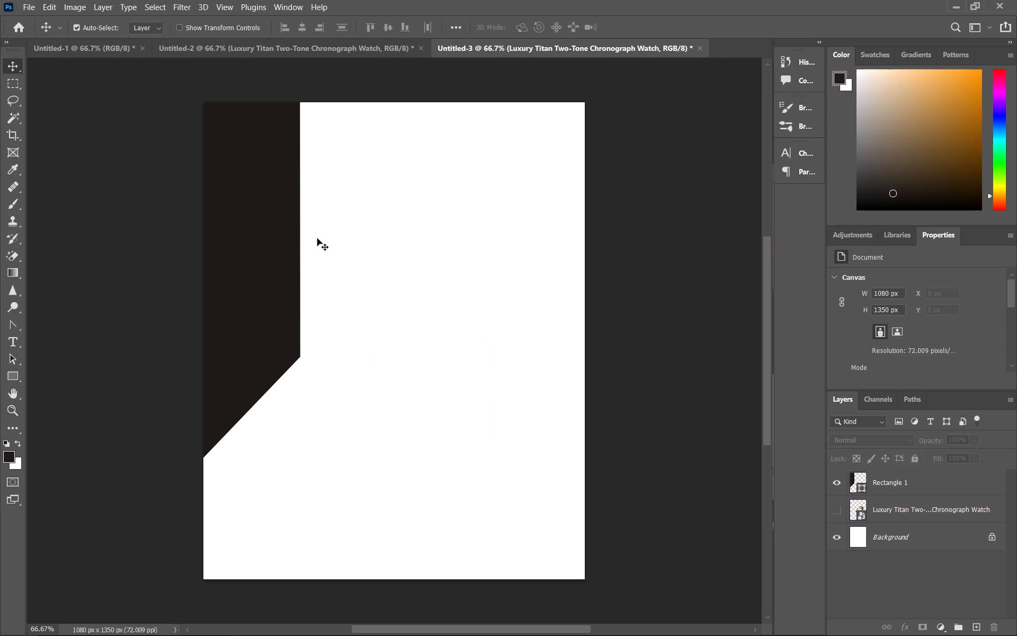
pyautogui.moveTo(317, 238); pyautogui.dragTo(324, 245)
pyautogui.moveTo(416, 393); pyautogui.dragTo(495, 329)
pyautogui.click(458, 241)
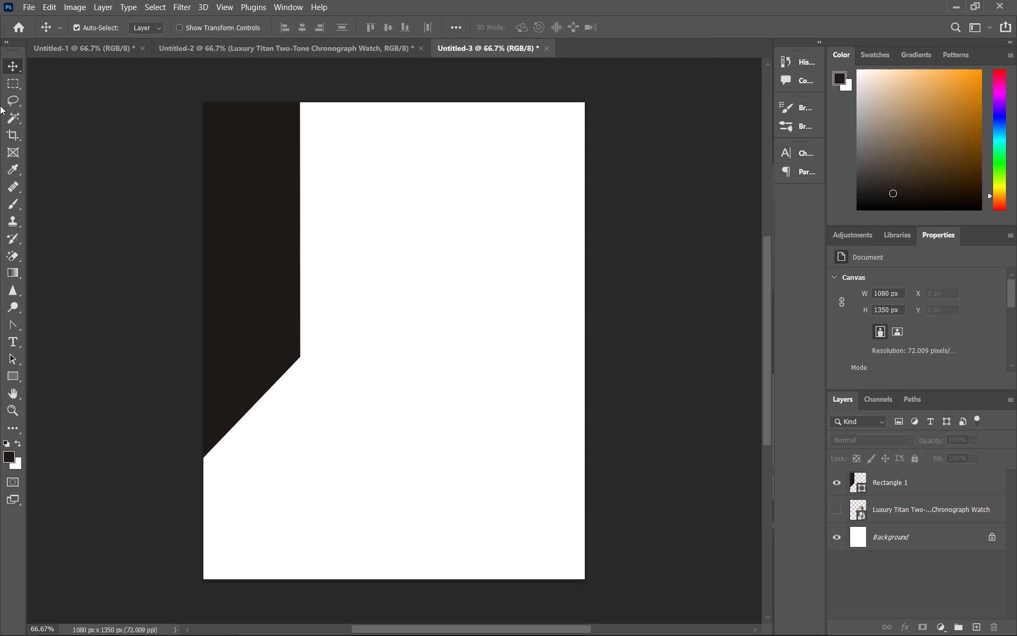
# Duplicate the dark slanted shape and place the copy flush against the canvas's right edge, at about X 743 px.
pyautogui.click(278, 208)
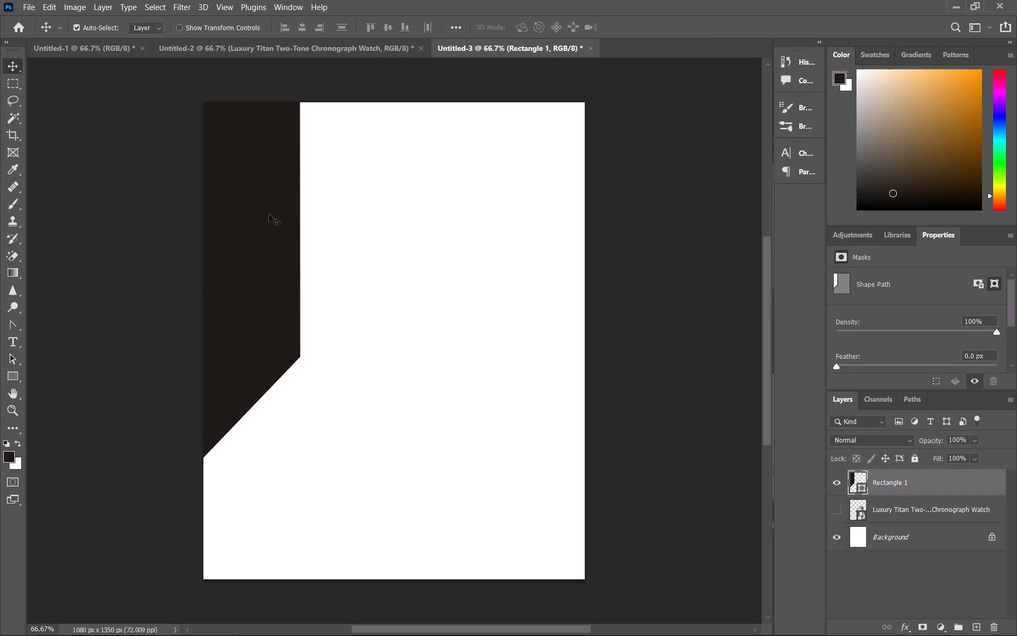
pyautogui.hotkey('ctrl', 'j')
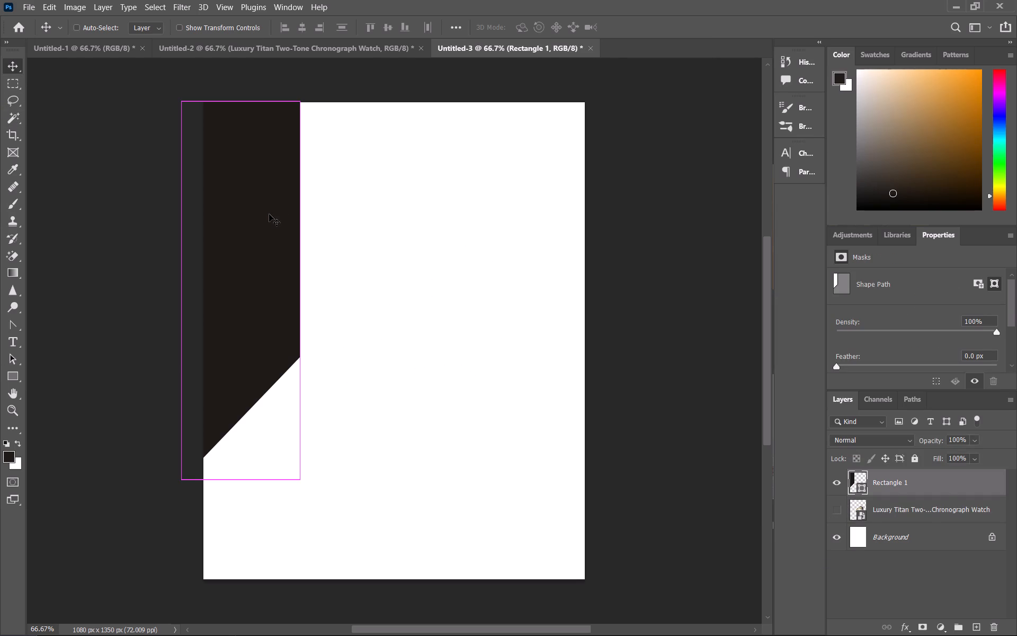
pyautogui.moveTo(269, 214); pyautogui.dragTo(568, 202)
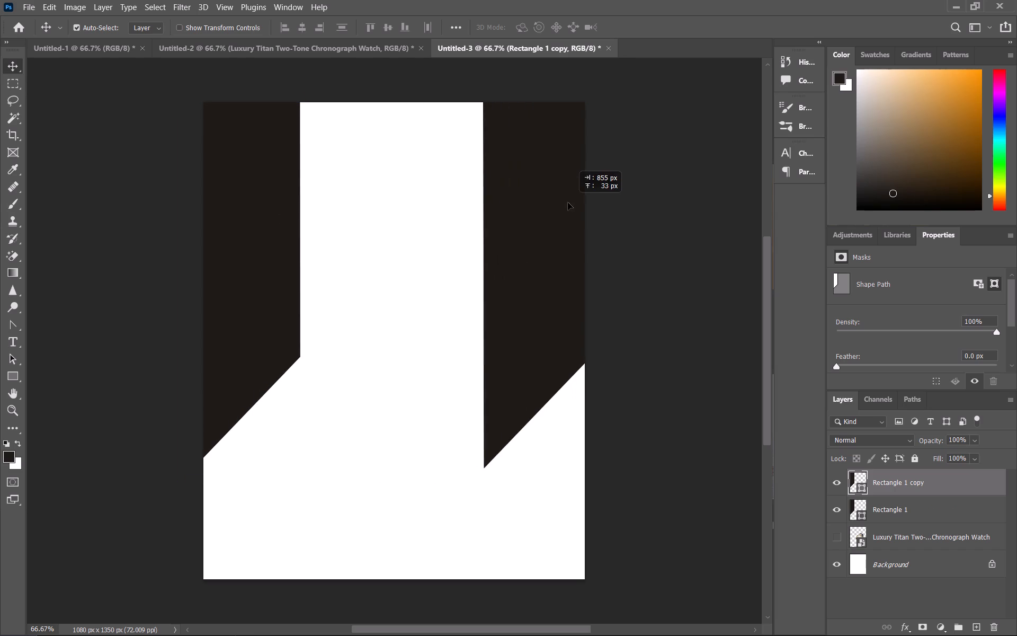
pyautogui.moveTo(568, 202); pyautogui.dragTo(549, 204)
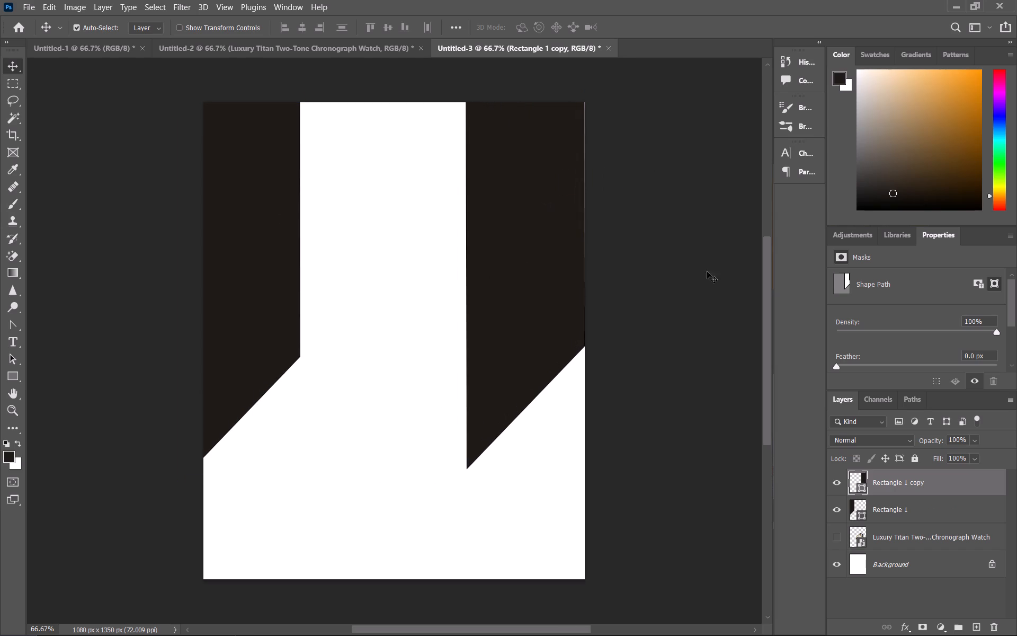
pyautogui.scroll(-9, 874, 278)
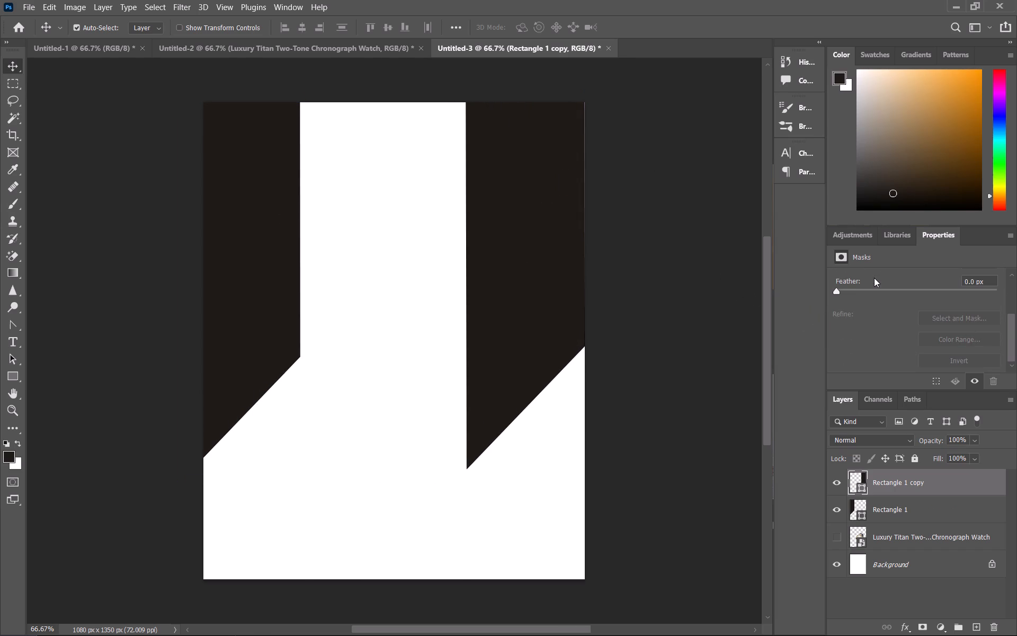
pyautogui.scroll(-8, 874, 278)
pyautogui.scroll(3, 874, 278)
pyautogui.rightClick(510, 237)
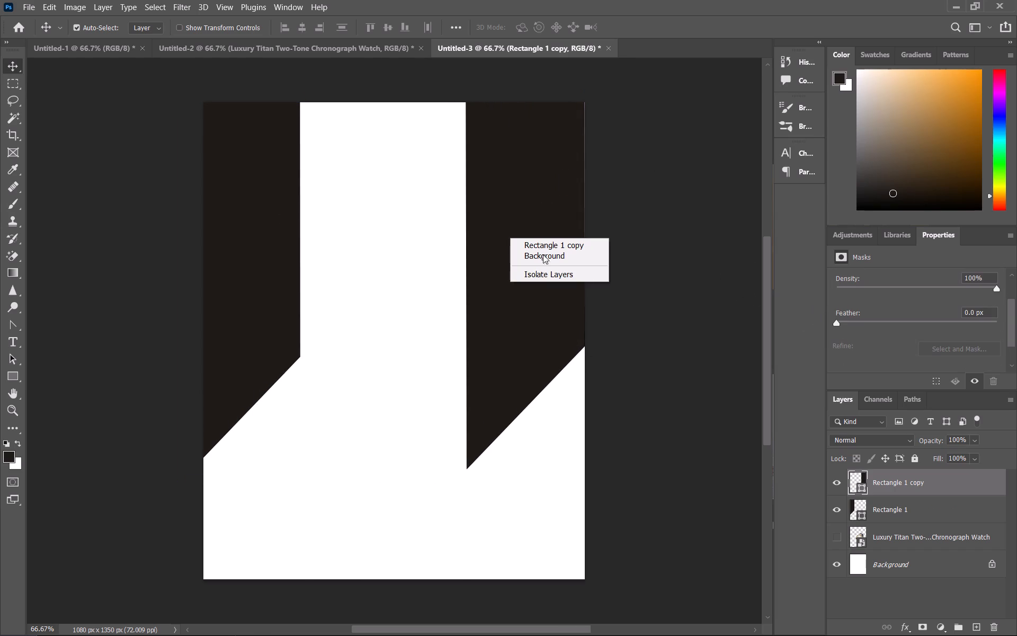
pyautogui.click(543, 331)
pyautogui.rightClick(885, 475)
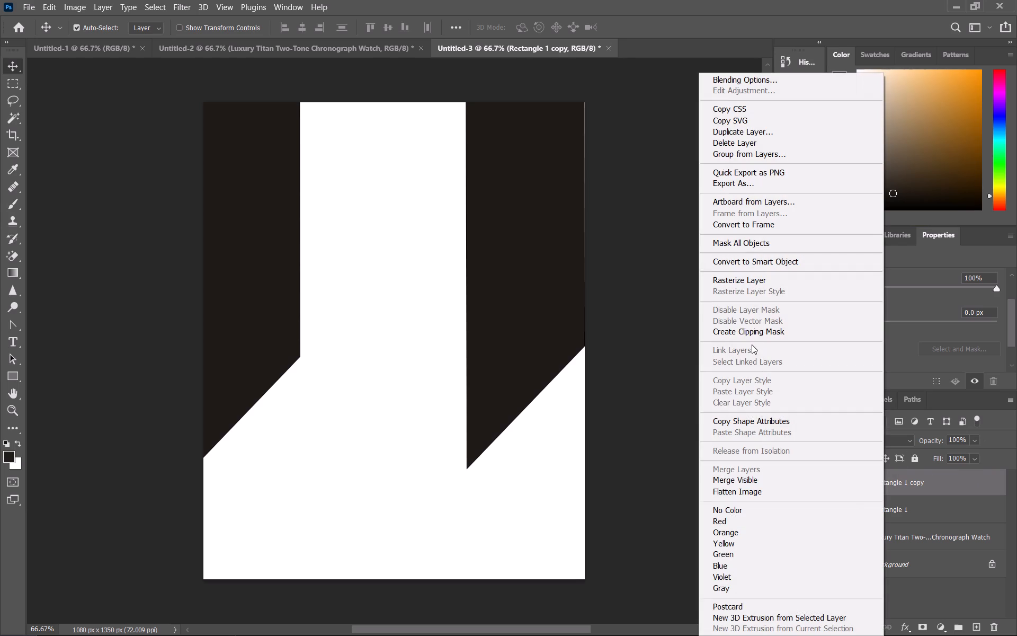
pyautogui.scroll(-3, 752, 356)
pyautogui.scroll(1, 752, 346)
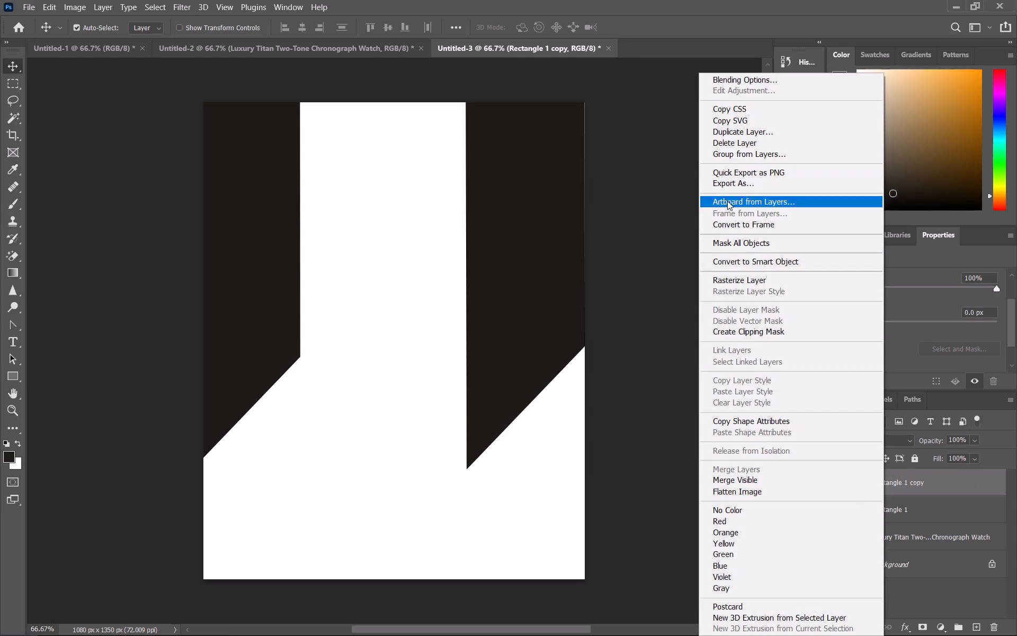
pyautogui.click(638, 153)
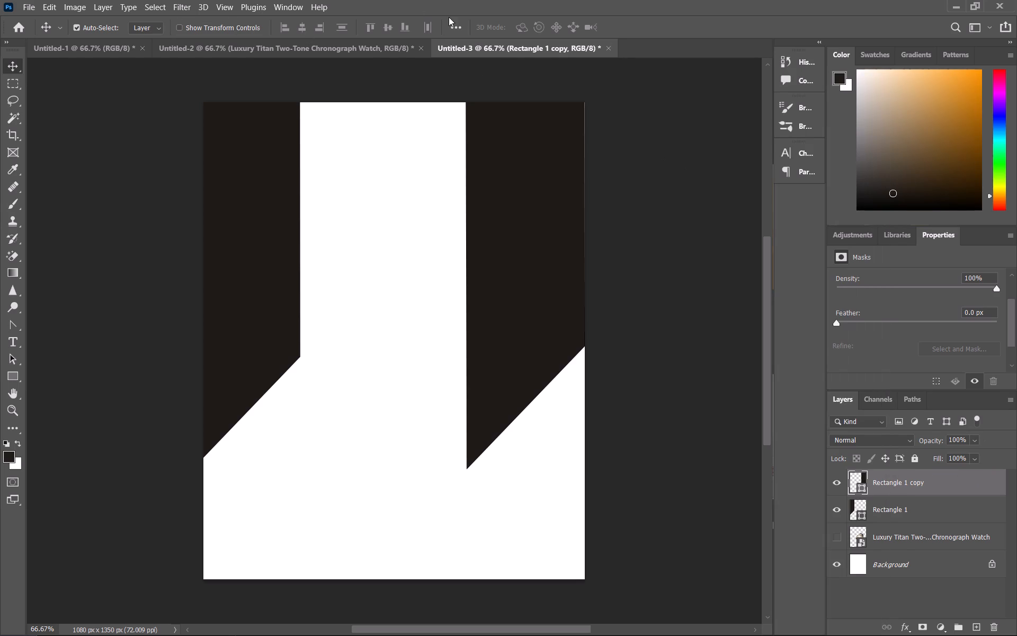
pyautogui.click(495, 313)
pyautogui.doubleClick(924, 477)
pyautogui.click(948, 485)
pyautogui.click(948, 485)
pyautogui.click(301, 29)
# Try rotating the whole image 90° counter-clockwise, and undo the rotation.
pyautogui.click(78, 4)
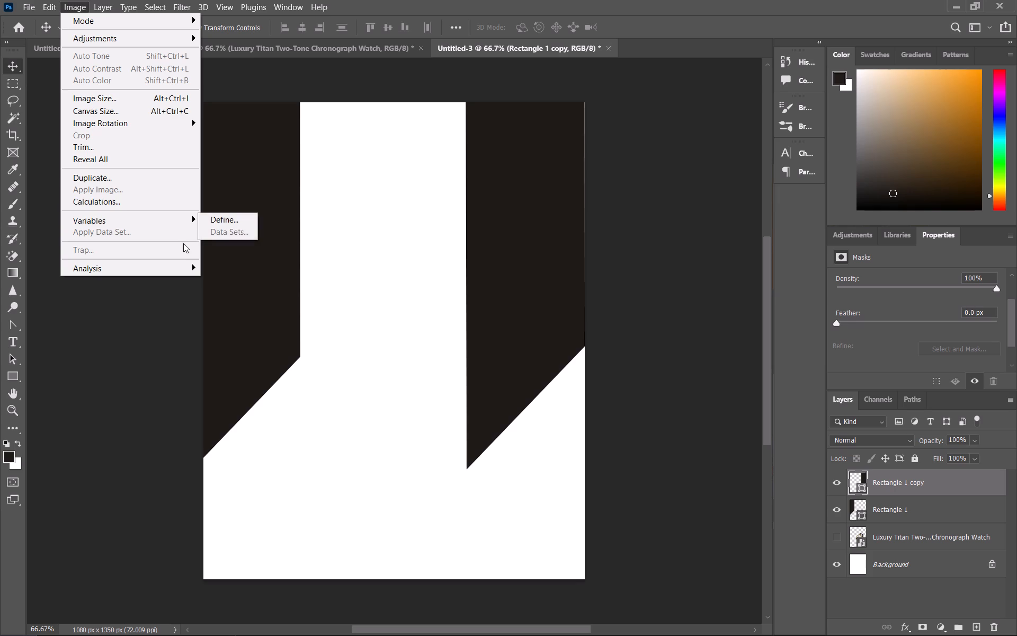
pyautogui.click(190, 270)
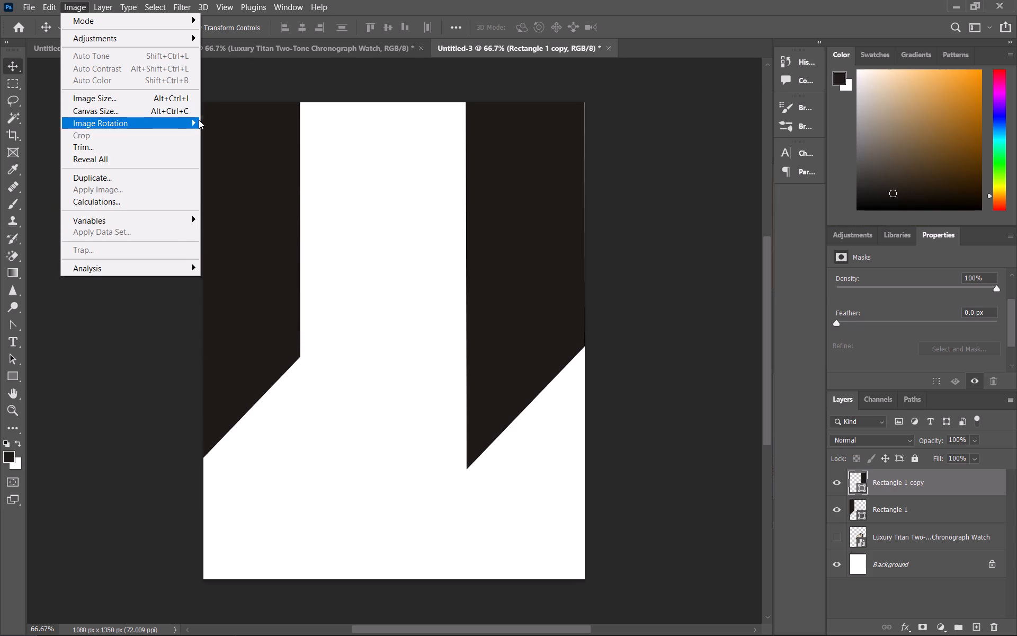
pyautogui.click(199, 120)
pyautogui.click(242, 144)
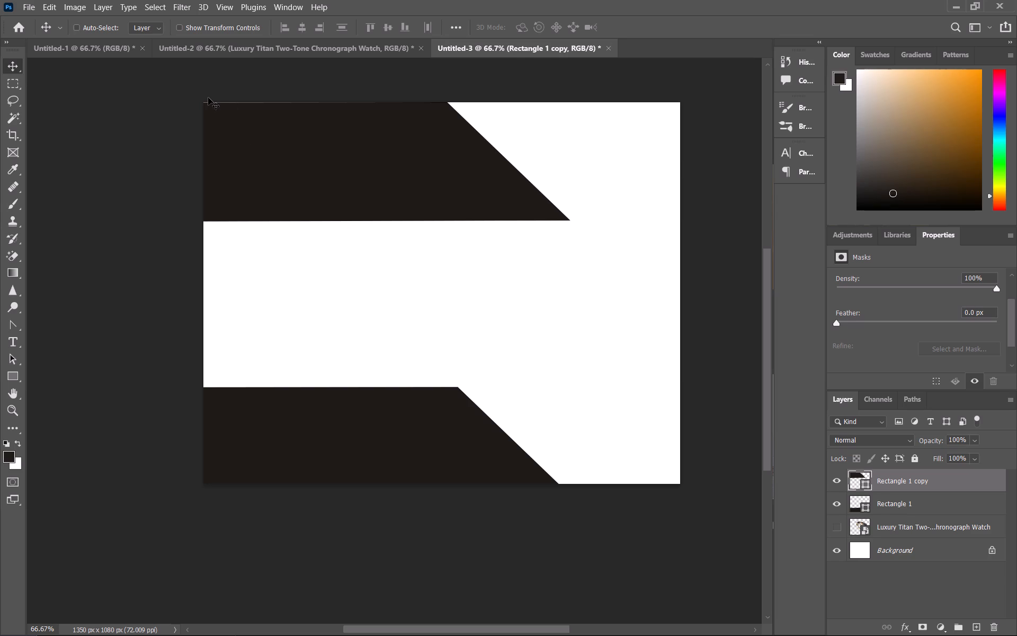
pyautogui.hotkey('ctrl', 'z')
# Shift the duplicated slanted shape about 9 px down along the canvas's right edge.
pyautogui.click(529, 229)
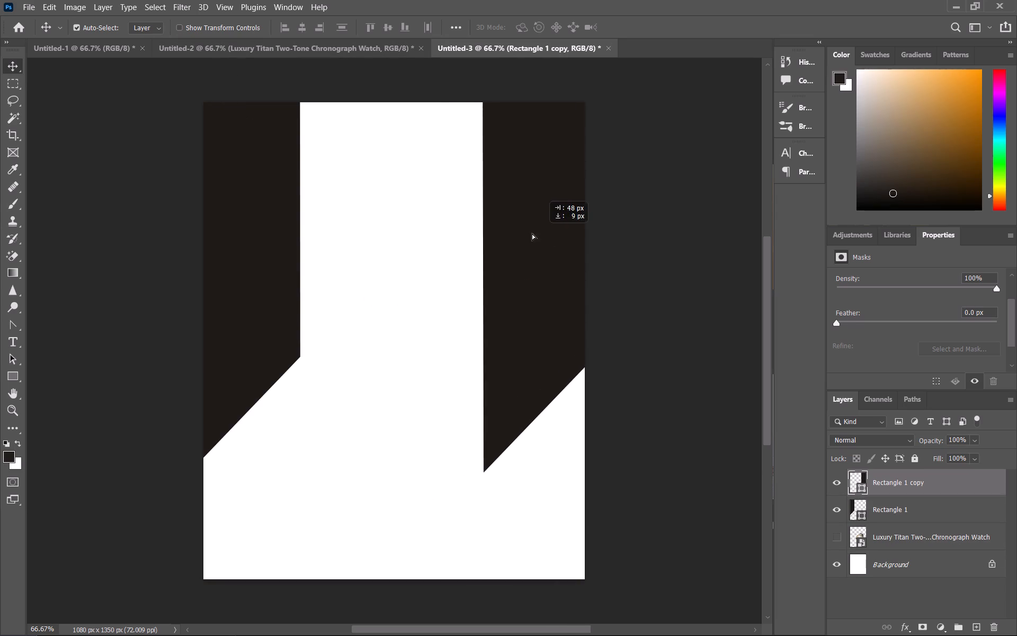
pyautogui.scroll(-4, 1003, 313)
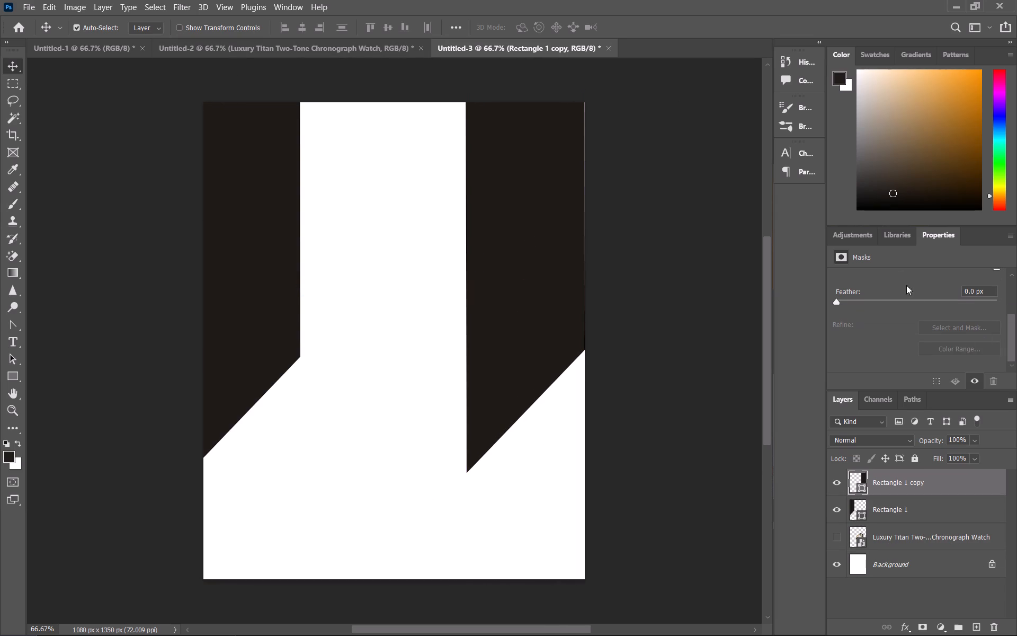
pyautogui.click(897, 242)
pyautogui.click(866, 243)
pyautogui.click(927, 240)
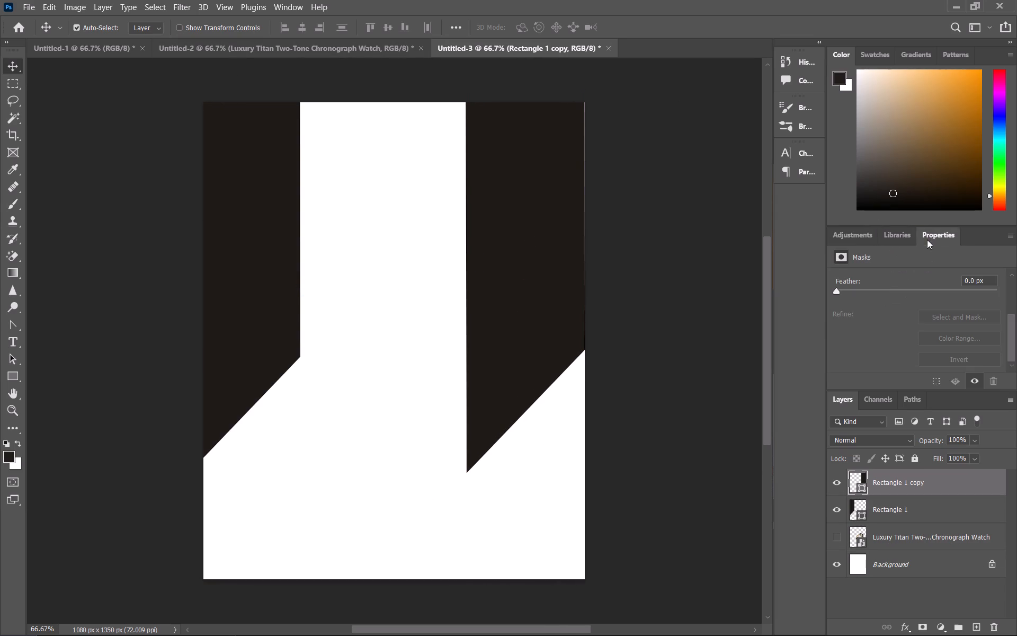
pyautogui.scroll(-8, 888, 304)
# Convert the duplicated slanted shape into a frame, accepting the suggested name and size.
pyautogui.click(913, 485)
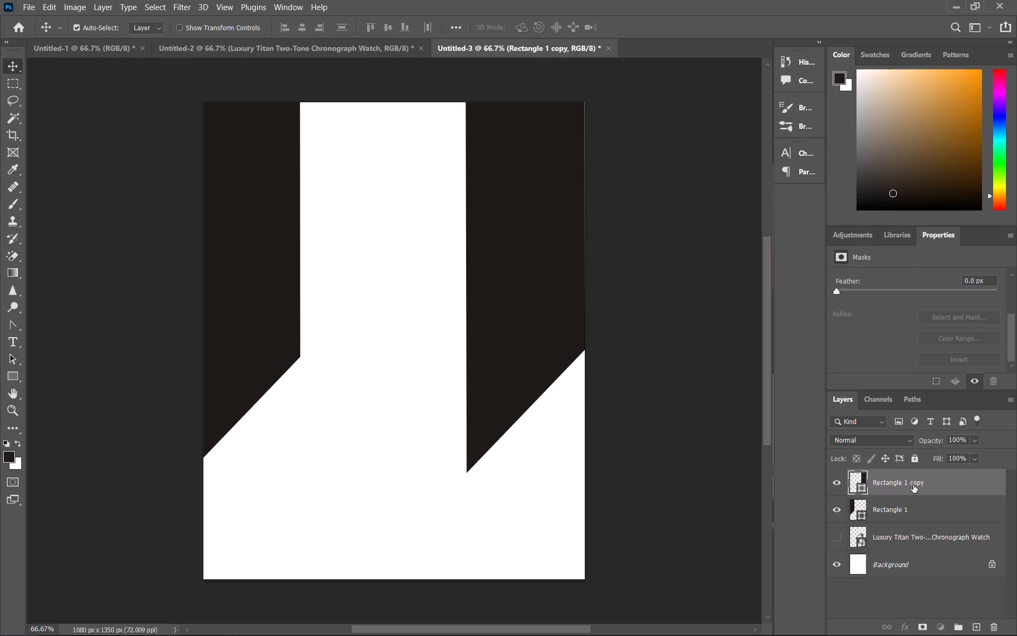
pyautogui.rightClick(913, 484)
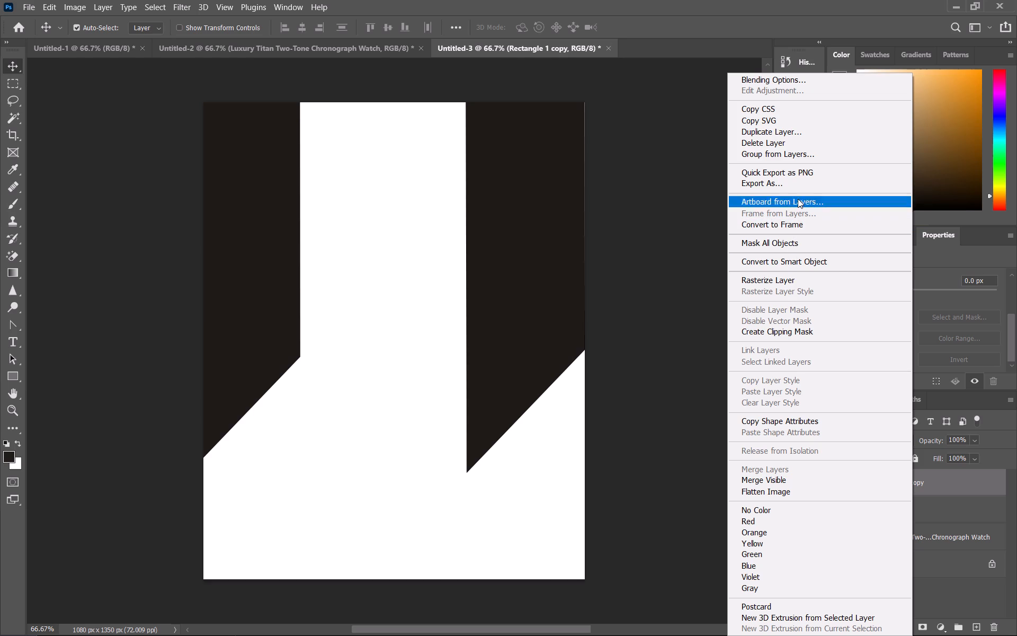
pyautogui.scroll(-6, 832, 509)
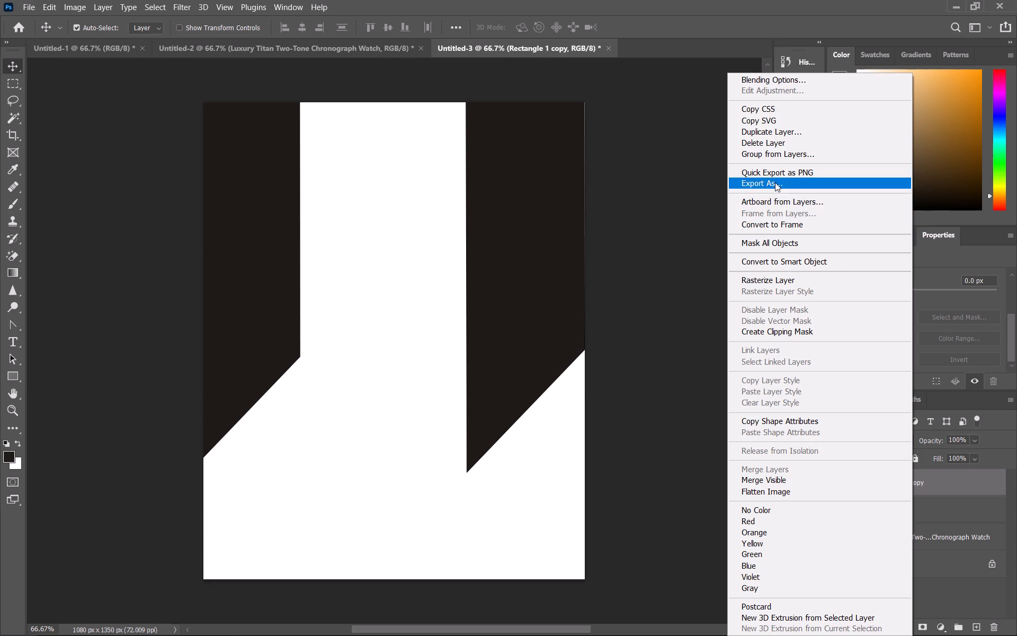
pyautogui.click(782, 225)
pyautogui.click(596, 196)
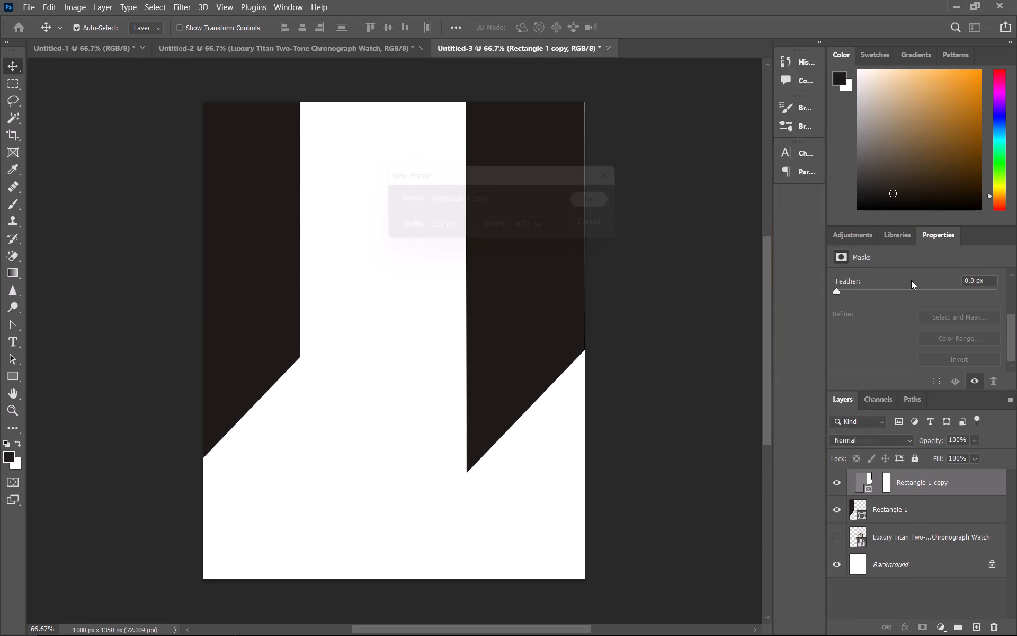
# Move the frame about 19 px down along the canvas's right edge, to X 743, Y -4 px.
pyautogui.scroll(-5, 876, 339)
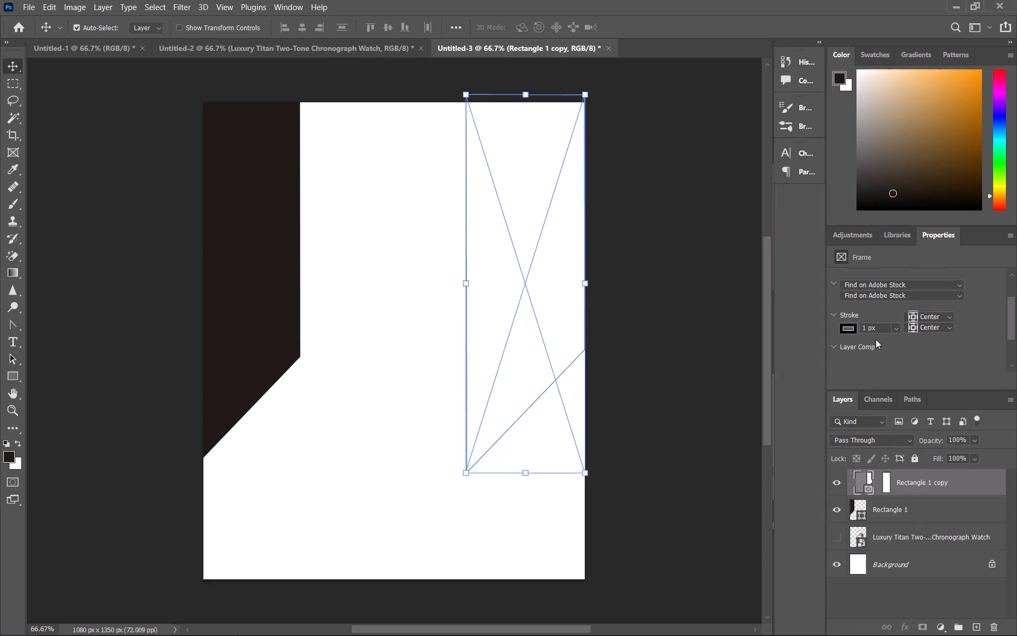
pyautogui.scroll(-18, 875, 338)
pyautogui.scroll(11, 875, 338)
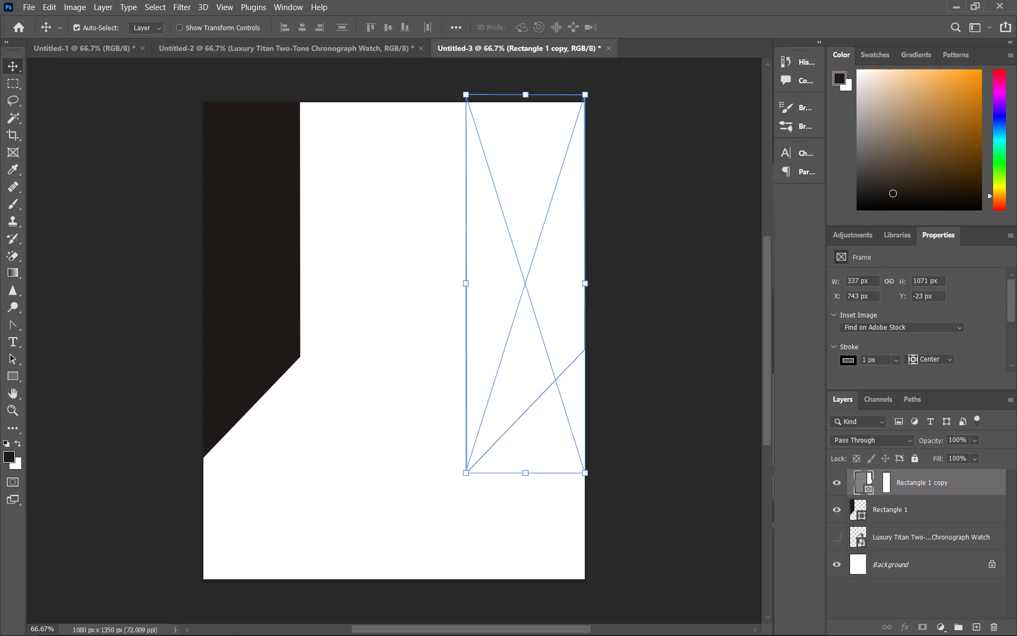
pyautogui.scroll(2, 875, 338)
pyautogui.click(694, 326)
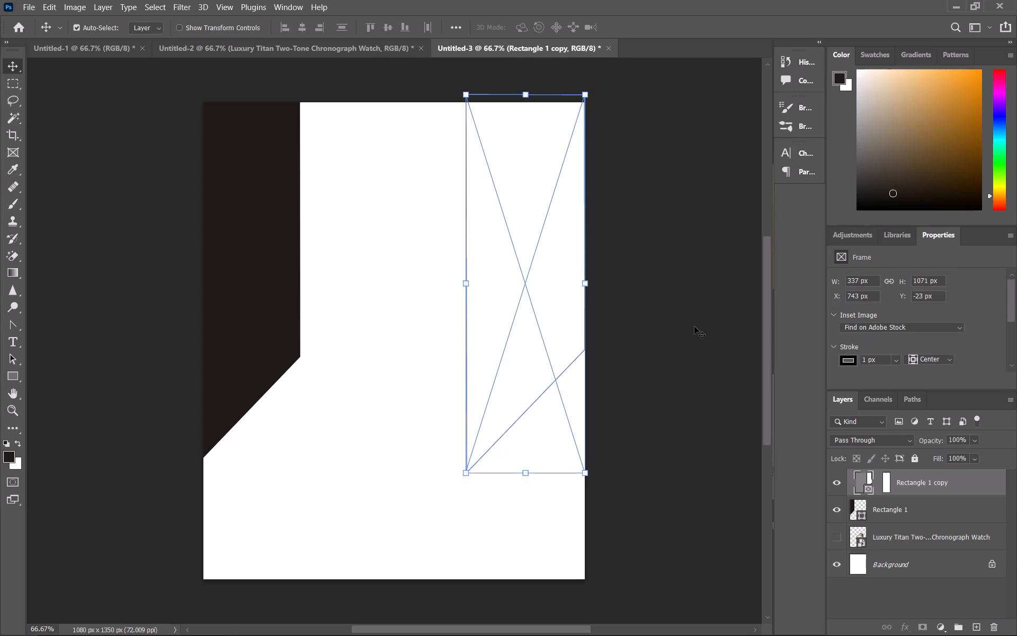
pyautogui.moveTo(556, 308); pyautogui.dragTo(530, 313)
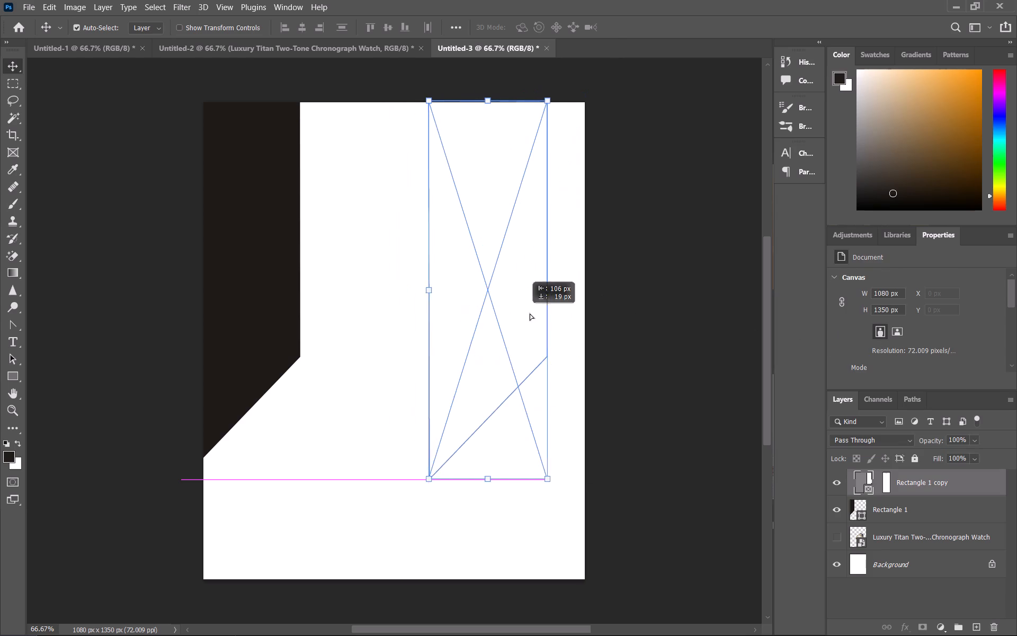
pyautogui.moveTo(530, 313); pyautogui.dragTo(554, 313)
pyautogui.click(554, 313)
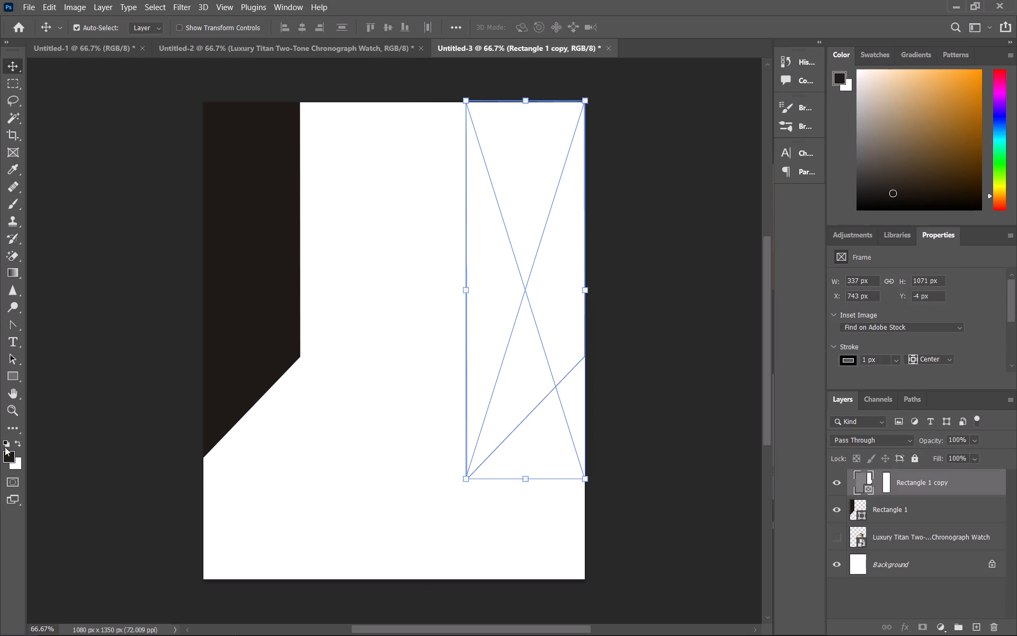
# Swap the foreground and background colours so that white is the foreground colour.
pyautogui.click(21, 444)
pyautogui.tripleClick(573, 299)
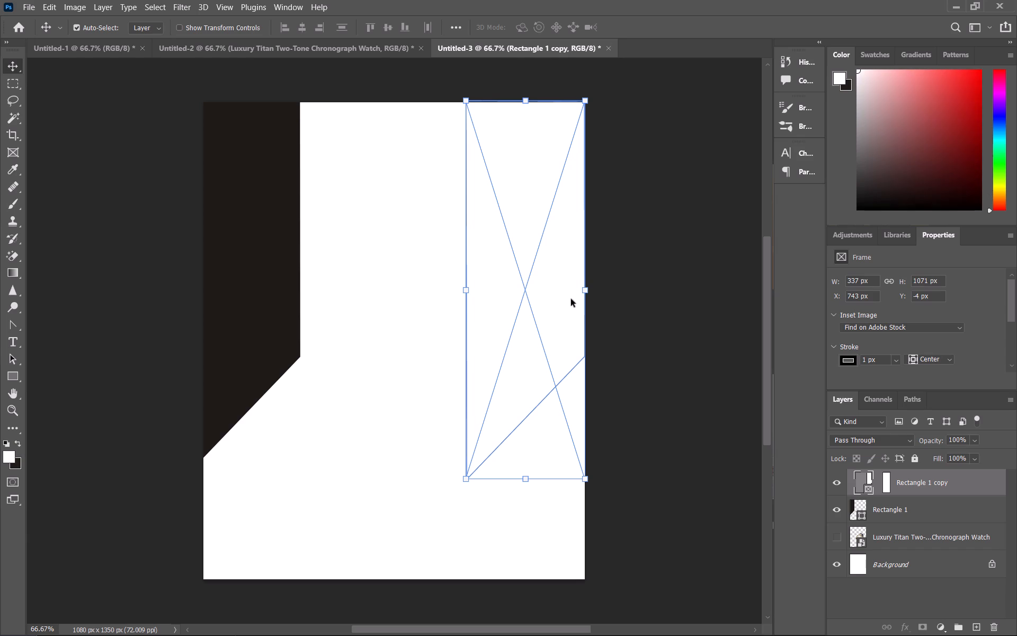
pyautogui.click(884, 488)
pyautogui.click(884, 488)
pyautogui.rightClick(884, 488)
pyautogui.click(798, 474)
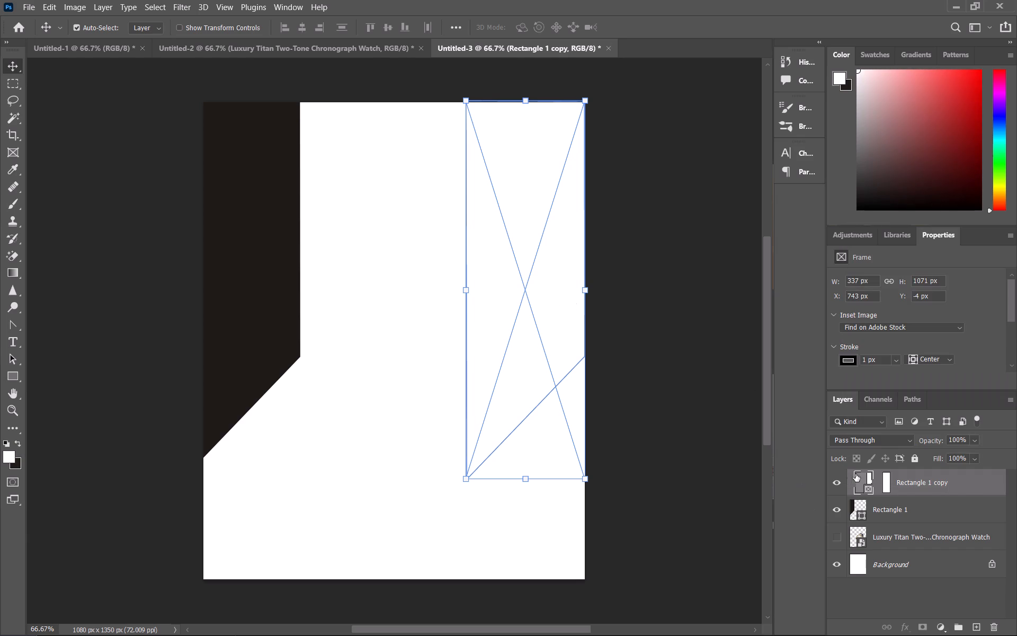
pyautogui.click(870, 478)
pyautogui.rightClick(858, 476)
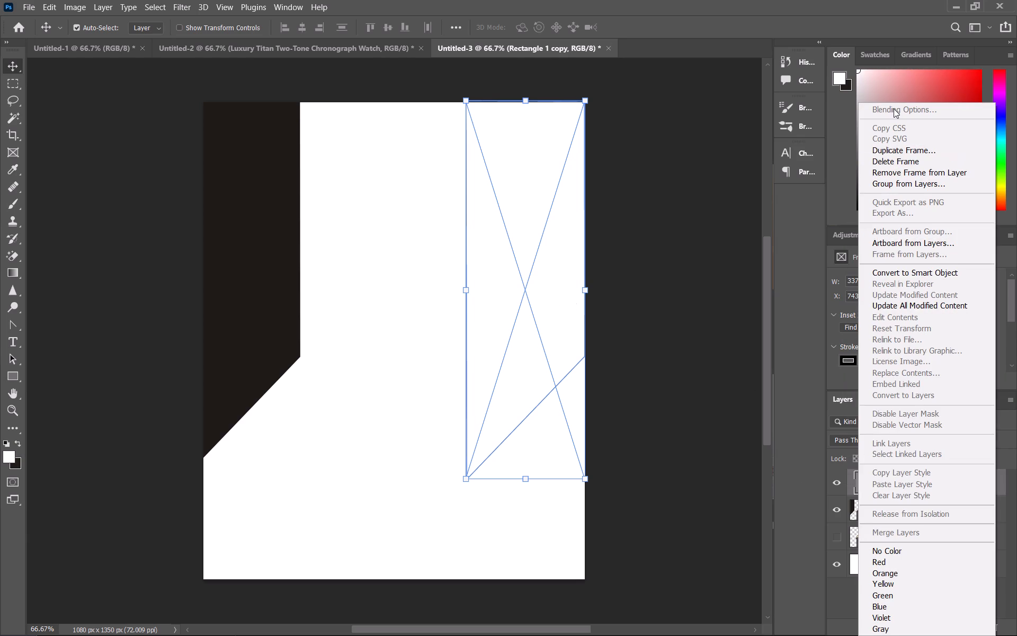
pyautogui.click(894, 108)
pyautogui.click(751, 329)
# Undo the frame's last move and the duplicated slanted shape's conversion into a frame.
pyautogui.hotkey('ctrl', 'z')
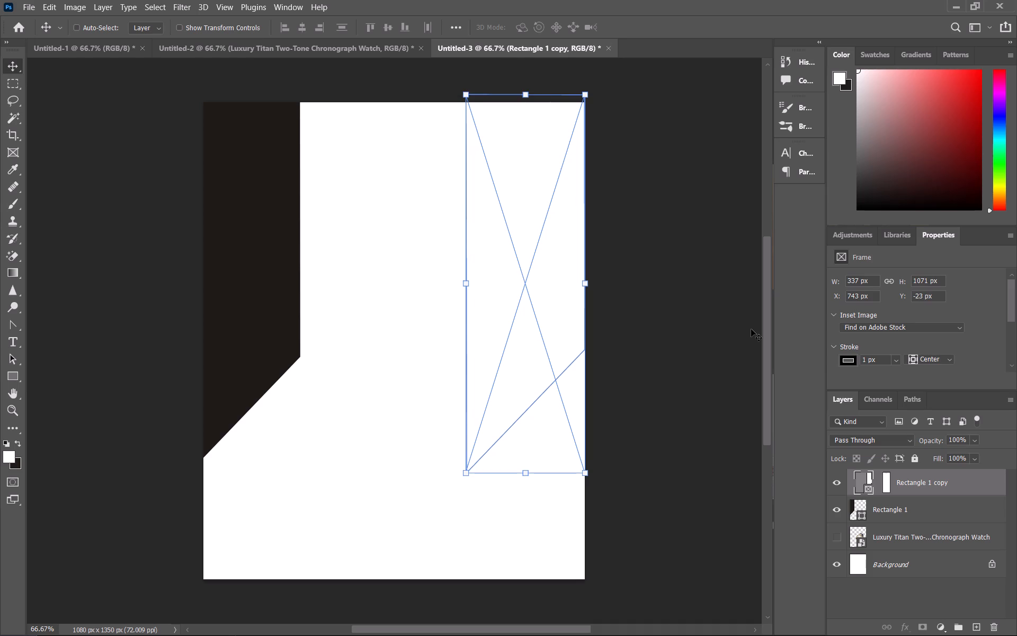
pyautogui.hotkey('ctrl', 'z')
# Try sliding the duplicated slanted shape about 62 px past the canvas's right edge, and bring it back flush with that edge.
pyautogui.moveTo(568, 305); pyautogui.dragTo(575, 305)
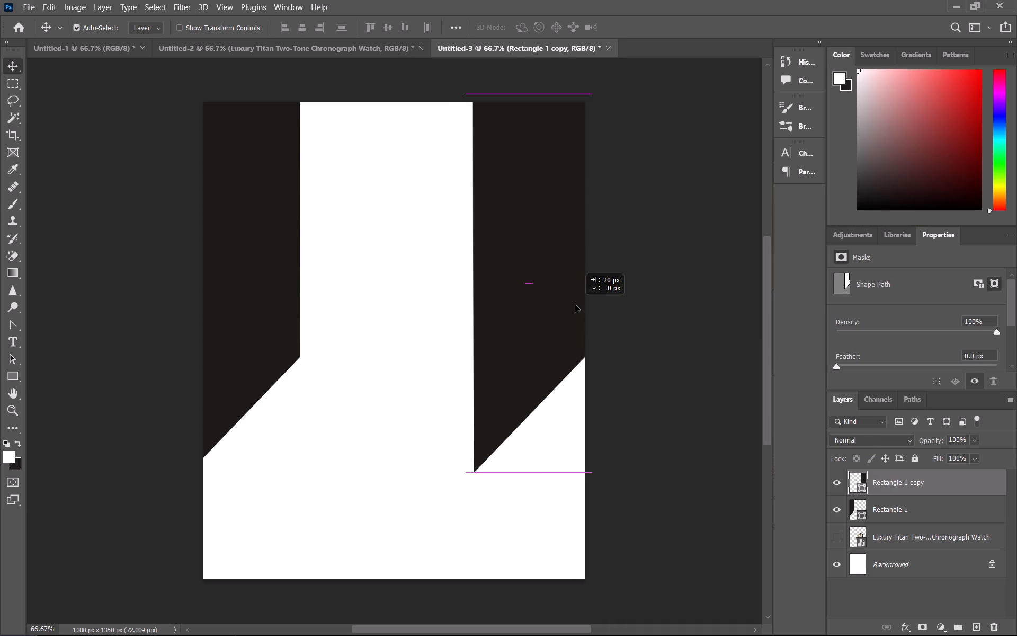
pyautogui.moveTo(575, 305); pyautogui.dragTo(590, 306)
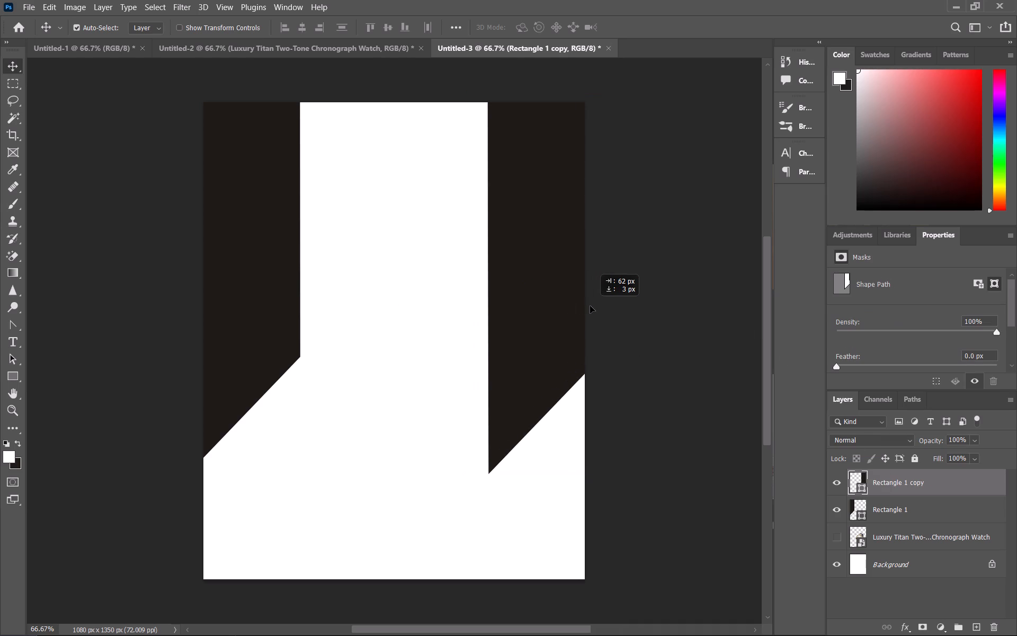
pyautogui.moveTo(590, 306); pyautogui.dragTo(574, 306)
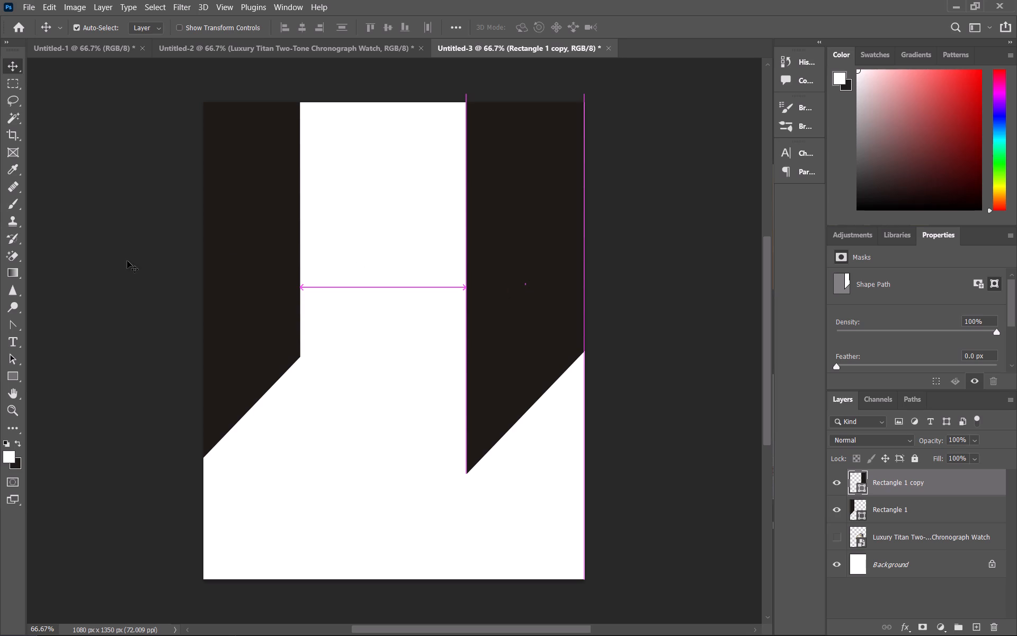
# Move the original slanted shape fully onto the canvas, flush with the left edge and with its bottom level with the copy's.
pyautogui.click(263, 273)
pyautogui.moveTo(257, 275); pyautogui.dragTo(296, 276)
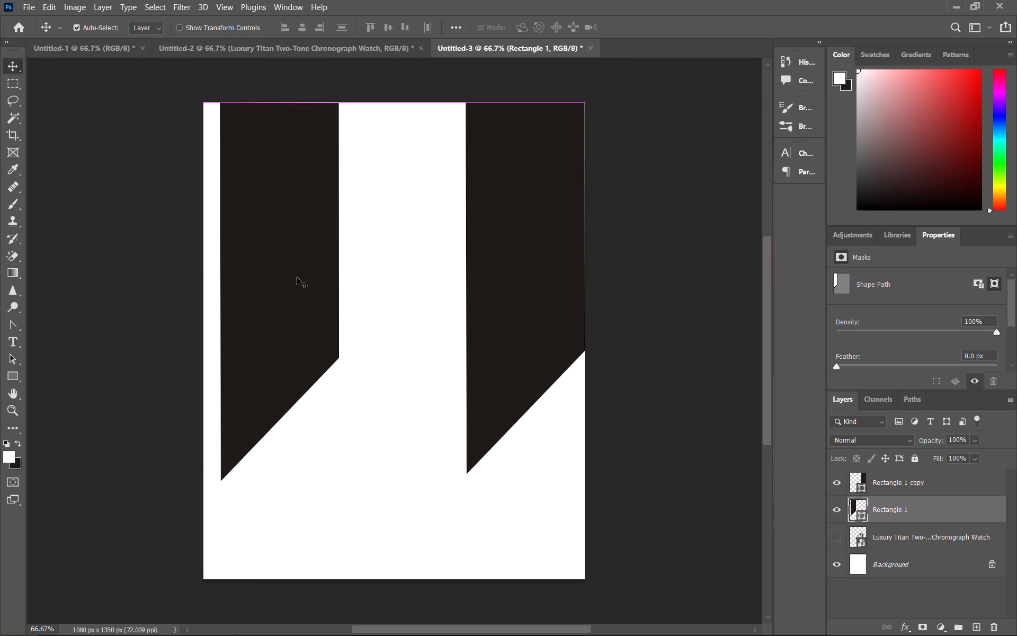
pyautogui.moveTo(296, 277); pyautogui.dragTo(283, 277)
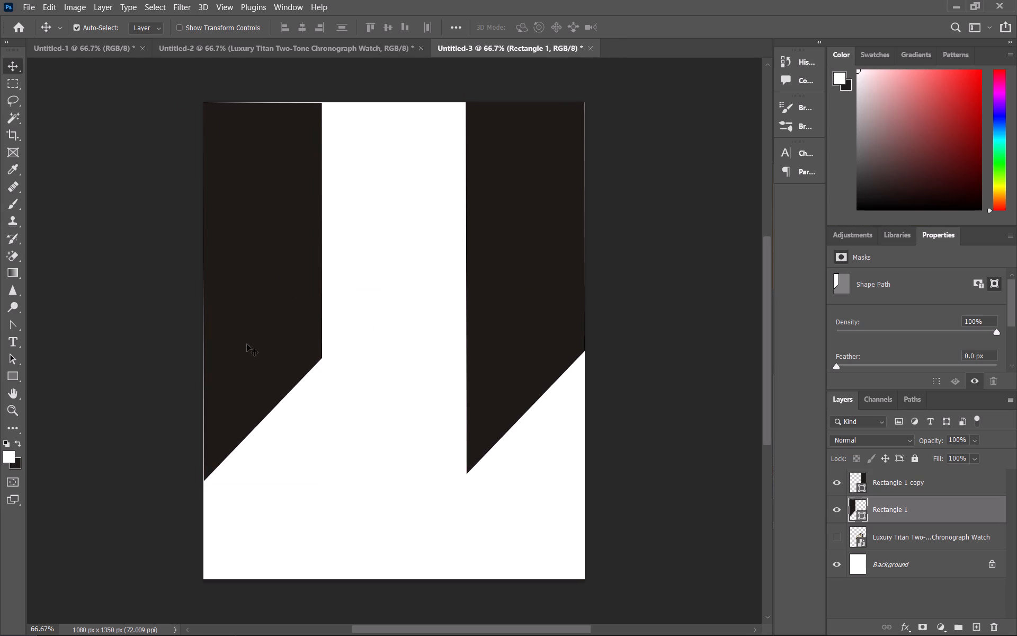
pyautogui.moveTo(247, 344); pyautogui.dragTo(245, 339)
pyautogui.click(311, 396)
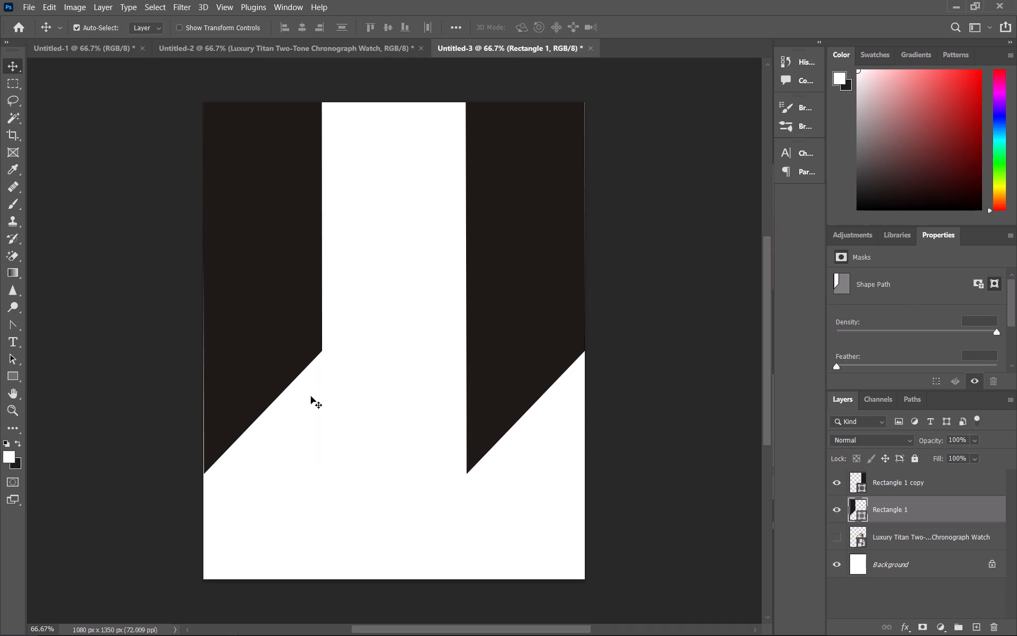
# Distort the original slanted shape's lower-left and upper-right corners slightly, and realign its outer side with the canvas's left edge.
pyautogui.click(228, 357)
pyautogui.hotkey('ctrl', 't')
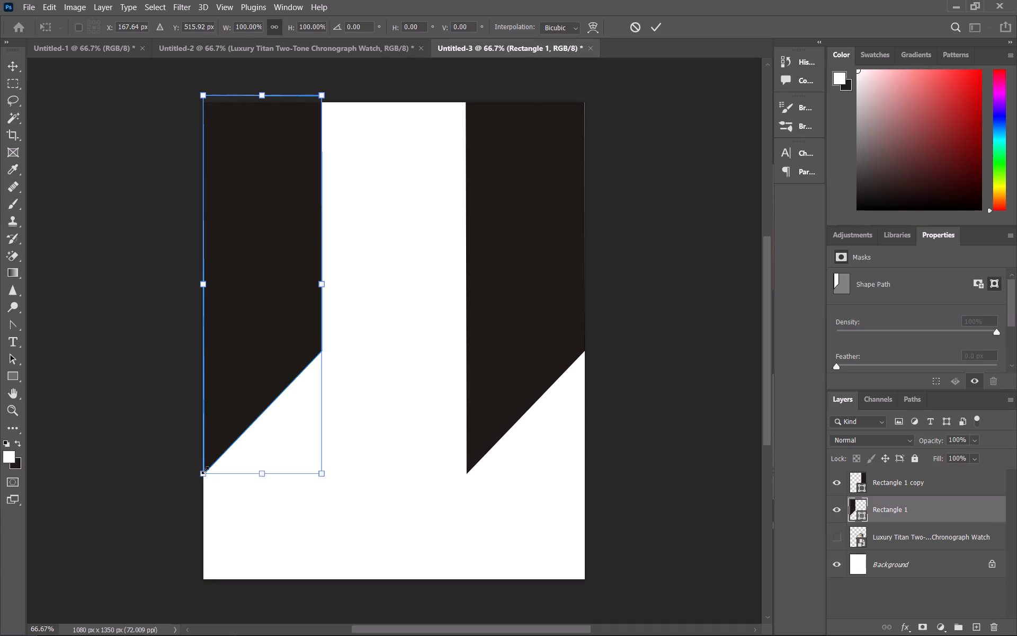
pyautogui.hotkey('ctrl', 't')
pyautogui.hotkey('ctrl', 't')
pyautogui.hotkey('ctrl', 't')
pyautogui.hotkey('ctrl', 't')
pyautogui.hotkey('ctrl', 't')
pyautogui.hotkey('ctrl', 't')
pyautogui.hotkey('ctrl', 't')
pyautogui.hotkey('ctrl', 't')
pyautogui.hotkey('ctrl', 't')
pyautogui.hotkey('ctrl', 't')
pyautogui.hotkey('ctrl', 't')
pyautogui.hotkey('ctrl', 't')
pyautogui.hotkey('ctrl', 't')
pyautogui.hotkey('ctrl', 't')
pyautogui.hotkey('ctrl', 't')
pyautogui.hotkey('ctrl', 't')
pyautogui.hotkey('ctrl', 't')
pyautogui.hotkey('ctrl', 't')
pyautogui.hotkey('ctrl', 't')
pyautogui.hotkey('ctrl', 't')
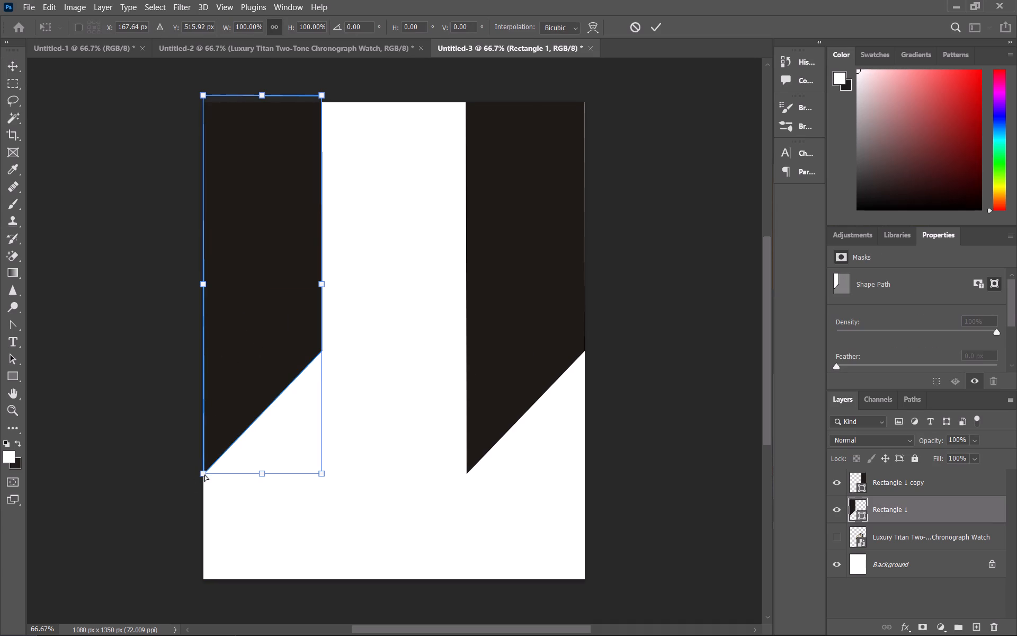
pyautogui.keyDown('ctrl'); pyautogui.click(204, 474); pyautogui.keyUp('ctrl')
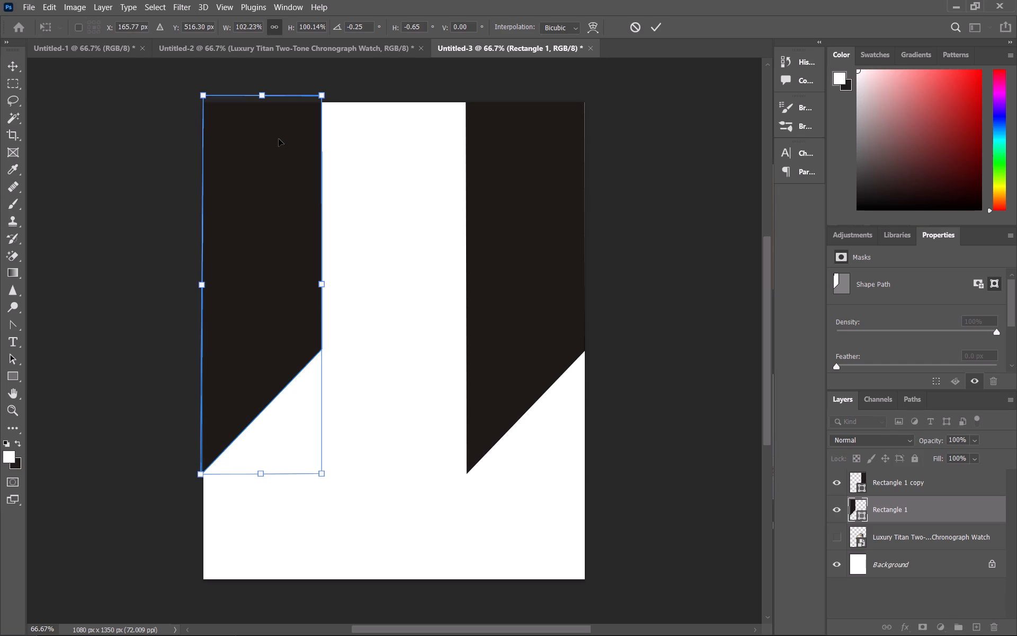
pyautogui.keyDown('ctrl'); pyautogui.click(318, 96); pyautogui.keyUp('ctrl')
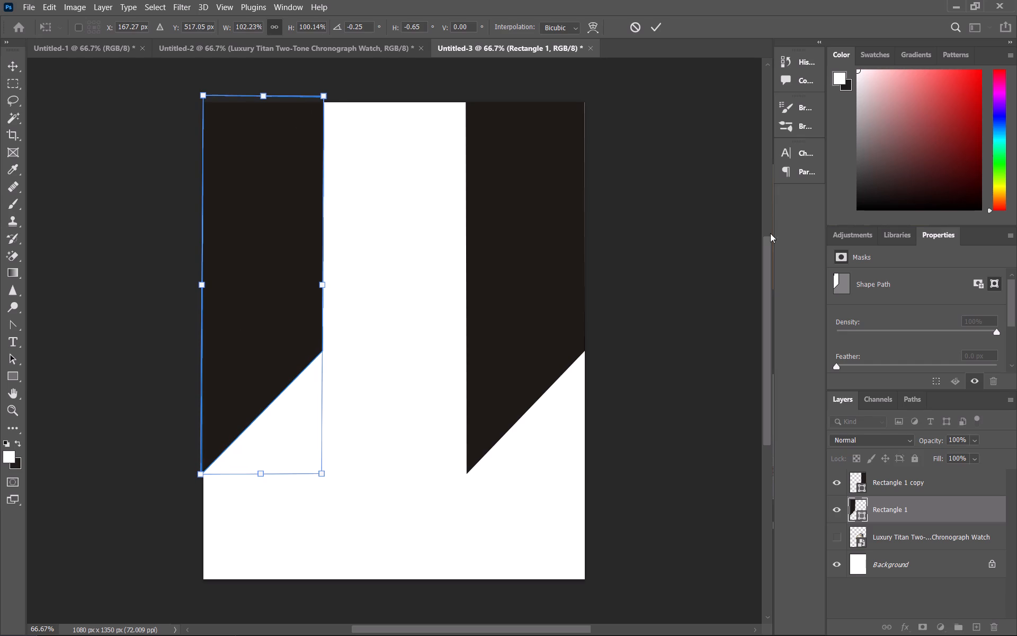
pyautogui.keyDown('ctrl'); pyautogui.scroll(2, 861, 311); pyautogui.keyUp('ctrl')
pyautogui.keyDown('ctrl'); pyautogui.scroll(-11, 861, 313); pyautogui.keyUp('ctrl')
pyautogui.keyDown('ctrl'); pyautogui.scroll(6, 860, 323); pyautogui.keyUp('ctrl')
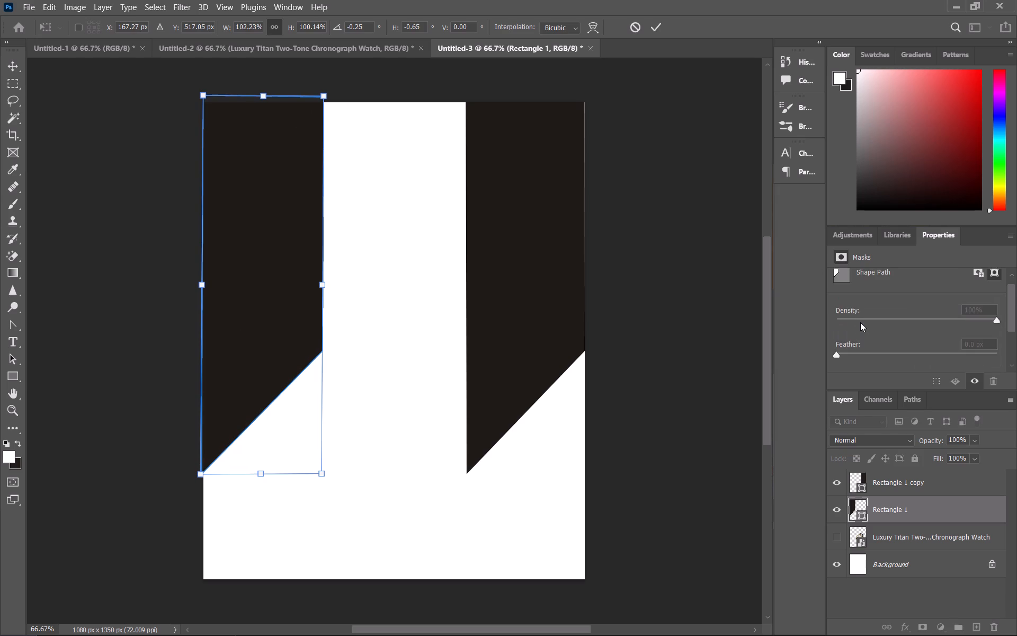
pyautogui.keyDown('ctrl'); pyautogui.scroll(6, 860, 322); pyautogui.keyUp('ctrl')
pyautogui.keyDown('ctrl'); pyautogui.click(324, 97); pyautogui.keyUp('ctrl')
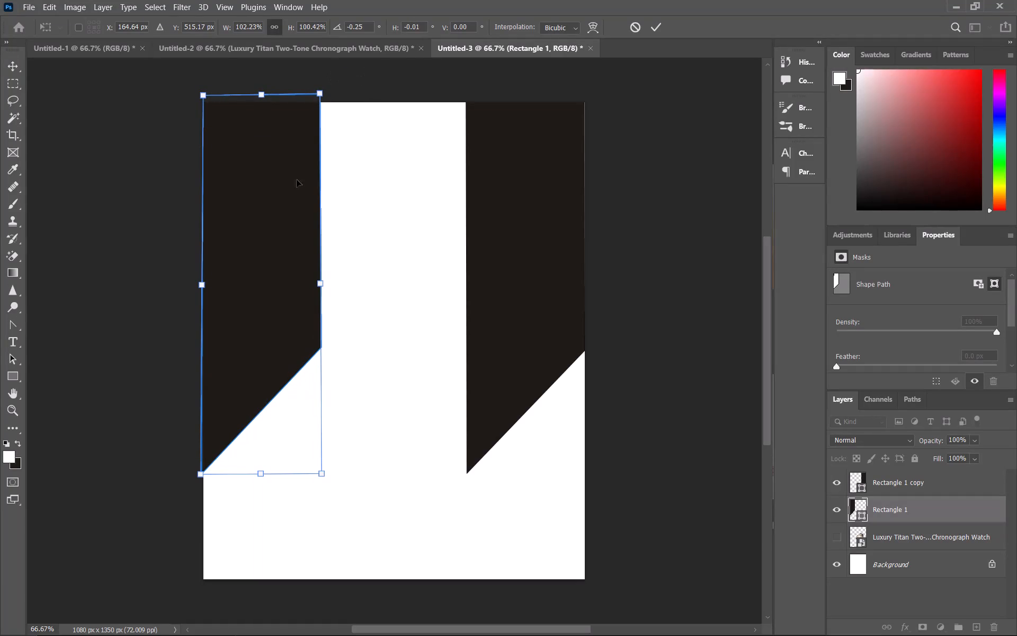
pyautogui.keyDown('ctrl'); pyautogui.click(198, 472); pyautogui.keyUp('ctrl')
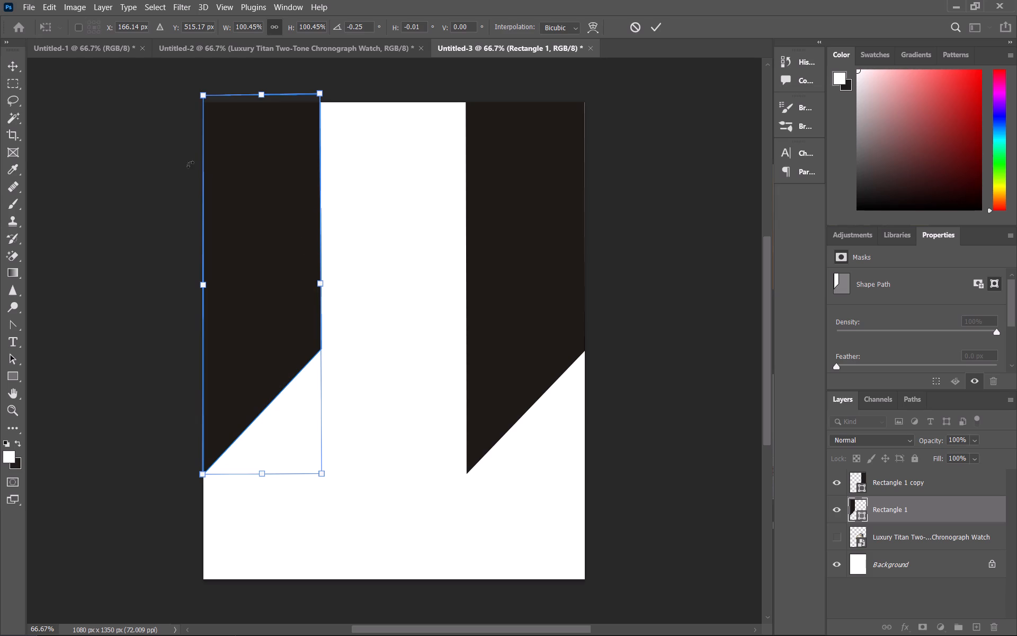
pyautogui.click(167, 168)
pyautogui.click(275, 215)
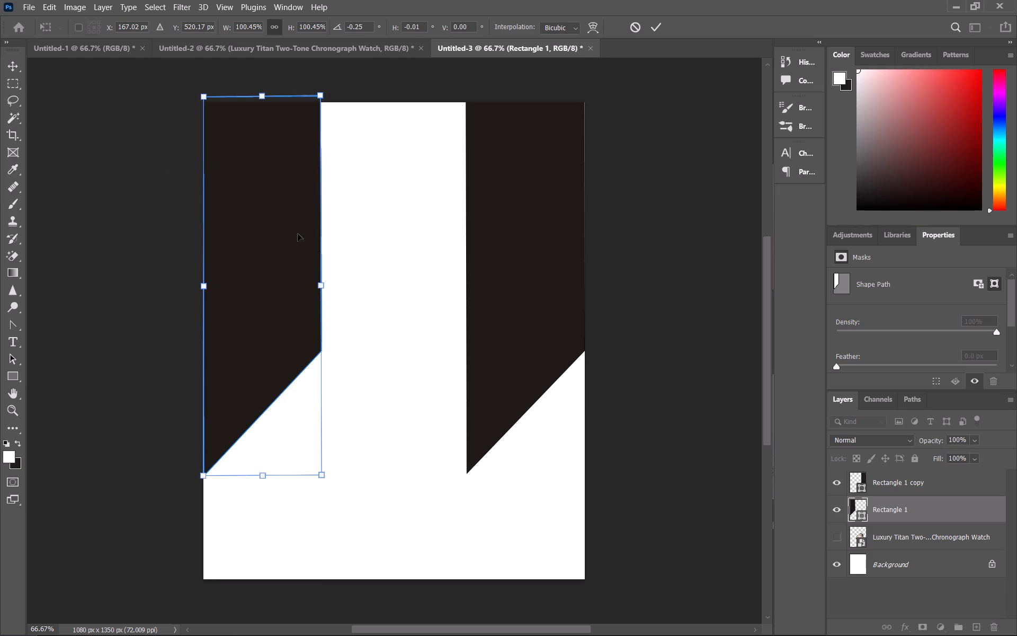
# Narrow the original slanted shape from its inner side to about 84.42% width, and apply the transform.
pyautogui.hotkey('ctrl', 't')
pyautogui.hotkey('ctrl', 't')
pyautogui.hotkey('ctrl', 't')
pyautogui.hotkey('ctrl', 't')
pyautogui.hotkey('ctrl', 't')
pyautogui.hotkey('ctrl', 't')
pyautogui.hotkey('ctrl', 't')
pyautogui.hotkey('ctrl', 't')
pyautogui.hotkey('ctrl', 't')
pyautogui.hotkey('ctrl', 't')
pyautogui.hotkey('ctrl', 't')
pyautogui.hotkey('ctrl', 't')
pyautogui.hotkey('ctrl', 't')
pyautogui.hotkey('ctrl', 't')
pyautogui.hotkey('ctrl', 't')
pyautogui.hotkey('ctrl', 't')
pyautogui.hotkey('ctrl', 't')
pyautogui.hotkey('ctrl', 't')
pyautogui.hotkey('ctrl', 't')
pyautogui.hotkey('ctrl', 't')
pyautogui.keyDown('ctrl'); pyautogui.moveTo(321, 285); pyautogui.dragTo(307, 292); pyautogui.keyUp('ctrl')
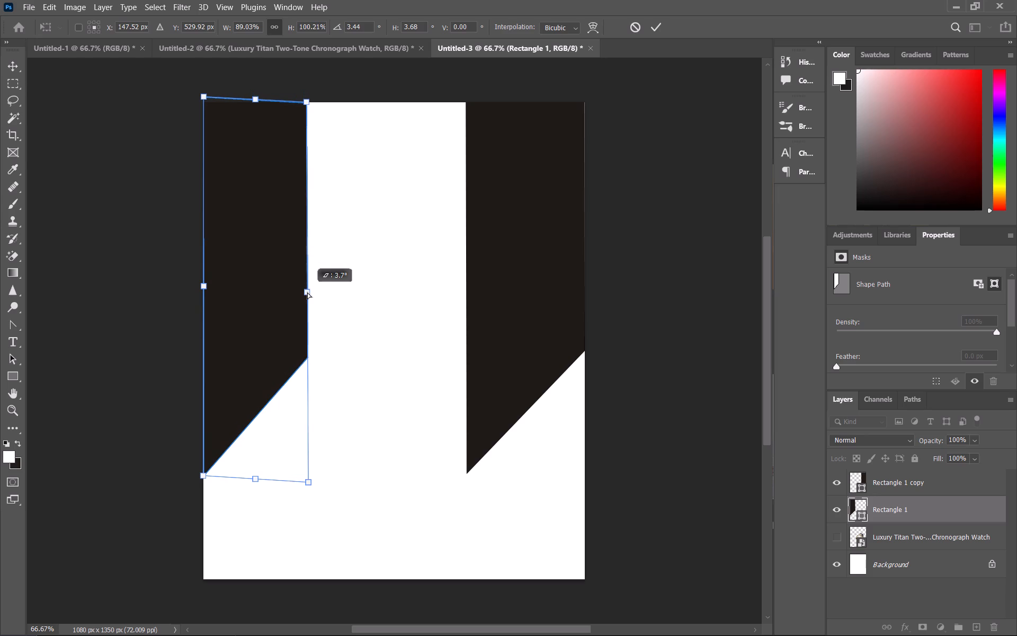
pyautogui.keyDown('ctrl'); pyautogui.moveTo(307, 292); pyautogui.dragTo(292, 288); pyautogui.keyUp('ctrl')
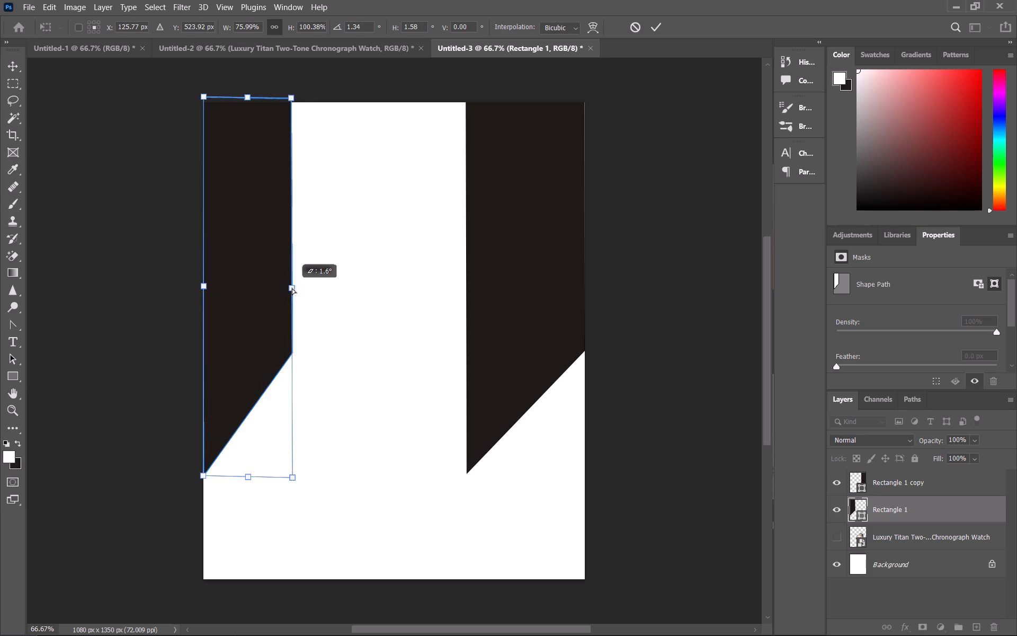
pyautogui.keyDown('ctrl'); pyautogui.moveTo(292, 288); pyautogui.dragTo(292, 285); pyautogui.keyUp('ctrl')
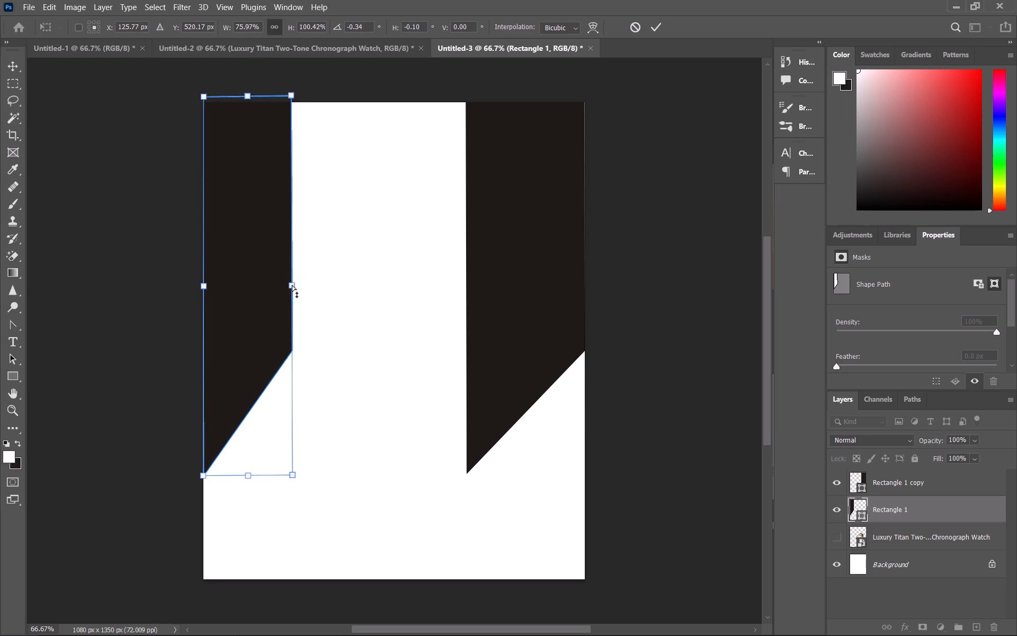
pyautogui.keyDown('ctrl'); pyautogui.moveTo(292, 285); pyautogui.dragTo(302, 285); pyautogui.keyUp('ctrl')
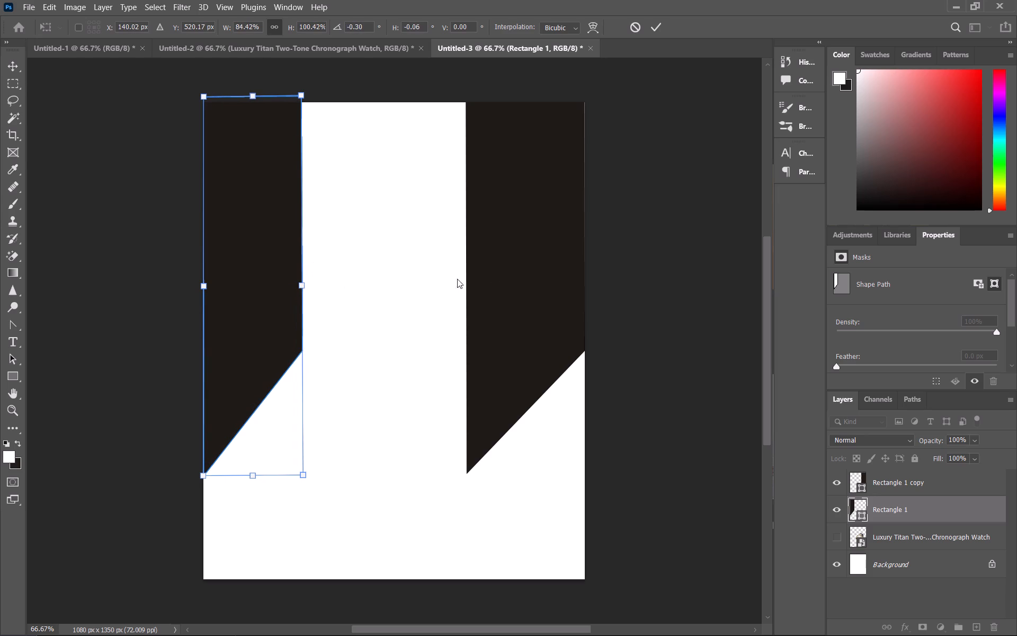
pyautogui.click(515, 255)
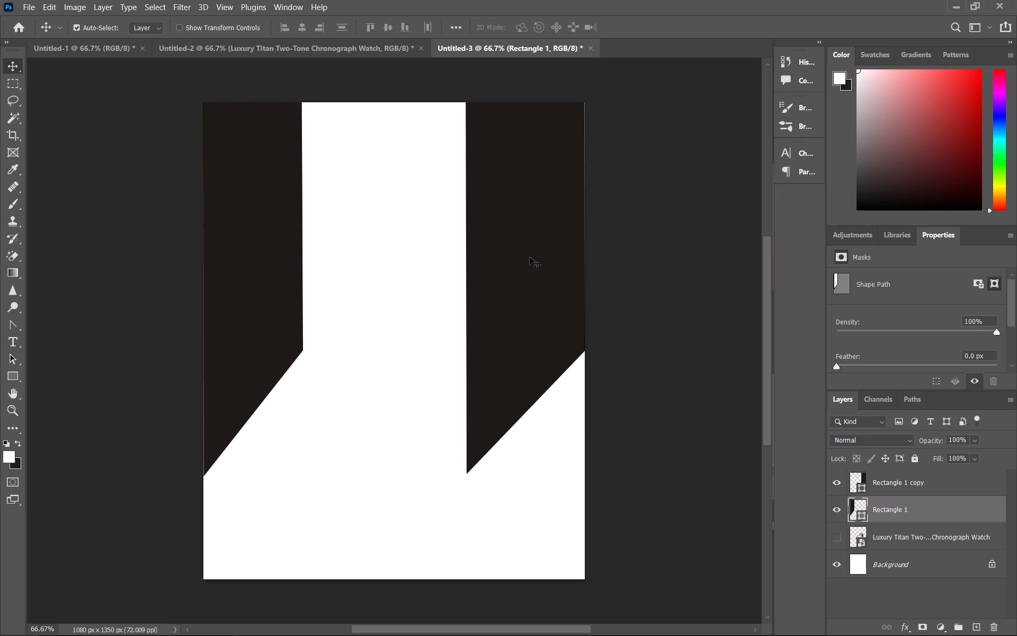
# Delete the duplicated slanted shape along the canvas's right edge, keeping the original on the left.
pyautogui.press('Delete')
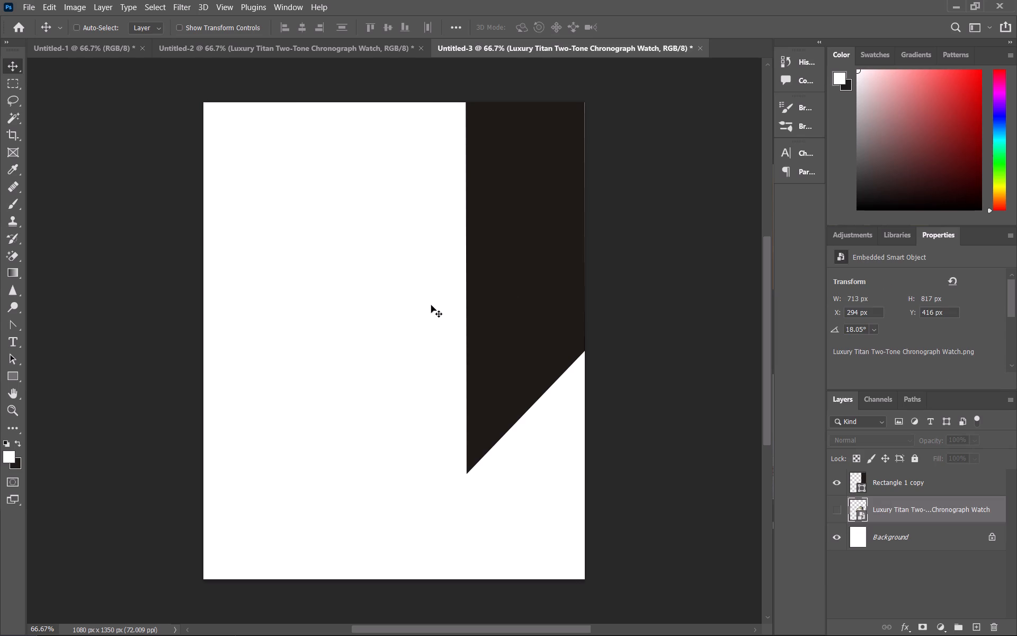
pyautogui.hotkey('ctrl', 'z')
pyautogui.click(902, 478)
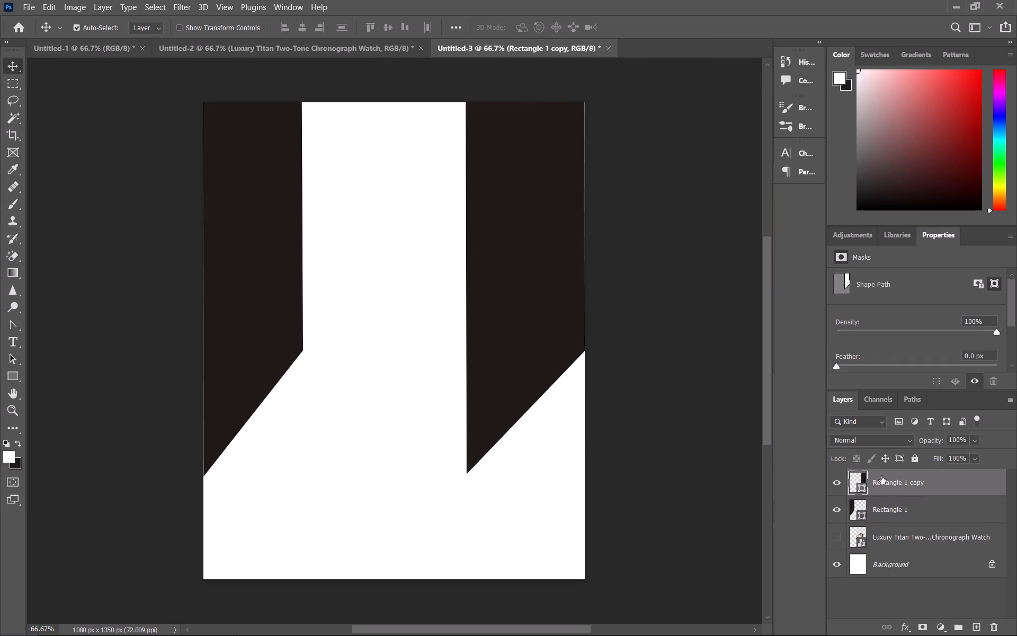
pyautogui.press('Delete')
# Scale the remaining slanted shape proportionally to about 102.38% and place it flush with the canvas's left edge.
pyautogui.click(238, 313)
pyautogui.moveTo(242, 313); pyautogui.dragTo(240, 313)
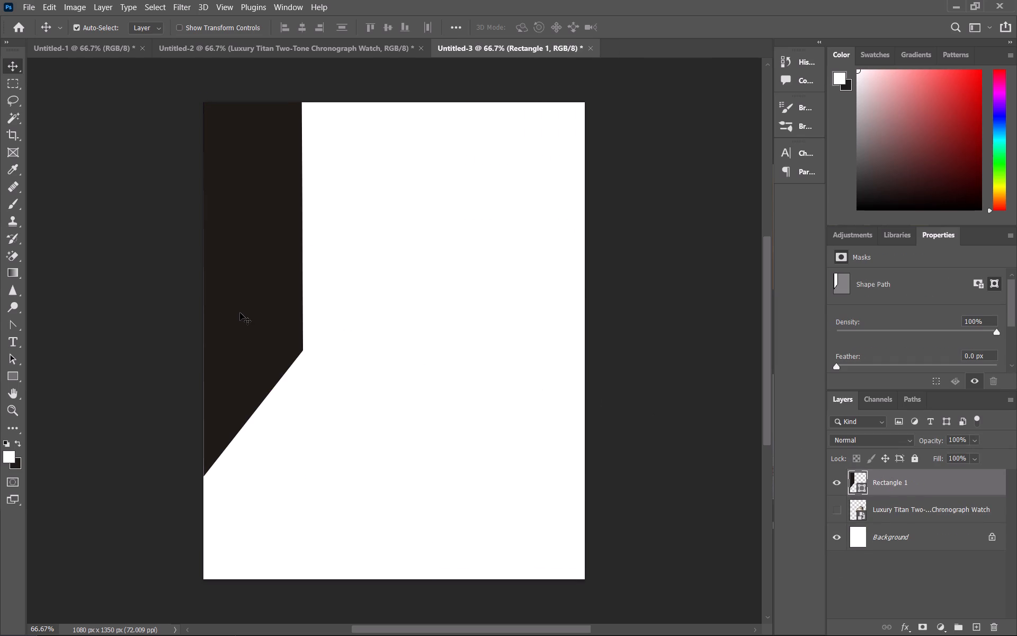
pyautogui.moveTo(240, 313); pyautogui.dragTo(246, 313)
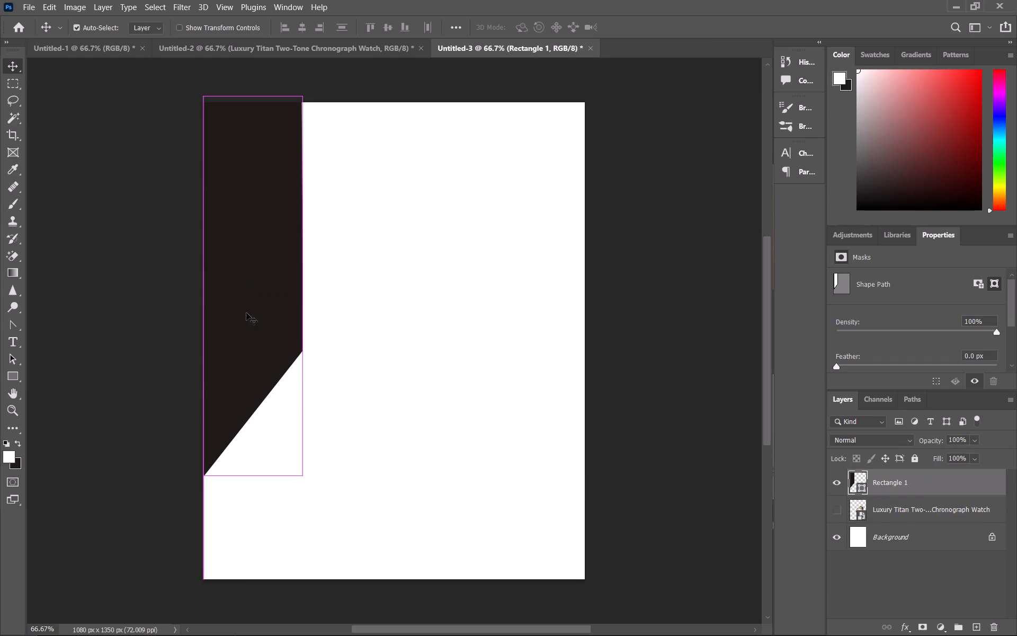
pyautogui.moveTo(246, 313); pyautogui.dragTo(276, 314)
pyautogui.tripleClick(243, 452)
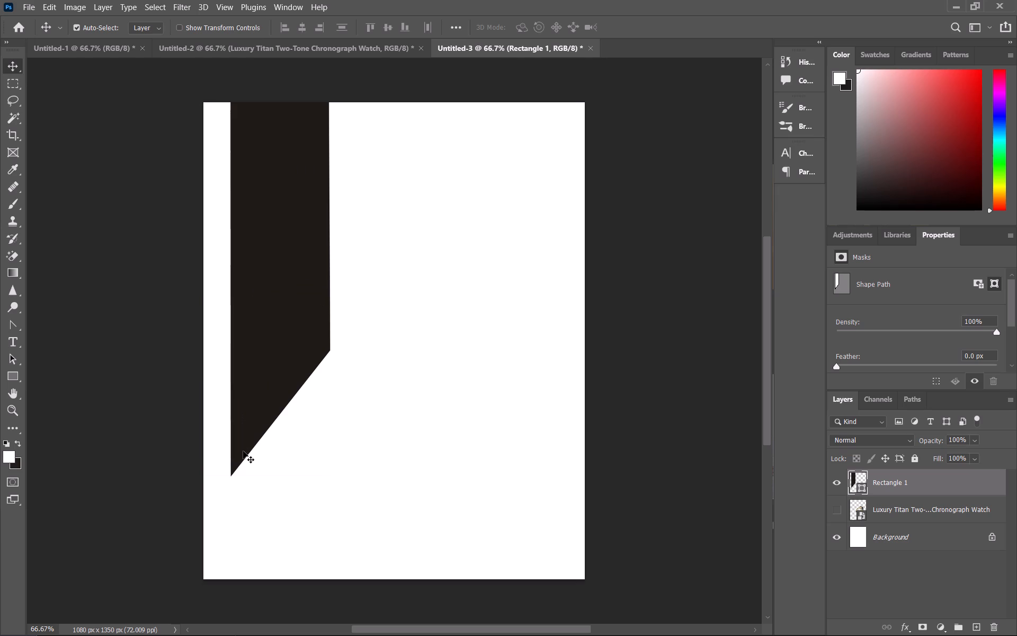
pyautogui.tripleClick(290, 289)
pyautogui.hotkey('ctrl', 't')
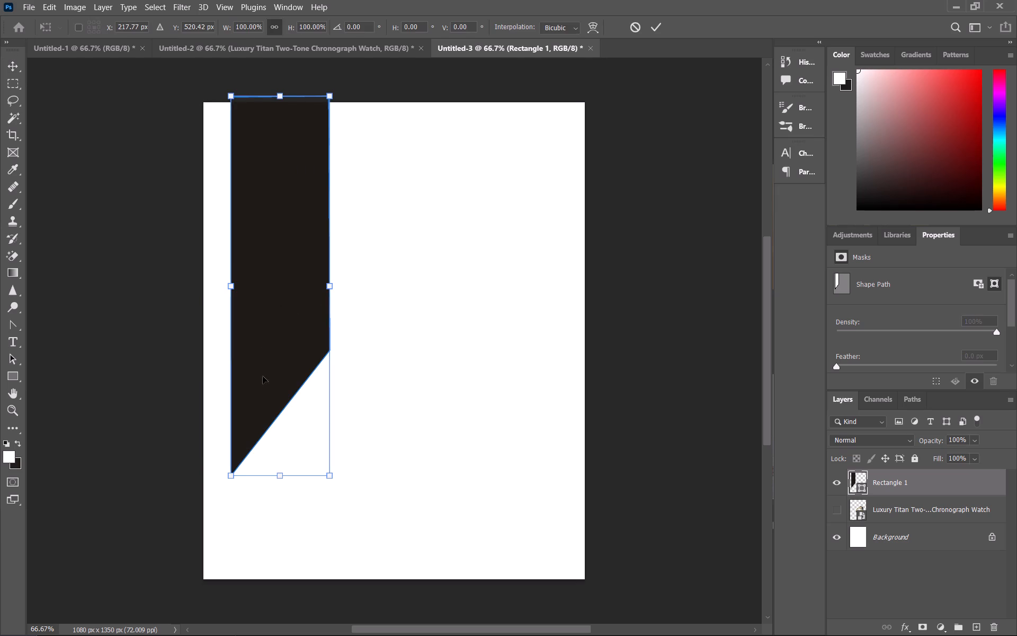
pyautogui.moveTo(236, 474); pyautogui.dragTo(228, 475)
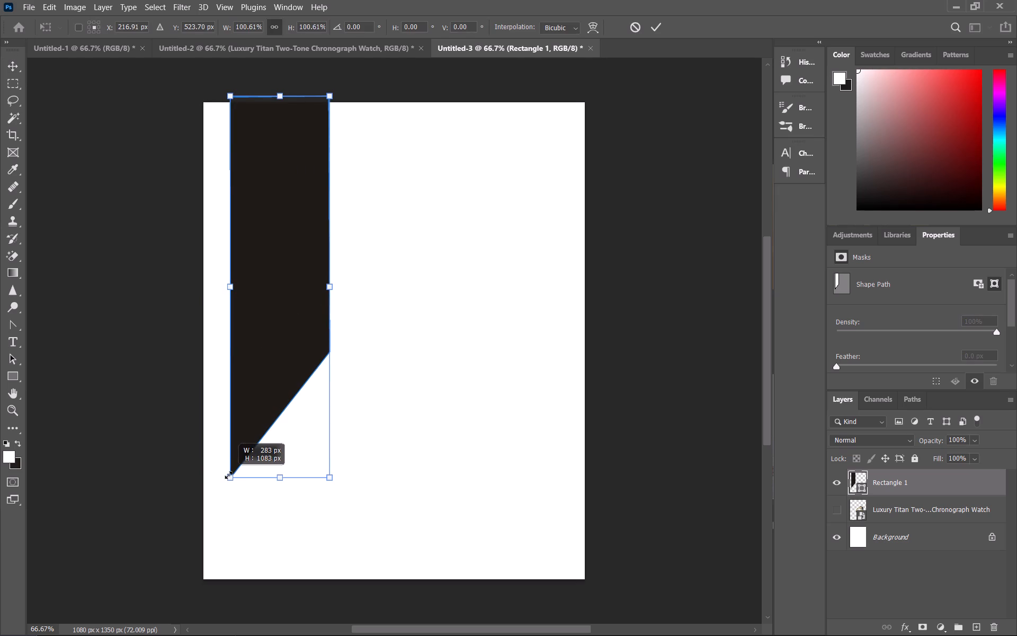
pyautogui.moveTo(228, 475); pyautogui.dragTo(223, 481)
pyautogui.moveTo(253, 376); pyautogui.dragTo(226, 377)
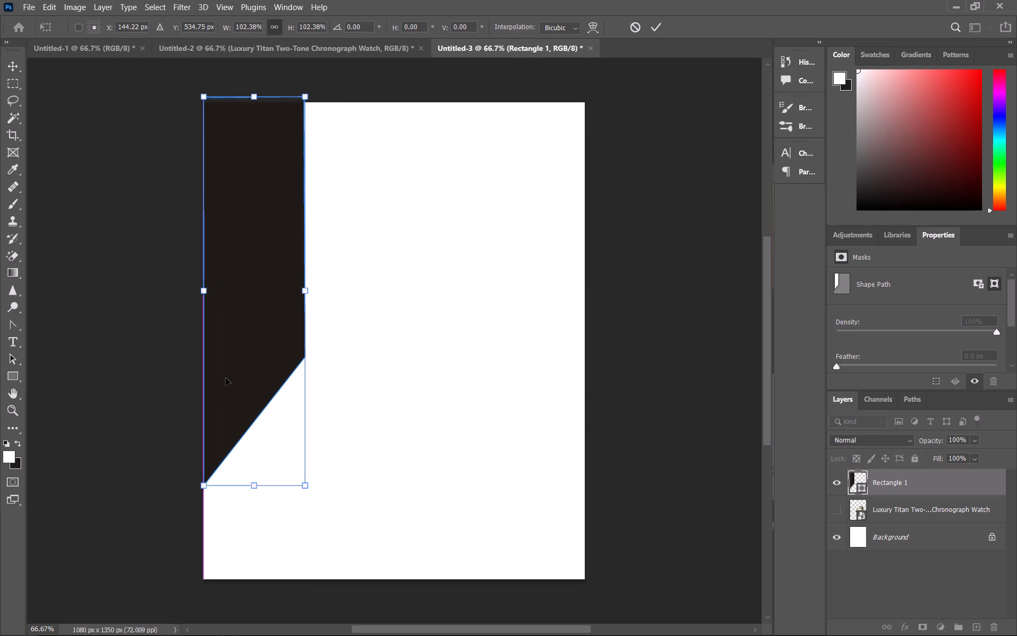
# Rotate the remaining slanted shape to about -0.25° and apply the transform.
pyautogui.click(101, 382)
pyautogui.click(127, 217)
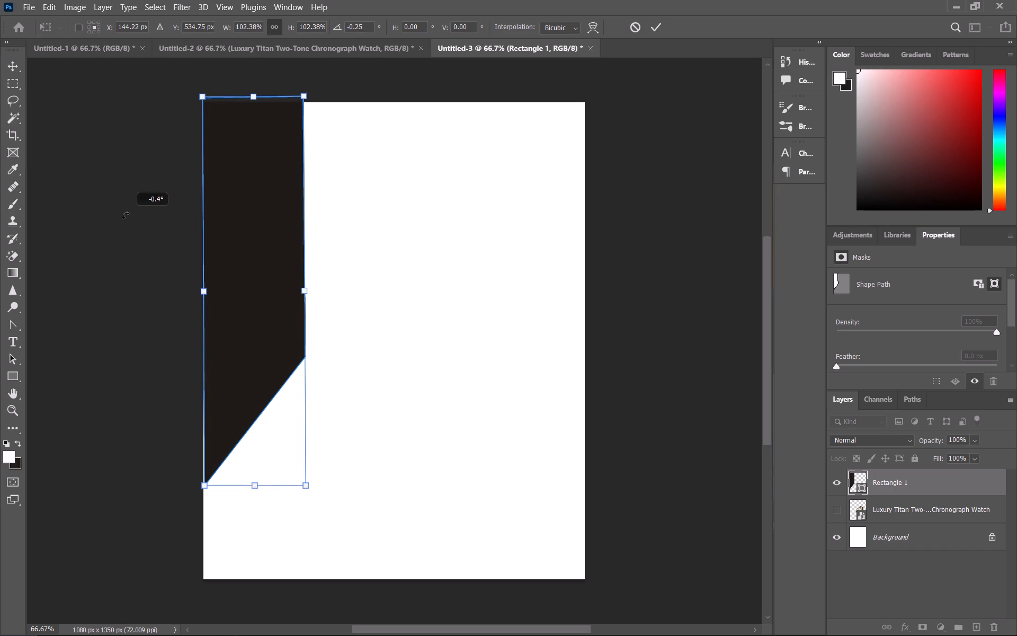
pyautogui.click(320, 383)
pyautogui.click(448, 421)
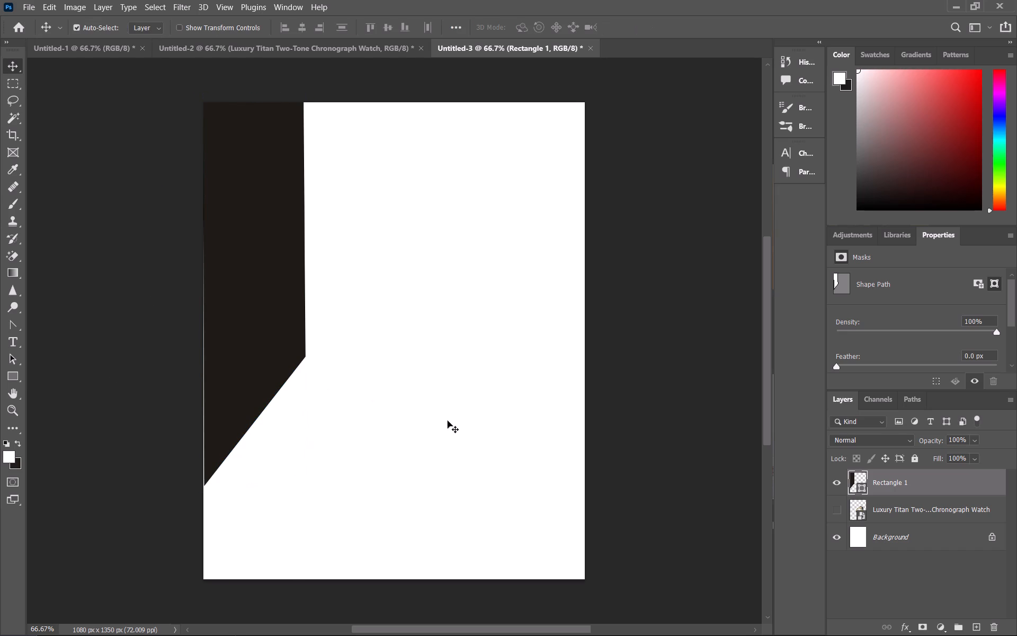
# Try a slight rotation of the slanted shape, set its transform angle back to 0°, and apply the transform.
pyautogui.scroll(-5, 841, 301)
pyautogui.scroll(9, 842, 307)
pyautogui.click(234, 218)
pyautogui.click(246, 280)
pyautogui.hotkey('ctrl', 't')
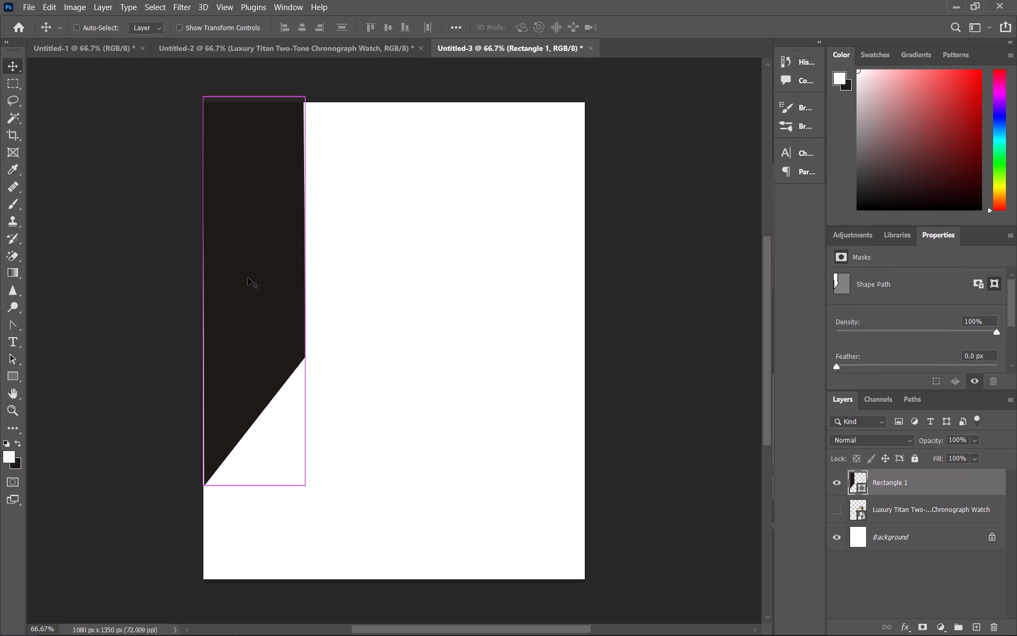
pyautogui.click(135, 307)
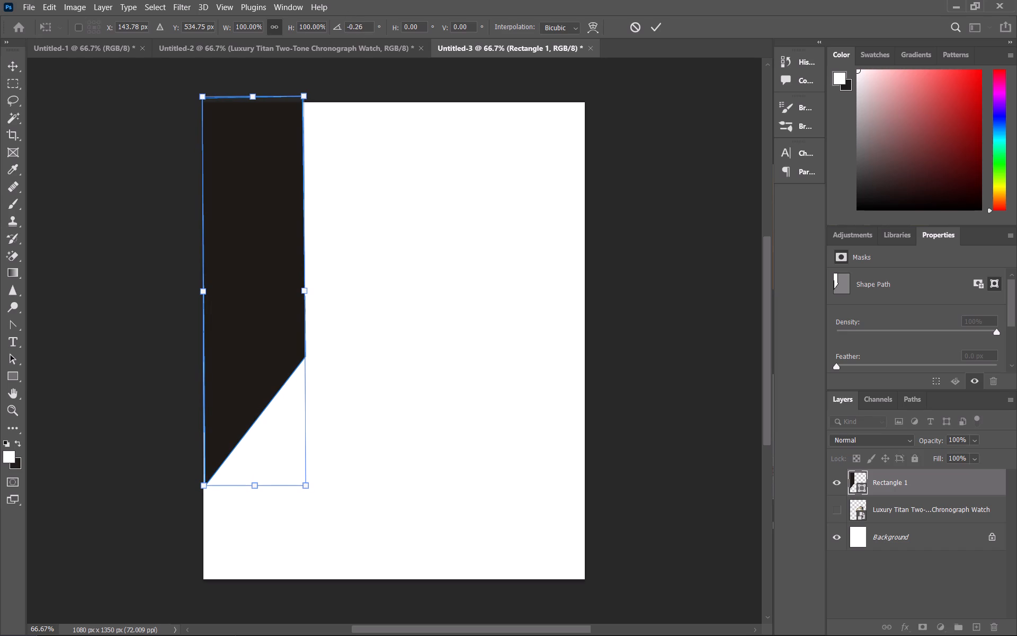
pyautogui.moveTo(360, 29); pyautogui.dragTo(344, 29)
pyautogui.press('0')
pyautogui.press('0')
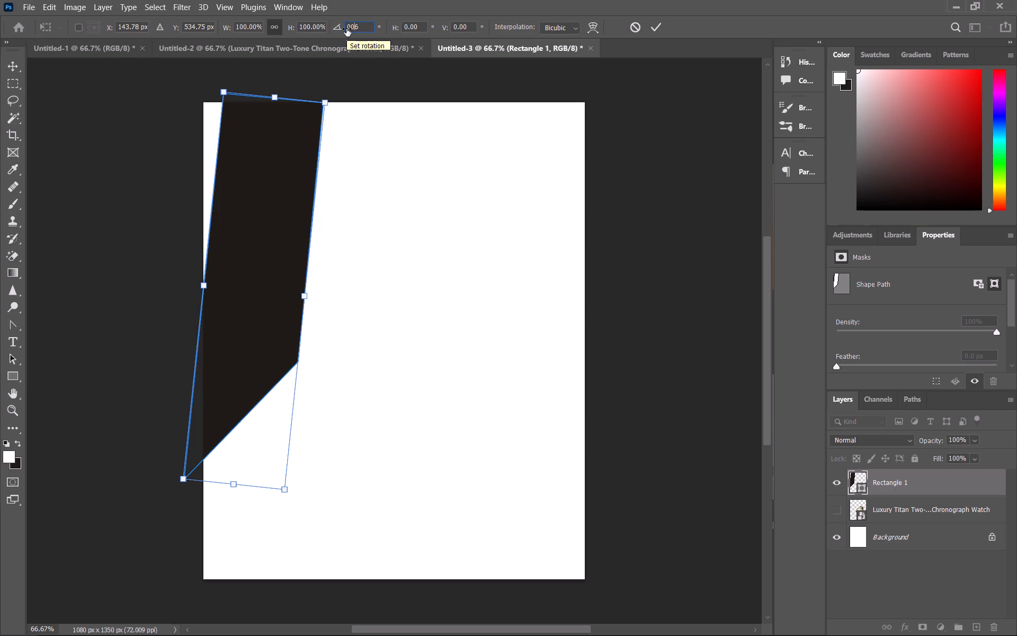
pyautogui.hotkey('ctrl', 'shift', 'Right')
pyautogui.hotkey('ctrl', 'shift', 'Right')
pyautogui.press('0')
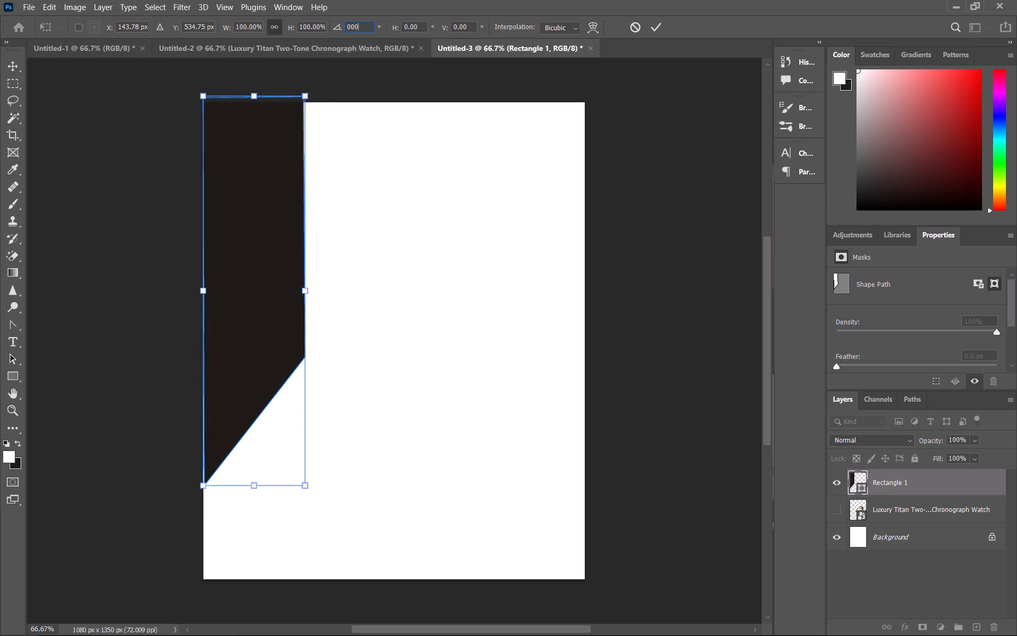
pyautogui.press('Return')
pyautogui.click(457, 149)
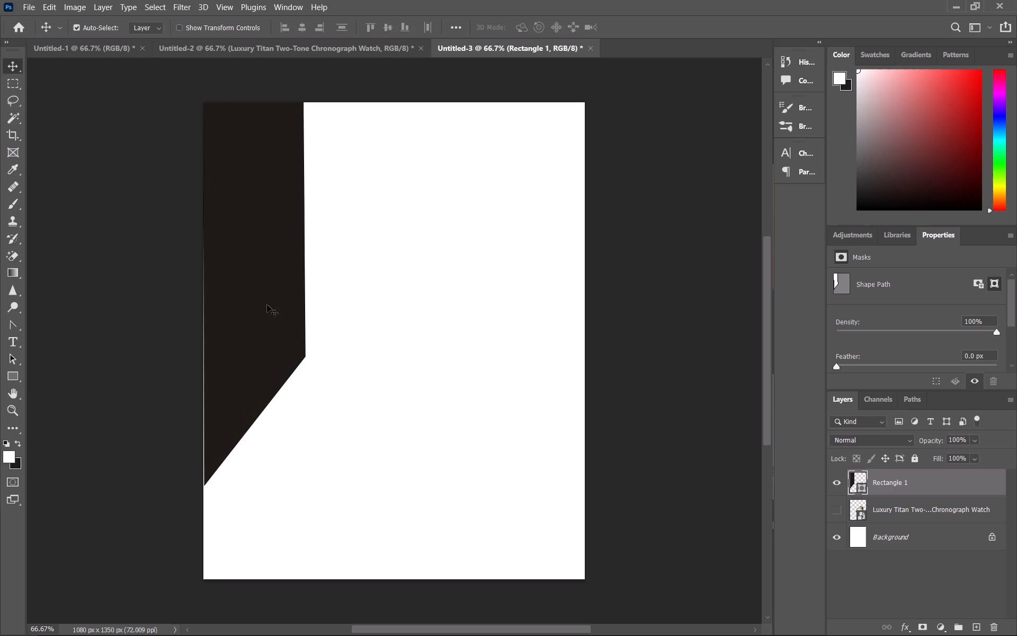
# Rotate the slanted shape to about 0.27° so its inner edge stands vertical, and apply the transform.
pyautogui.click(267, 305)
pyautogui.hotkey('ctrl', 't')
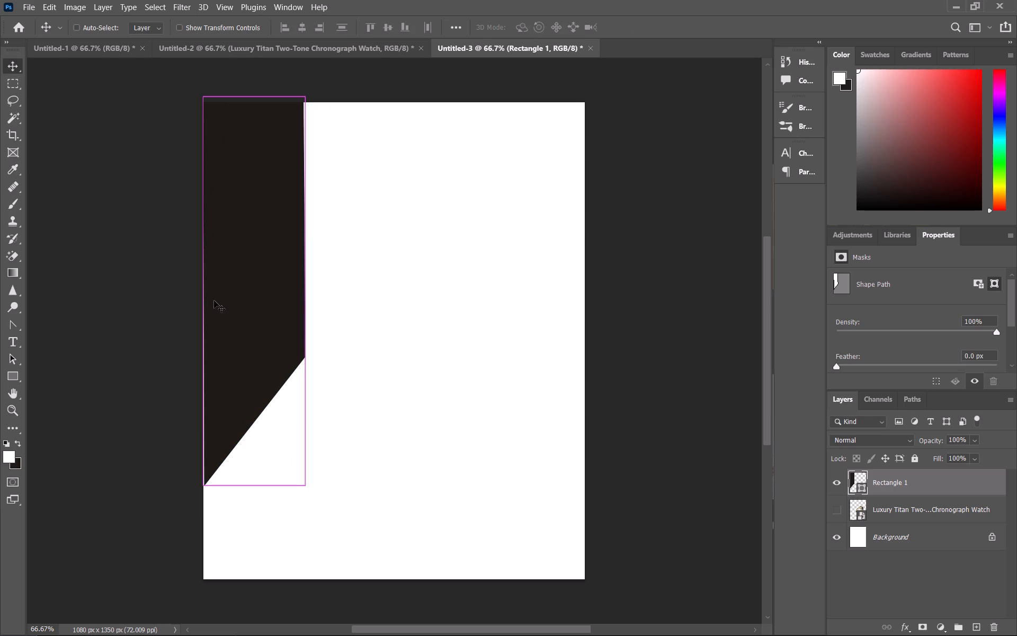
pyautogui.click(150, 293)
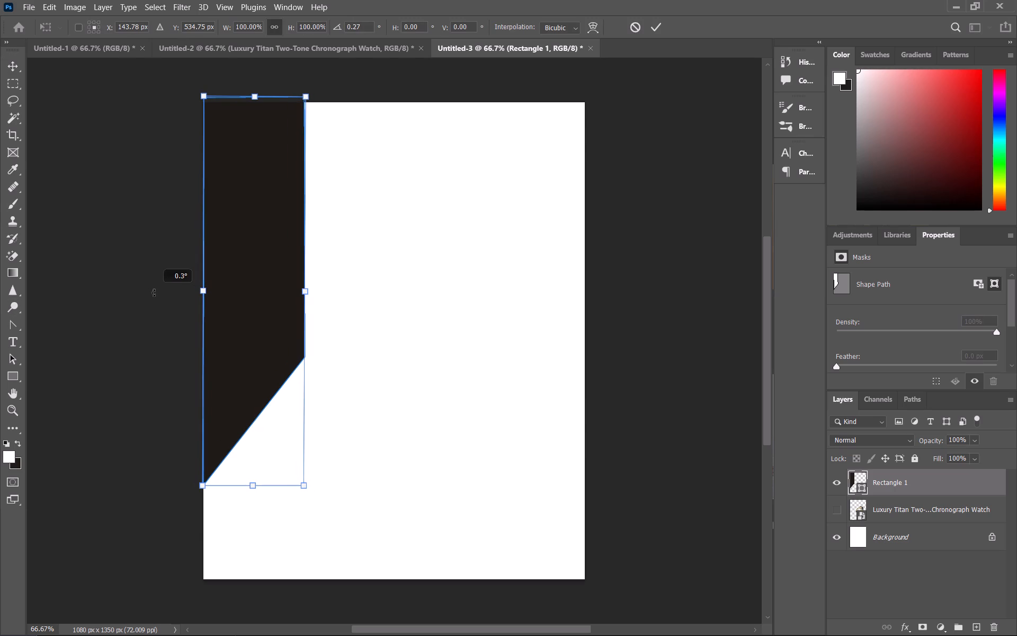
pyautogui.click(134, 208)
pyautogui.press('Return')
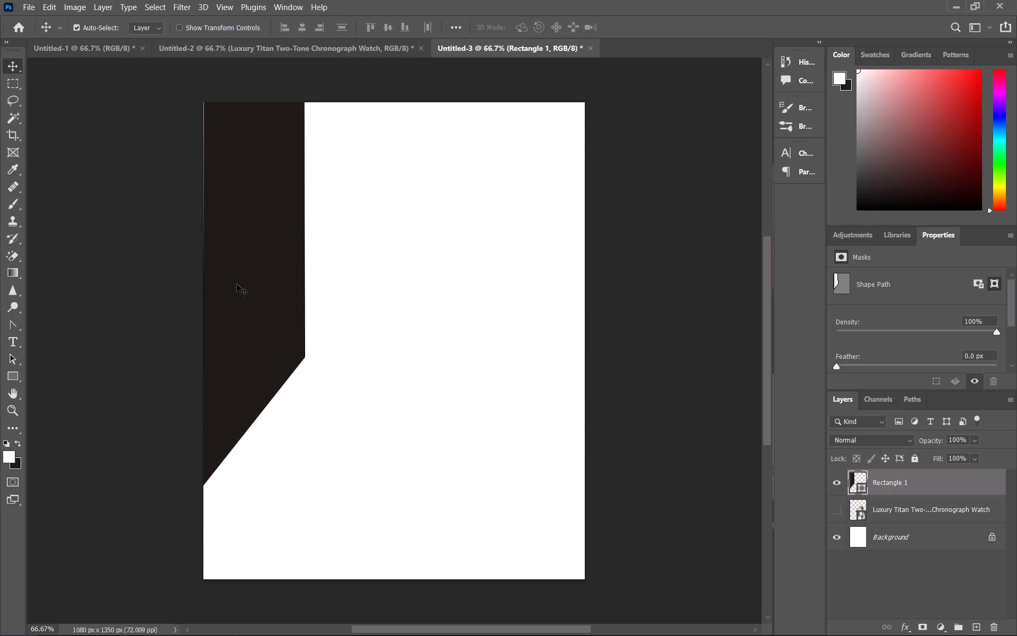
# Shift the slanted shape slightly outward and up so it fully covers the canvas's left edge.
pyautogui.moveTo(248, 288); pyautogui.dragTo(243, 288)
pyautogui.click(0, 223)
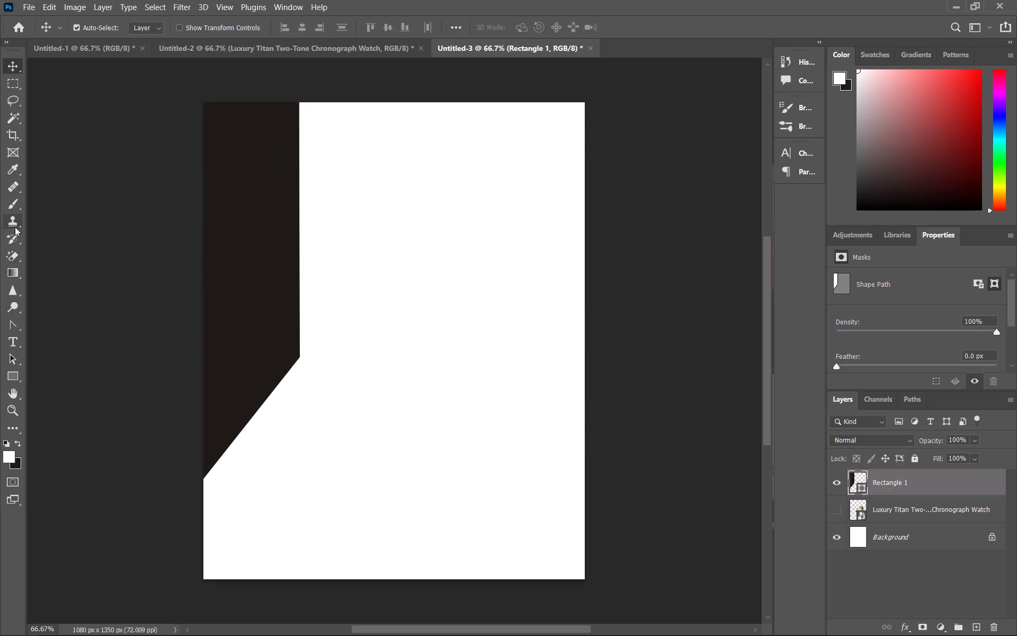
pyautogui.click(175, 224)
pyautogui.click(279, 272)
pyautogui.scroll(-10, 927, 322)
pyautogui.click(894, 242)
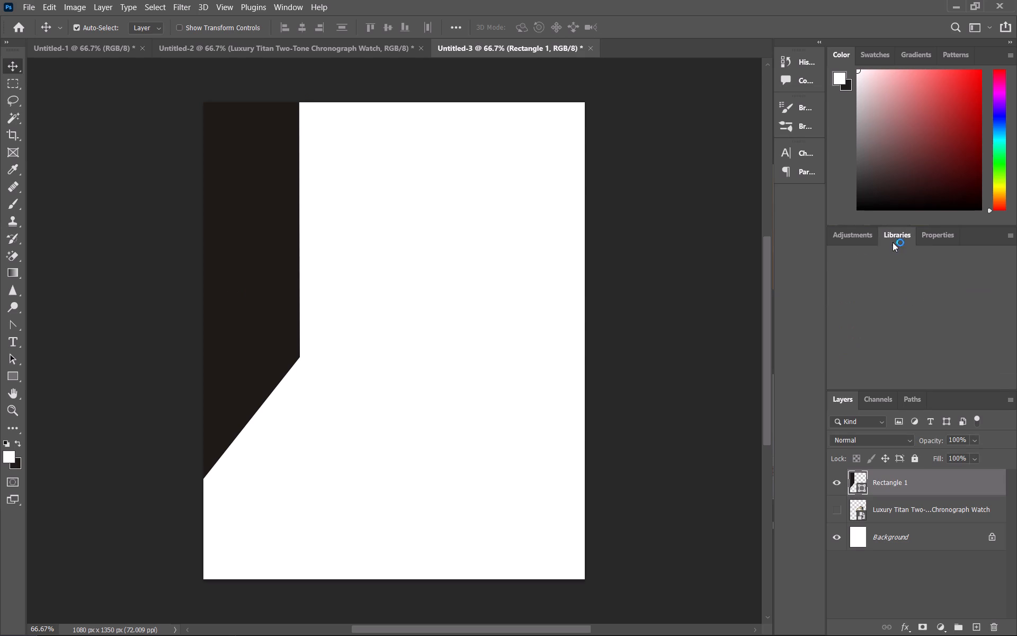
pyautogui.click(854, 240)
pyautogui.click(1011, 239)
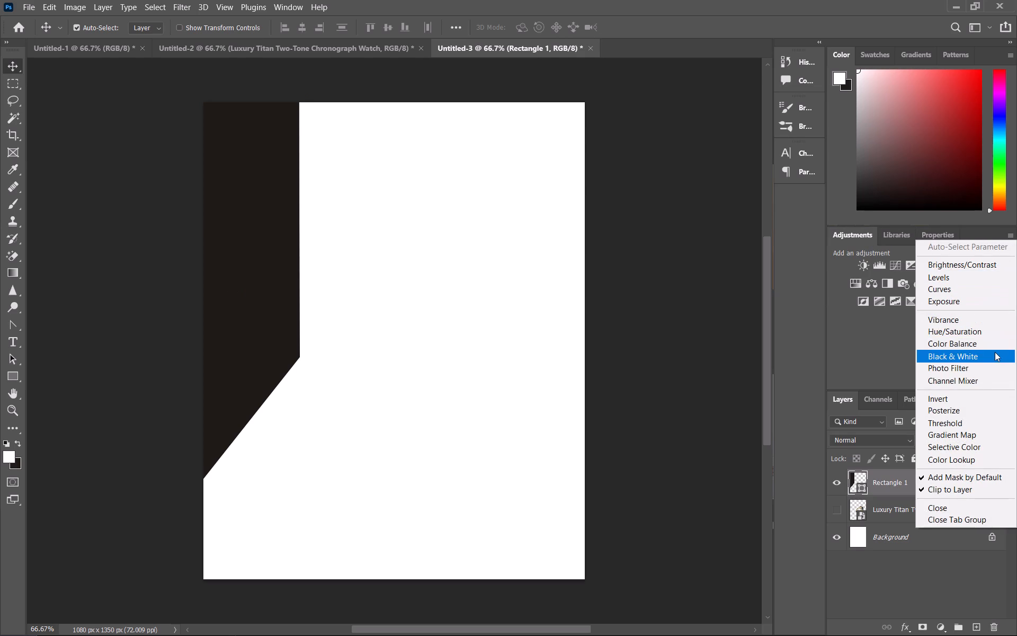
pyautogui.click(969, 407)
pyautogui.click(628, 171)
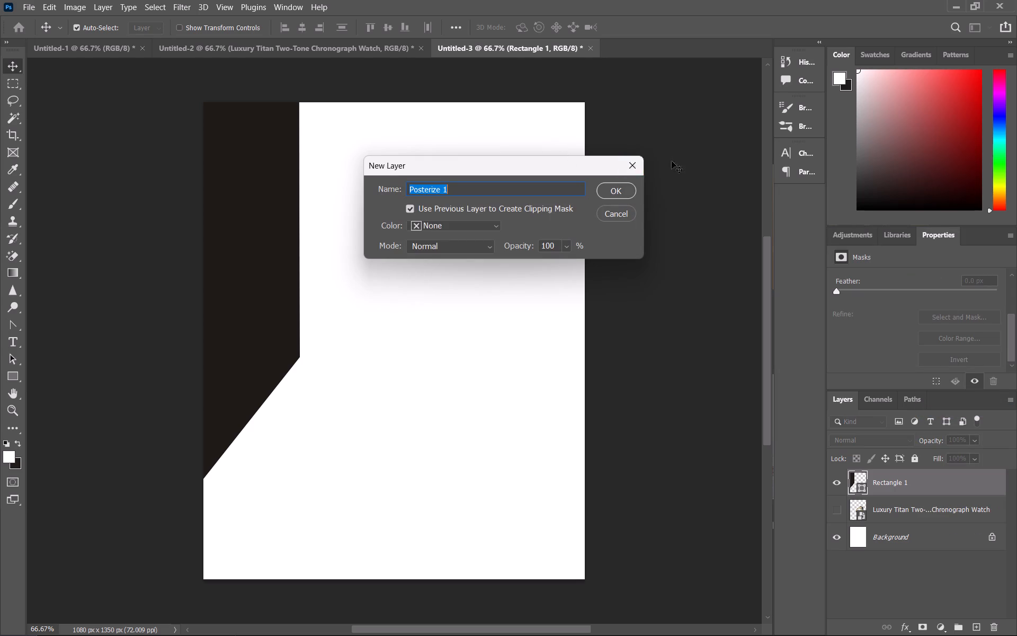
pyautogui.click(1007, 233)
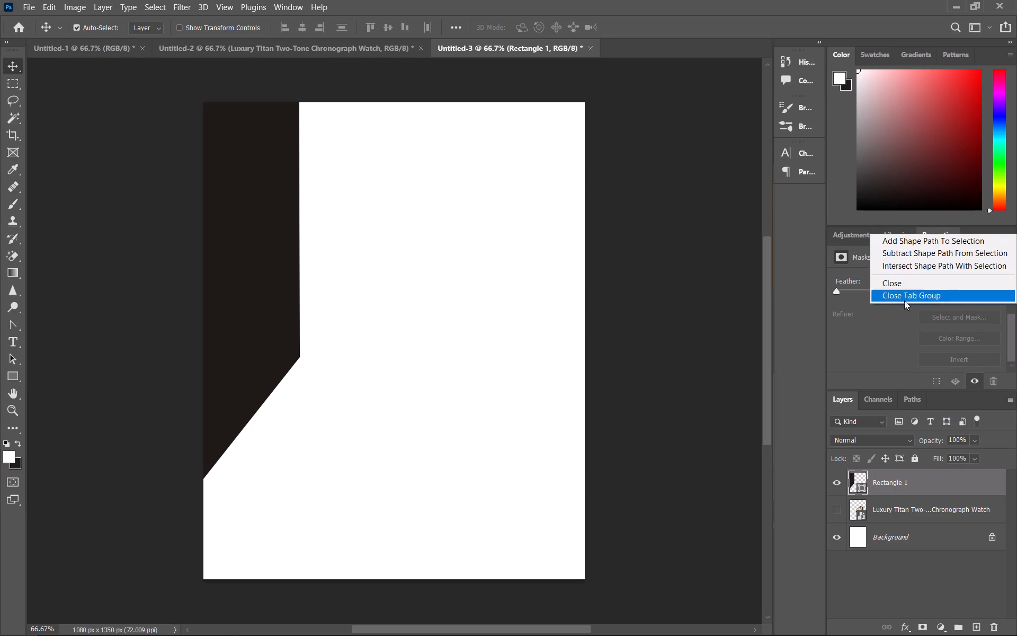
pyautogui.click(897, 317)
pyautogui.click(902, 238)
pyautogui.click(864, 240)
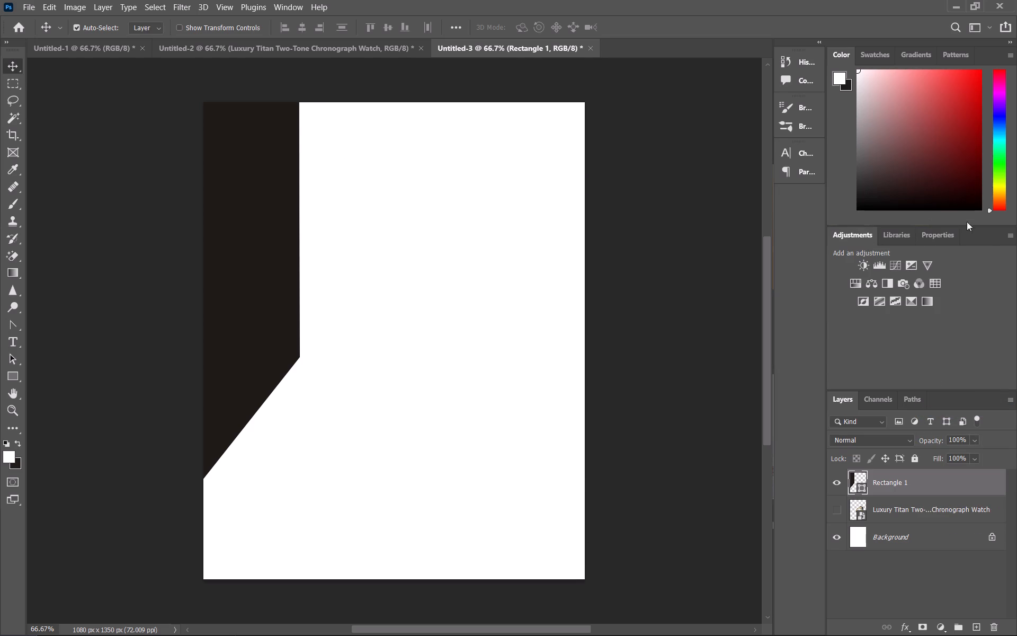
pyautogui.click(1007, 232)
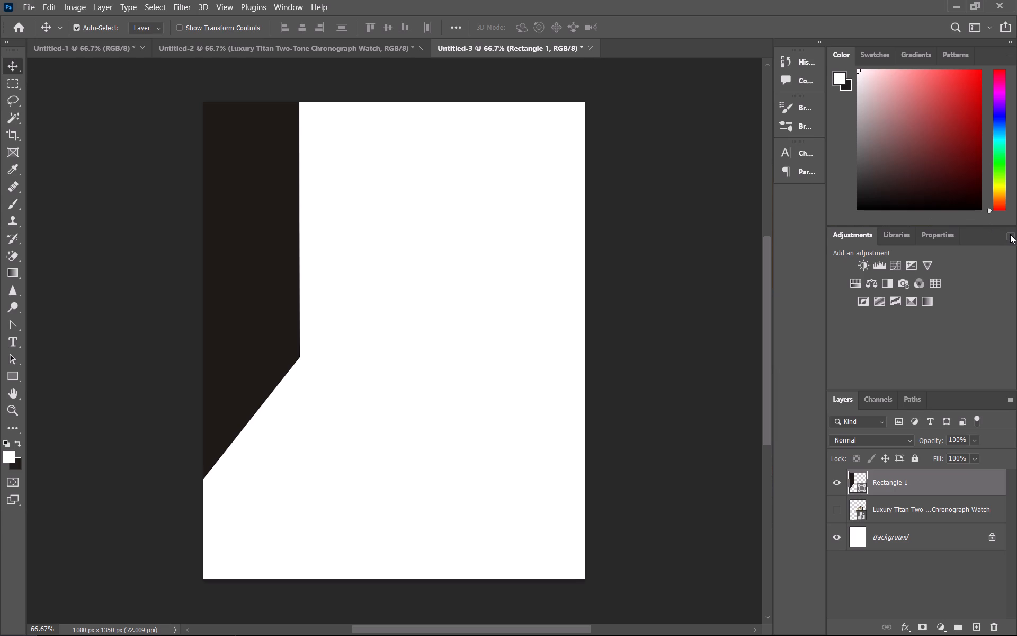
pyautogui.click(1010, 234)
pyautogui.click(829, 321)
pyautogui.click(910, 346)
# Add a Gradient Map adjustment clipped to the slanted shape and load the Pink_17 gradient from the Pinks presets.
pyautogui.click(931, 301)
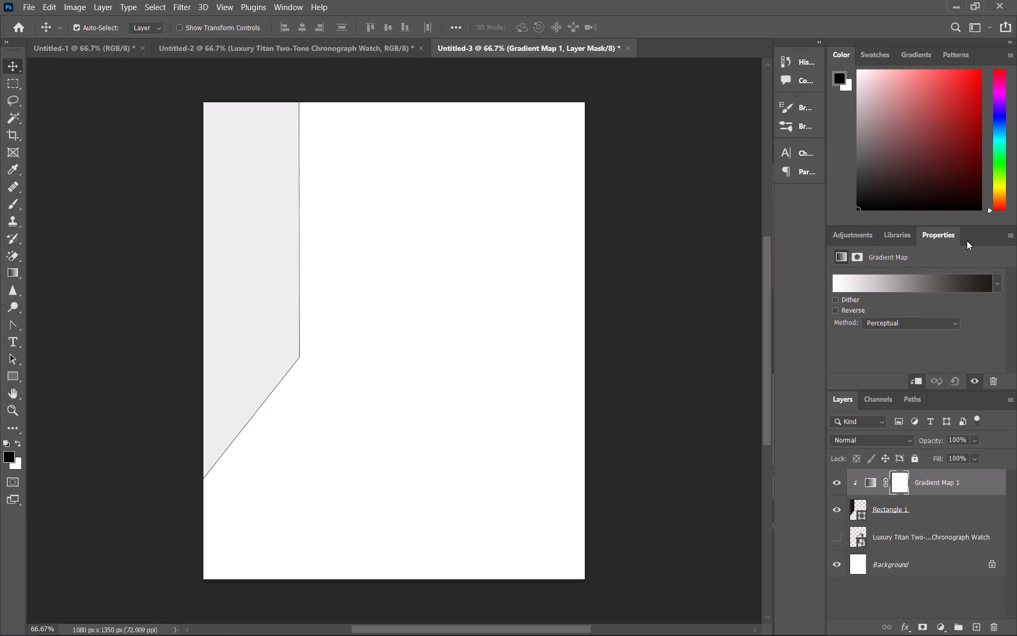
pyautogui.click(928, 287)
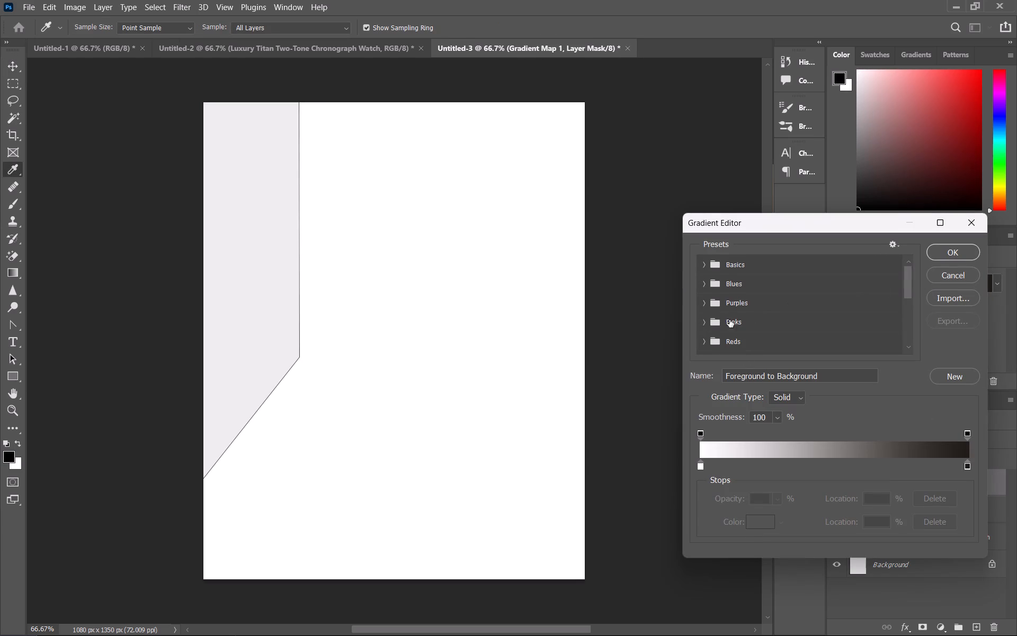
pyautogui.scroll(-3, 723, 309)
pyautogui.click(702, 291)
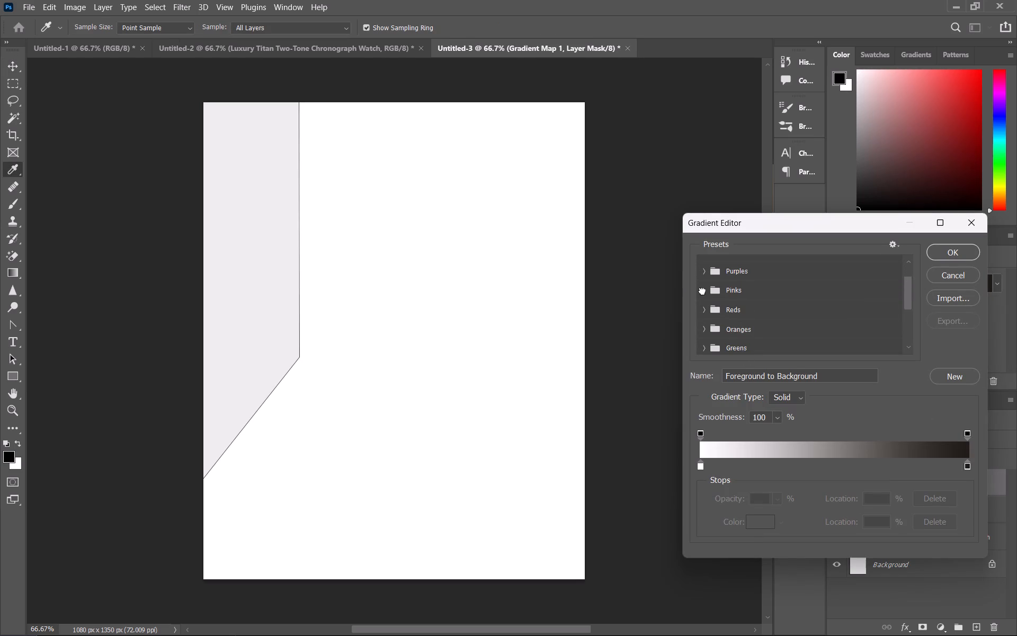
pyautogui.click(864, 327)
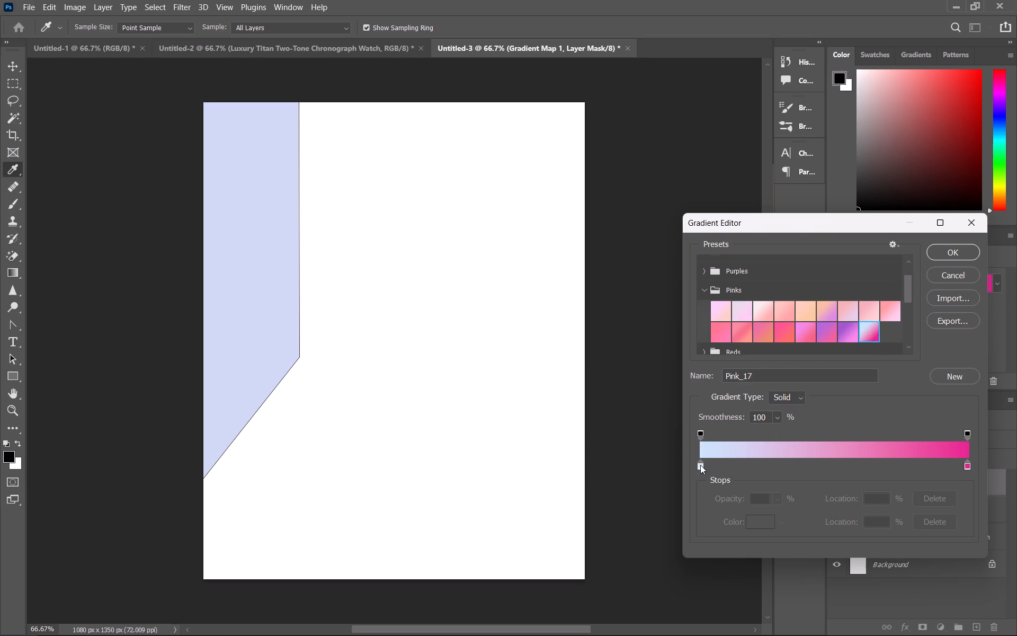
# Move the gradient's light blue stop to 28% and recolour it dark blue, #31648f.
pyautogui.moveTo(700, 465); pyautogui.dragTo(777, 466)
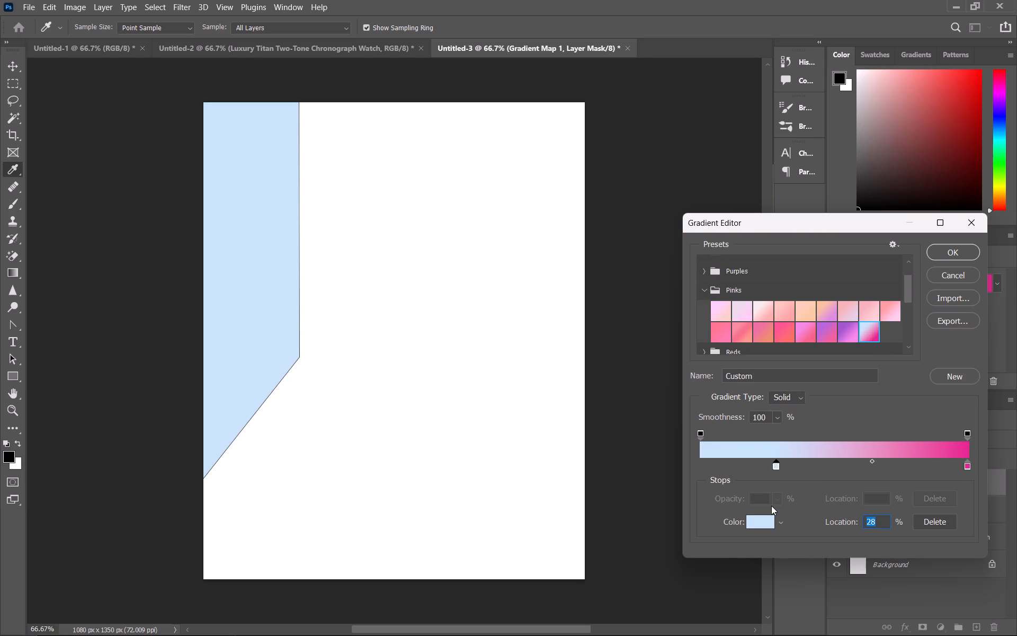
pyautogui.click(763, 525)
pyautogui.moveTo(602, 251); pyautogui.dragTo(635, 258)
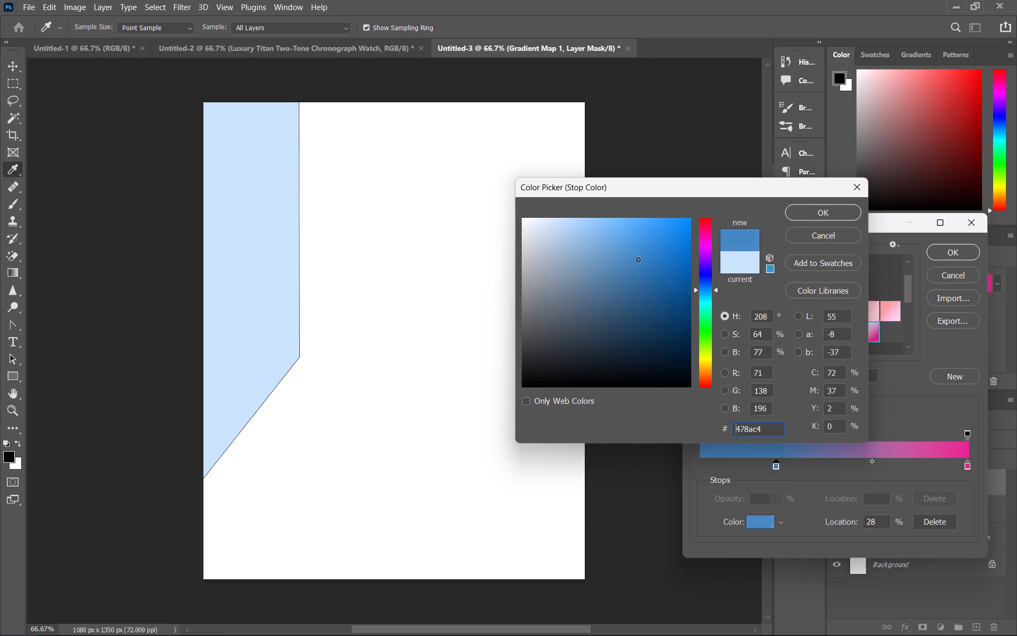
pyautogui.moveTo(629, 278); pyautogui.dragTo(620, 318)
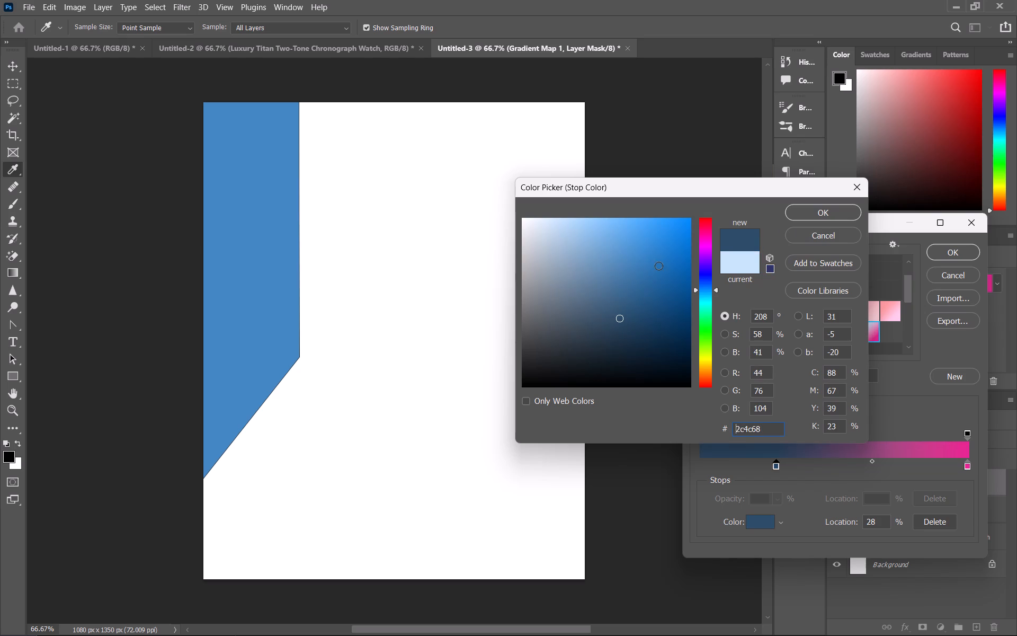
pyautogui.click(655, 268)
pyautogui.click(634, 292)
pyautogui.click(820, 207)
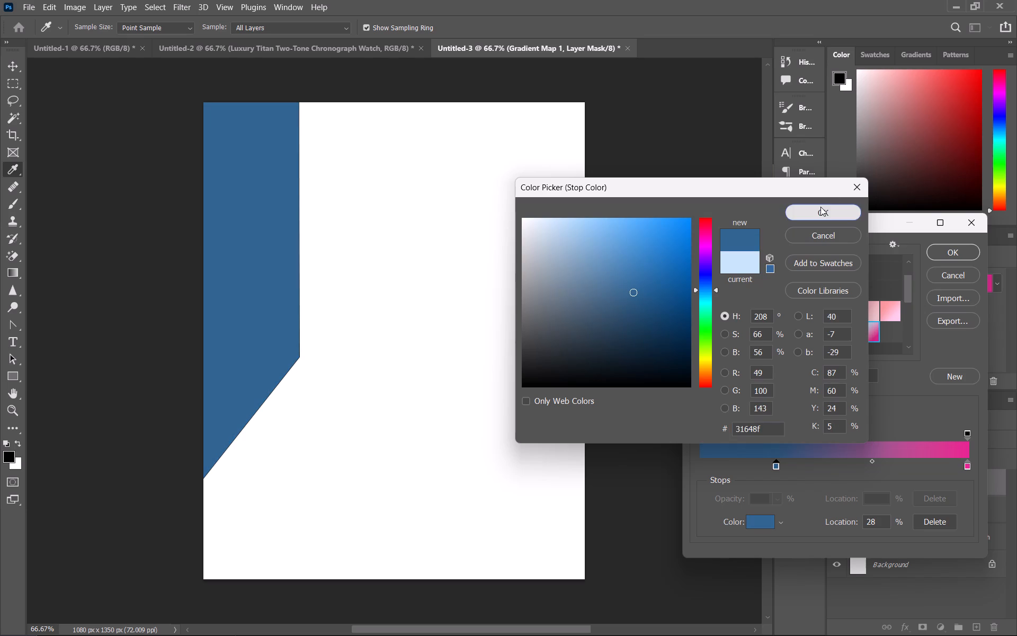
# Move the gradient's pink stop to 65% and replace the dark blue stop with dark blue stops at 45% and 29%.
pyautogui.moveTo(970, 469); pyautogui.dragTo(879, 466)
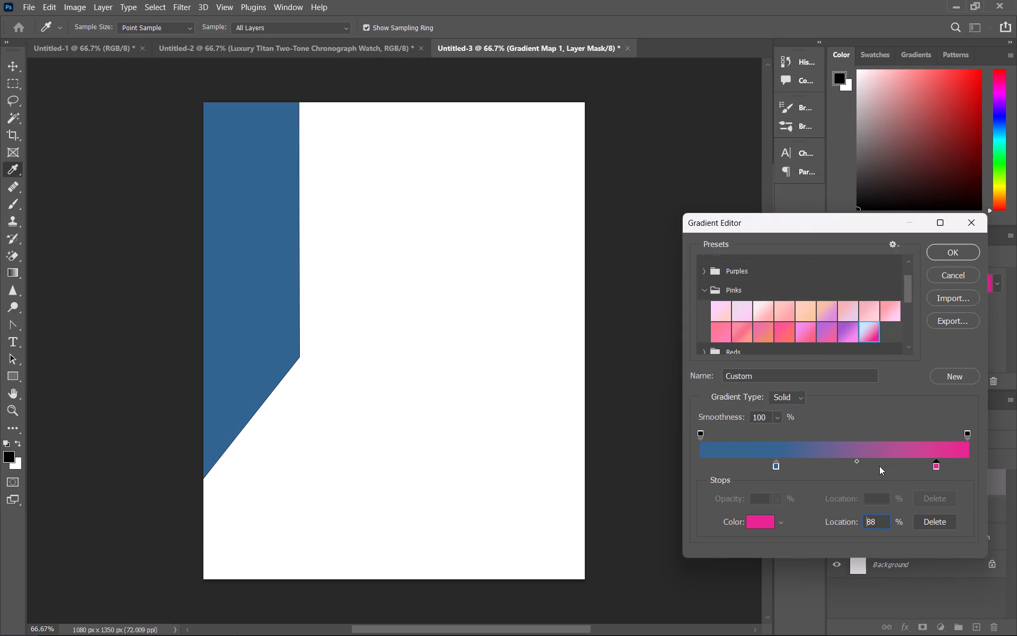
pyautogui.moveTo(879, 466); pyautogui.dragTo(875, 466)
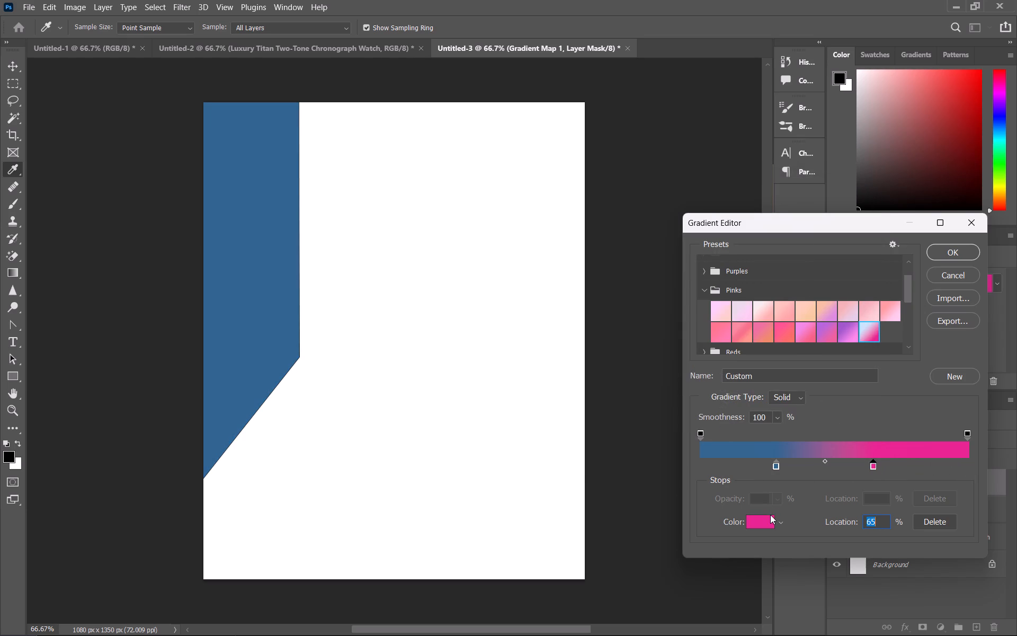
pyautogui.moveTo(775, 465); pyautogui.dragTo(777, 466)
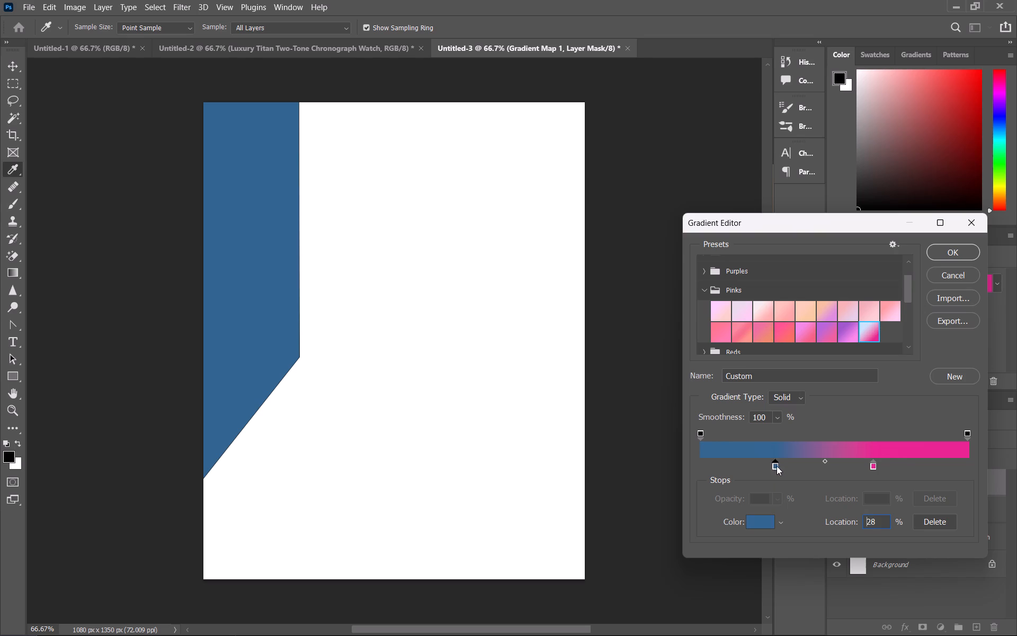
pyautogui.moveTo(777, 466); pyautogui.dragTo(814, 478)
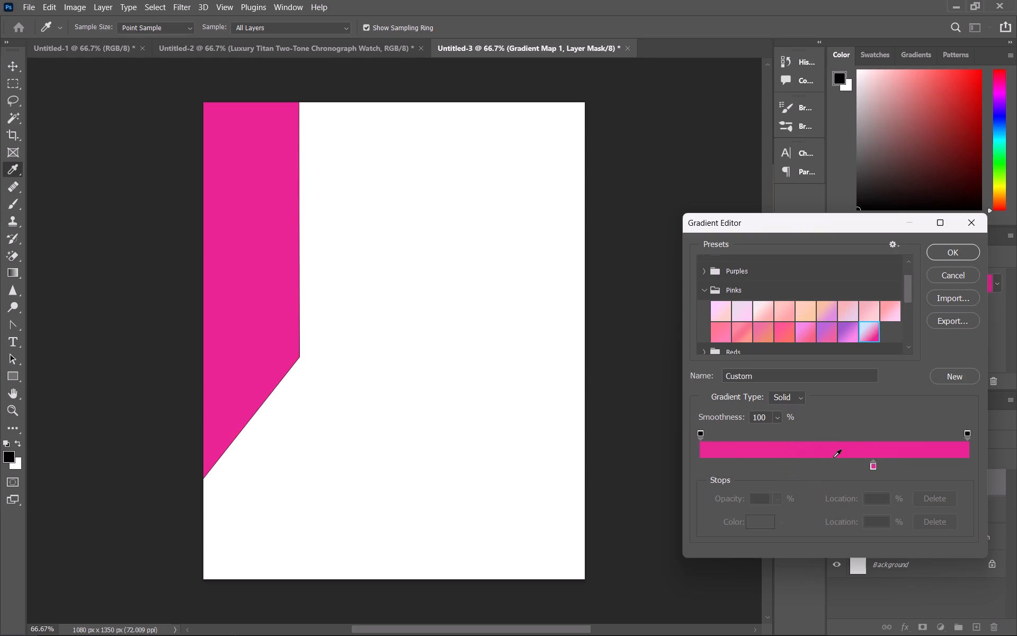
pyautogui.click(833, 457)
pyautogui.click(822, 466)
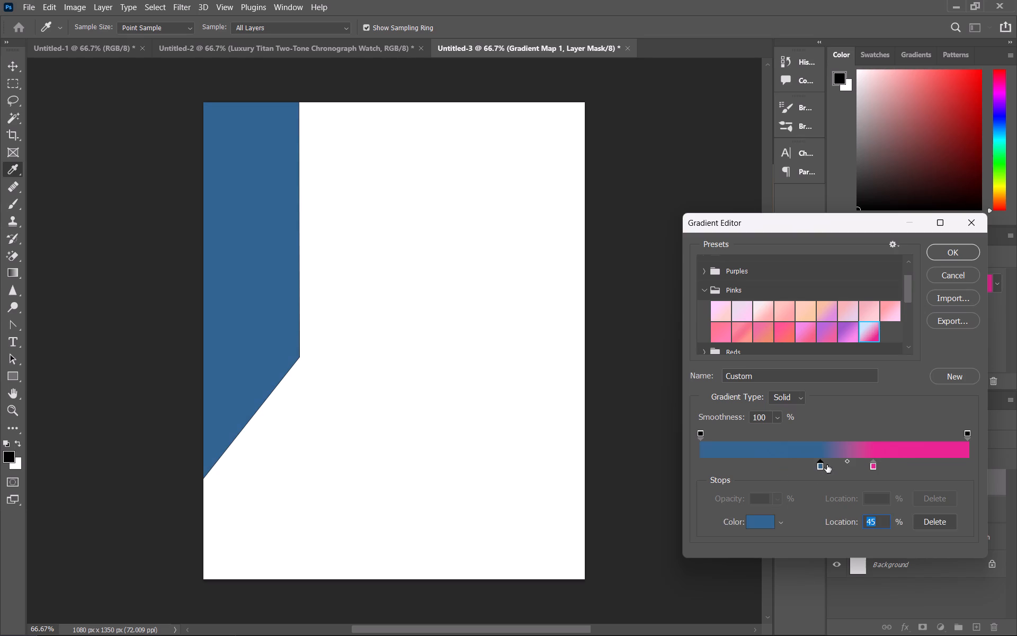
pyautogui.moveTo(850, 462); pyautogui.dragTo(824, 461)
pyautogui.moveTo(824, 461); pyautogui.dragTo(779, 458)
# Set pink gradient stops between the two blue ones and at 60%, 51% and 33%, and accept the gradient.
pyautogui.moveTo(873, 465); pyautogui.dragTo(797, 462)
pyautogui.click(860, 462)
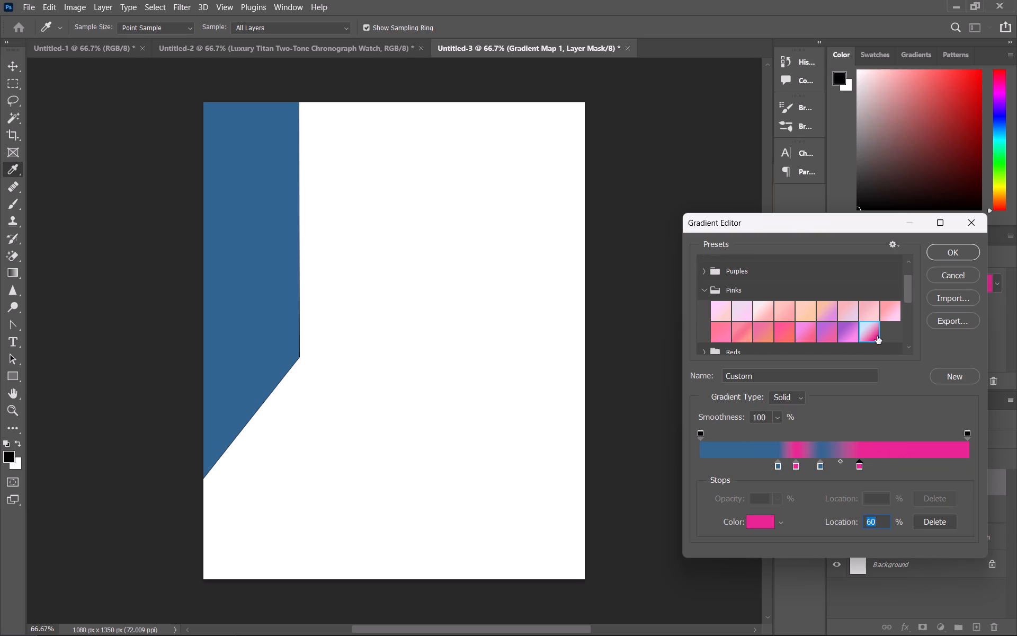
pyautogui.scroll(-2, 877, 336)
pyautogui.click(838, 469)
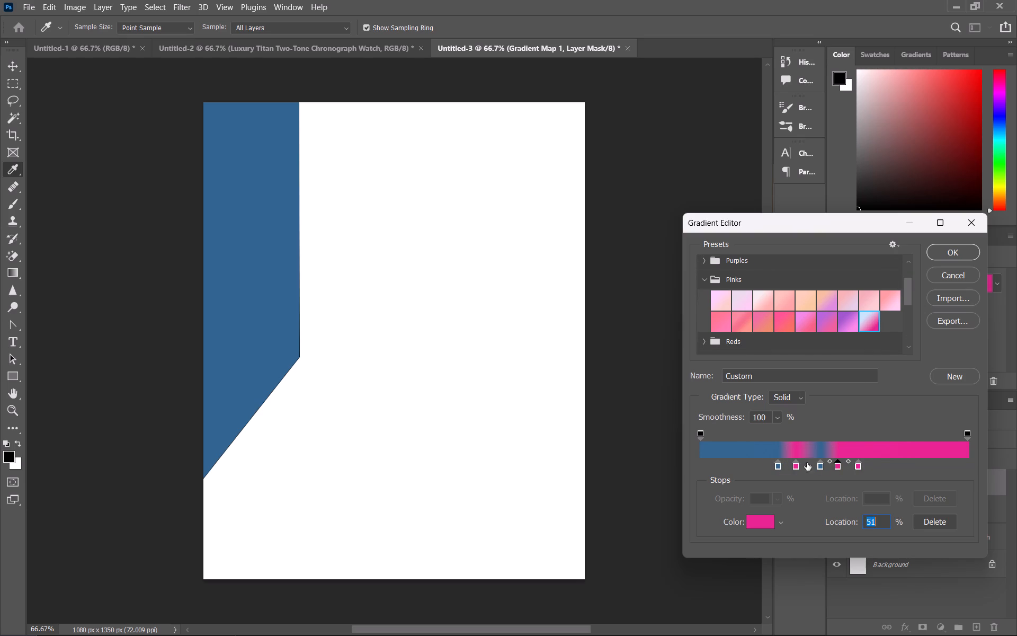
pyautogui.click(759, 466)
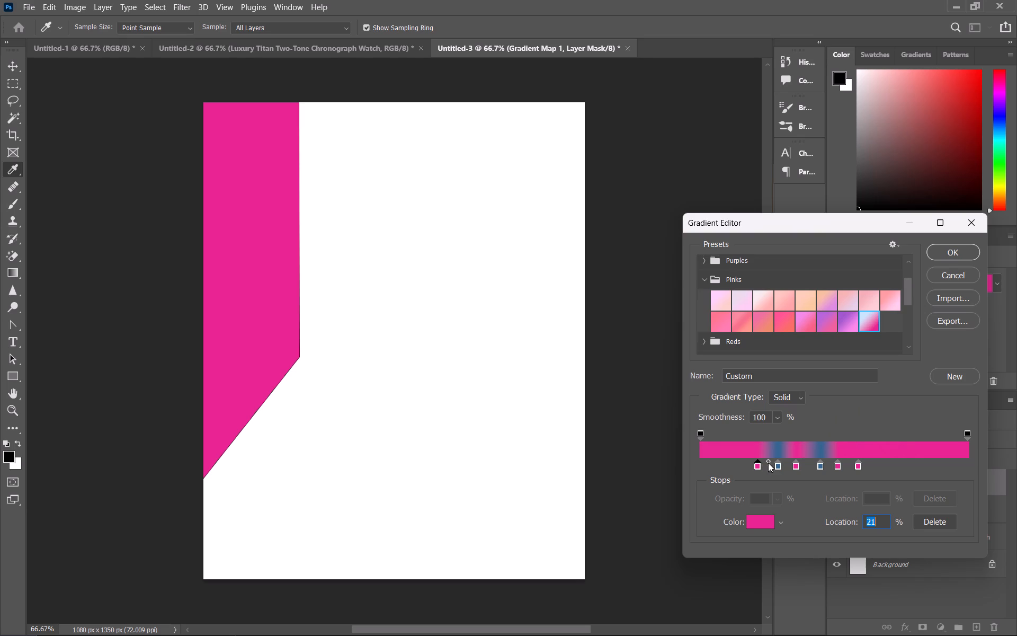
pyautogui.moveTo(759, 467); pyautogui.dragTo(790, 466)
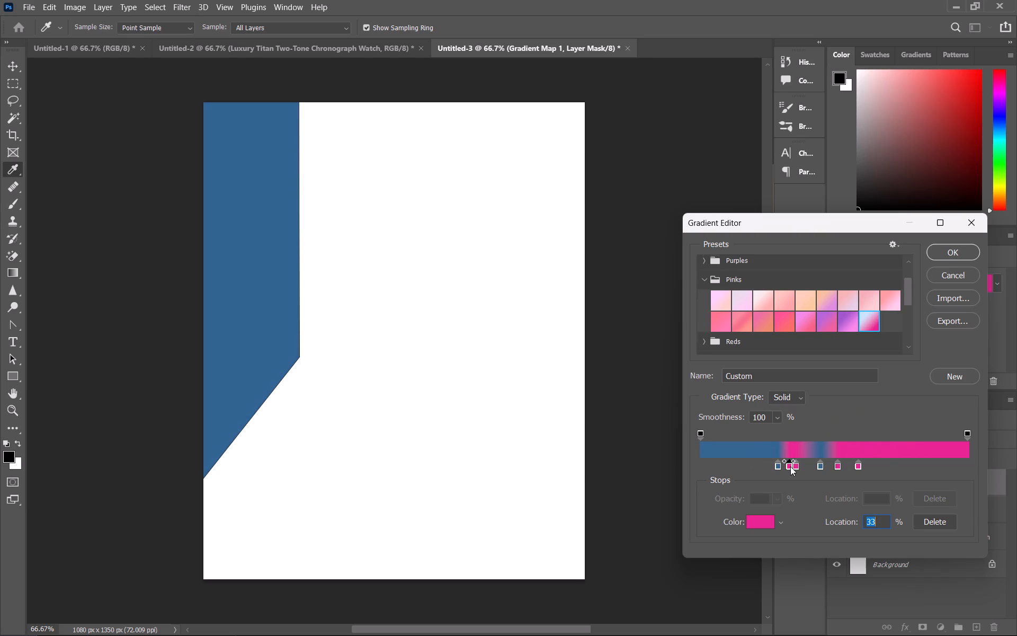
pyautogui.click(948, 244)
pyautogui.click(622, 290)
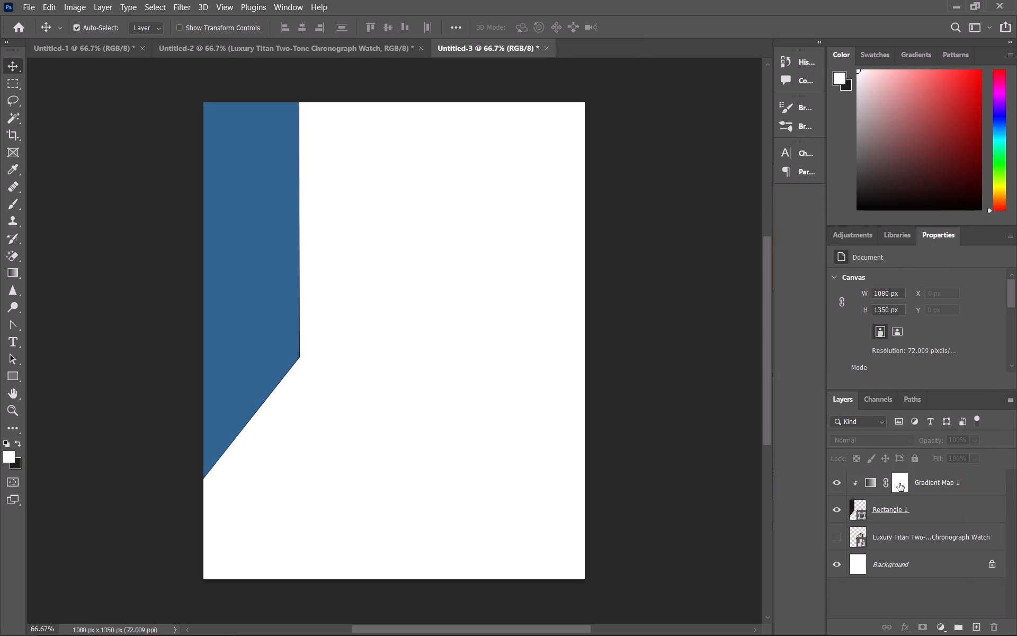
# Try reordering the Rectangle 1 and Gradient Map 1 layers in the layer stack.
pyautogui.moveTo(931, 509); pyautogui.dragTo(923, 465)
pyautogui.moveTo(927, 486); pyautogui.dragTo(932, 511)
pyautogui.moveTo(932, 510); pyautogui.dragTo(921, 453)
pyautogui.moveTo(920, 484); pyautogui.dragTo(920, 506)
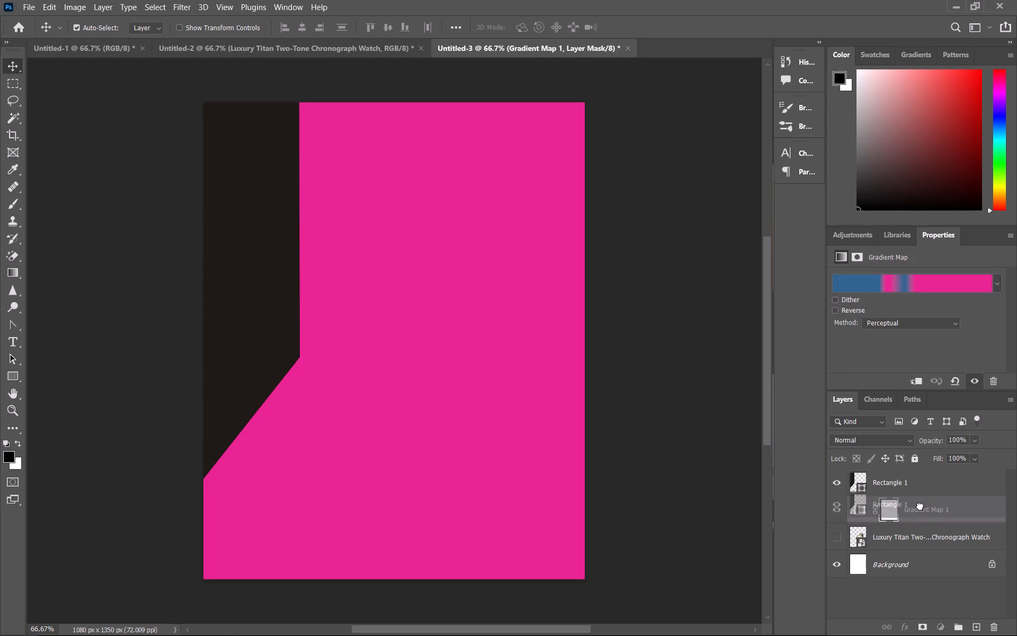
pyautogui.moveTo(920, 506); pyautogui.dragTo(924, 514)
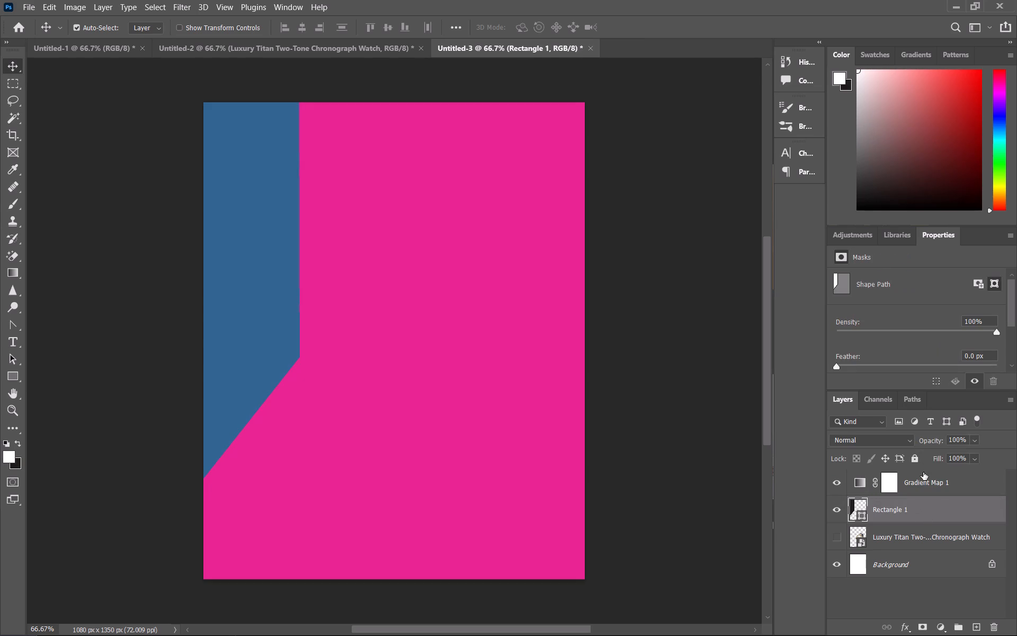
# Merge the Gradient Map 1 and Rectangle 1 layers into one layer.
pyautogui.keyDown('shift'); pyautogui.click(921, 489); pyautogui.keyUp('shift')
pyautogui.rightClick(923, 505)
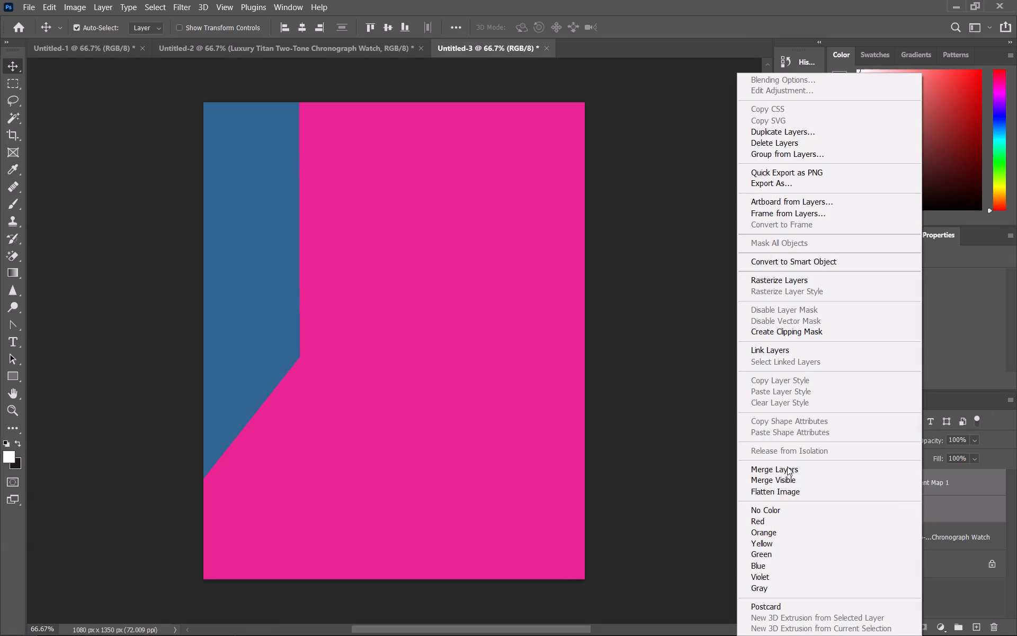
pyautogui.click(787, 466)
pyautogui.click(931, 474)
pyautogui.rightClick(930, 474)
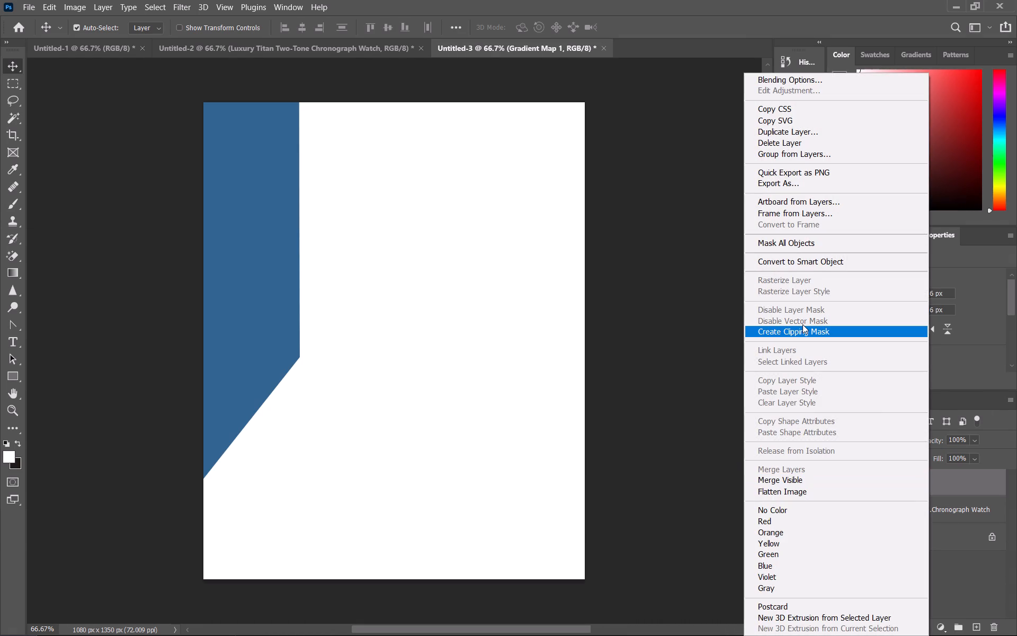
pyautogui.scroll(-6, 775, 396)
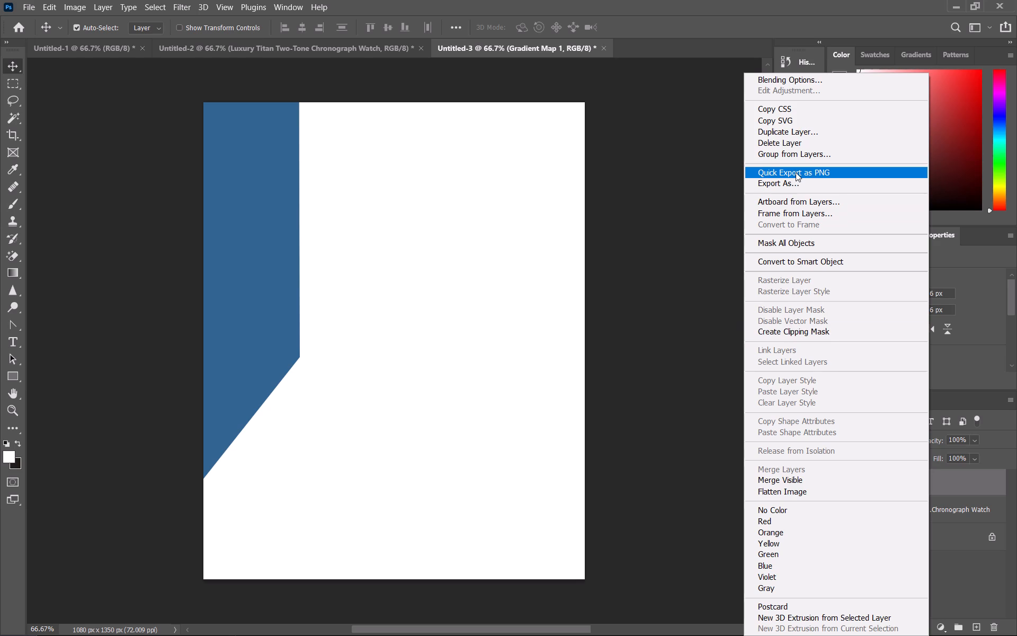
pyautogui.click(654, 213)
# Duplicate the merged blue slanted shape and flip the copy horizontally.
pyautogui.scroll(-1, 903, 316)
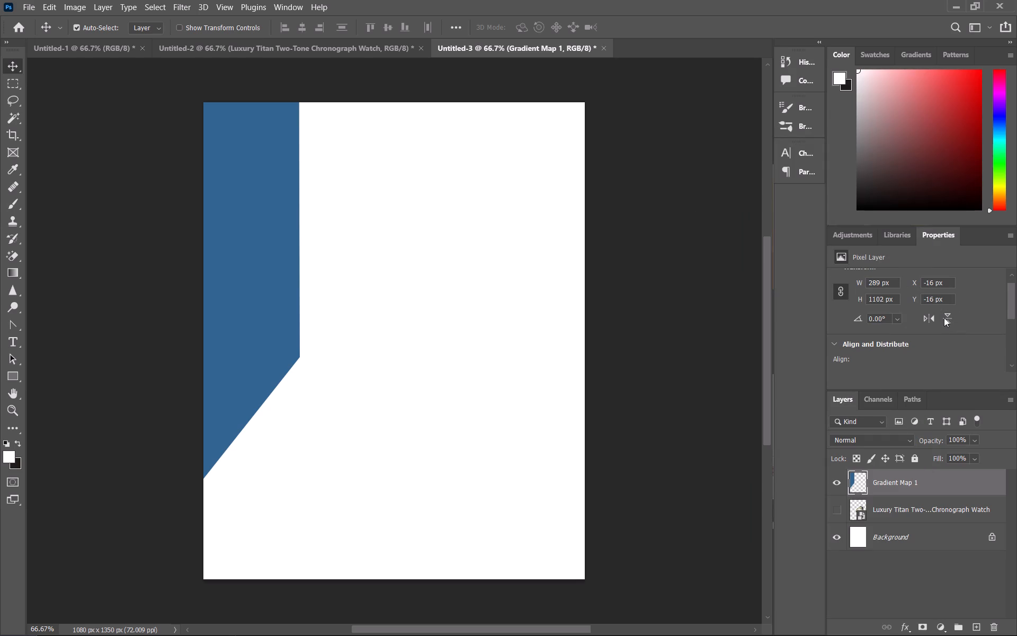
pyautogui.rightClick(922, 475)
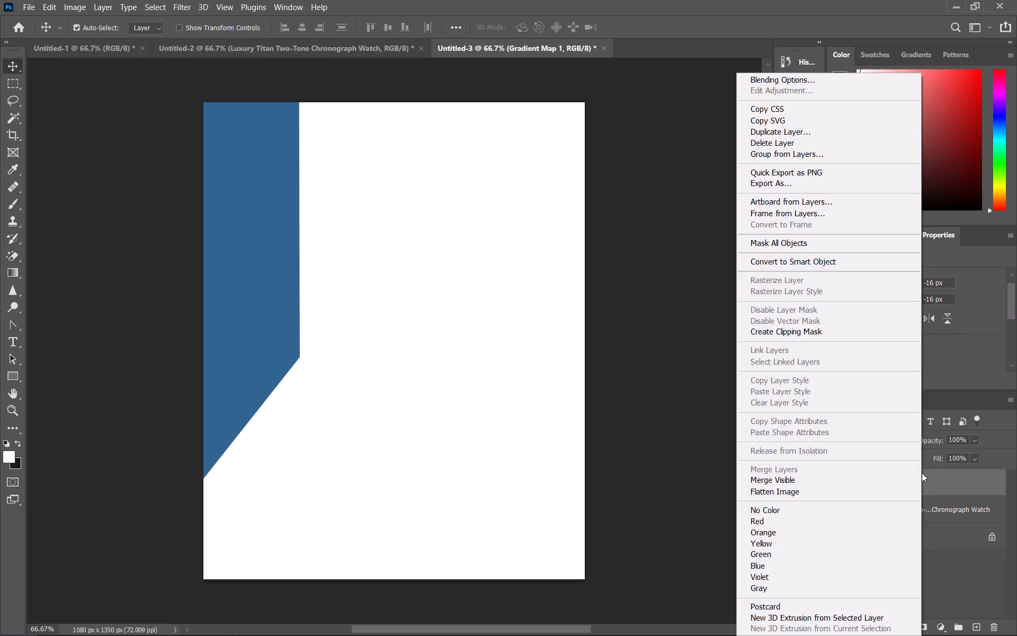
pyautogui.click(940, 478)
pyautogui.hotkey('ctrl', 'j')
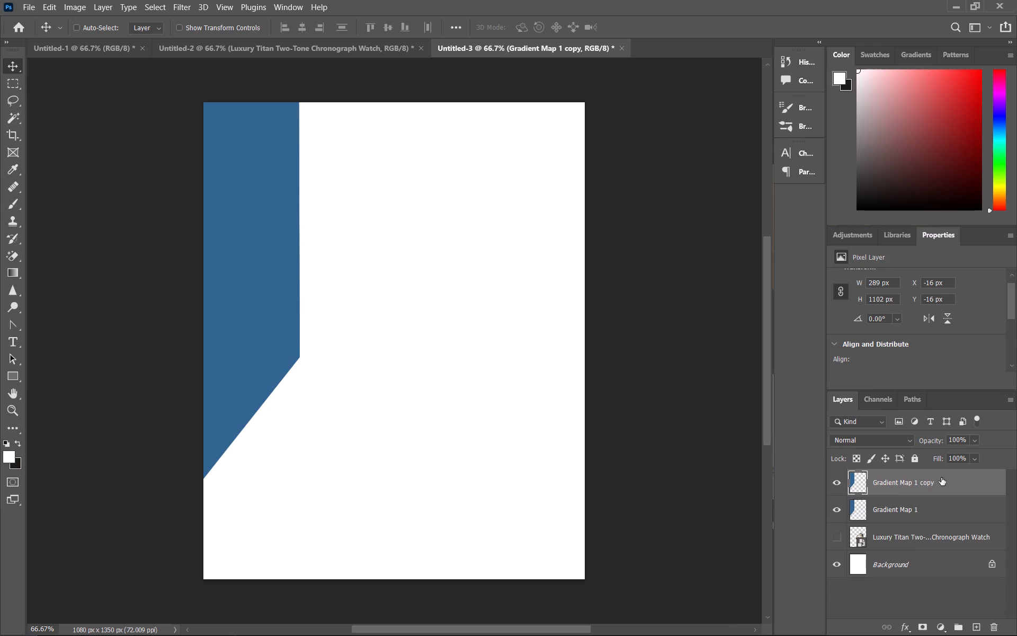
pyautogui.click(933, 323)
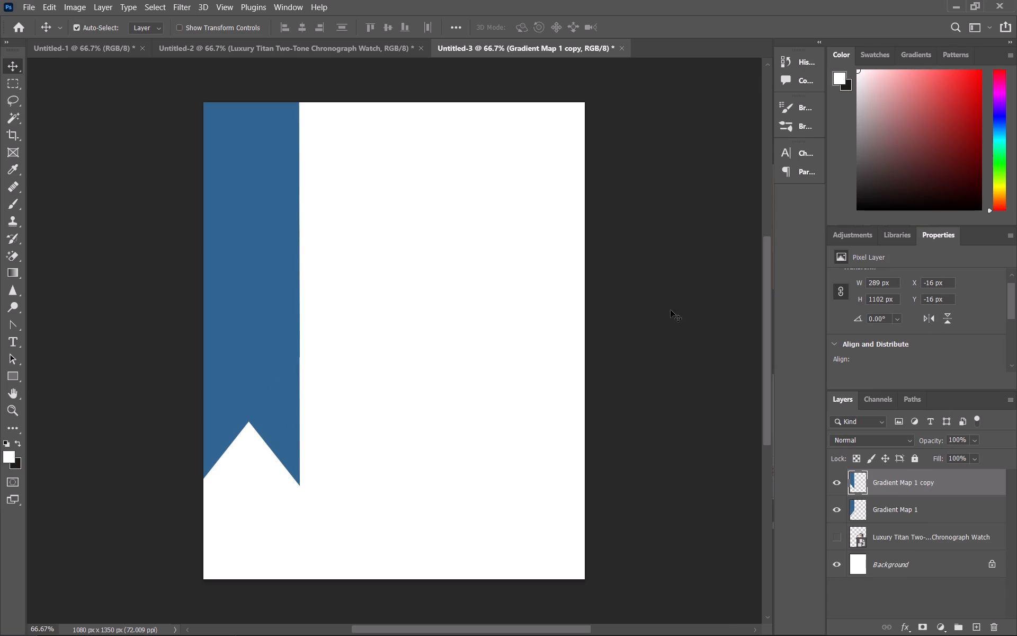
# Move the flipped copy about 807 px across to the canvas's right edge, and nudge it three increments further outward.
pyautogui.moveTo(269, 312); pyautogui.dragTo(557, 308)
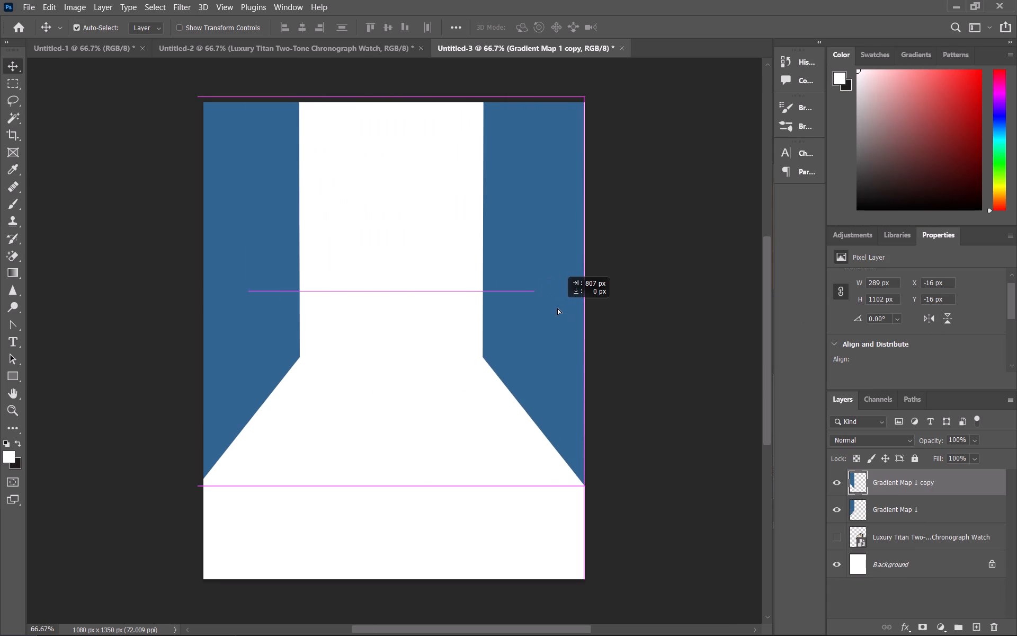
pyautogui.moveTo(557, 308); pyautogui.dragTo(557, 308)
pyautogui.moveTo(557, 308); pyautogui.dragTo(557, 308)
pyautogui.click(663, 319)
pyautogui.click(583, 285)
pyautogui.doubleClick(574, 285)
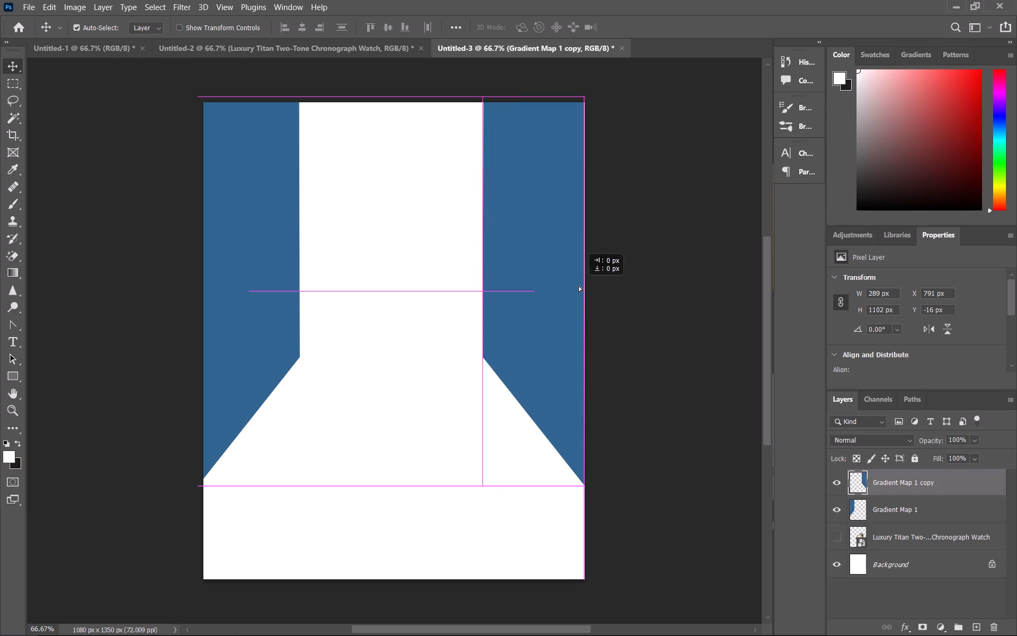
pyautogui.press('Right')
pyautogui.press('Right')
pyautogui.press('Right')
pyautogui.click(629, 334)
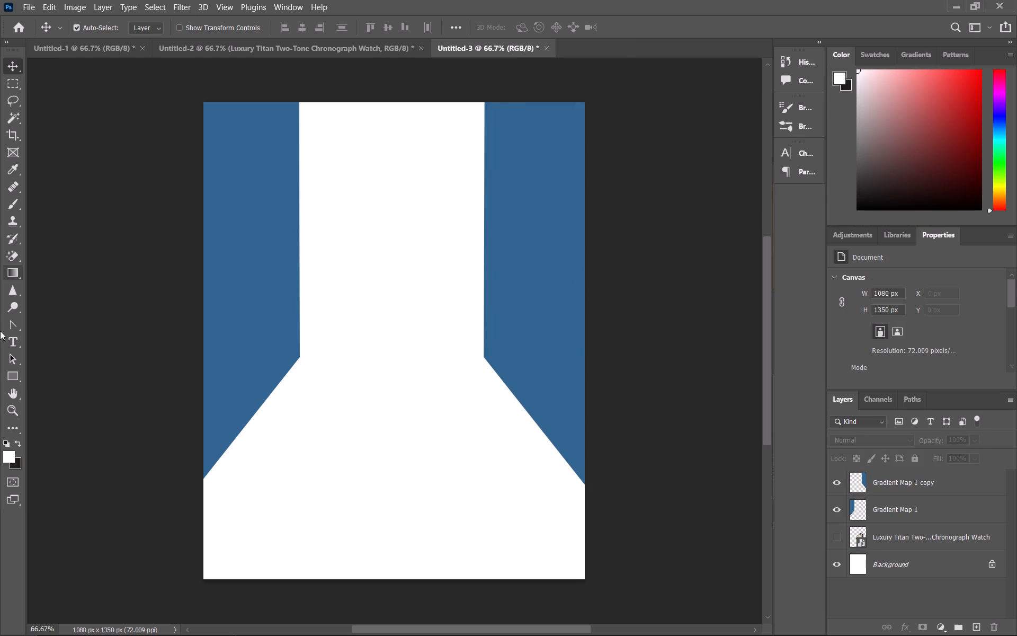
# Draw a rectangle about 1084 x 662 px across the lower canvas, starting level with the side shapes' inner corners.
pyautogui.click(6, 369)
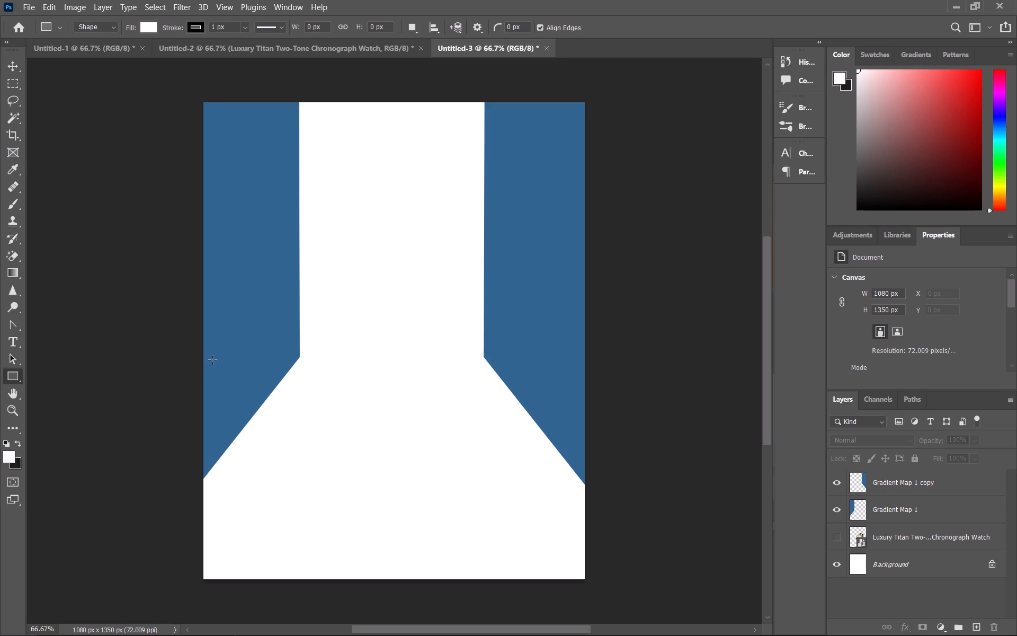
pyautogui.moveTo(202, 357); pyautogui.dragTo(554, 379)
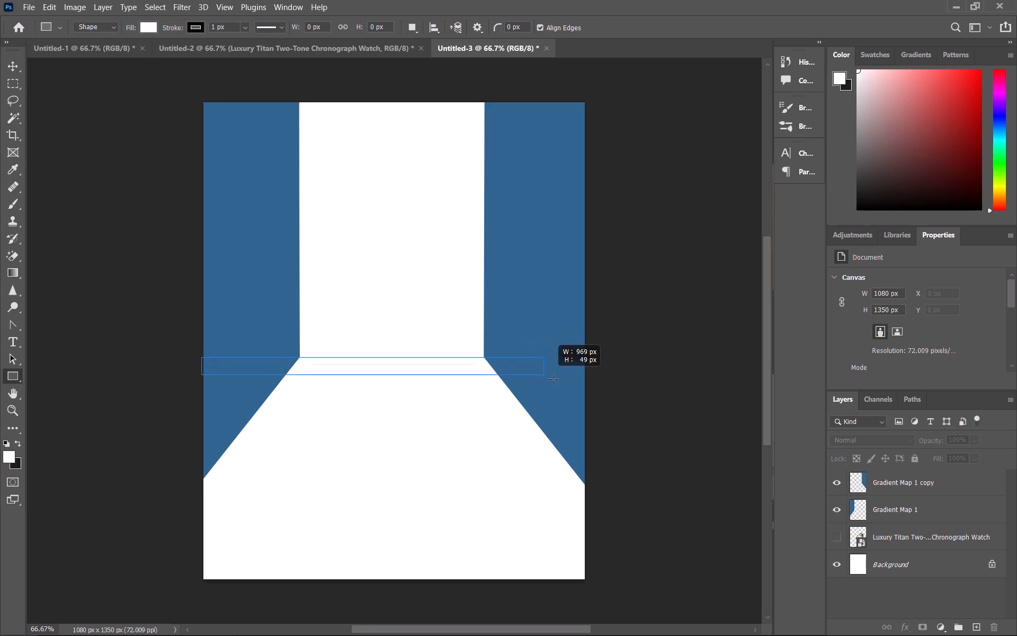
pyautogui.moveTo(554, 379); pyautogui.dragTo(585, 575)
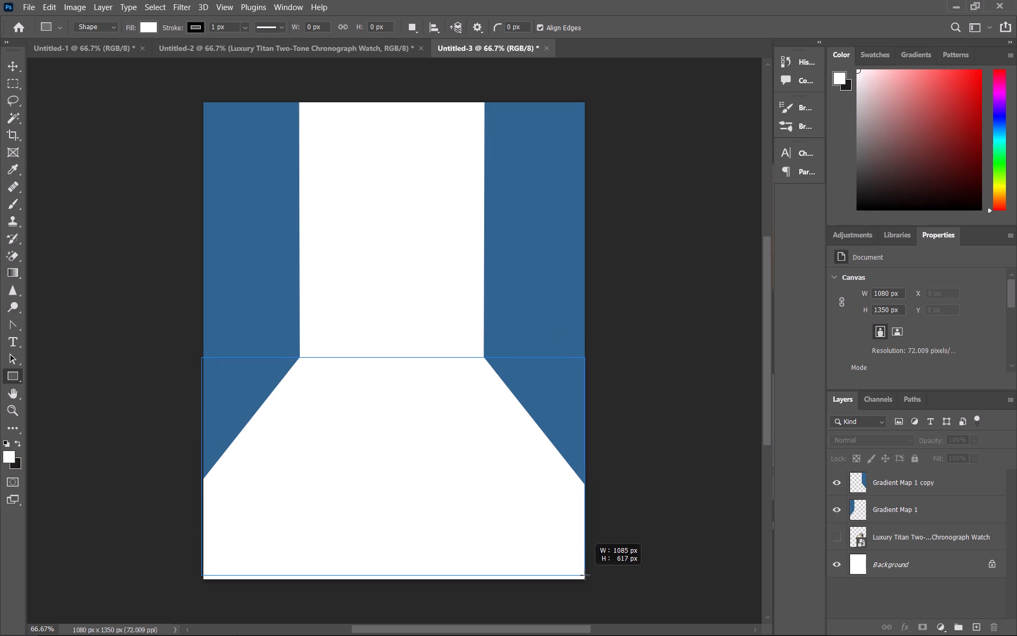
pyautogui.moveTo(585, 575); pyautogui.dragTo(584, 591)
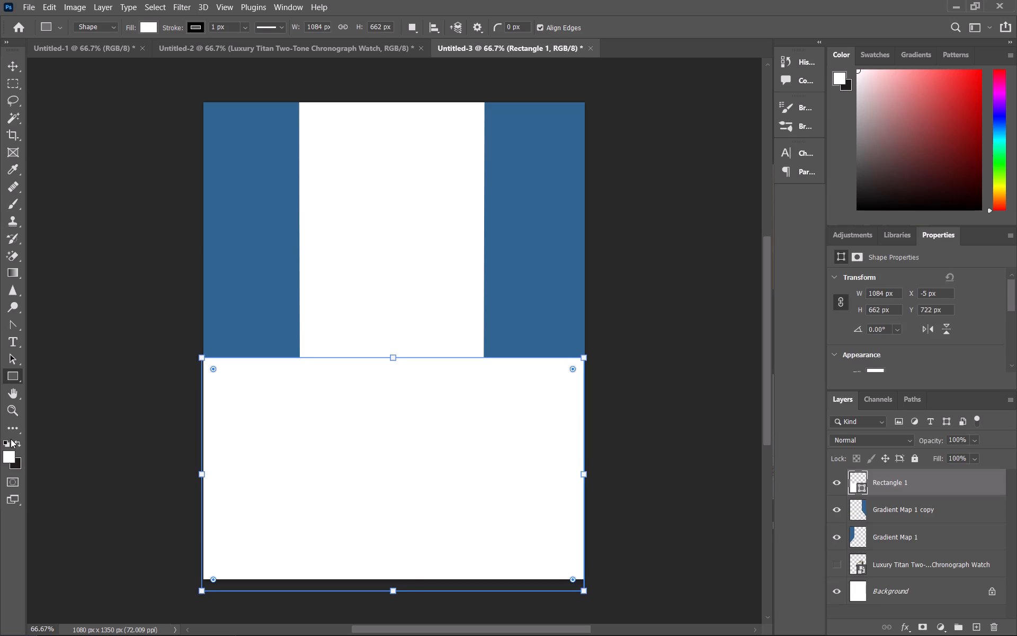
# Fill the lower rectangle with the light blue from the recently used colours.
pyautogui.click(146, 26)
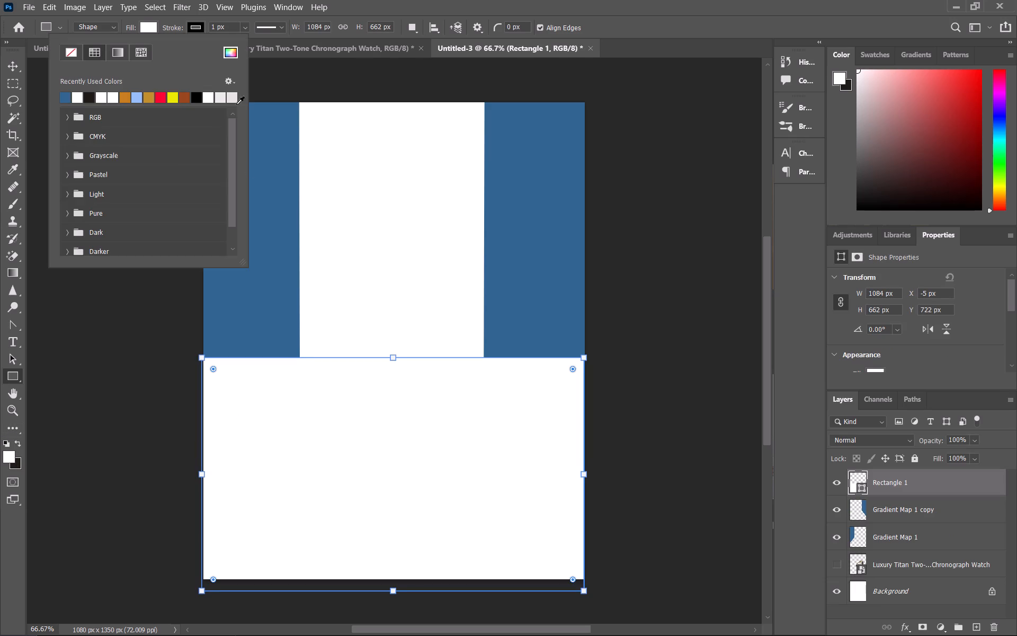
pyautogui.click(138, 96)
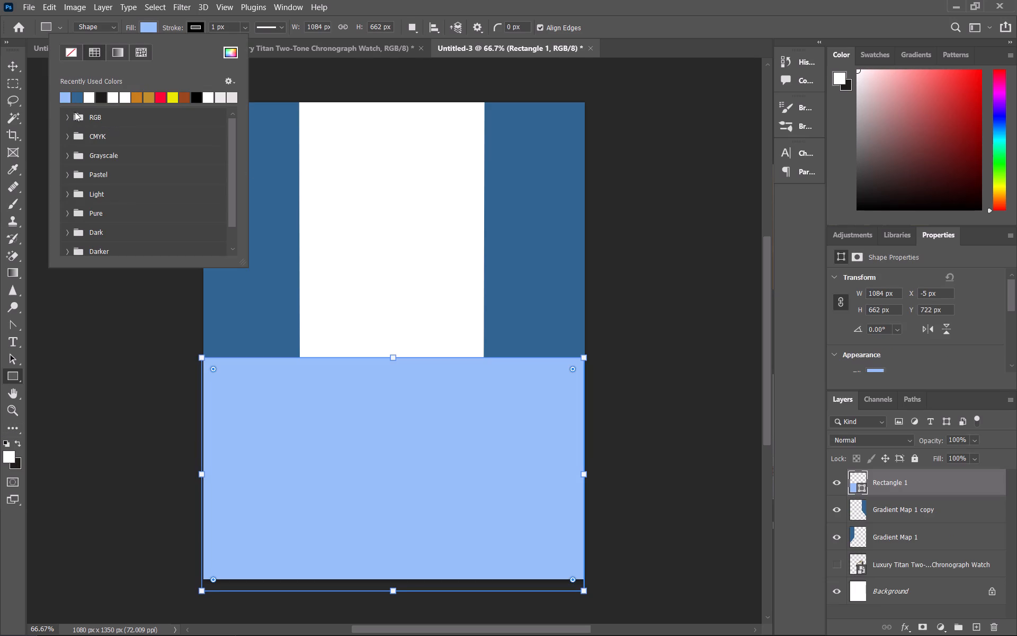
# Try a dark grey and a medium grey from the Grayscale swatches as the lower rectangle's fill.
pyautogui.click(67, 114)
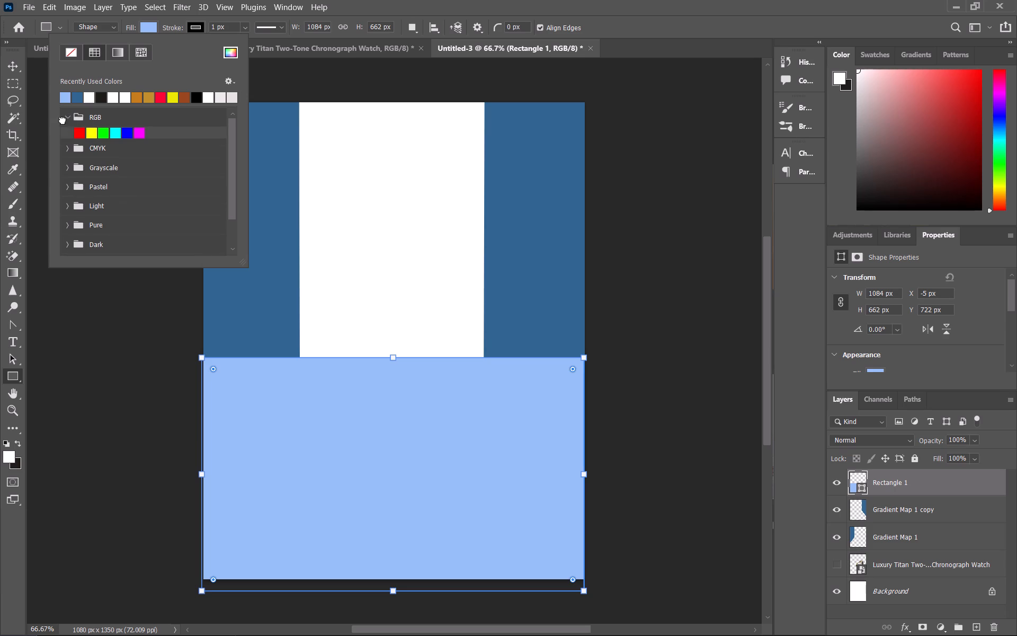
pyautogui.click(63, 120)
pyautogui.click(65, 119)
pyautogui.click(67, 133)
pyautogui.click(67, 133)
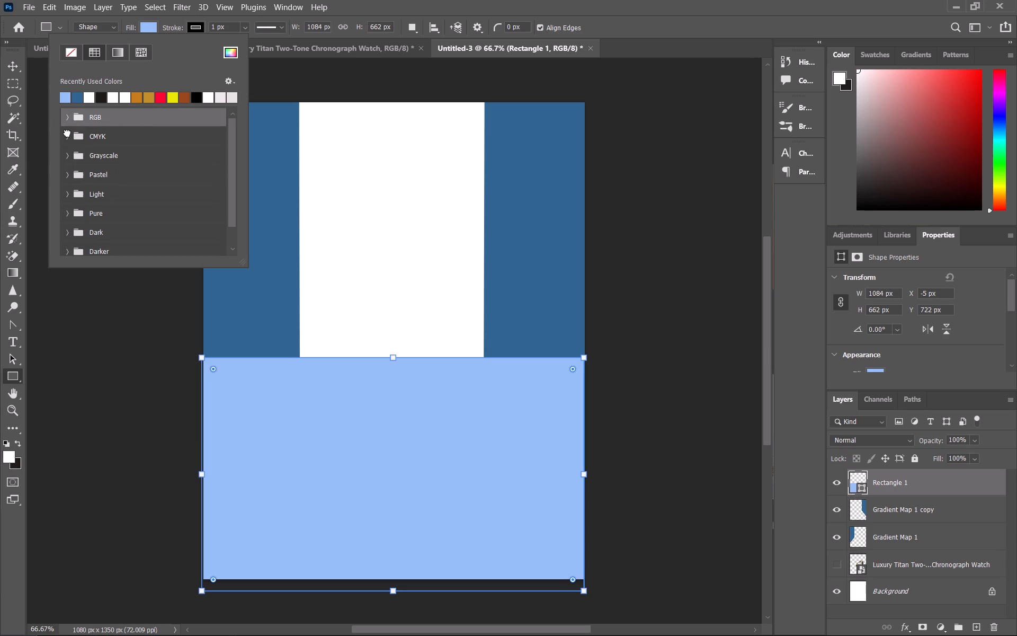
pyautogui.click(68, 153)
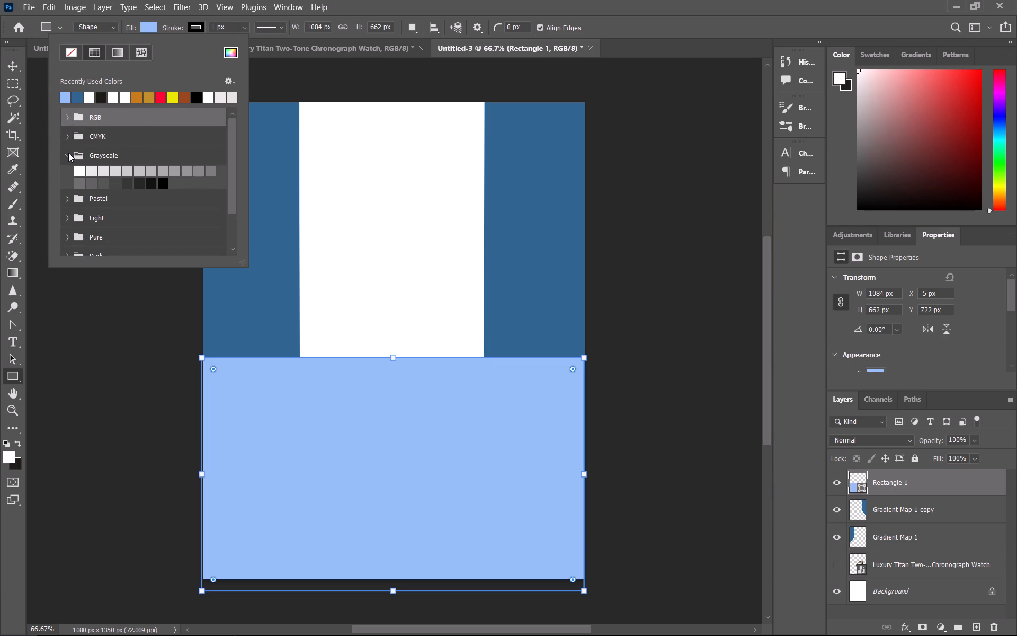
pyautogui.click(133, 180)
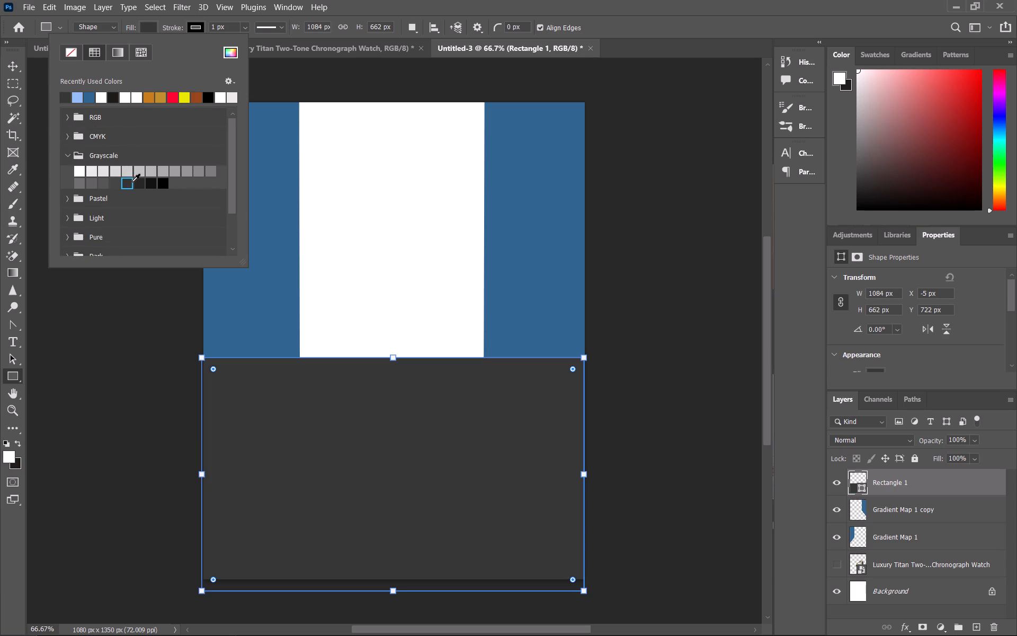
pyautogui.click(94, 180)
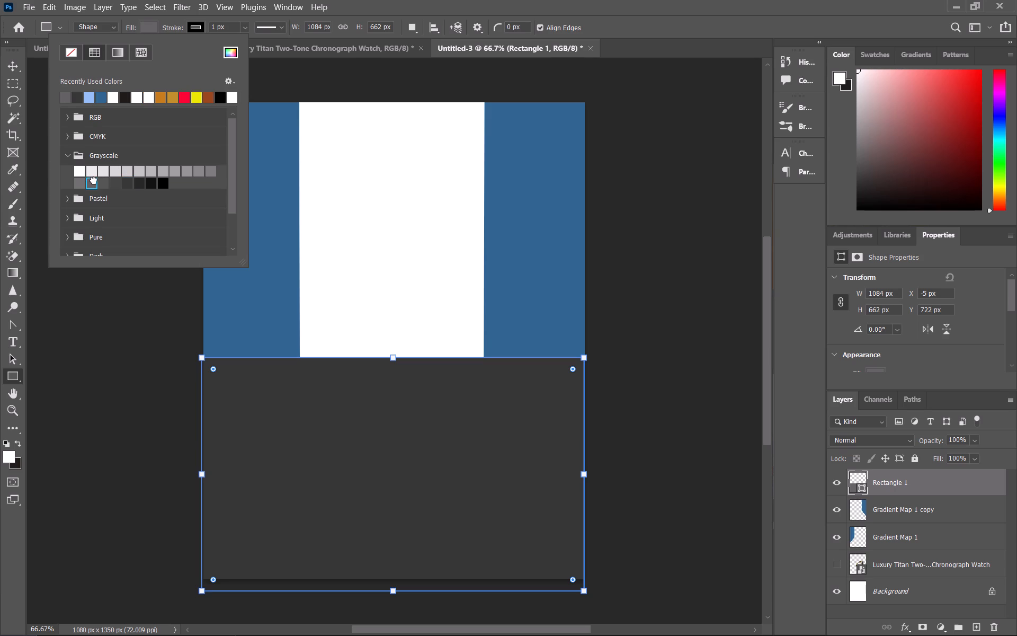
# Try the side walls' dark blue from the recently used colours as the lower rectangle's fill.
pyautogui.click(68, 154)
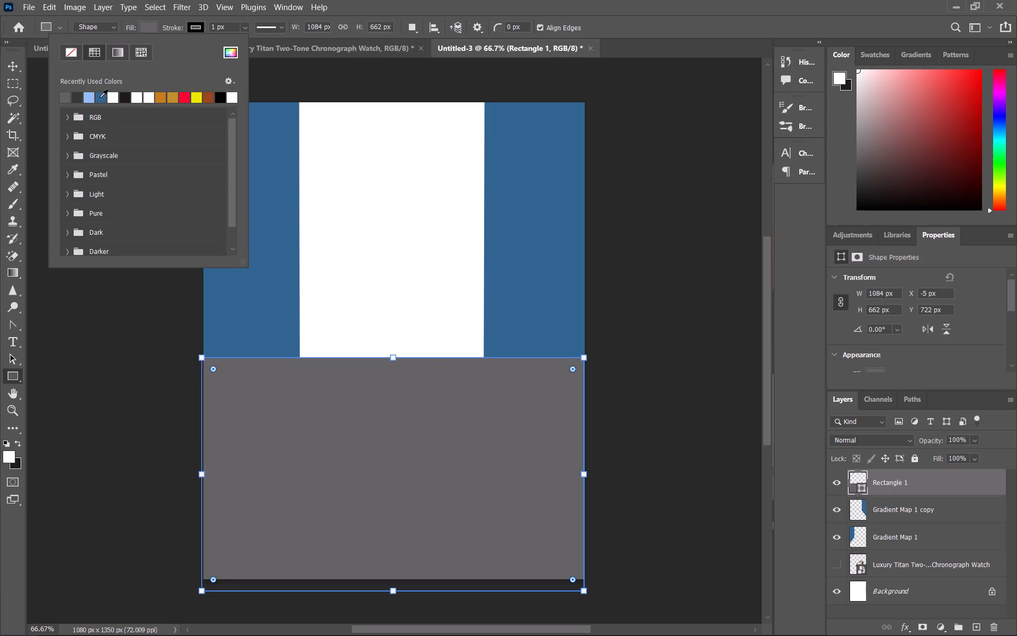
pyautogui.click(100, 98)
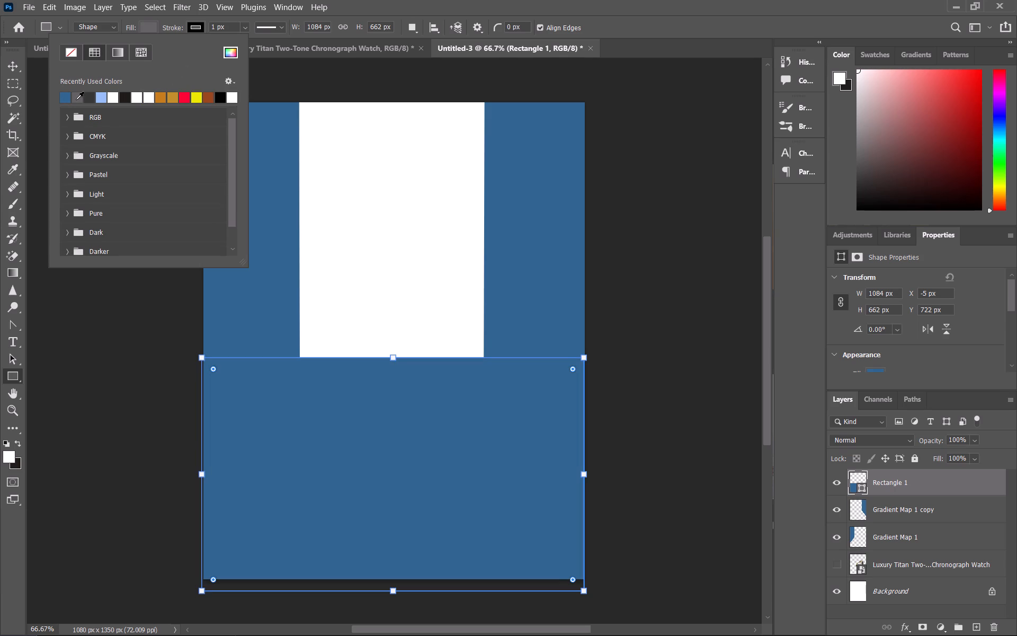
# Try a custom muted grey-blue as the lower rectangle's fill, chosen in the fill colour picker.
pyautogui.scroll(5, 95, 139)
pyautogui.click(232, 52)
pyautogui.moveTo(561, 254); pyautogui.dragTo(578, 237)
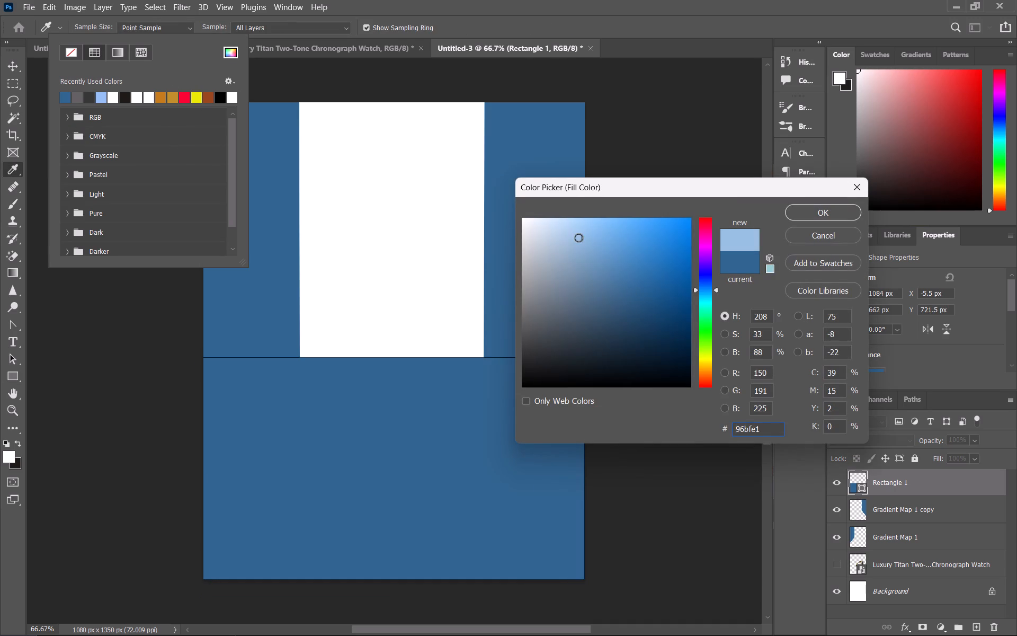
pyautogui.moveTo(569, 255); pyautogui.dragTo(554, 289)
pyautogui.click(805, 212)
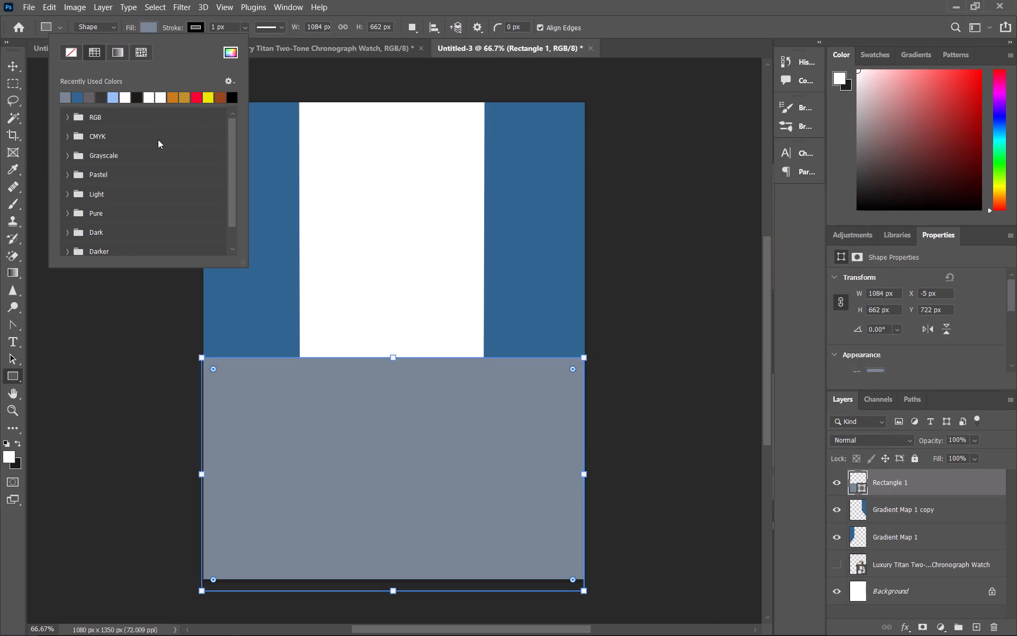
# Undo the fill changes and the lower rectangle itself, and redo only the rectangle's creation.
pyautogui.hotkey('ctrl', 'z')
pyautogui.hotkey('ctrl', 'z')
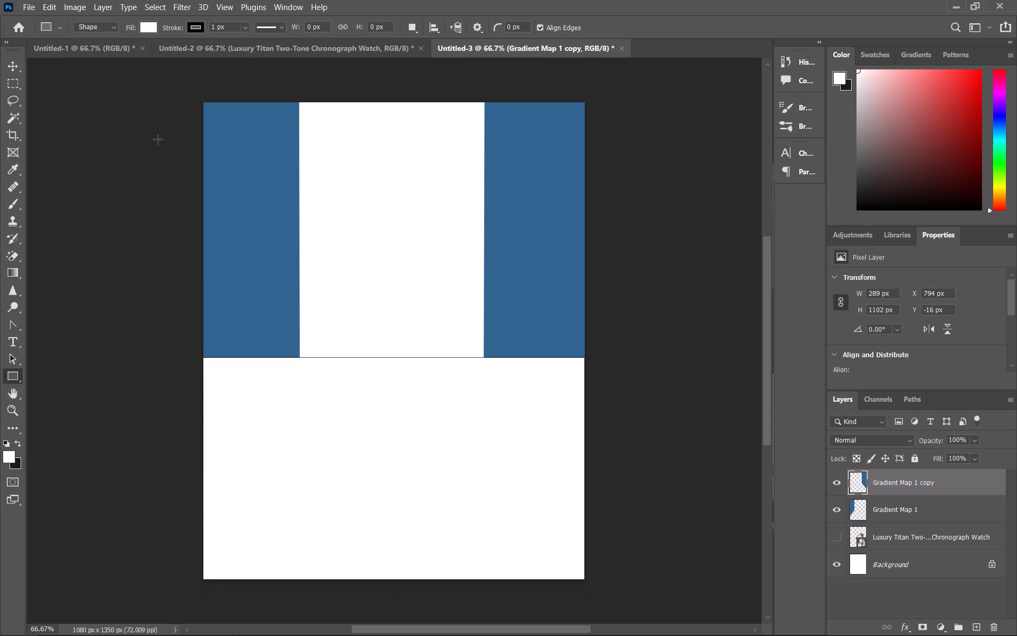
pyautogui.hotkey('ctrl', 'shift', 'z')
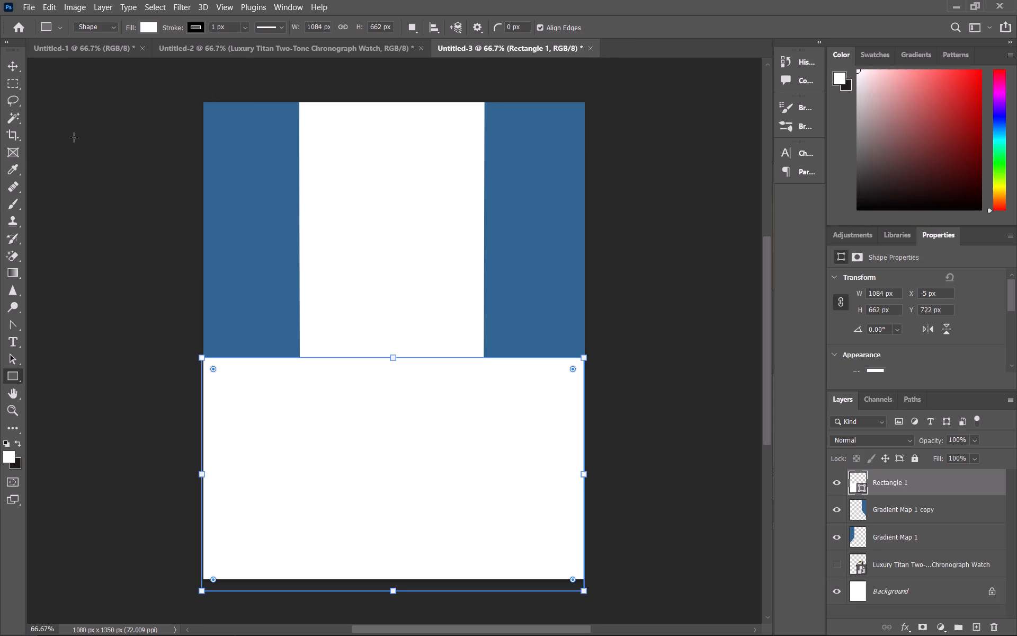
# Fill the lower rectangle with the light blue from the recently used colours.
pyautogui.click(148, 24)
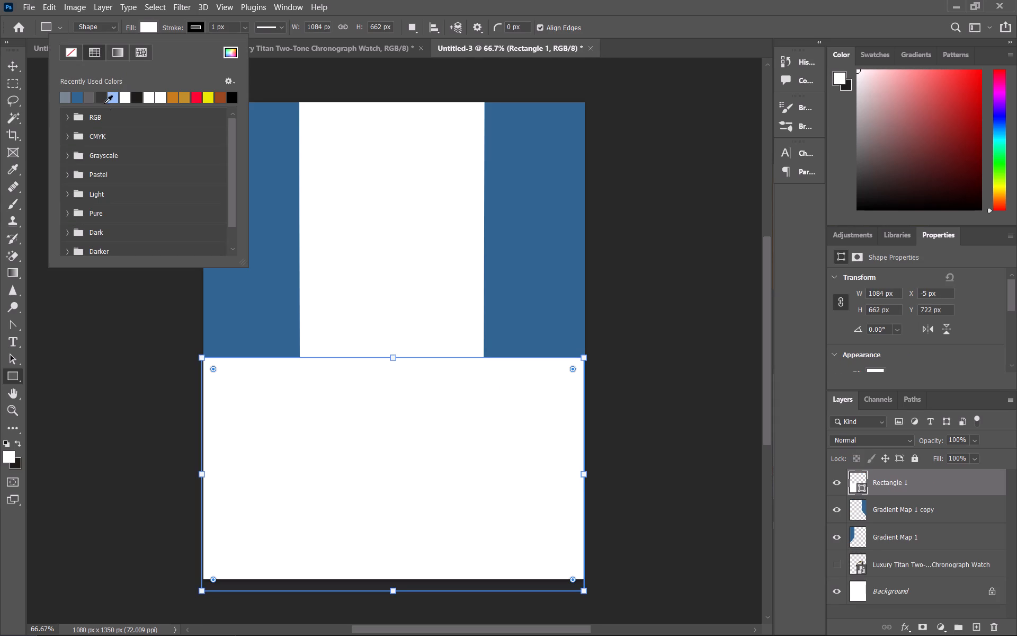
pyautogui.click(107, 100)
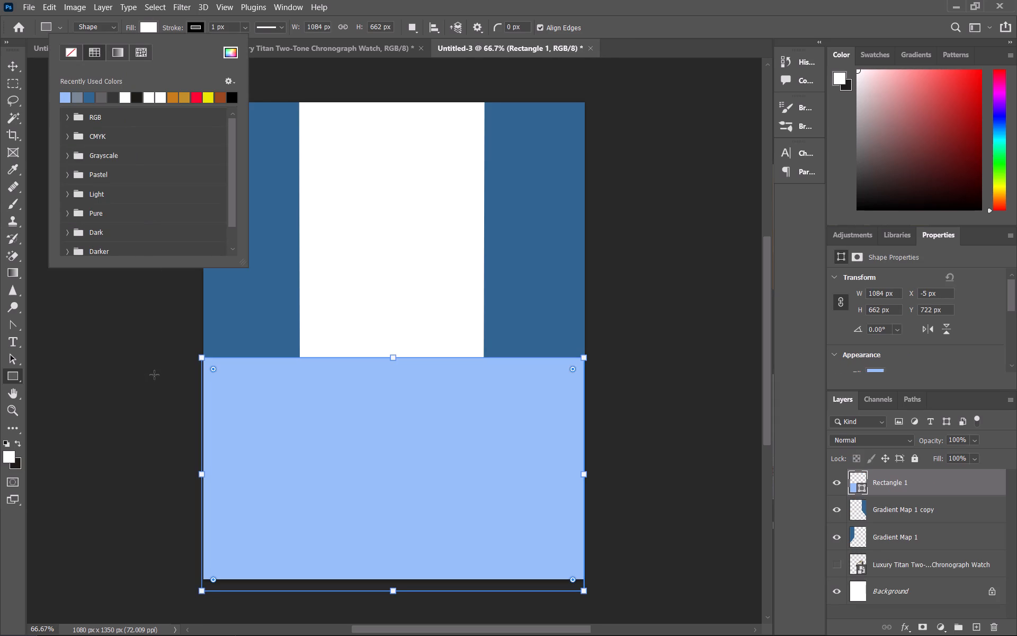
# Shift the light blue rectangle slightly inward and down, to about X 0 px and Y 726 px.
pyautogui.hotkey('ctrl', 't')
pyautogui.hotkey('ctrl', 't')
pyautogui.hotkey('ctrl', 't')
pyautogui.hotkey('ctrl', 't')
pyautogui.hotkey('ctrl', 't')
pyautogui.hotkey('ctrl', 't')
pyautogui.hotkey('ctrl', 't')
pyautogui.hotkey('ctrl', 't')
pyautogui.hotkey('ctrl', 't')
pyautogui.hotkey('ctrl', 't')
pyautogui.hotkey('ctrl', 't')
pyautogui.hotkey('ctrl', 't')
pyautogui.hotkey('ctrl', 't')
pyautogui.hotkey('ctrl', 't')
pyautogui.hotkey('ctrl', 't')
pyautogui.hotkey('ctrl', 't')
pyautogui.hotkey('ctrl', 't')
pyautogui.hotkey('ctrl', 't')
pyautogui.hotkey('ctrl', 't')
pyautogui.hotkey('ctrl', 't')
pyautogui.keyDown('ctrl'); pyautogui.click(202, 359); pyautogui.keyUp('ctrl')
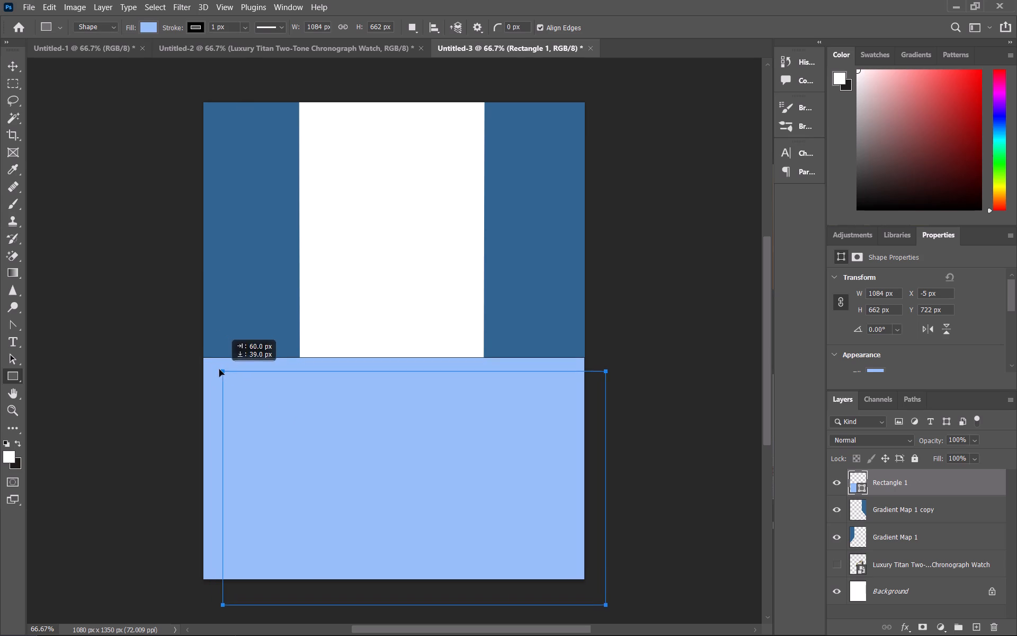
# Distort the light blue rectangle by pulling its upper-left corner inward to the left wall's inner corner.
pyautogui.hotkey('ctrl', 't')
pyautogui.hotkey('ctrl', 't')
pyautogui.hotkey('ctrl', 't')
pyautogui.hotkey('ctrl', 't')
pyautogui.hotkey('ctrl', 't')
pyautogui.hotkey('ctrl', 't')
pyautogui.hotkey('ctrl', 't')
pyautogui.hotkey('ctrl', 't')
pyautogui.hotkey('ctrl', 't')
pyautogui.hotkey('ctrl', 't')
pyautogui.hotkey('ctrl', 't')
pyautogui.hotkey('ctrl', 't')
pyautogui.hotkey('ctrl', 't')
pyautogui.hotkey('ctrl', 't')
pyautogui.hotkey('ctrl', 't')
pyautogui.hotkey('ctrl', 't')
pyautogui.hotkey('ctrl', 't')
pyautogui.hotkey('ctrl', 't')
pyautogui.hotkey('ctrl', 't')
pyautogui.hotkey('ctrl', 't')
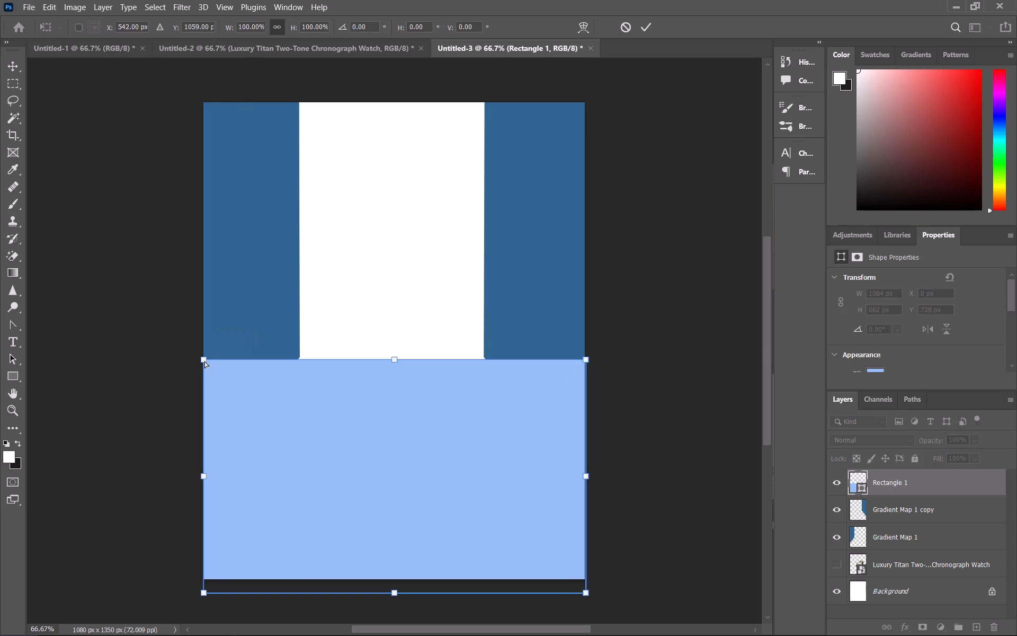
pyautogui.keyDown('ctrl'); pyautogui.moveTo(200, 356); pyautogui.dragTo(213, 372); pyautogui.keyUp('ctrl')
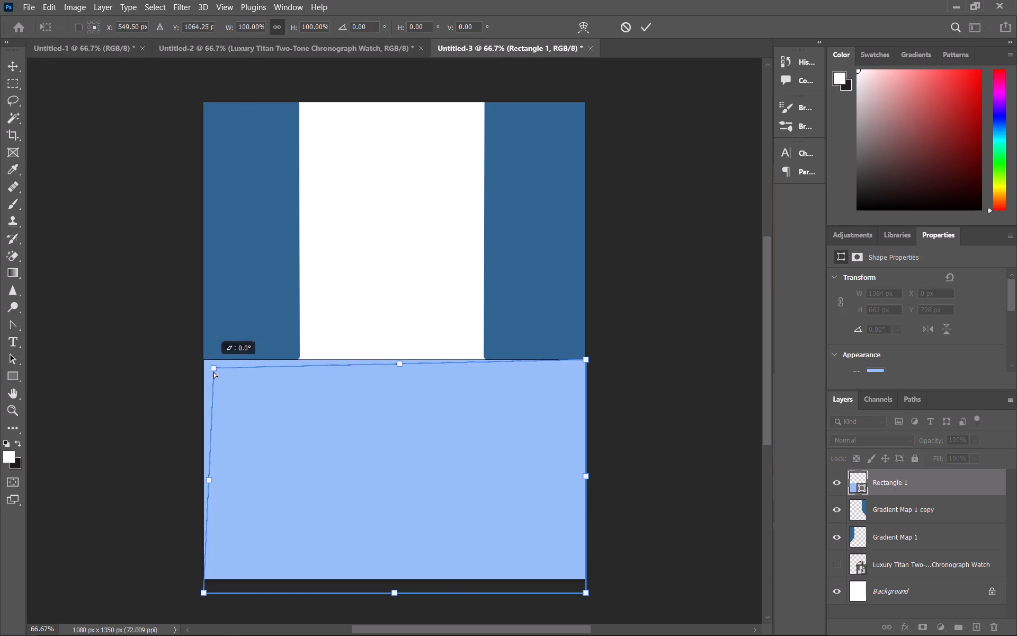
pyautogui.keyDown('ctrl'); pyautogui.moveTo(213, 372); pyautogui.dragTo(299, 360); pyautogui.keyUp('ctrl')
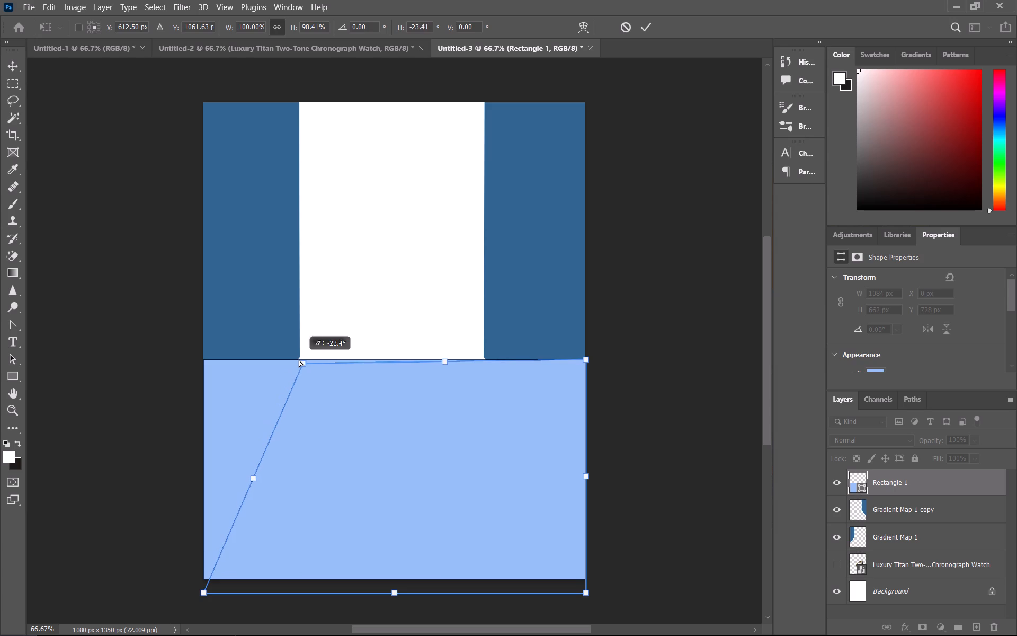
pyautogui.keyDown('ctrl'); pyautogui.moveTo(299, 360); pyautogui.dragTo(298, 359); pyautogui.keyUp('ctrl')
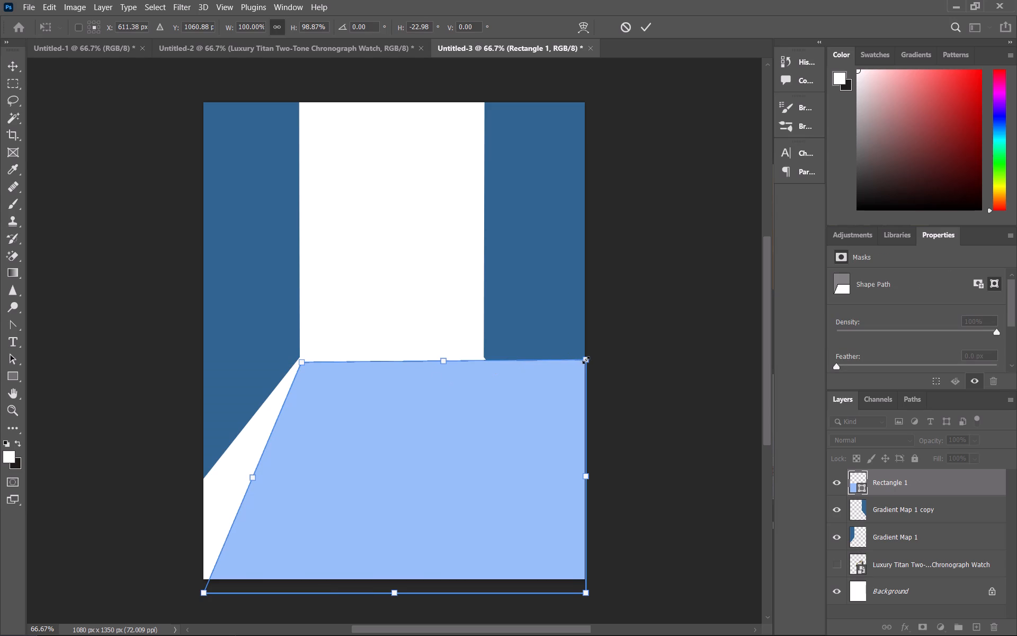
# Pull the light blue shape's upper-right corner inward to the right wall's inner corner, forming a trapezoid floor.
pyautogui.hotkey('ctrl', 't')
pyautogui.hotkey('ctrl', 't')
pyautogui.hotkey('ctrl', 't')
pyautogui.hotkey('ctrl', 't')
pyautogui.hotkey('ctrl', 't')
pyautogui.hotkey('ctrl', 't')
pyautogui.hotkey('ctrl', 't')
pyautogui.hotkey('ctrl', 't')
pyautogui.hotkey('ctrl', 't')
pyautogui.hotkey('ctrl', 't')
pyautogui.hotkey('ctrl', 't')
pyautogui.hotkey('ctrl', 't')
pyautogui.hotkey('ctrl', 't')
pyautogui.hotkey('ctrl', 't')
pyautogui.hotkey('ctrl', 't')
pyautogui.hotkey('ctrl', 't')
pyautogui.hotkey('ctrl', 't')
pyautogui.hotkey('ctrl', 't')
pyautogui.hotkey('ctrl', 't')
pyautogui.hotkey('ctrl', 't')
pyautogui.hotkey('ctrl', 't')
pyautogui.keyDown('ctrl'); pyautogui.moveTo(581, 359); pyautogui.dragTo(480, 357); pyautogui.keyUp('ctrl')
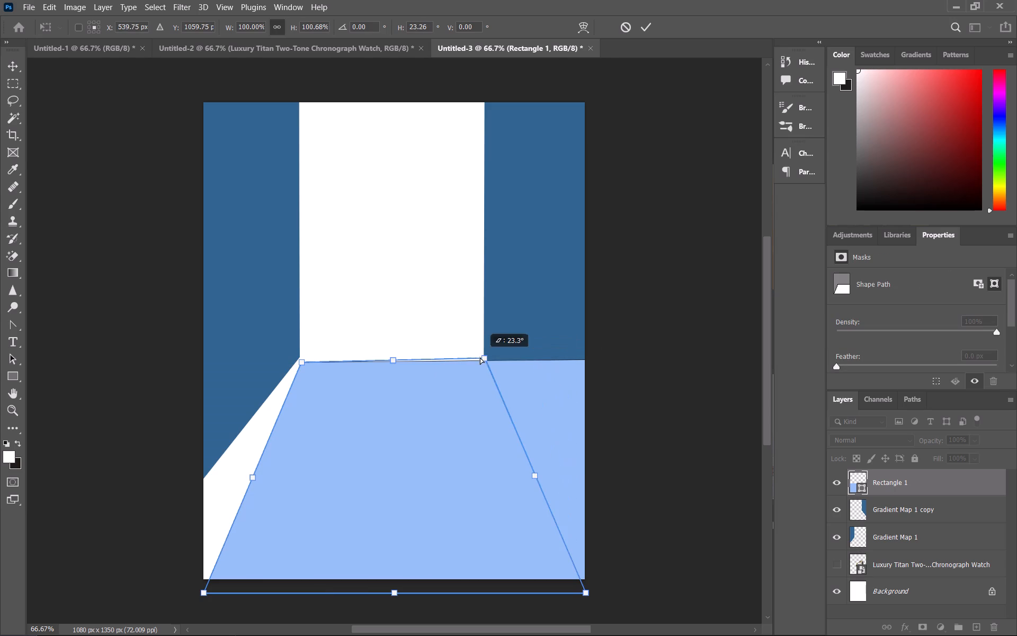
pyautogui.keyDown('ctrl'); pyautogui.moveTo(480, 357); pyautogui.dragTo(483, 357); pyautogui.keyUp('ctrl')
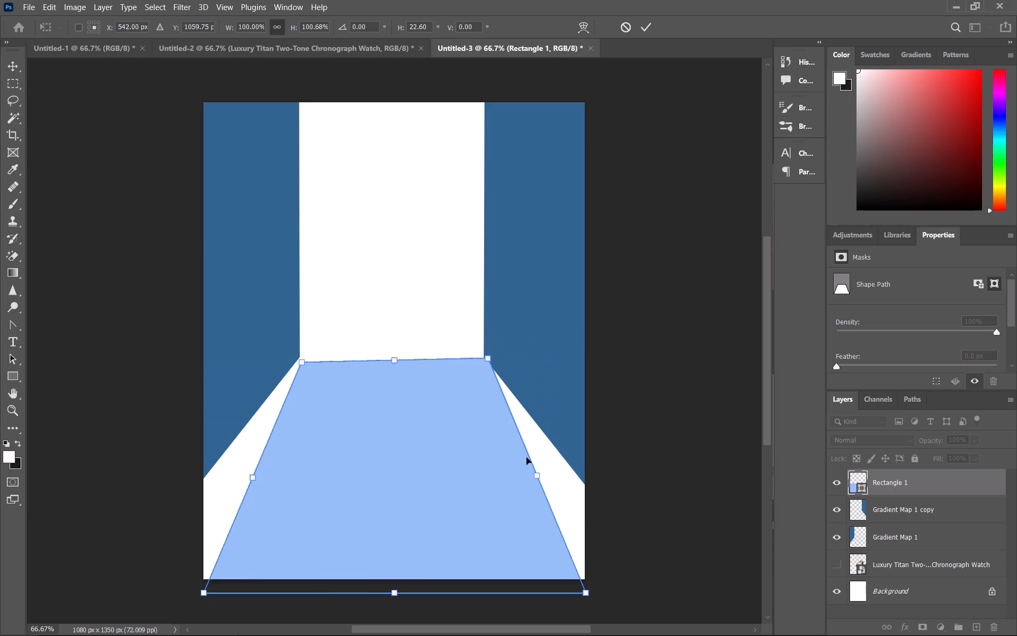
# Move the trapezoid floor's slanted right and left edges outward, widening the shape to about 1393 px.
pyautogui.hotkey('ctrl', 't')
pyautogui.hotkey('ctrl', 't')
pyautogui.hotkey('ctrl', 't')
pyautogui.hotkey('ctrl', 't')
pyautogui.hotkey('ctrl', 't')
pyautogui.hotkey('ctrl', 't')
pyautogui.hotkey('ctrl', 't')
pyautogui.hotkey('ctrl', 't')
pyautogui.hotkey('ctrl', 't')
pyautogui.hotkey('ctrl', 't')
pyautogui.hotkey('ctrl', 't')
pyautogui.hotkey('ctrl', 't')
pyautogui.hotkey('ctrl', 't')
pyautogui.hotkey('ctrl', 't')
pyautogui.hotkey('ctrl', 't')
pyautogui.hotkey('ctrl', 't')
pyautogui.hotkey('ctrl', 't')
pyautogui.hotkey('ctrl', 't')
pyautogui.hotkey('ctrl', 't')
pyautogui.hotkey('ctrl', 't')
pyautogui.keyDown('ctrl'); pyautogui.moveTo(534, 475); pyautogui.dragTo(542, 473); pyautogui.keyUp('ctrl')
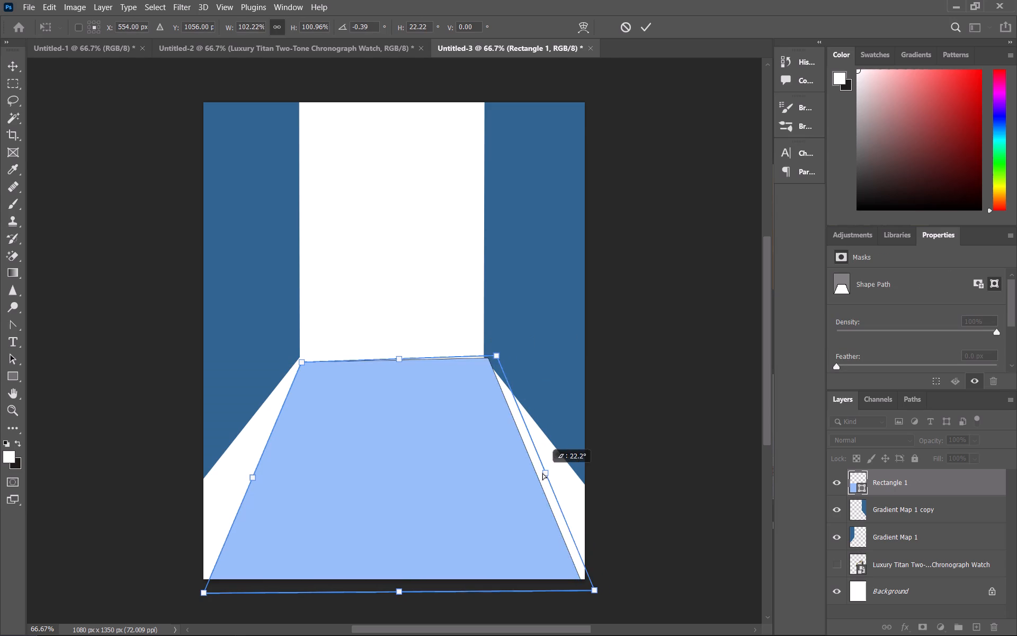
pyautogui.keyDown('ctrl'); pyautogui.moveTo(542, 473); pyautogui.dragTo(535, 475); pyautogui.keyUp('ctrl')
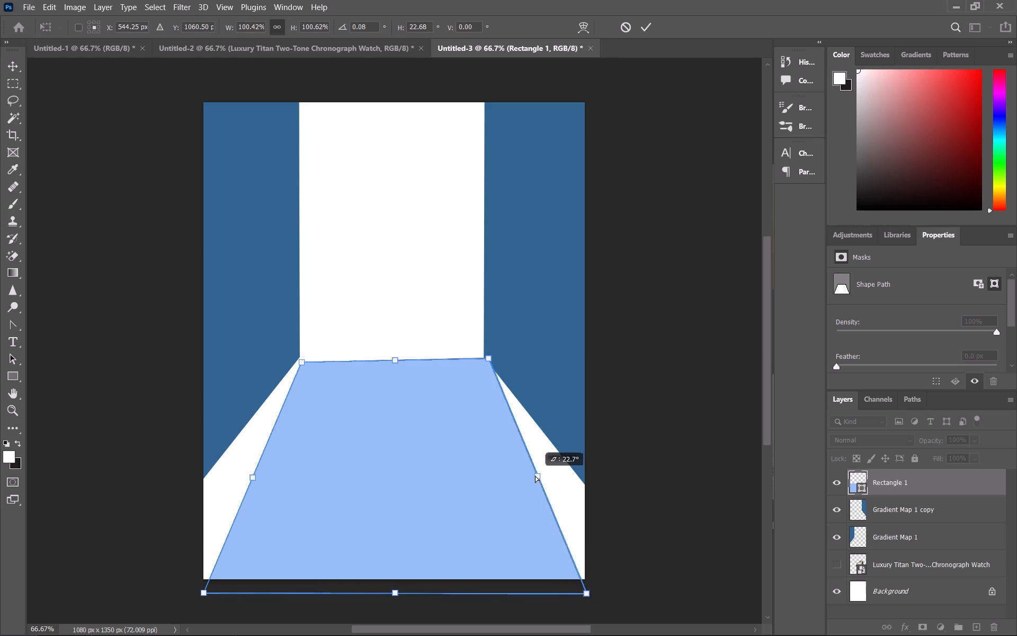
pyautogui.keyDown('ctrl'); pyautogui.moveTo(535, 475); pyautogui.dragTo(582, 473); pyautogui.keyUp('ctrl')
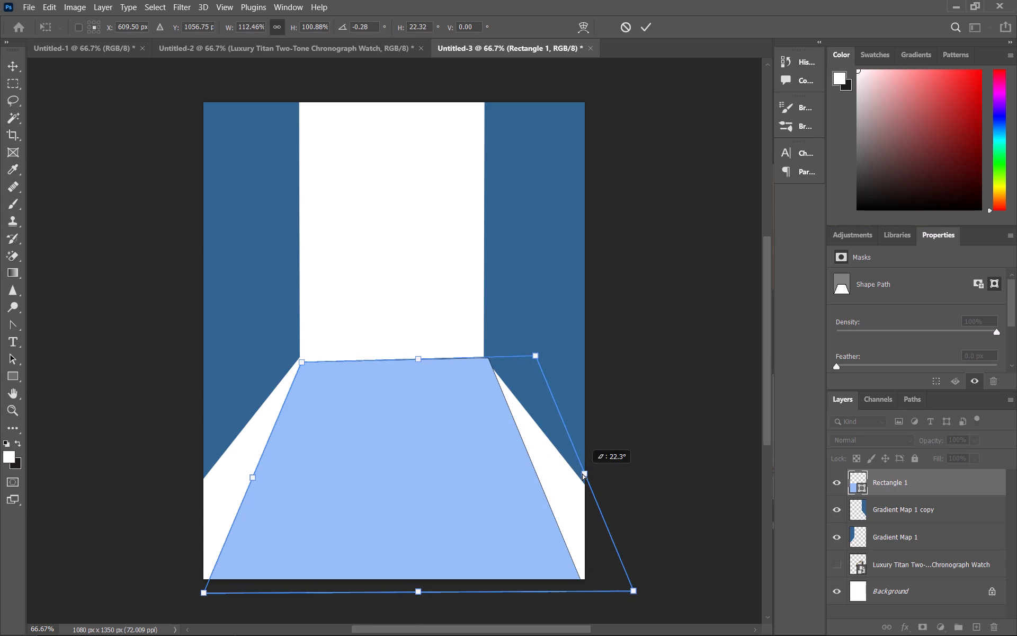
pyautogui.keyDown('ctrl'); pyautogui.moveTo(582, 473); pyautogui.dragTo(582, 473); pyautogui.keyUp('ctrl')
pyautogui.keyDown('ctrl'); pyautogui.moveTo(252, 478); pyautogui.dragTo(215, 476); pyautogui.keyUp('ctrl')
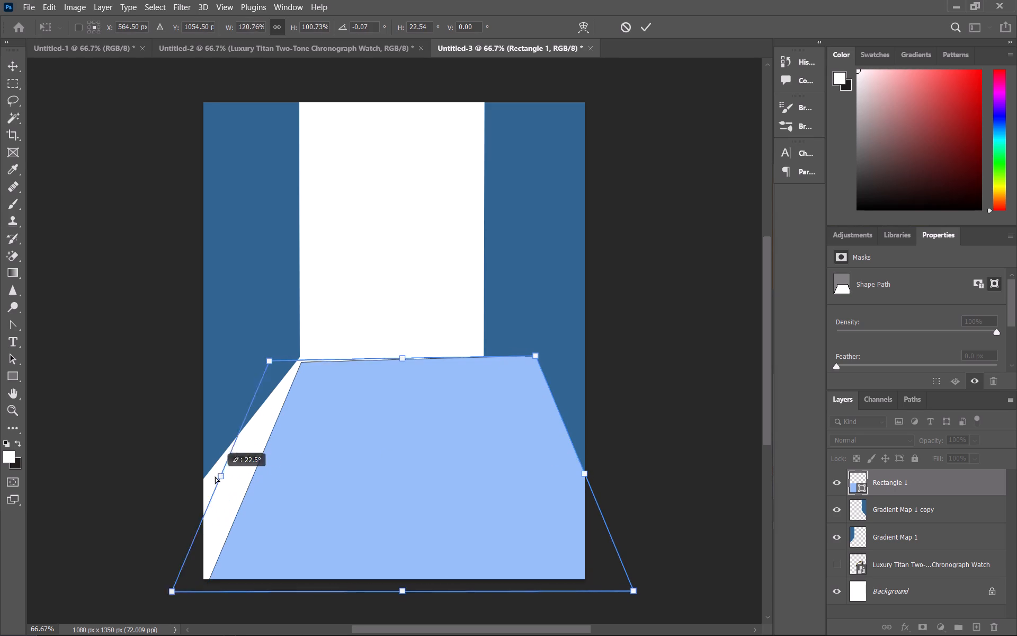
pyautogui.keyDown('ctrl'); pyautogui.moveTo(215, 476); pyautogui.dragTo(191, 476); pyautogui.keyUp('ctrl')
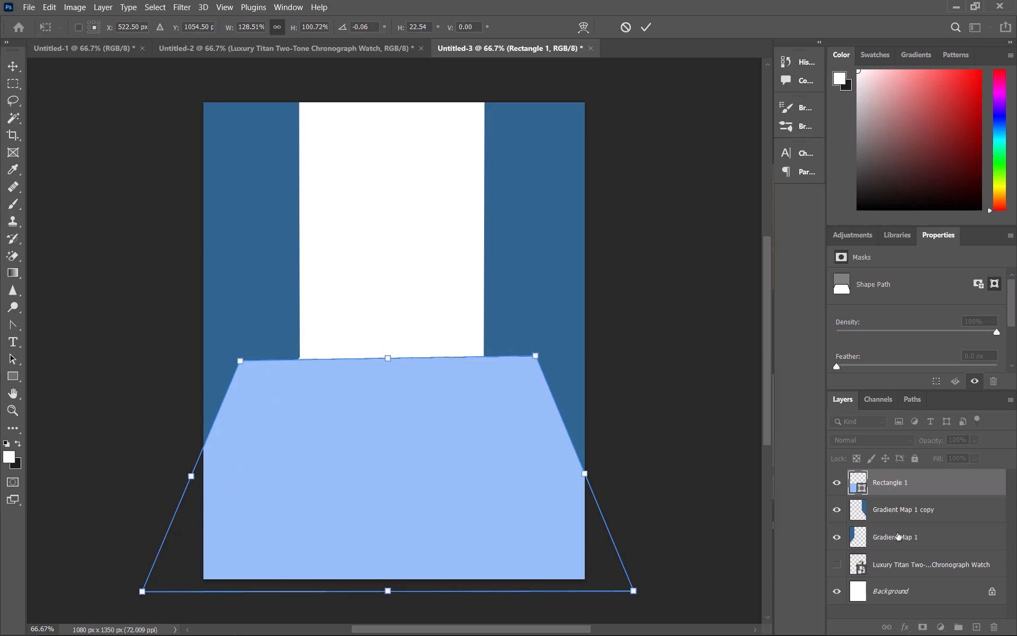
# Apply the distortion, converting the floor to a regular path, and place its layer beneath both blue wall layers.
pyautogui.moveTo(915, 483); pyautogui.dragTo(930, 537)
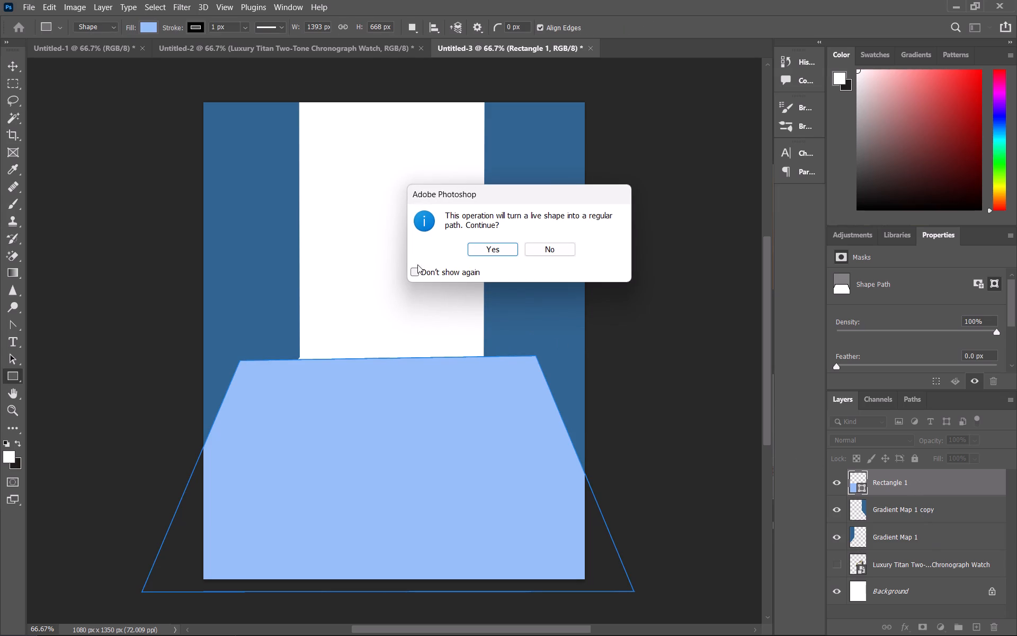
pyautogui.click(490, 253)
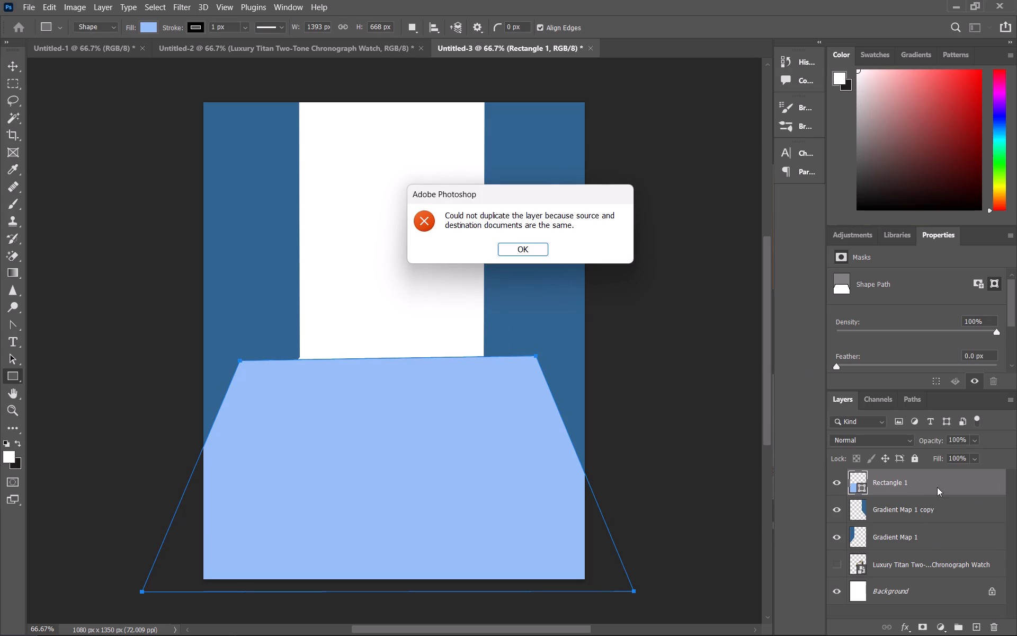
pyautogui.click(548, 252)
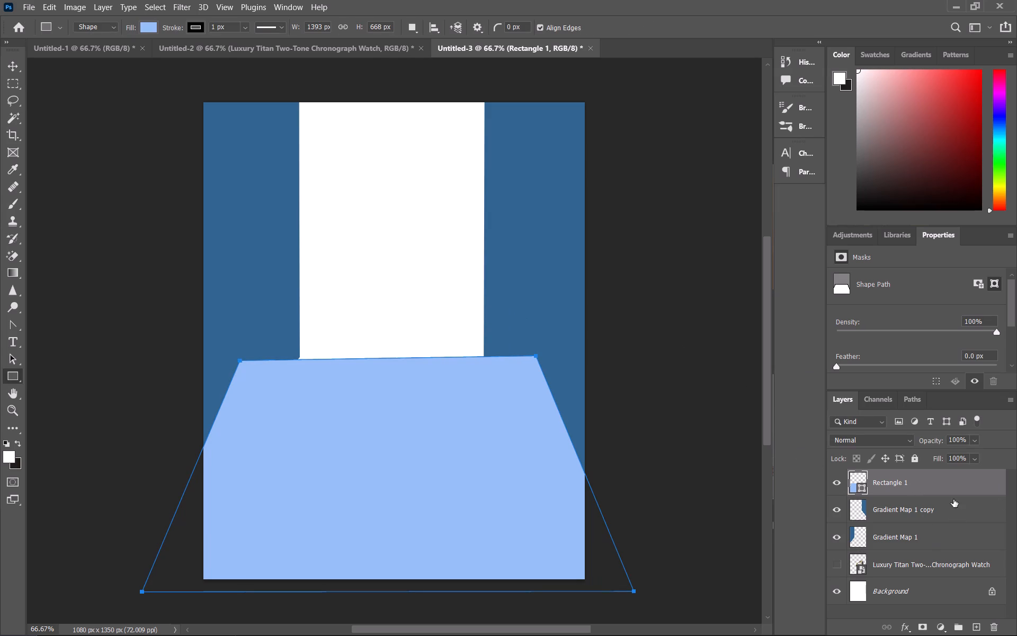
pyautogui.moveTo(942, 481); pyautogui.dragTo(967, 545)
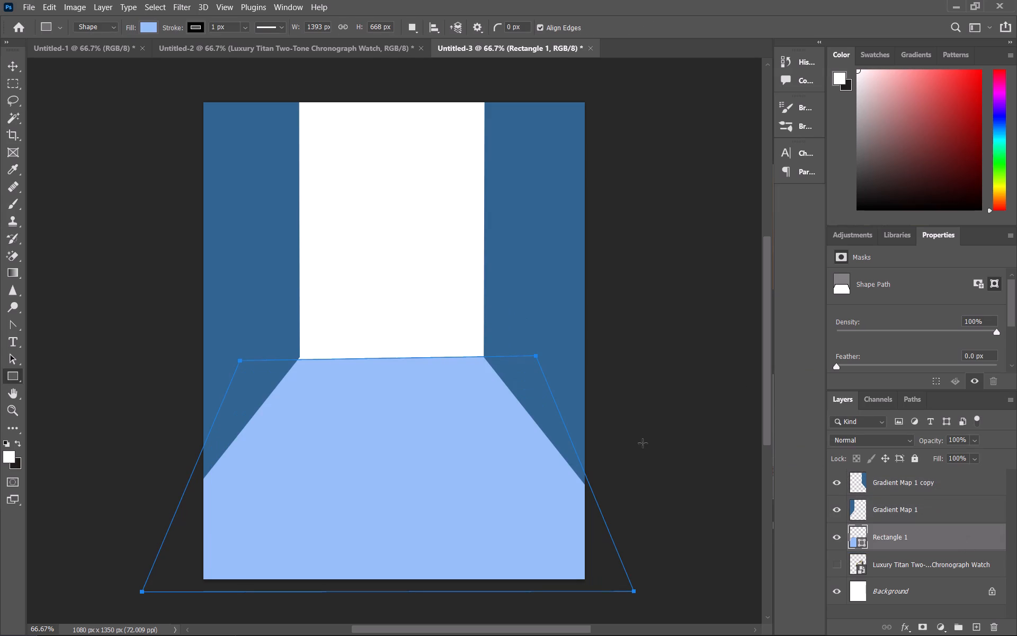
pyautogui.click(711, 449)
pyautogui.click(528, 277)
# Free-transform the light blue floor, pulling the transform box's upper-left corner inward and slightly up to level the floor's top edge.
pyautogui.hotkey('ctrl', 't')
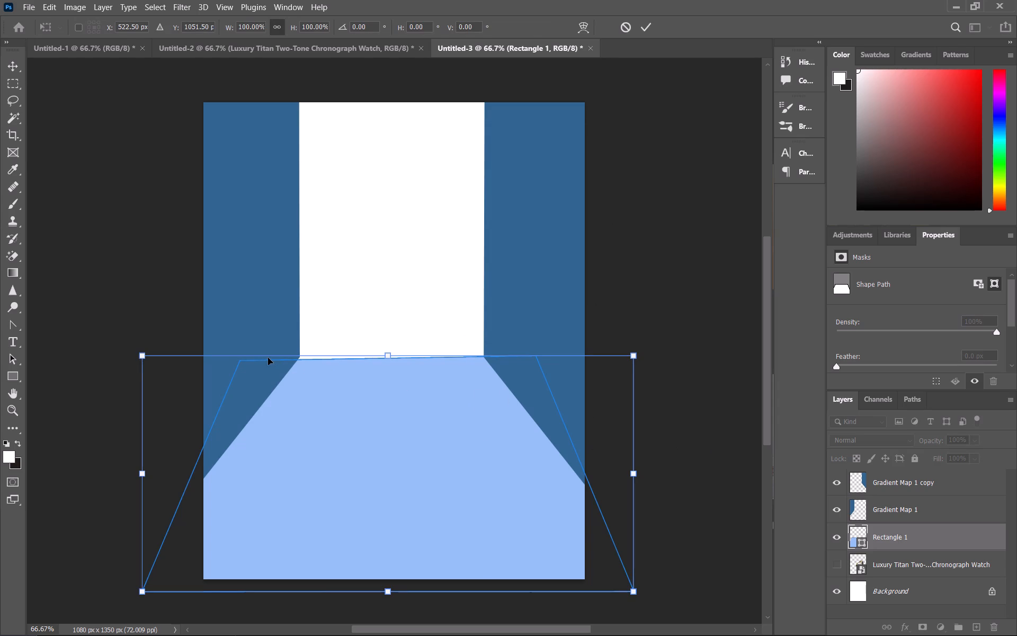
pyautogui.click(250, 361)
pyautogui.hotkey('ctrl', 't')
pyautogui.hotkey('ctrl', 't')
pyautogui.hotkey('ctrl', 't')
pyautogui.hotkey('ctrl', 't')
pyautogui.hotkey('ctrl', 't')
pyautogui.hotkey('ctrl', 't')
pyautogui.hotkey('ctrl', 't')
pyautogui.hotkey('ctrl', 't')
pyautogui.hotkey('ctrl', 't')
pyautogui.hotkey('ctrl', 't')
pyautogui.hotkey('ctrl', 't')
pyautogui.hotkey('ctrl', 't')
pyautogui.hotkey('ctrl', 't')
pyautogui.hotkey('ctrl', 't')
pyautogui.hotkey('ctrl', 't')
pyautogui.hotkey('ctrl', 't')
pyautogui.hotkey('ctrl', 't')
pyautogui.hotkey('ctrl', 't')
pyautogui.hotkey('ctrl', 't')
pyautogui.hotkey('ctrl', 't')
pyautogui.keyDown('ctrl'); pyautogui.moveTo(136, 353); pyautogui.dragTo(182, 358); pyautogui.keyUp('ctrl')
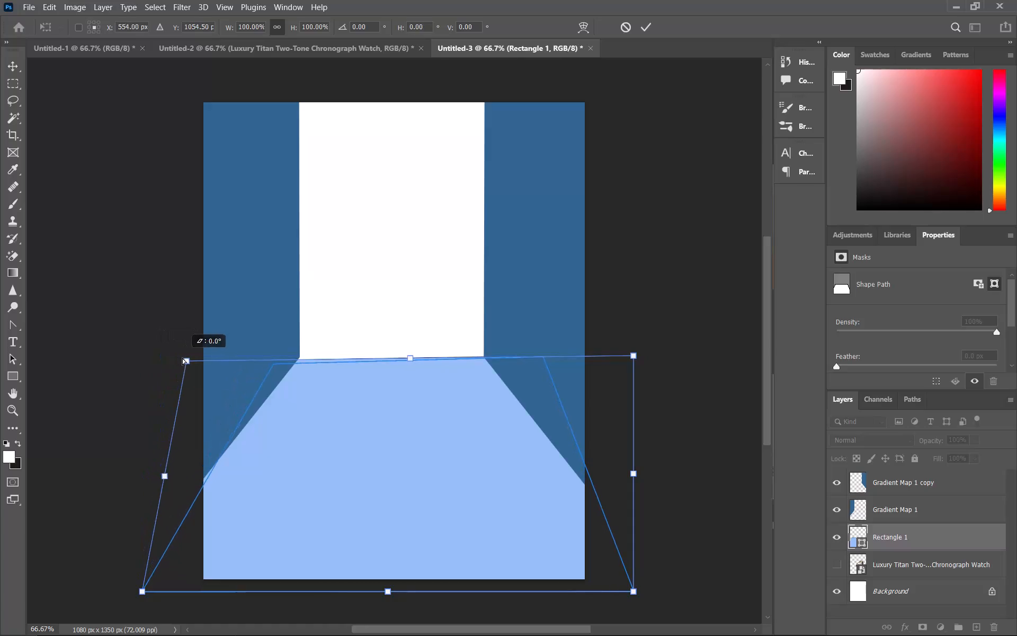
pyautogui.keyDown('ctrl'); pyautogui.moveTo(182, 358); pyautogui.dragTo(188, 349); pyautogui.keyUp('ctrl')
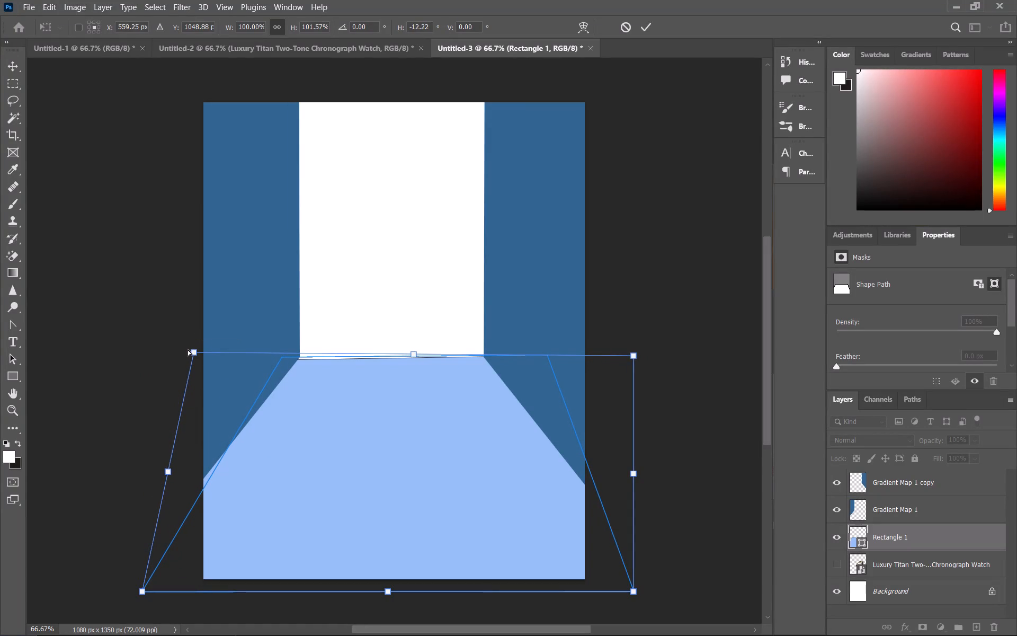
# Skew the floor's top edge leftward to a horizontal skew of about -7.1° and apply the transform.
pyautogui.keyDown('ctrl'); pyautogui.moveTo(413, 355); pyautogui.dragTo(403, 356); pyautogui.keyUp('ctrl')
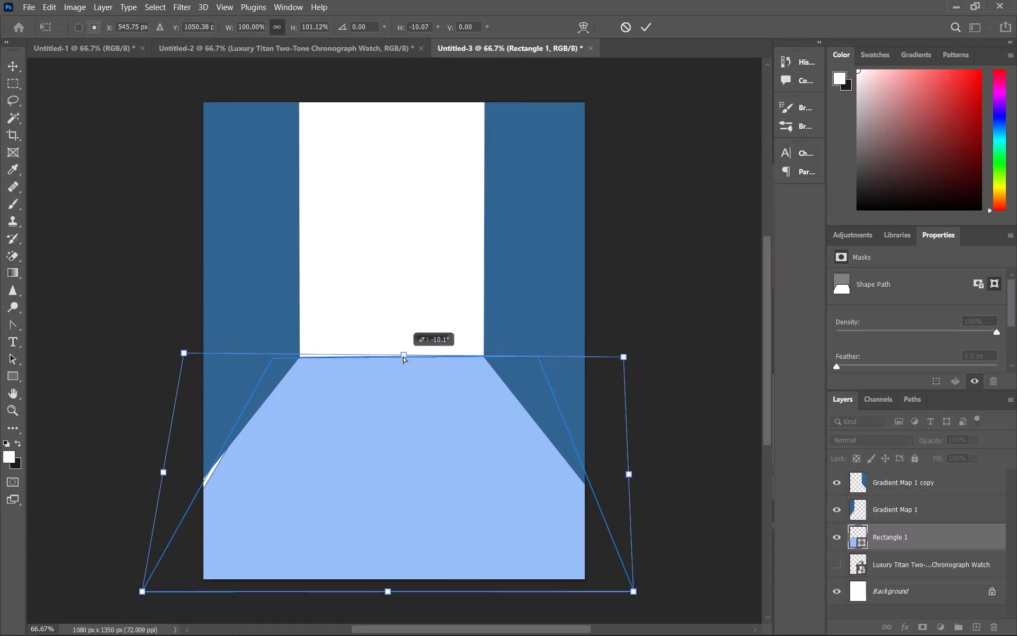
pyautogui.keyDown('ctrl'); pyautogui.moveTo(403, 356); pyautogui.dragTo(389, 356); pyautogui.keyUp('ctrl')
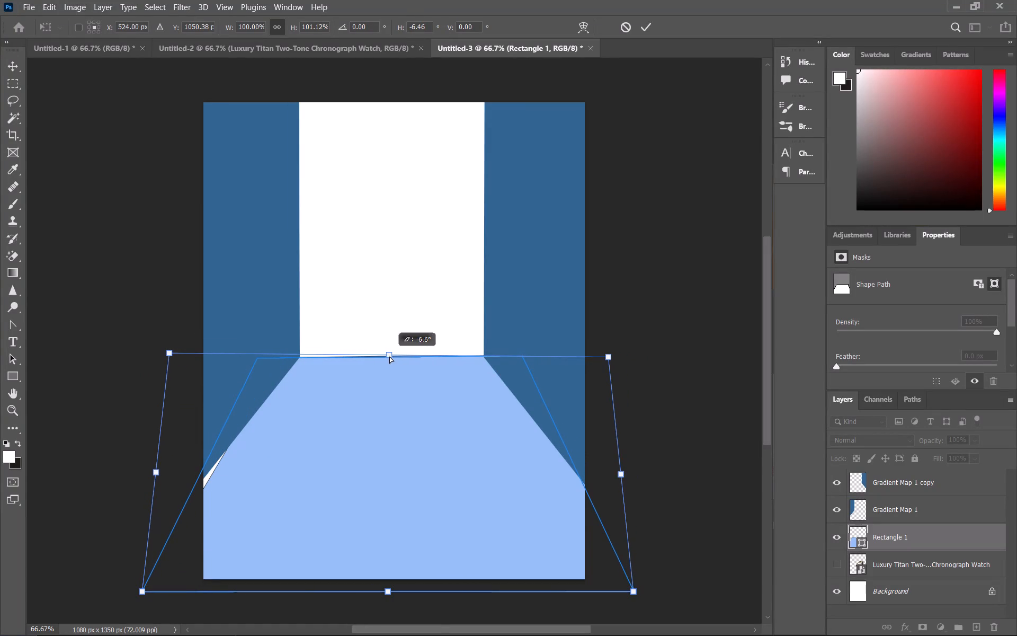
pyautogui.keyDown('ctrl'); pyautogui.moveTo(389, 356); pyautogui.dragTo(390, 356); pyautogui.keyUp('ctrl')
pyautogui.click(460, 396)
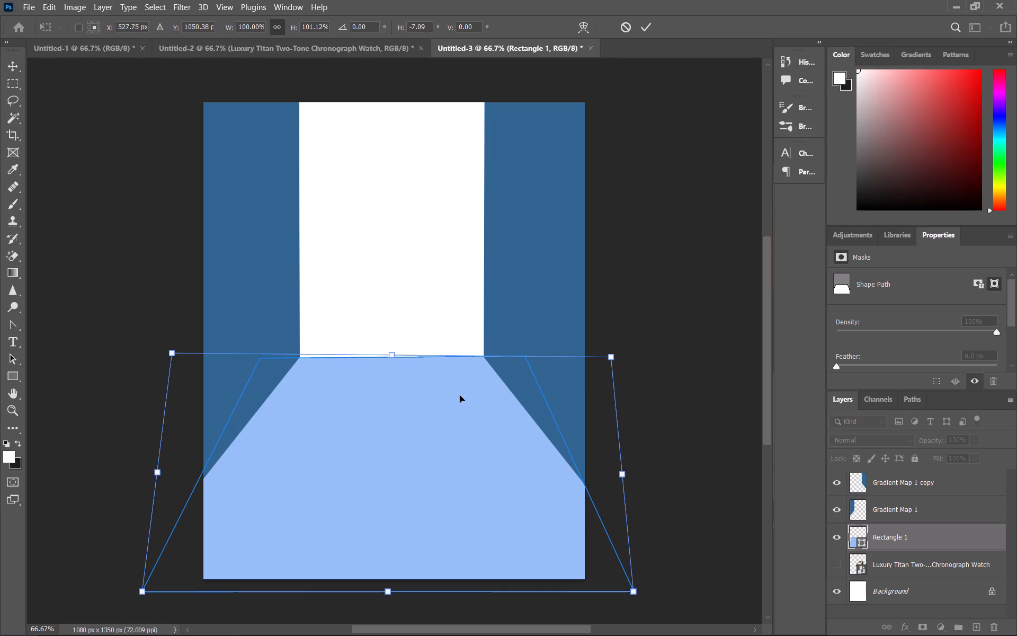
pyautogui.press('Return')
pyautogui.click(666, 373)
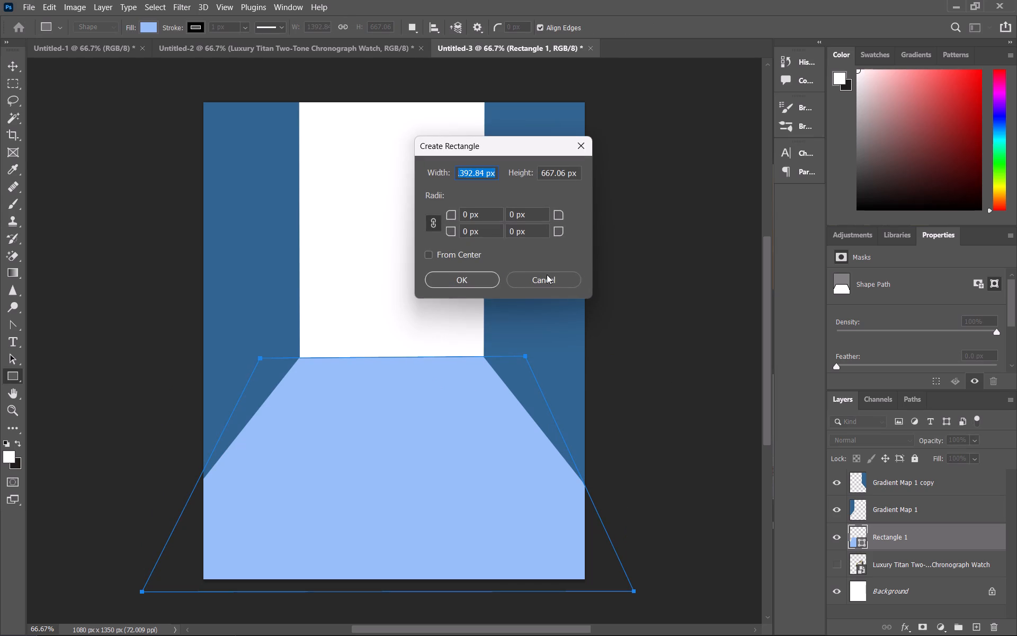
pyautogui.click(547, 275)
# Move the left blue wall toward the canvas centre to X -4 px, keeping Y at -16 px.
pyautogui.click(11, 65)
pyautogui.click(304, 422)
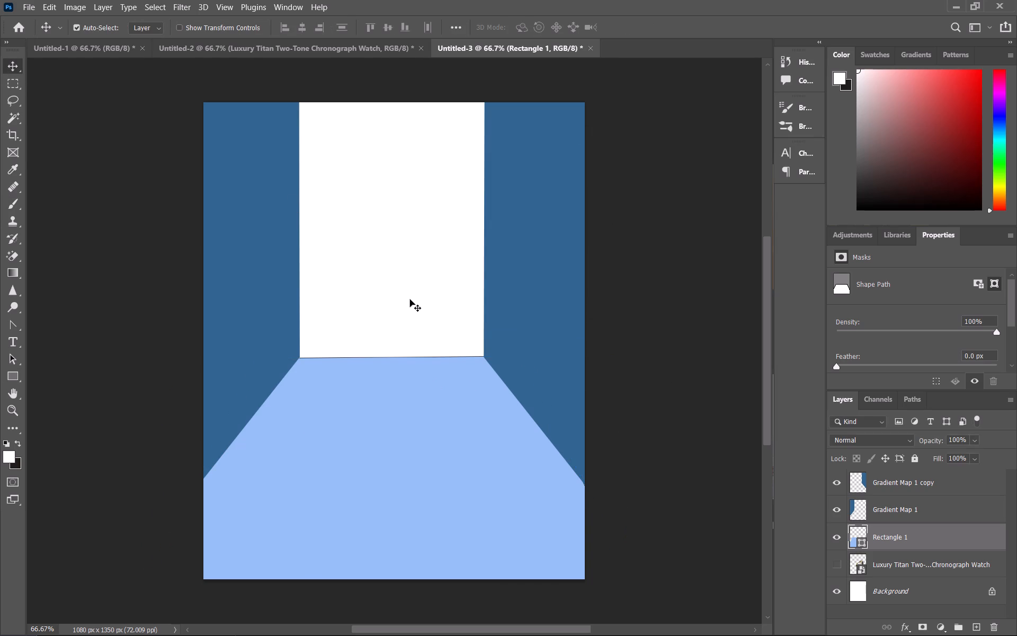
pyautogui.click(605, 297)
pyautogui.click(515, 309)
pyautogui.doubleClick(254, 315)
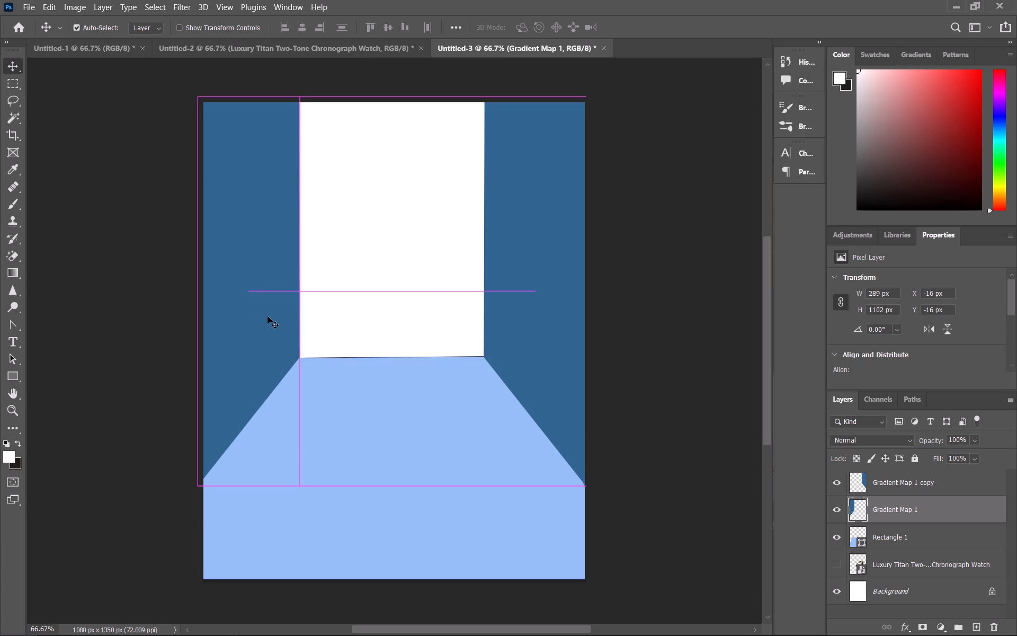
pyautogui.moveTo(248, 370); pyautogui.dragTo(254, 370)
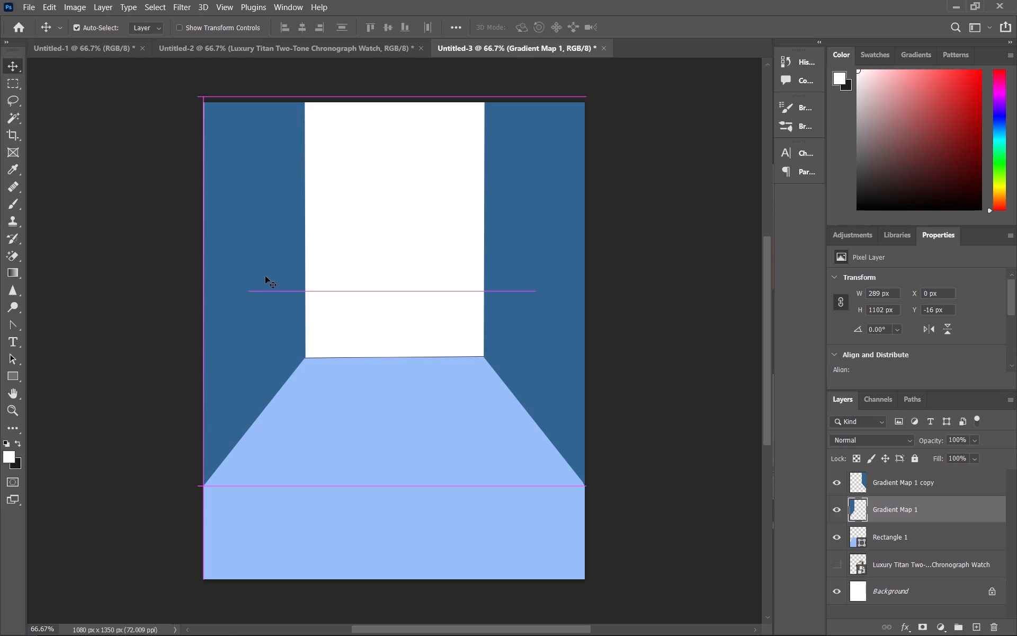
pyautogui.press('Left')
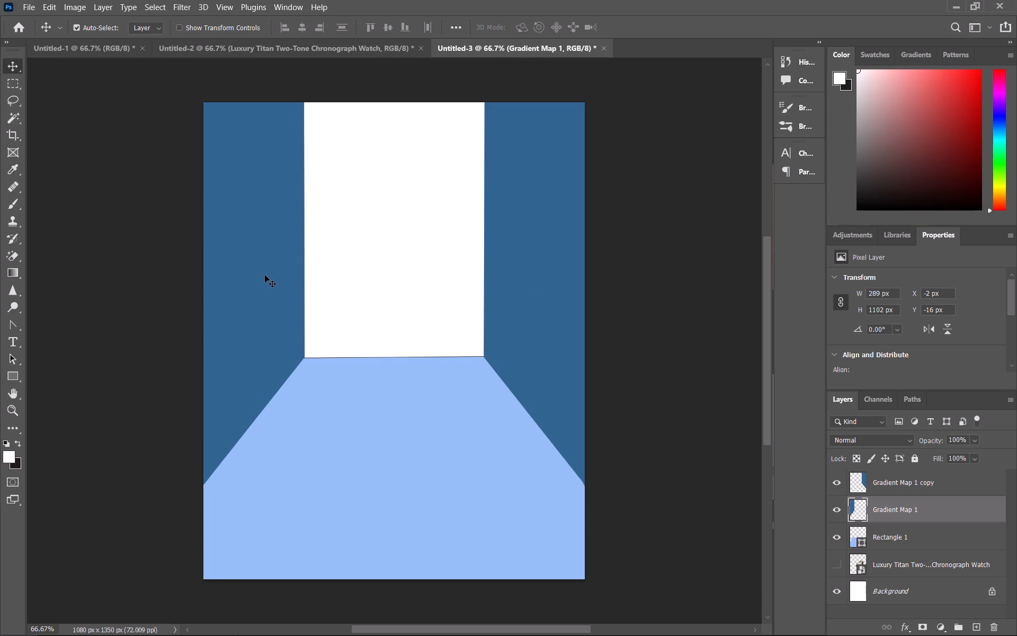
pyautogui.moveTo(265, 275); pyautogui.dragTo(258, 275)
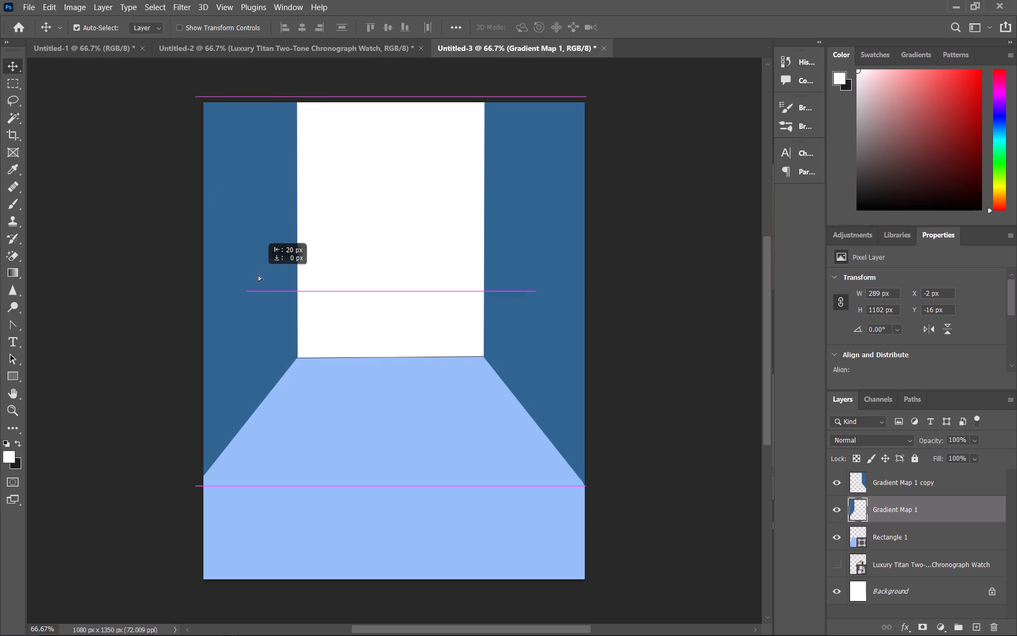
pyautogui.moveTo(258, 275); pyautogui.dragTo(270, 275)
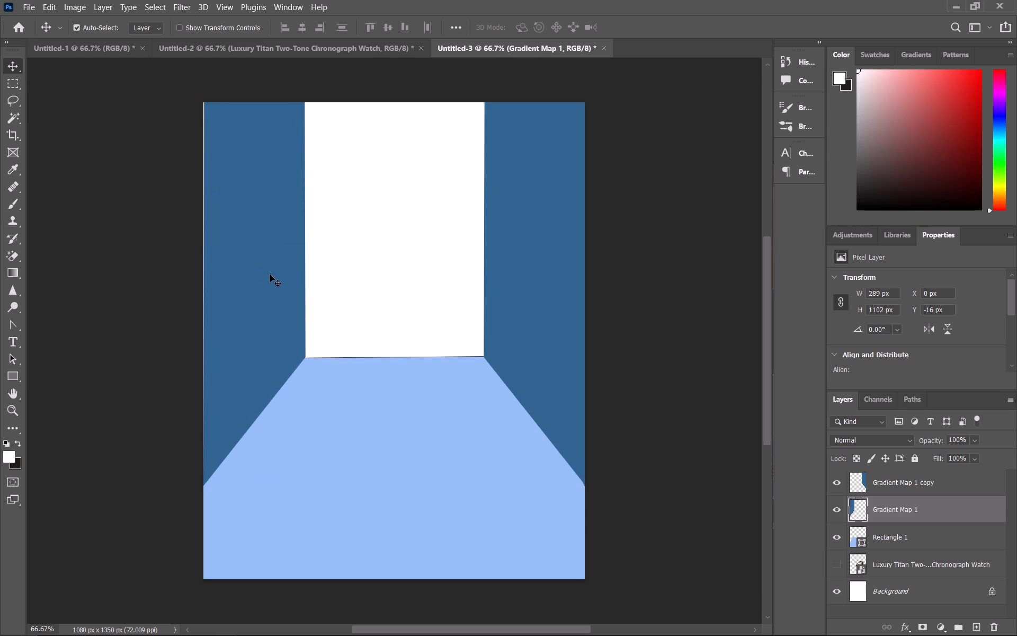
pyautogui.press('Left')
pyautogui.press('Left')
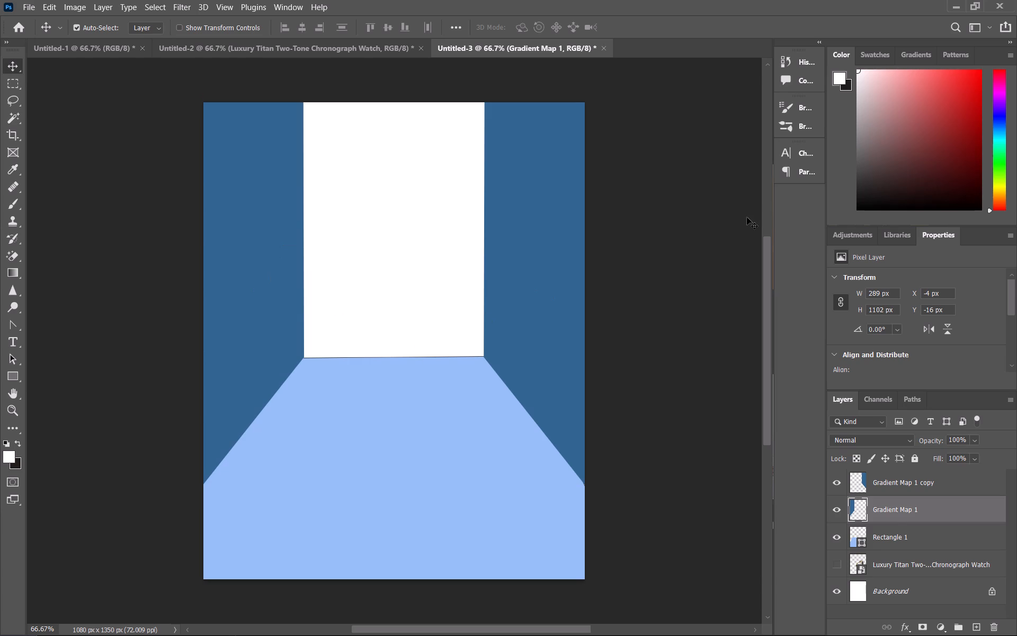
pyautogui.click(747, 217)
pyautogui.click(688, 236)
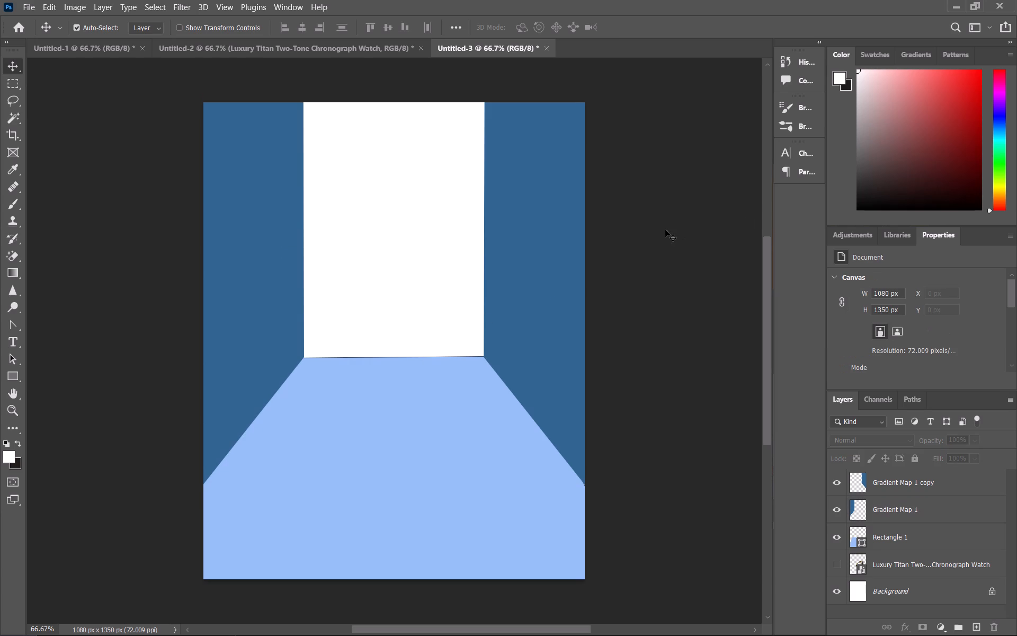
# Add a layer mask to the right blue wall and draw a black-to-white linear gradient up it, fading the wall toward the floor.
pyautogui.click(561, 265)
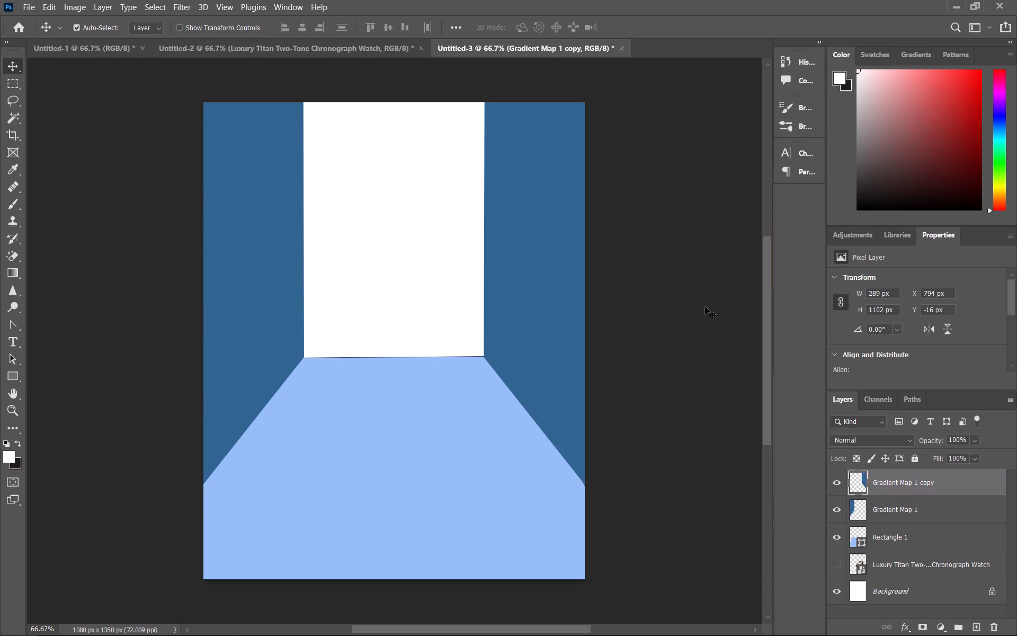
pyautogui.click(14, 267)
pyautogui.rightClick(15, 269)
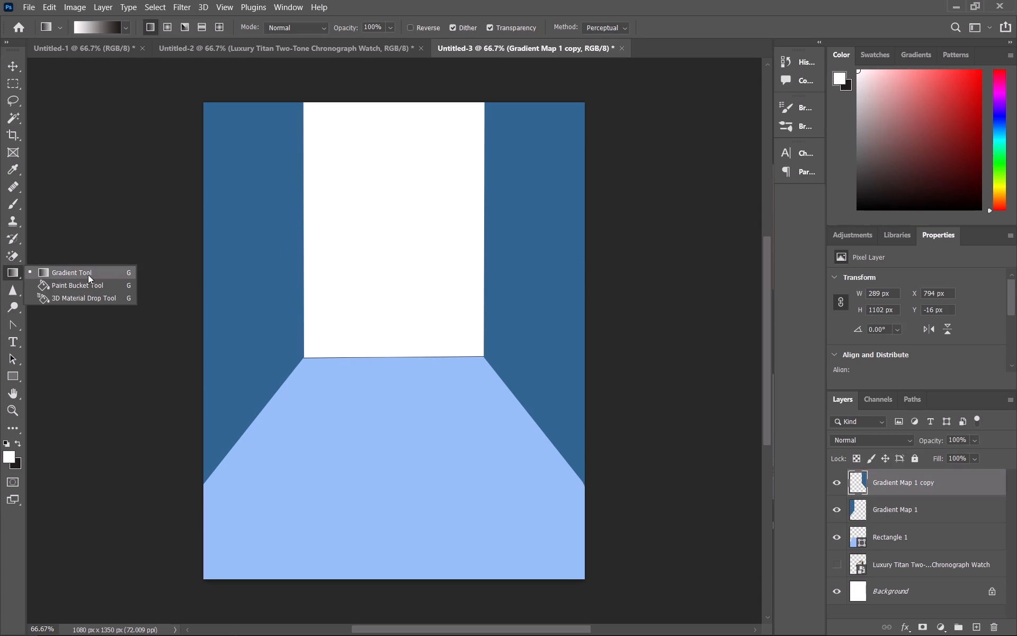
pyautogui.click(88, 275)
pyautogui.click(925, 627)
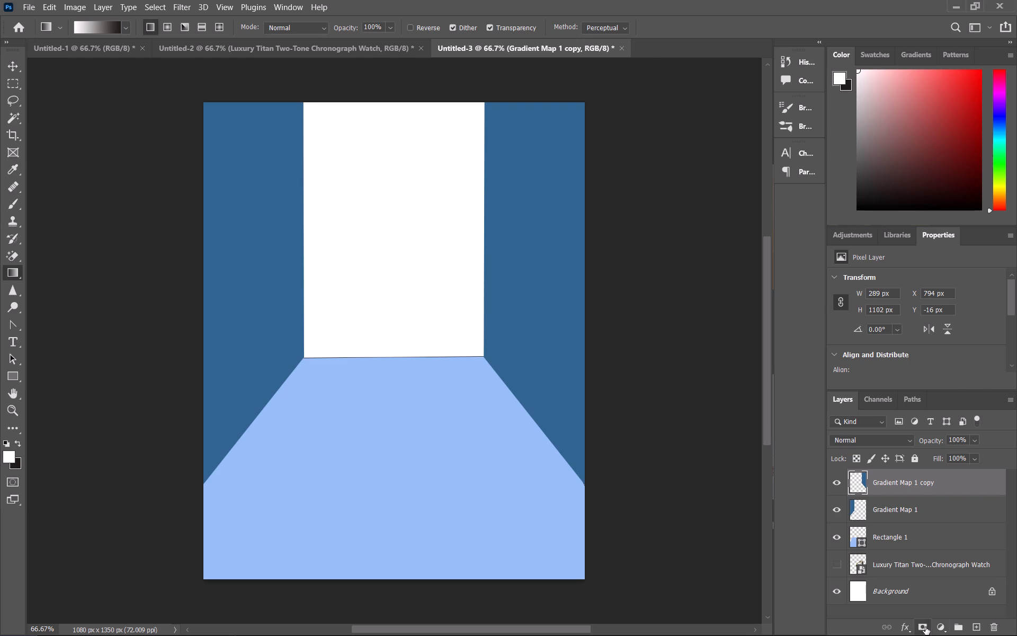
pyautogui.moveTo(545, 432); pyautogui.dragTo(549, 95)
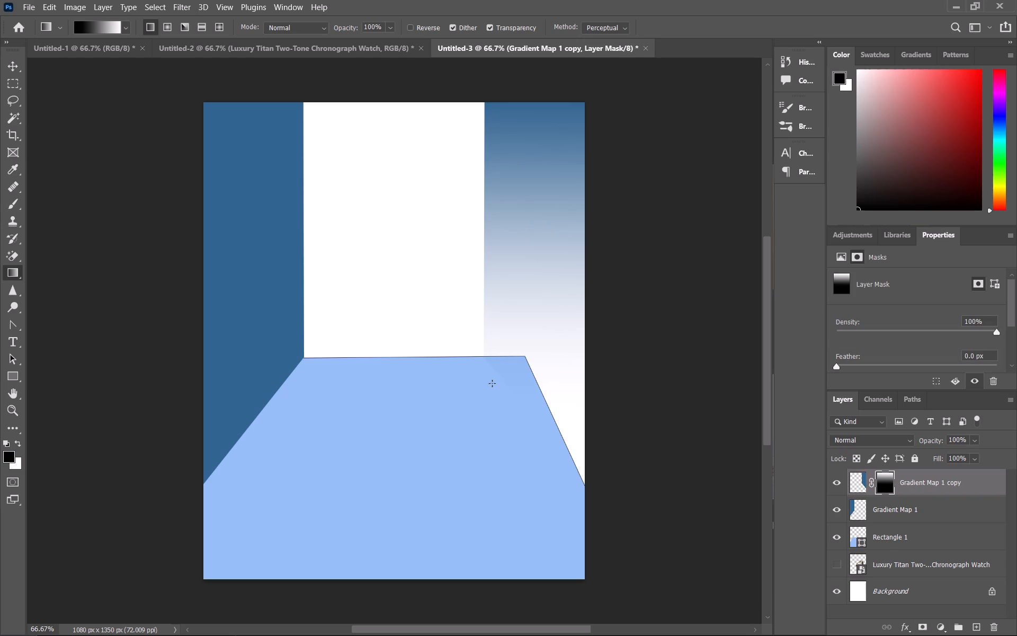
pyautogui.moveTo(495, 383); pyautogui.dragTo(567, 127)
pyautogui.moveTo(502, 553); pyautogui.dragTo(601, 103)
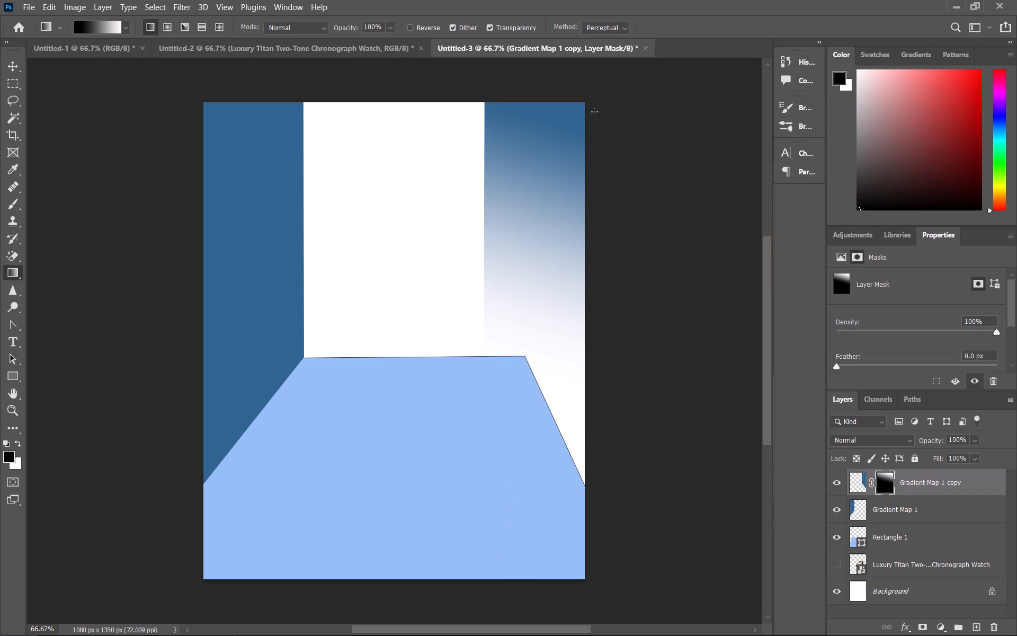
pyautogui.moveTo(488, 480); pyautogui.dragTo(582, 136)
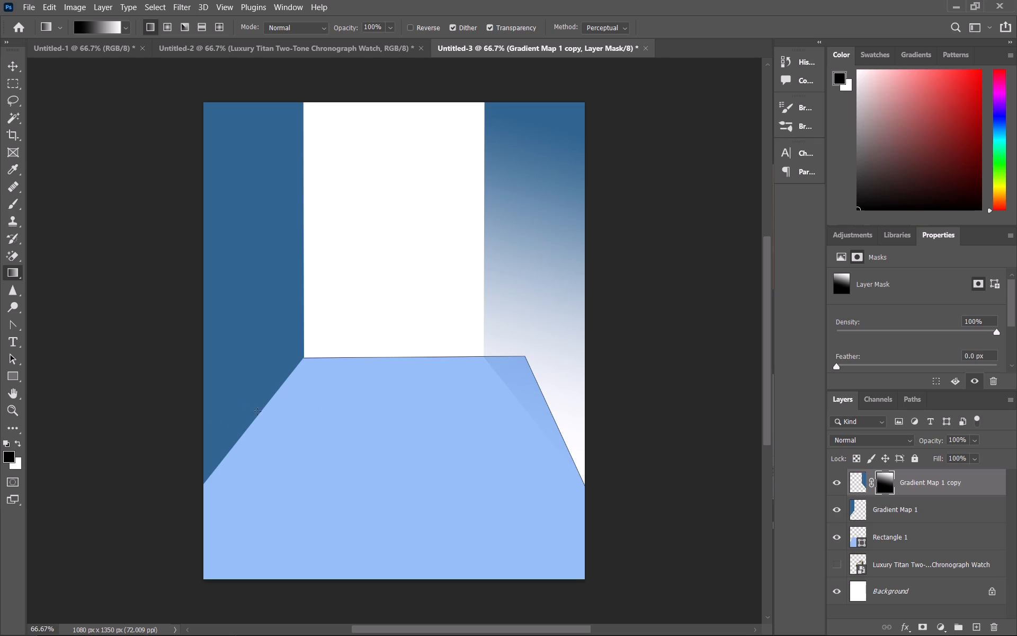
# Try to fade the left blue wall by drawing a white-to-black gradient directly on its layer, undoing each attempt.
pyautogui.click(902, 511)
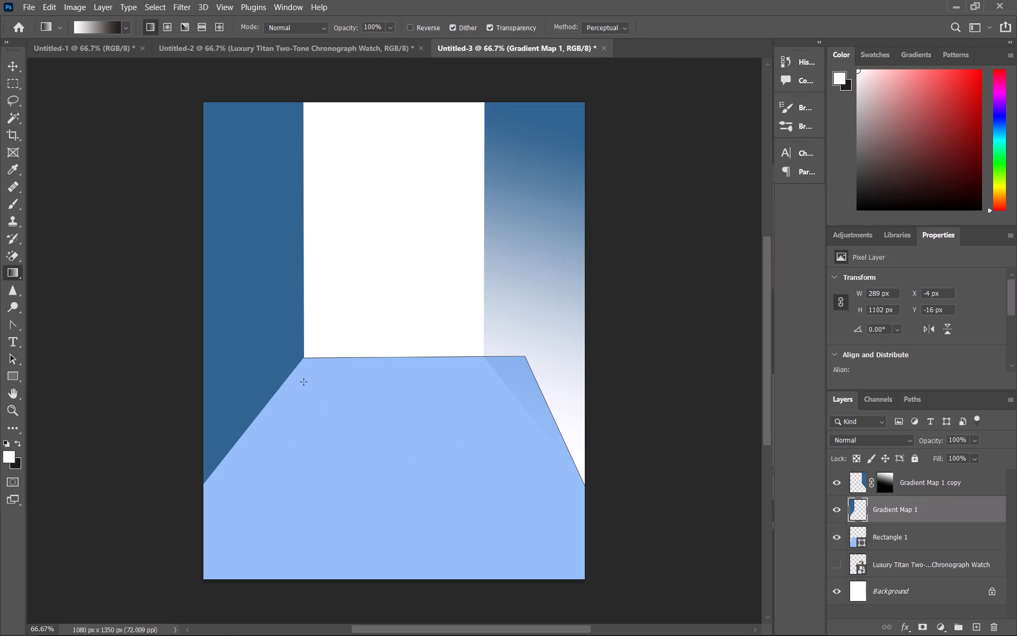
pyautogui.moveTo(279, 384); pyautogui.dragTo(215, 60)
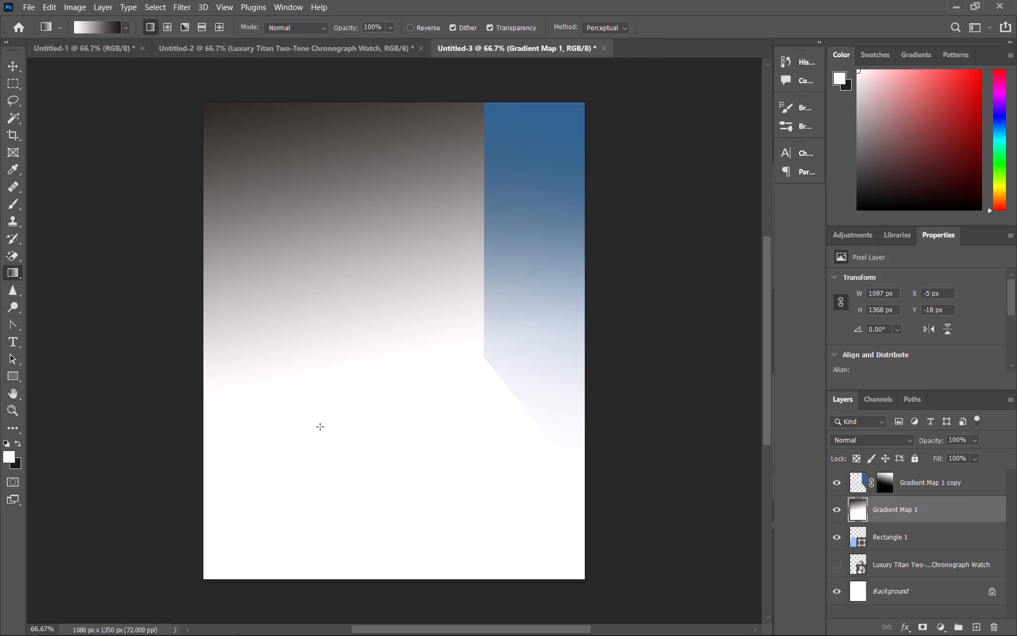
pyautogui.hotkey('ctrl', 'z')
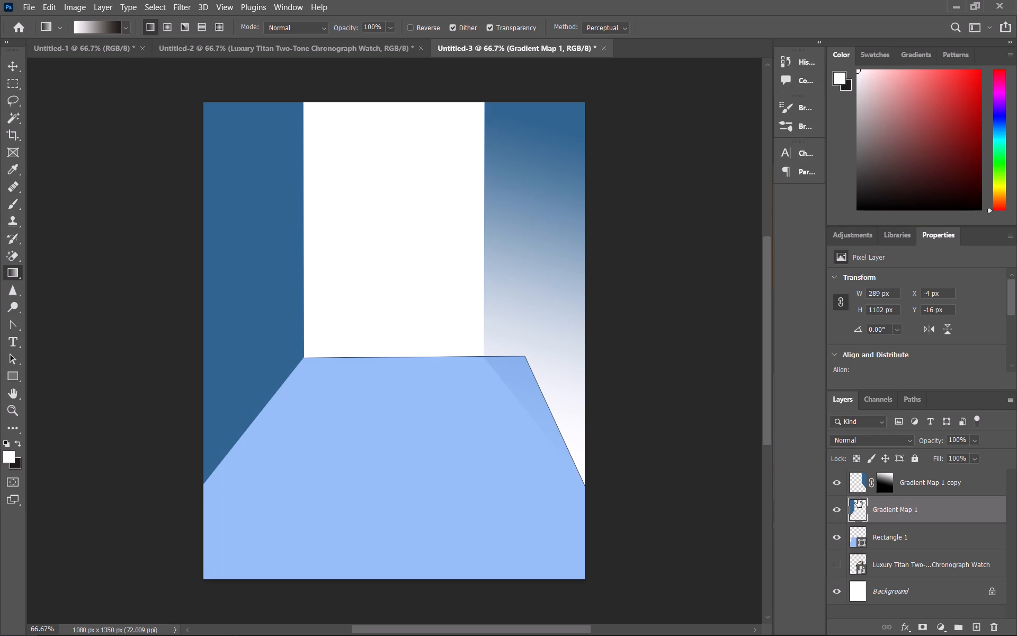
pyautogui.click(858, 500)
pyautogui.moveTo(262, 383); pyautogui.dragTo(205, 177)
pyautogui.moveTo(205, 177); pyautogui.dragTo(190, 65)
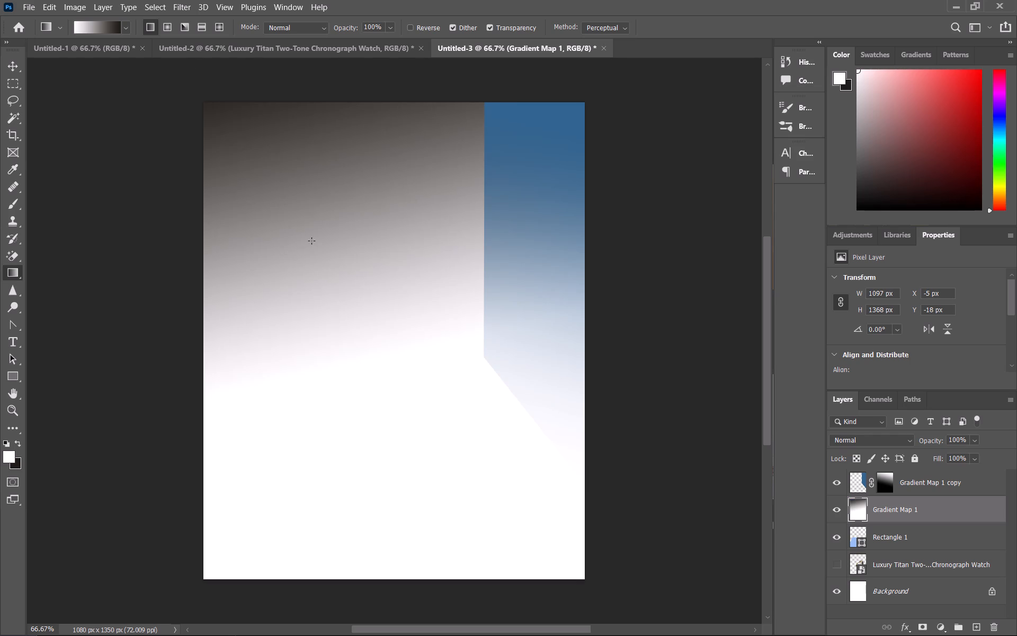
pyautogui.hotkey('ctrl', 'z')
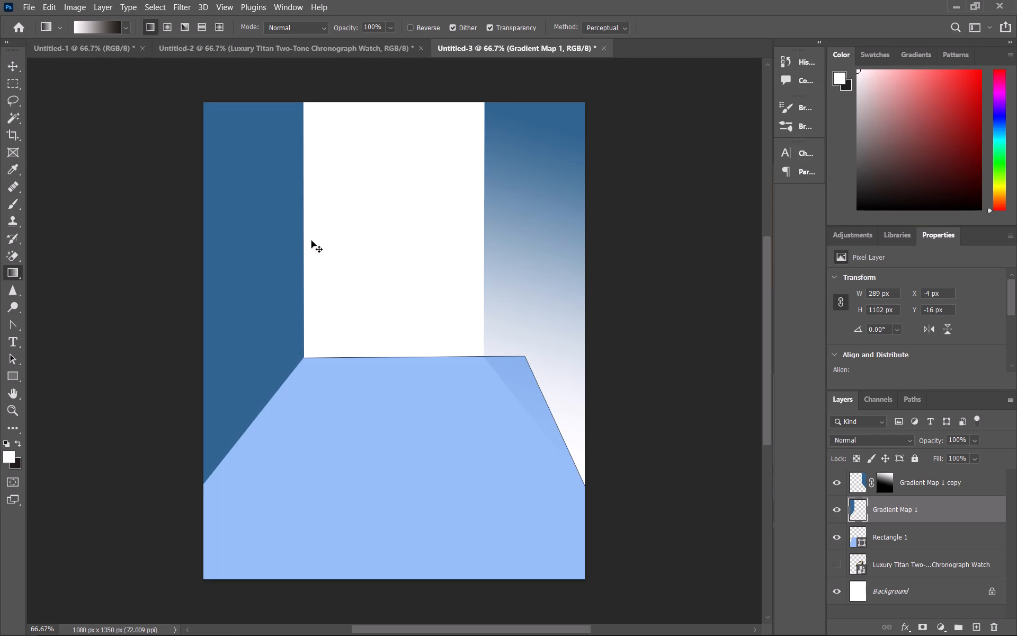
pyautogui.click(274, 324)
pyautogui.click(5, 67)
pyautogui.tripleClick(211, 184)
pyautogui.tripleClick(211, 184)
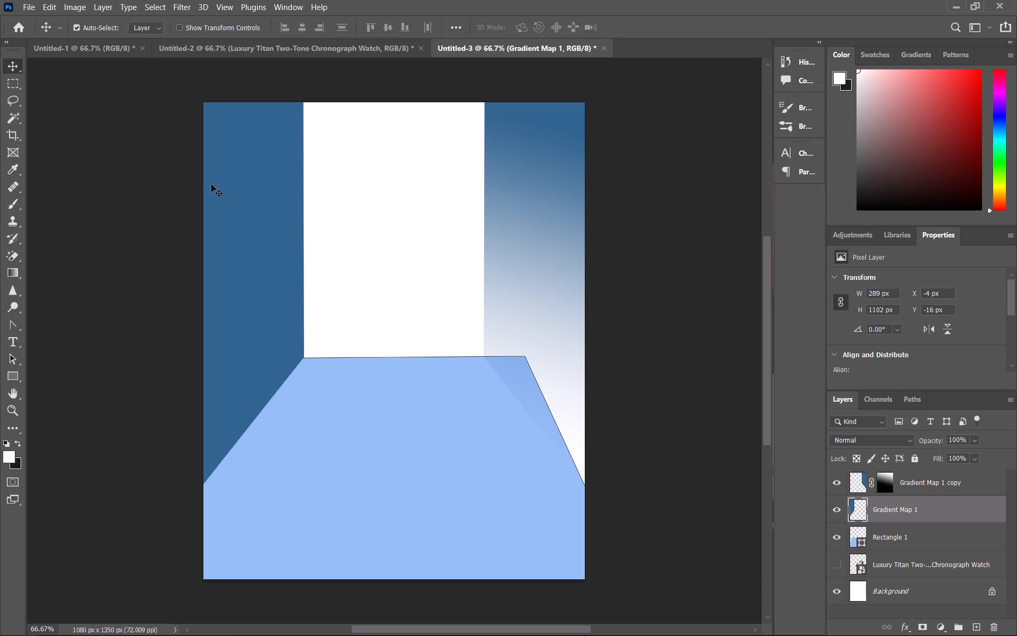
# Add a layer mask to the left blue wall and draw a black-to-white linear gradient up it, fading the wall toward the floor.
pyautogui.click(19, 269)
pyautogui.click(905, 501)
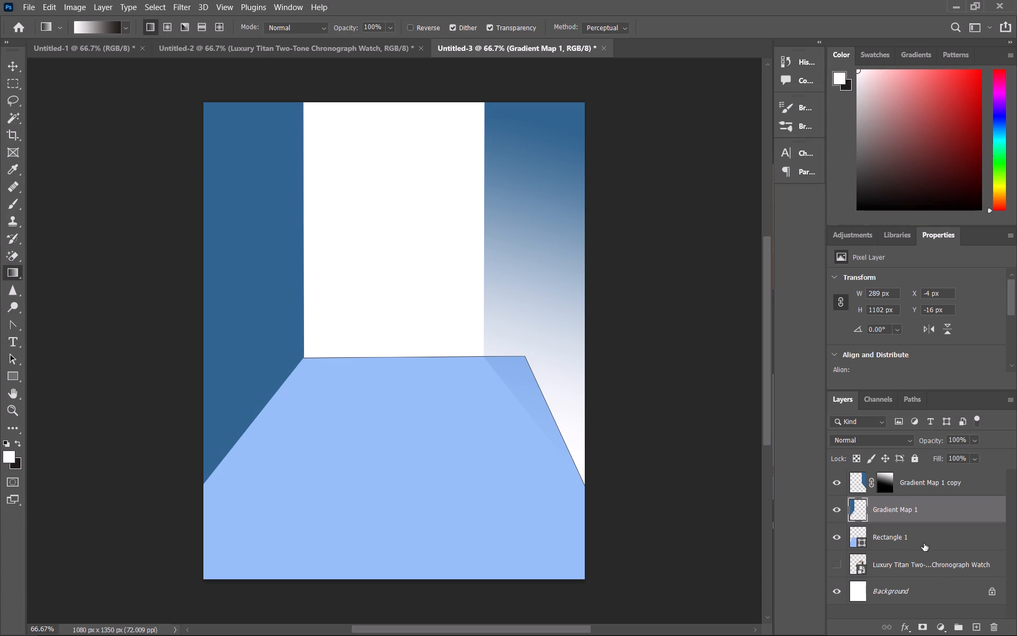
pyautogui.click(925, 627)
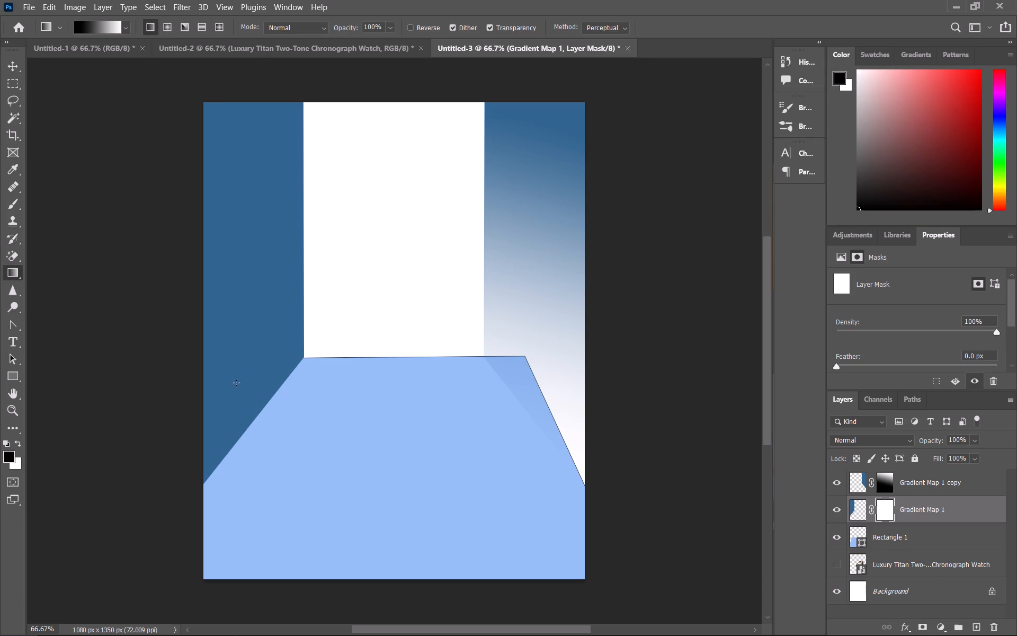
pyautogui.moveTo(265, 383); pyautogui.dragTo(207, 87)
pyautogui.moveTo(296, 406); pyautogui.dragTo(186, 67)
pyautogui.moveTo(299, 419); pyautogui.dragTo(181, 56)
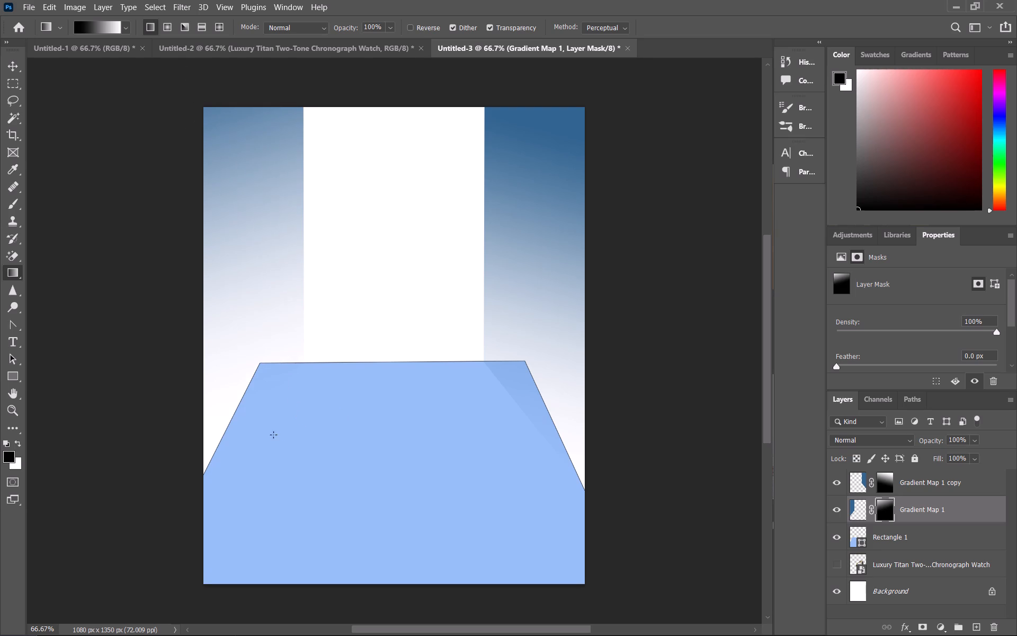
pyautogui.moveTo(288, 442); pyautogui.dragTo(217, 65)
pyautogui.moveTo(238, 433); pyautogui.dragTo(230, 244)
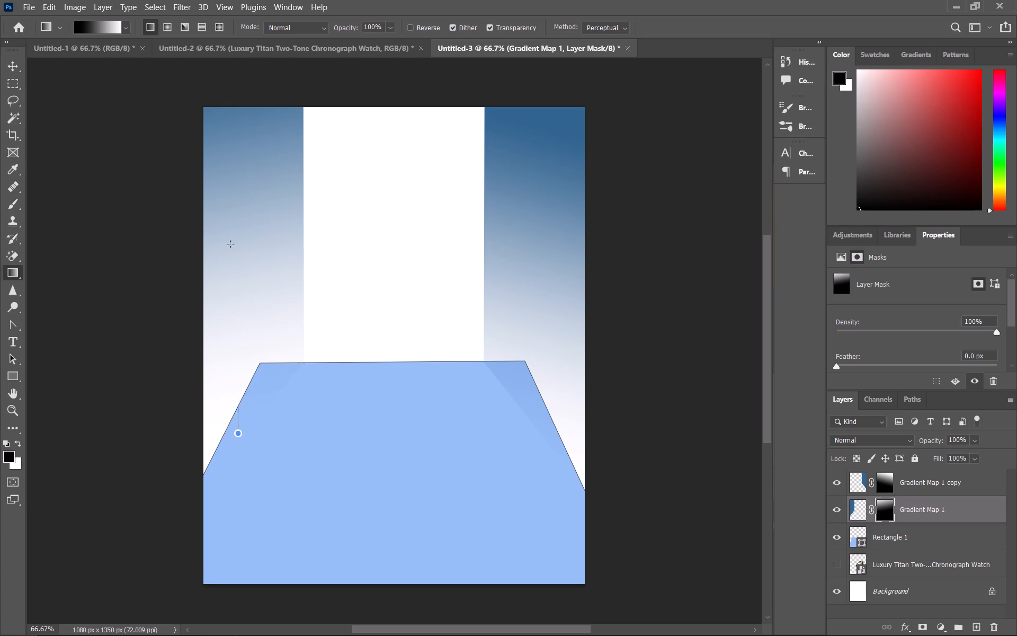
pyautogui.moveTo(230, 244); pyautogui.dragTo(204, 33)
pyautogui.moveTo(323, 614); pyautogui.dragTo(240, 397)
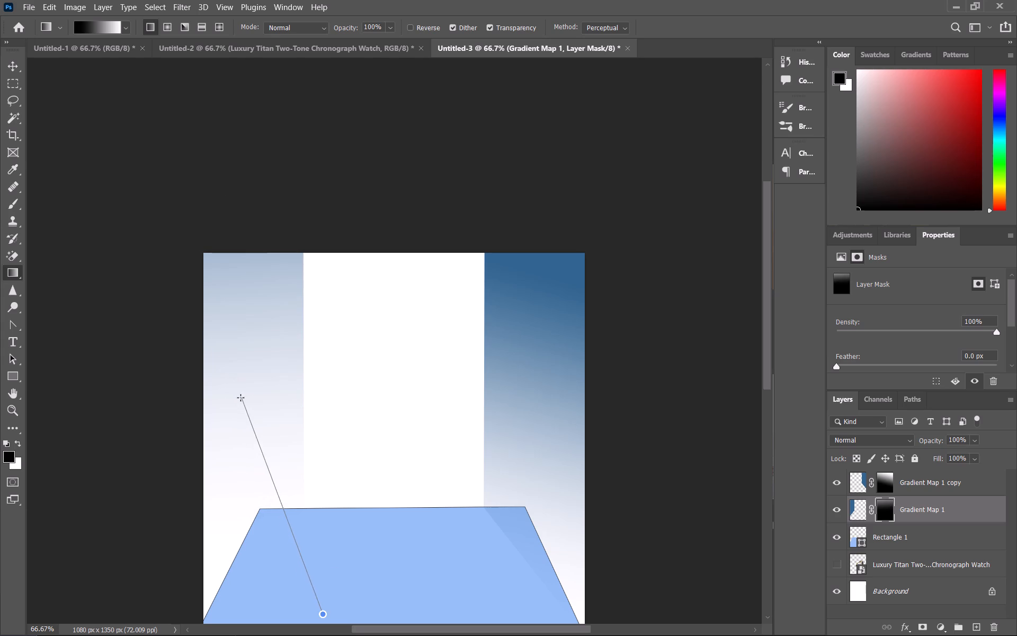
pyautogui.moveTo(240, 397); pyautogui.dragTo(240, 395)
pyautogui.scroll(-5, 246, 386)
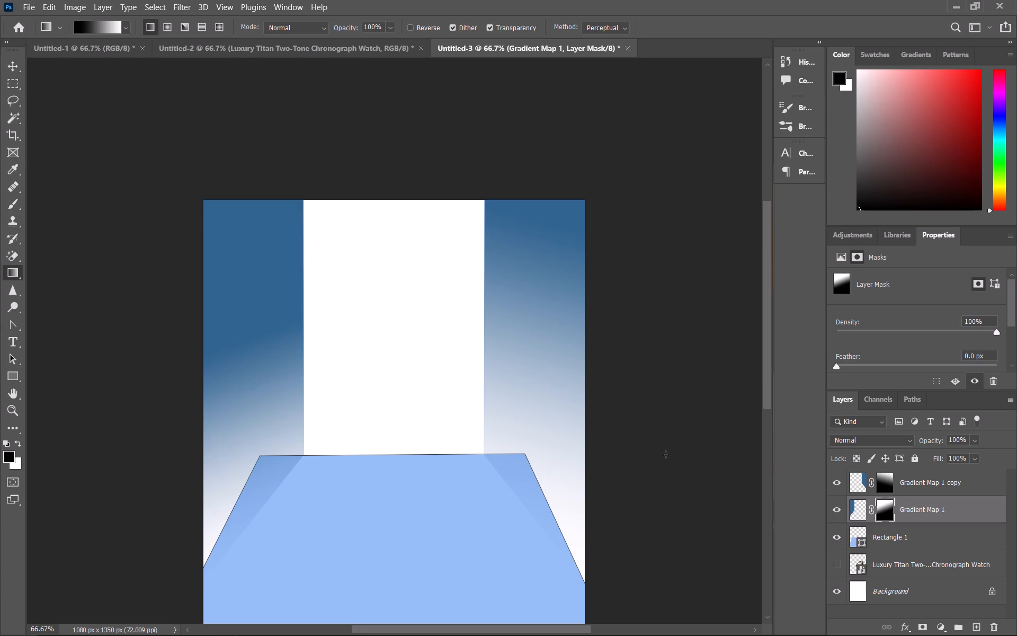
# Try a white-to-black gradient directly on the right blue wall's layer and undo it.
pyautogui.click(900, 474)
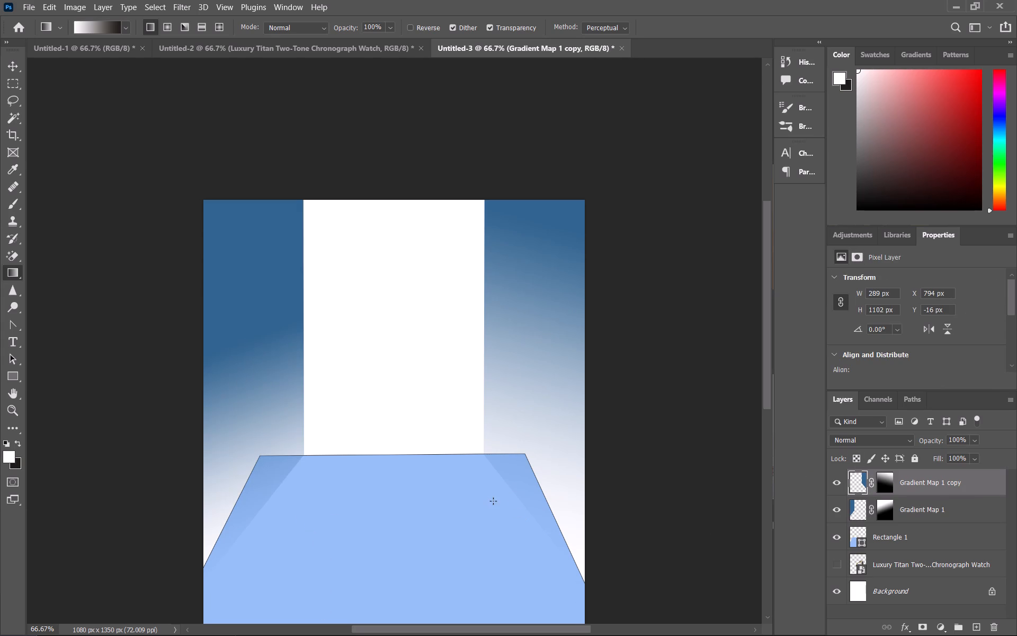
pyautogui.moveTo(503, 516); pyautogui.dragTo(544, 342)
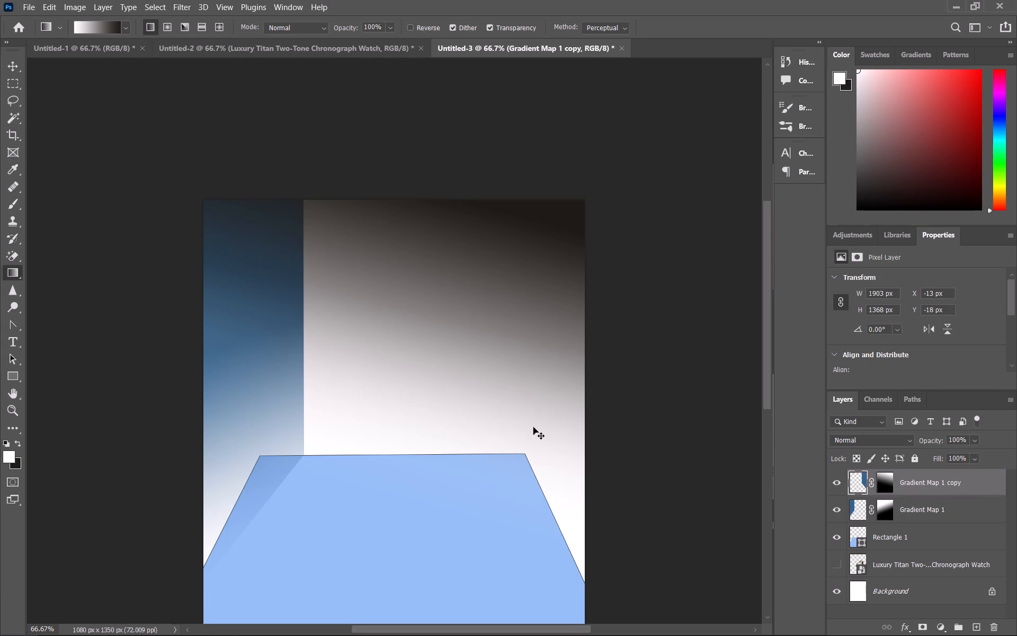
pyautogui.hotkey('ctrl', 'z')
# Redraw the black-to-white gradient on the right wall's mask, confining the fade to the wall's lower part with a slight diagonal.
pyautogui.click(891, 480)
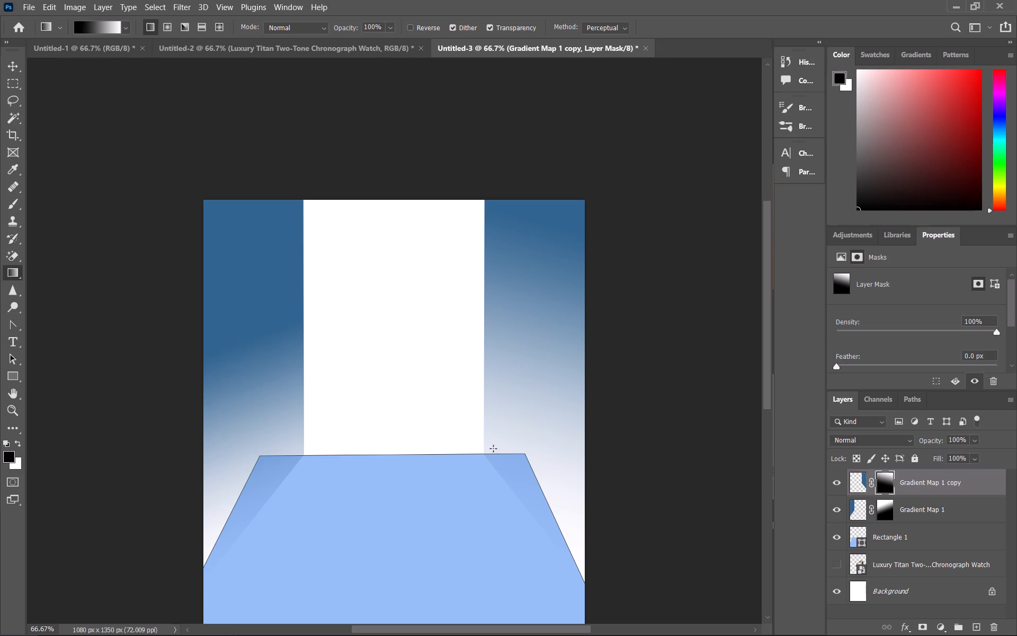
pyautogui.moveTo(534, 497); pyautogui.dragTo(545, 356)
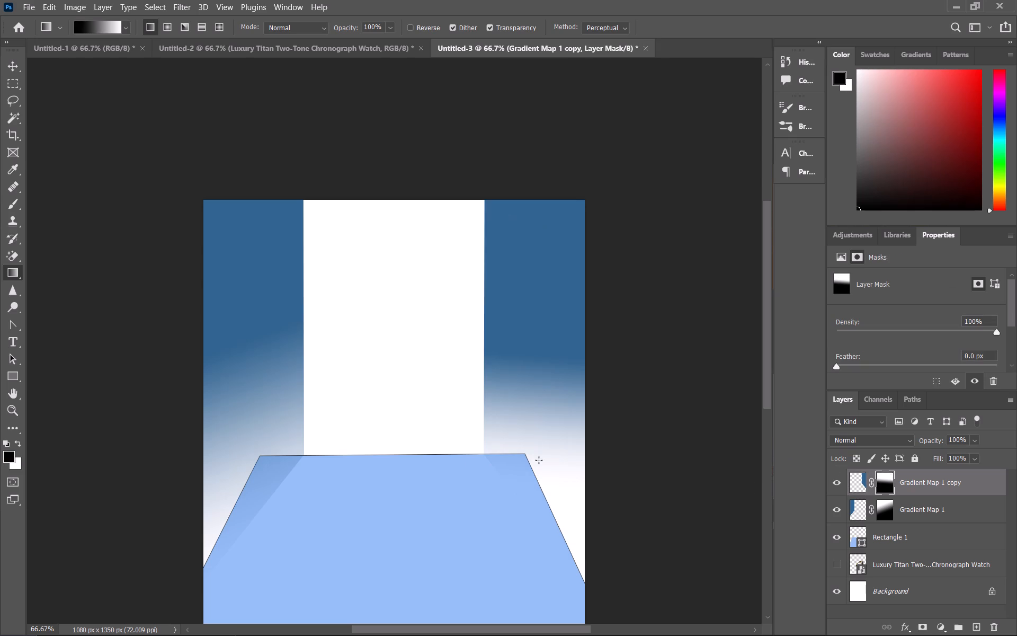
pyautogui.moveTo(528, 478); pyautogui.dragTo(556, 420)
pyautogui.moveTo(587, 354); pyautogui.dragTo(592, 333)
pyautogui.moveTo(520, 505); pyautogui.dragTo(619, 294)
pyautogui.moveTo(510, 529); pyautogui.dragTo(554, 375)
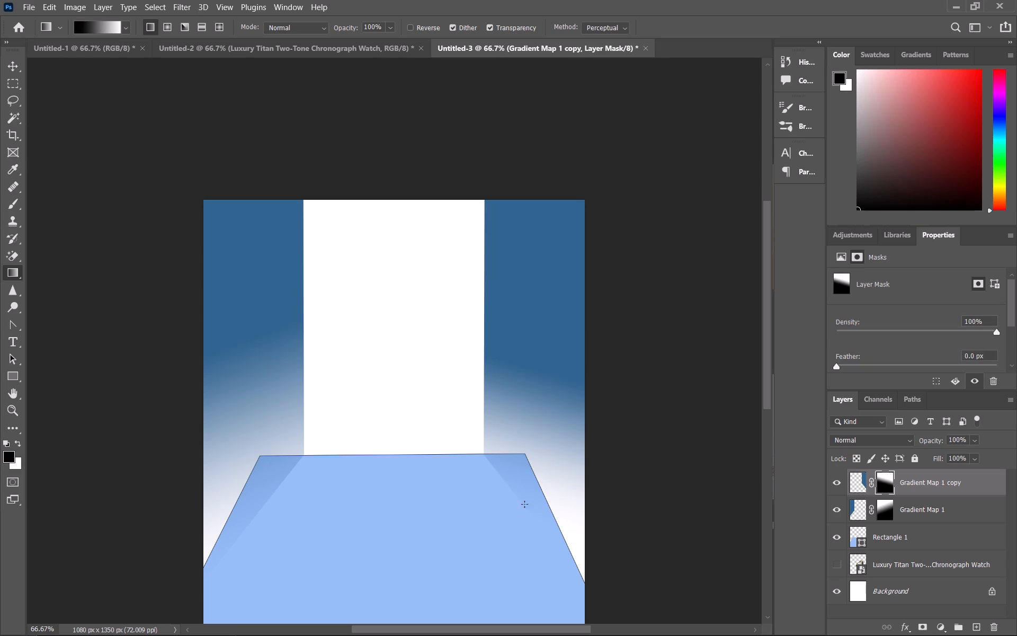
pyautogui.scroll(-10, 386, 470)
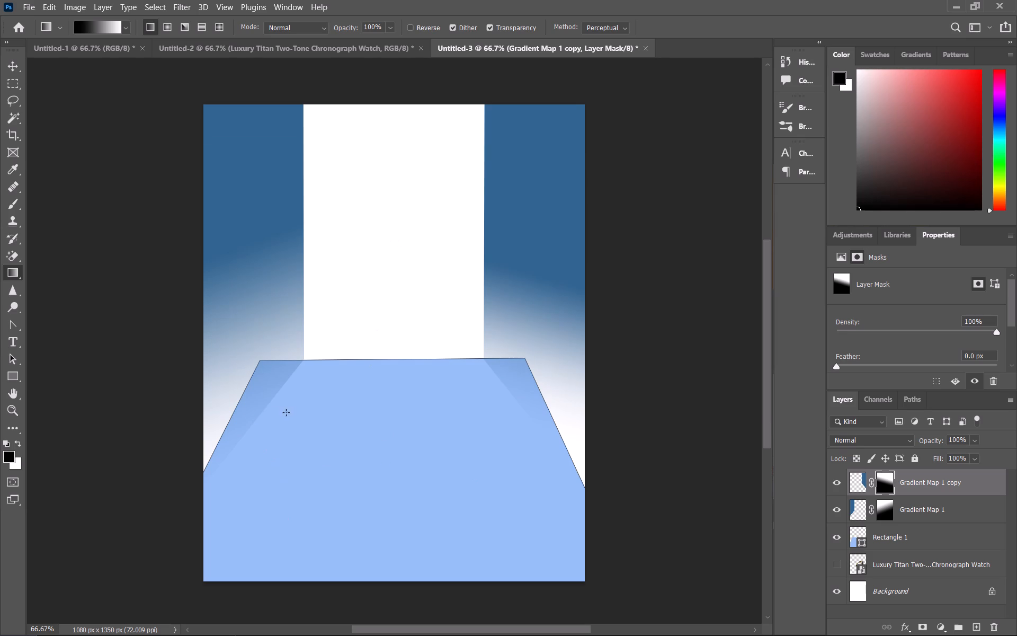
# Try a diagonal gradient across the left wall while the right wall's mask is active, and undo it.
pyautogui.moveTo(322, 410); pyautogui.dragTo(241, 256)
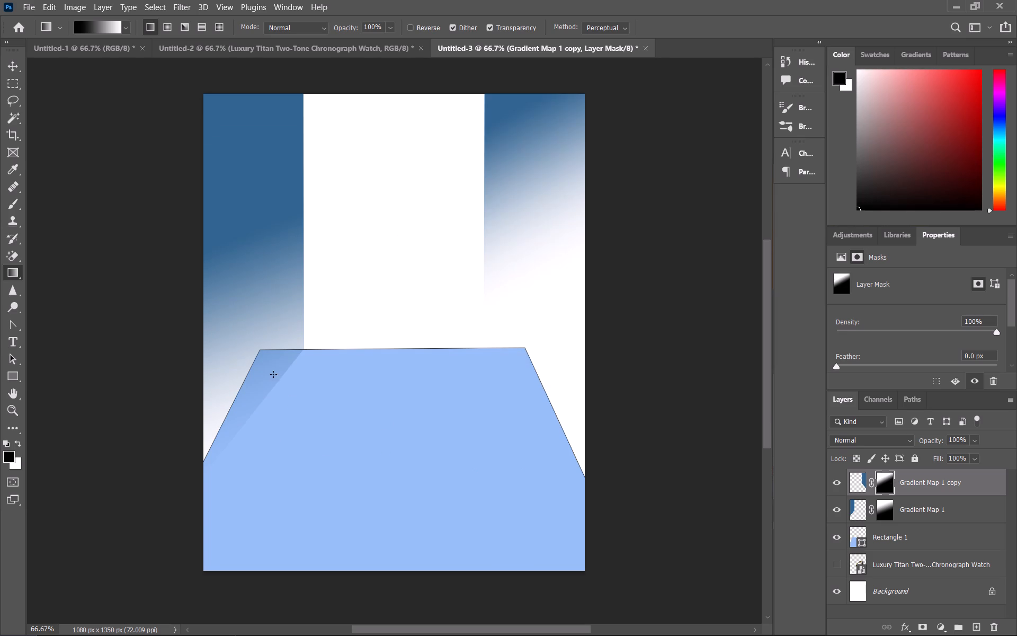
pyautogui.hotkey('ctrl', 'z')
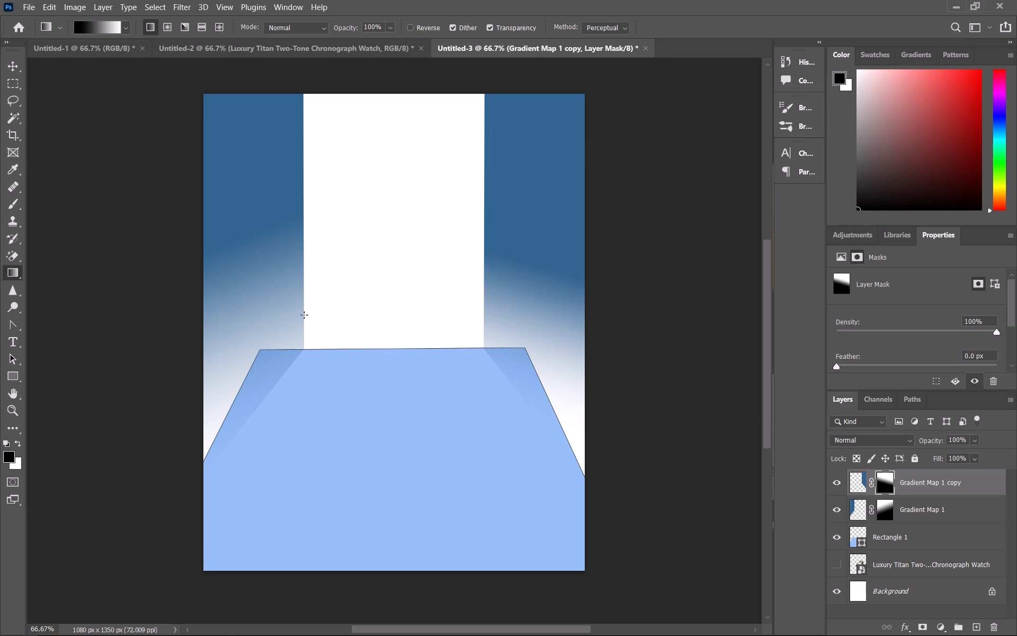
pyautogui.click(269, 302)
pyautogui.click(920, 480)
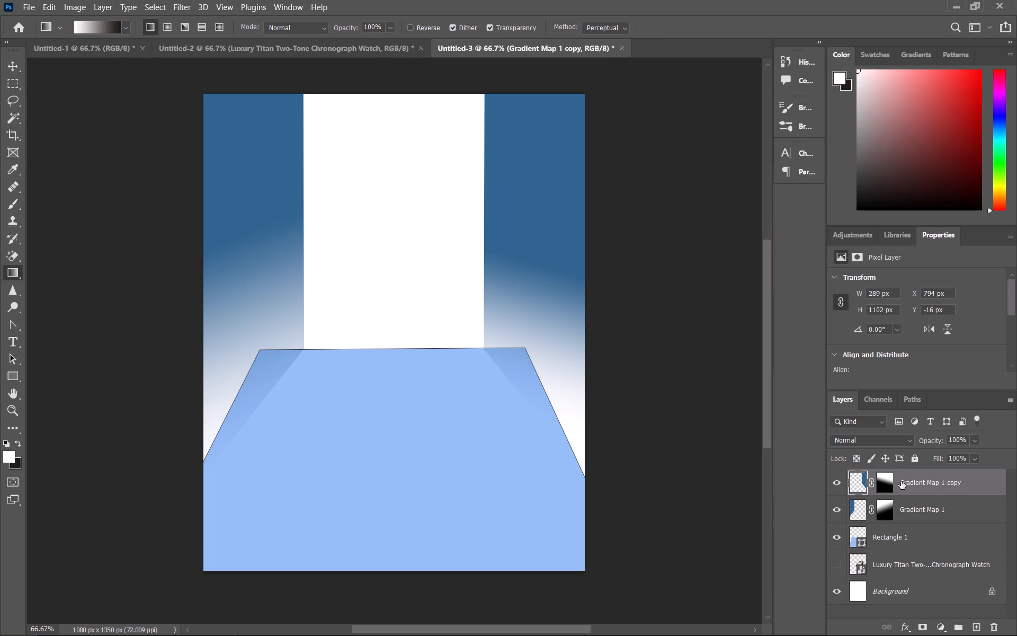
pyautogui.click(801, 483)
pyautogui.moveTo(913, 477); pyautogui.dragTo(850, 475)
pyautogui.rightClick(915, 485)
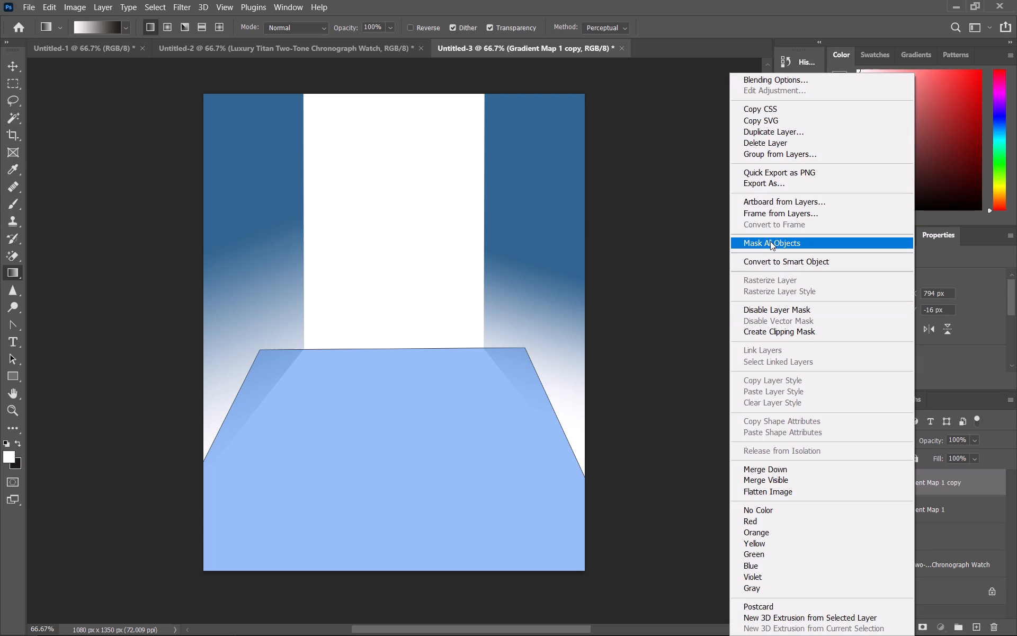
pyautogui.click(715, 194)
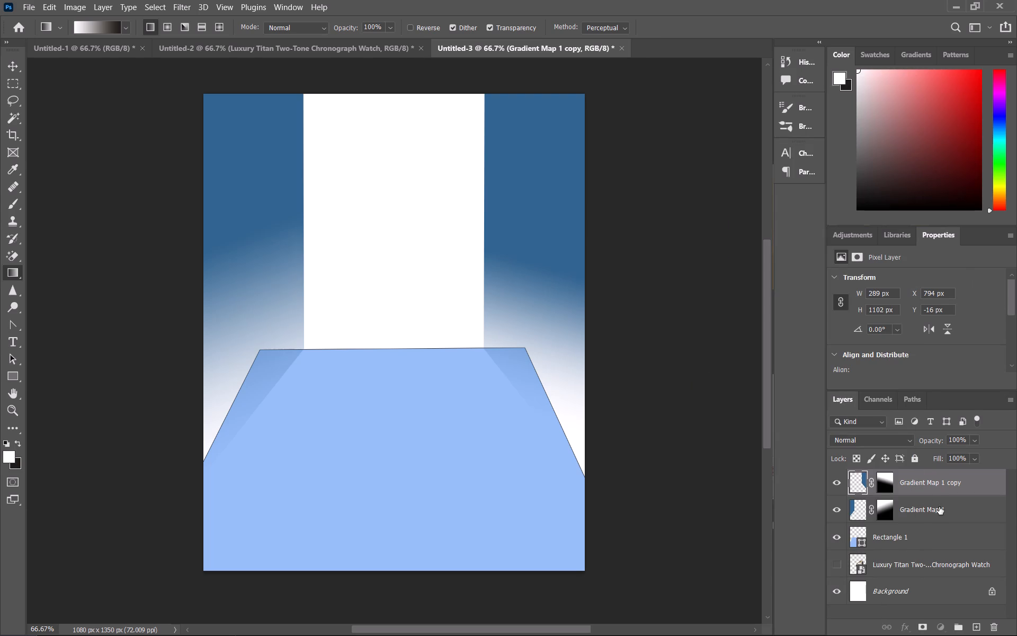
# Delete the left blue wall's layer, Gradient Map 1.
pyautogui.click(926, 505)
pyautogui.press('Delete')
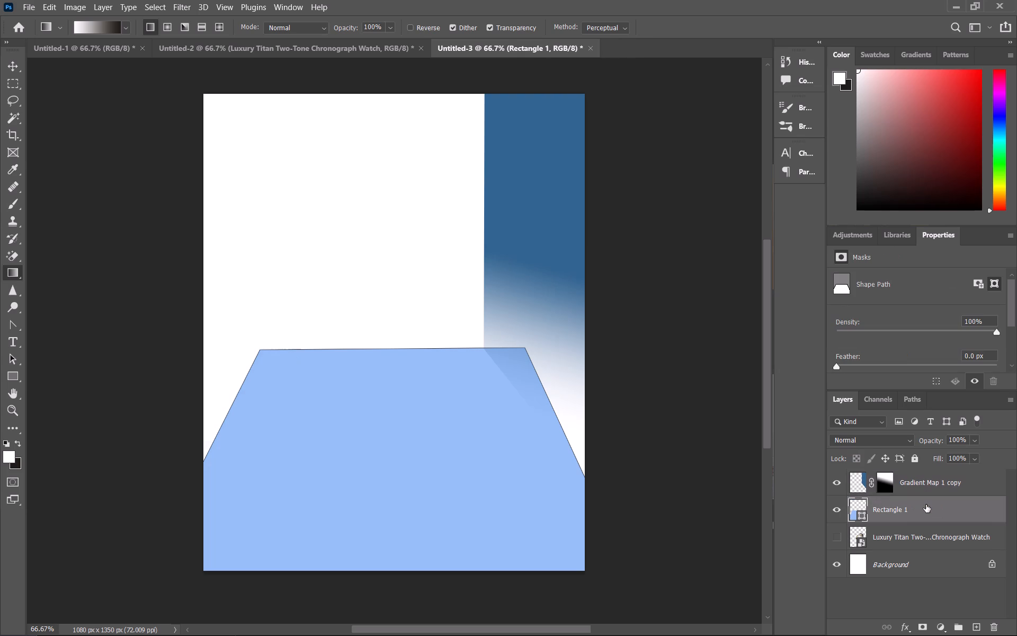
pyautogui.click(926, 505)
# Duplicate the masked right blue wall, Gradient Map 1 copy, and flip the duplicate horizontally.
pyautogui.click(924, 484)
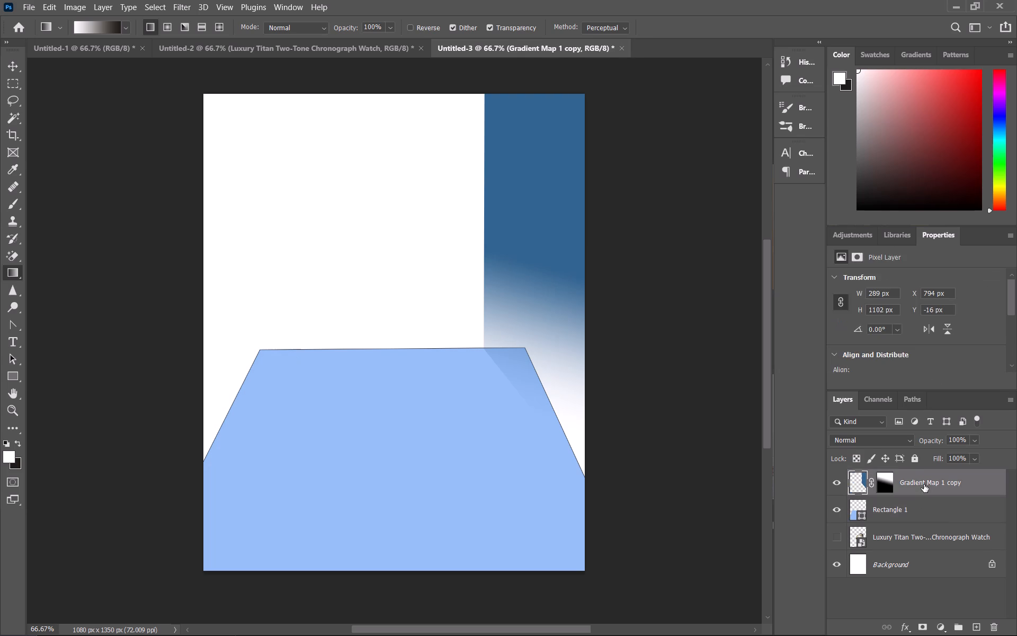
pyautogui.rightClick(924, 484)
pyautogui.click(649, 273)
pyautogui.hotkey('ctrl', 'j')
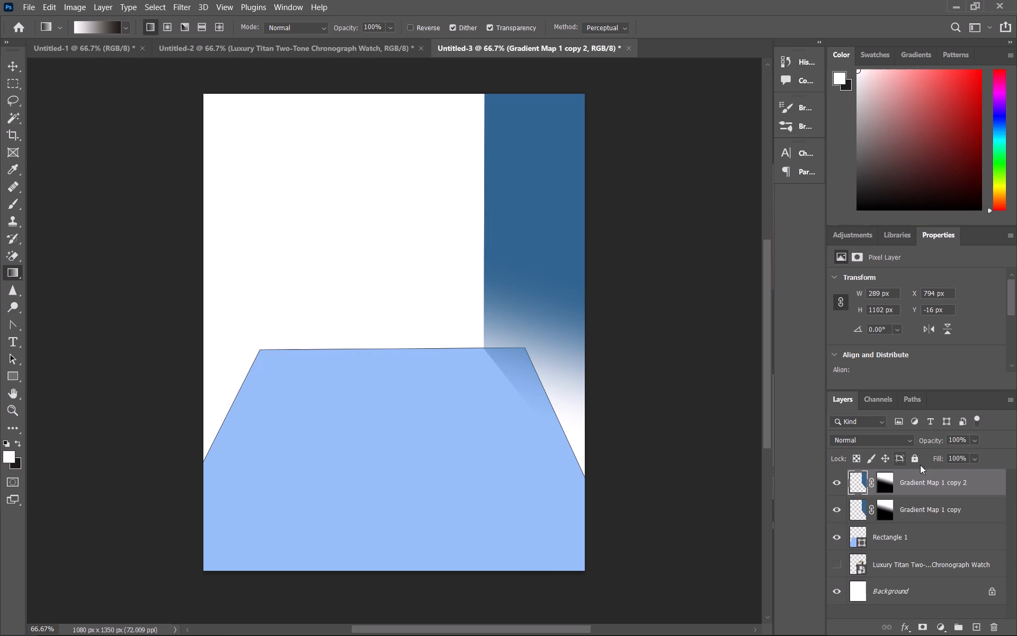
pyautogui.click(930, 329)
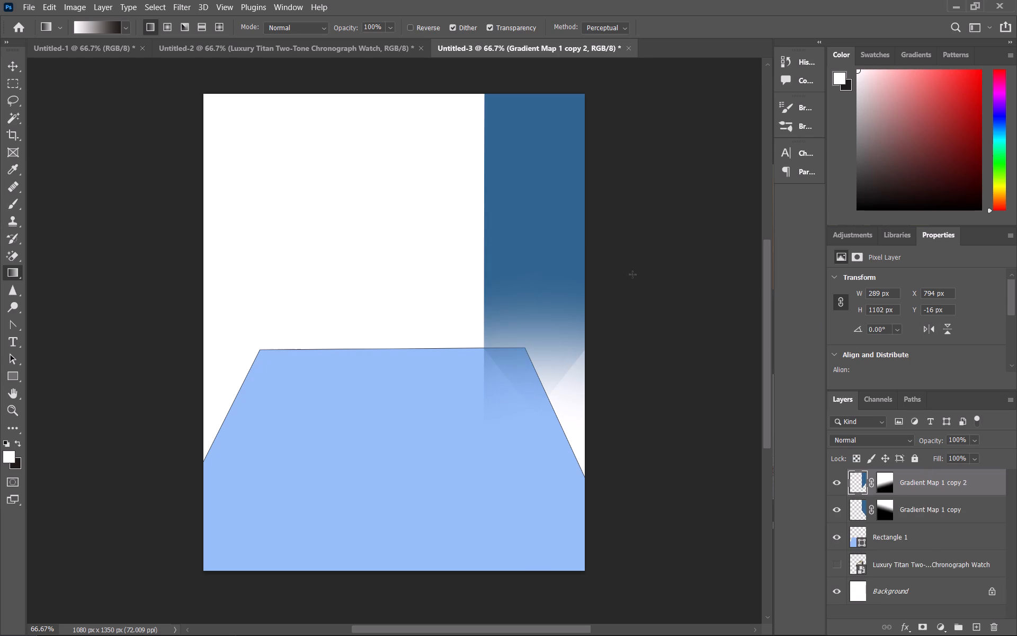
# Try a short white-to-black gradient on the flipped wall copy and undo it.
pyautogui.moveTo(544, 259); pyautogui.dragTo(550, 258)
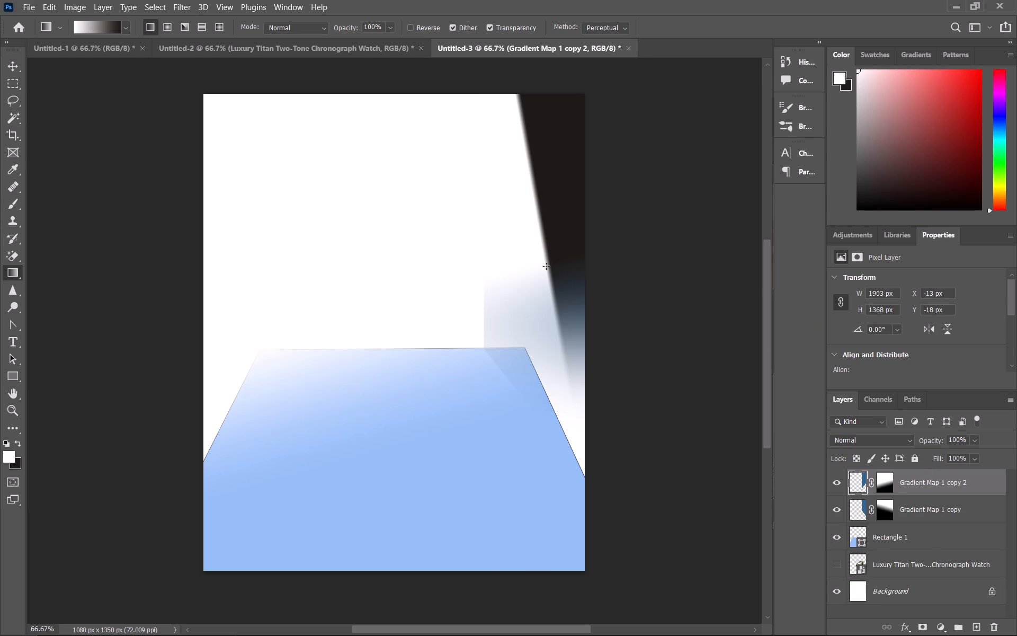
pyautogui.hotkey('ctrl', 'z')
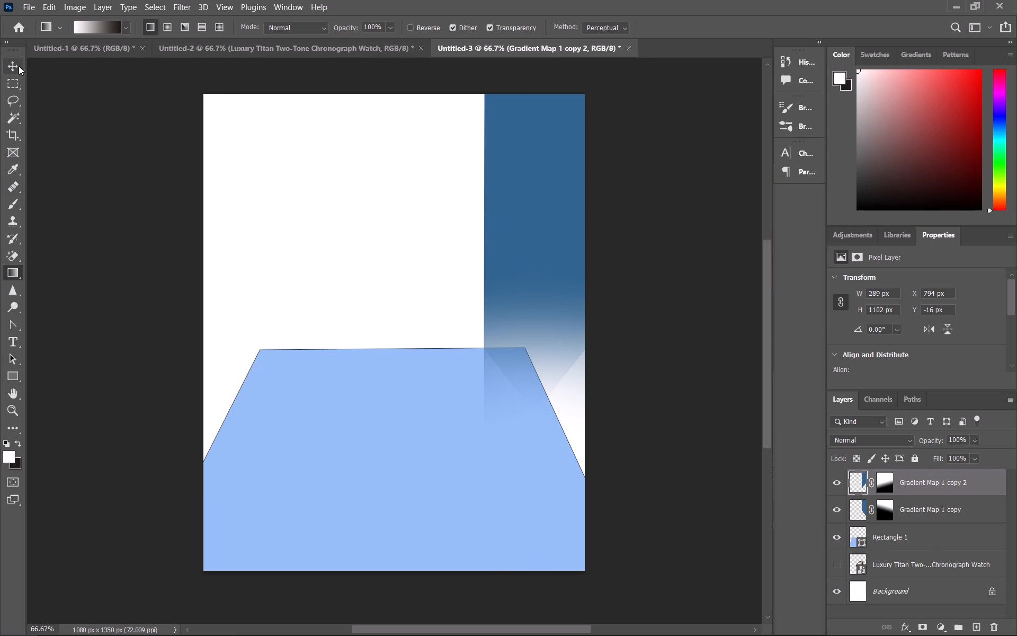
# Move the flipped wall copy to the canvas's left edge at X -2 px, Y -2 px.
pyautogui.click(19, 65)
pyautogui.moveTo(512, 218); pyautogui.dragTo(249, 232)
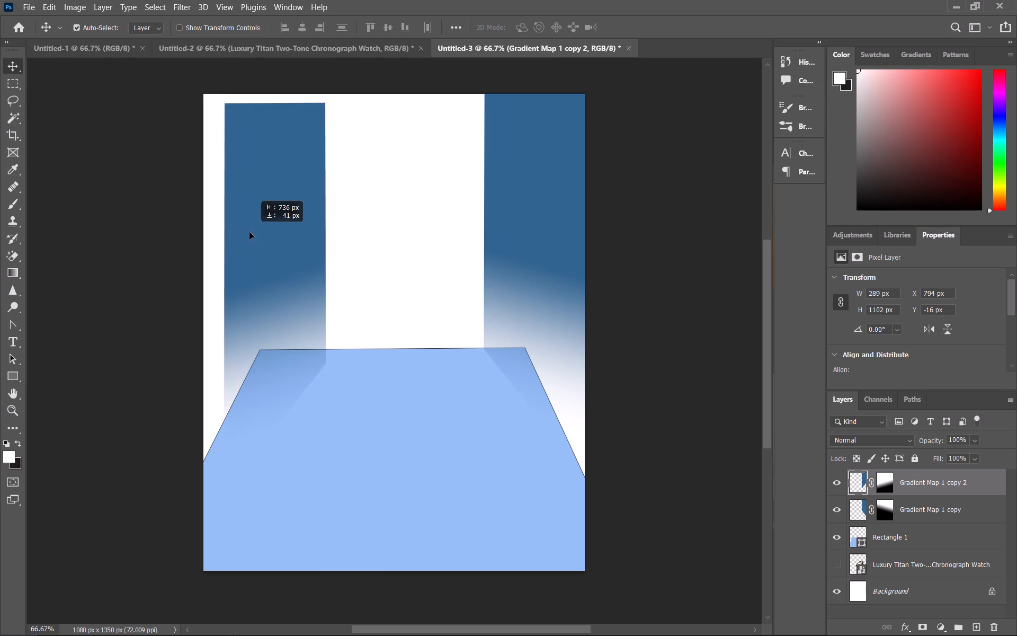
pyautogui.moveTo(249, 232); pyautogui.dragTo(228, 226)
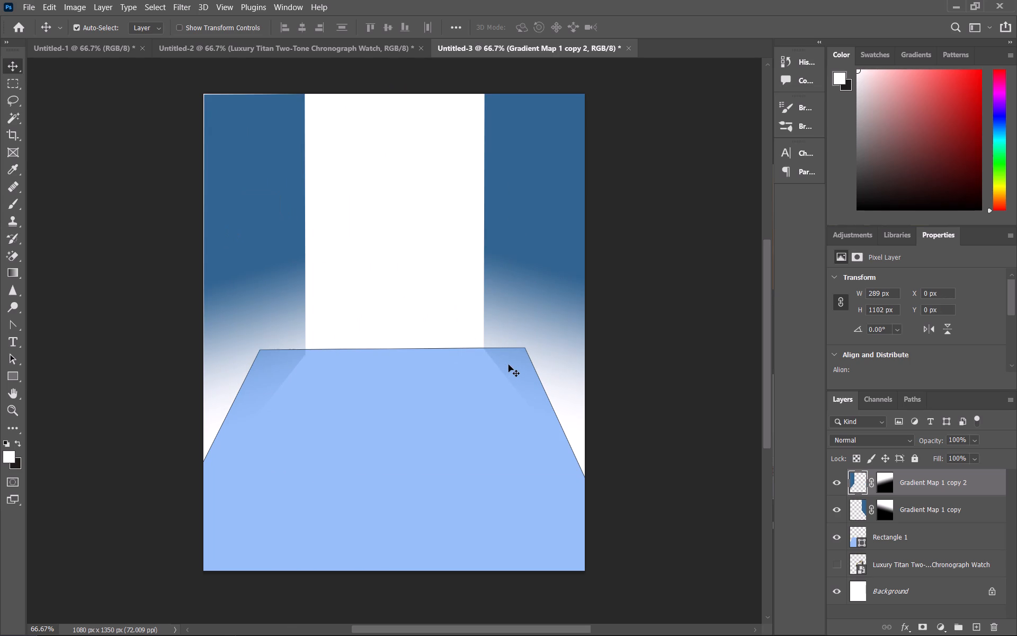
pyautogui.press('Left')
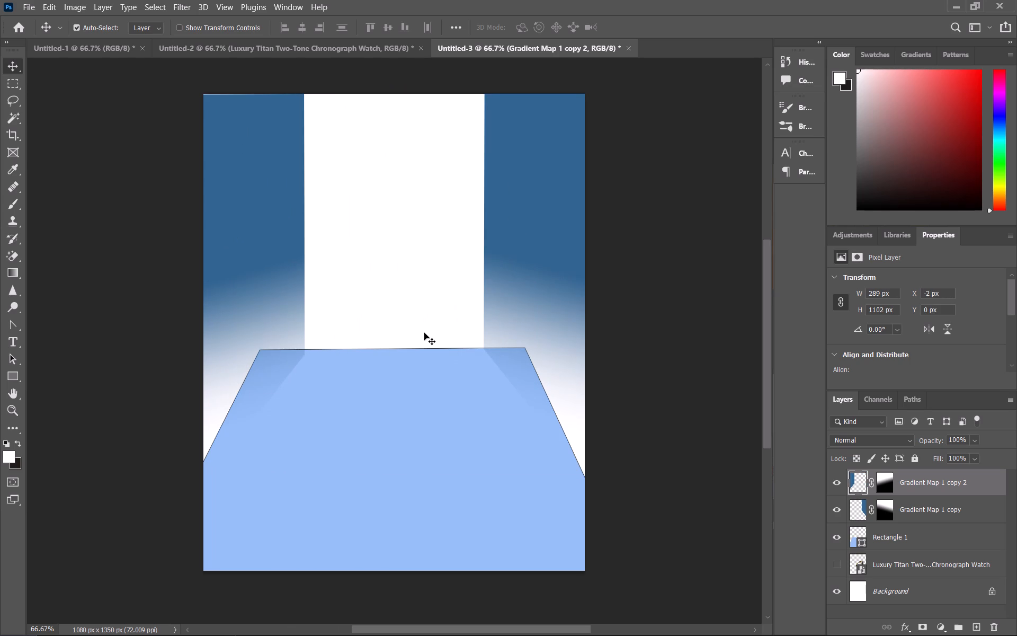
pyautogui.press('Up')
pyautogui.press('Return')
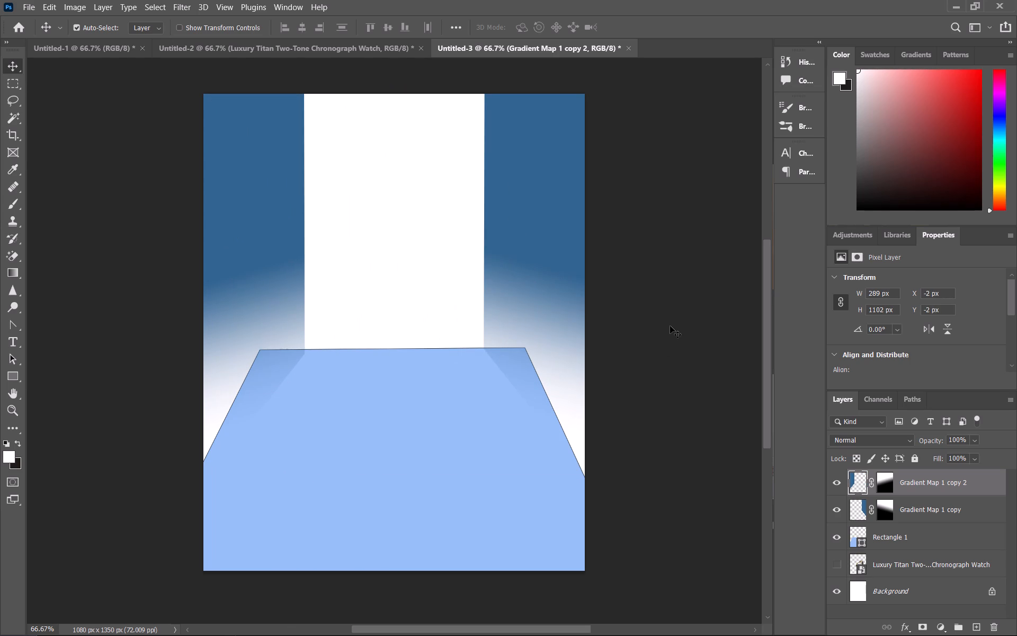
pyautogui.click(670, 326)
# Add a layer mask to the light blue floor and draw a black-to-white linear gradient straight down it, fading out the floor's back edge.
pyautogui.click(915, 537)
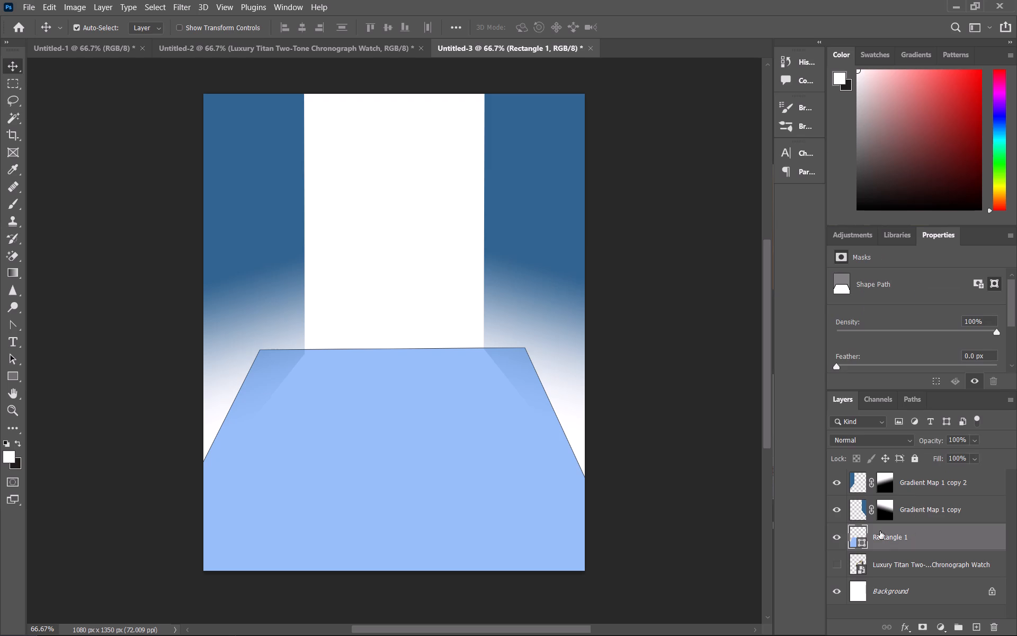
pyautogui.click(922, 629)
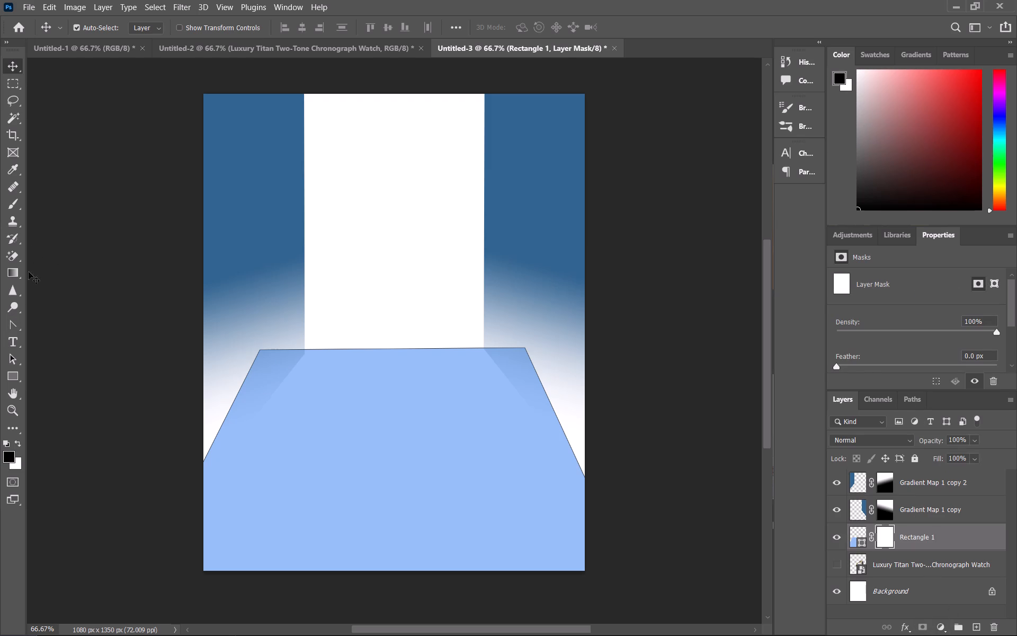
pyautogui.click(13, 274)
pyautogui.moveTo(262, 367); pyautogui.dragTo(337, 453)
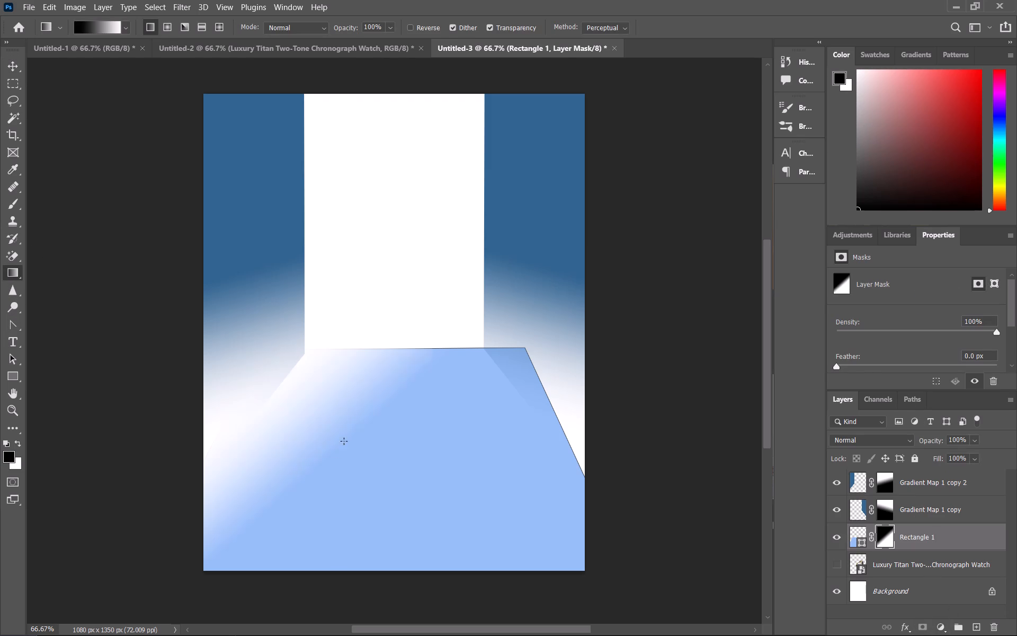
pyautogui.moveTo(510, 358); pyautogui.dragTo(454, 409)
pyautogui.moveTo(292, 369); pyautogui.dragTo(349, 414)
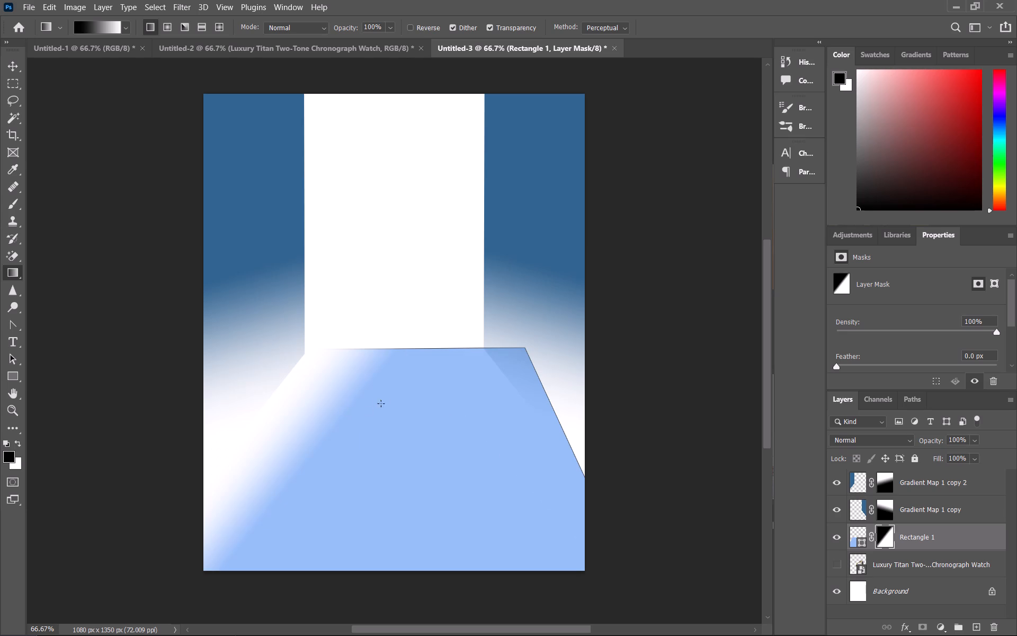
pyautogui.moveTo(396, 365); pyautogui.dragTo(397, 414)
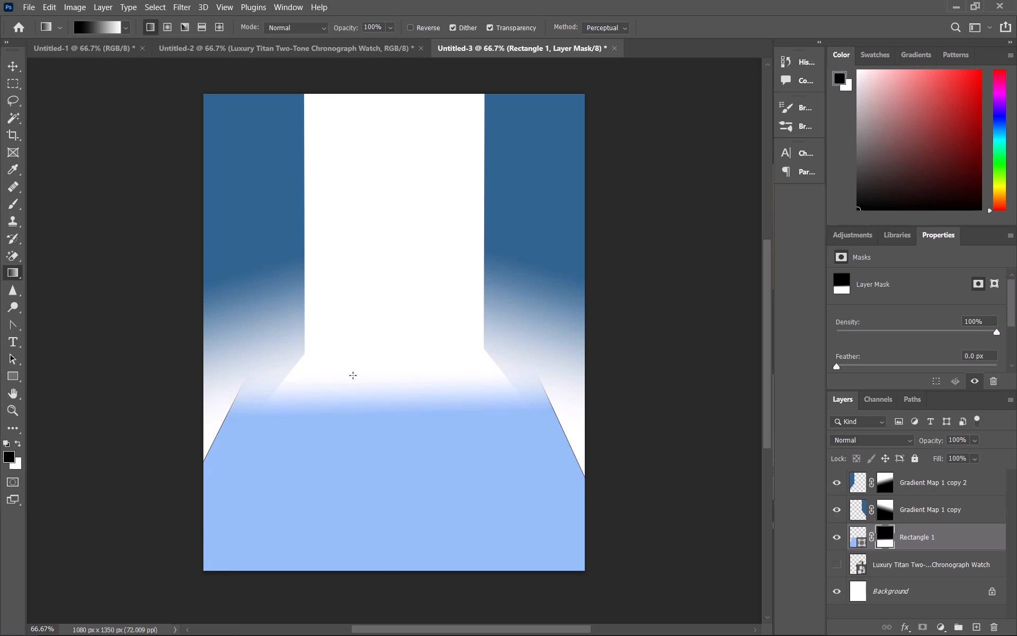
# Redraw the floor mask's vertical black-to-white linear gradient at several lengths to adjust how softly the floor's back edge fades.
pyautogui.moveTo(387, 312); pyautogui.dragTo(387, 606)
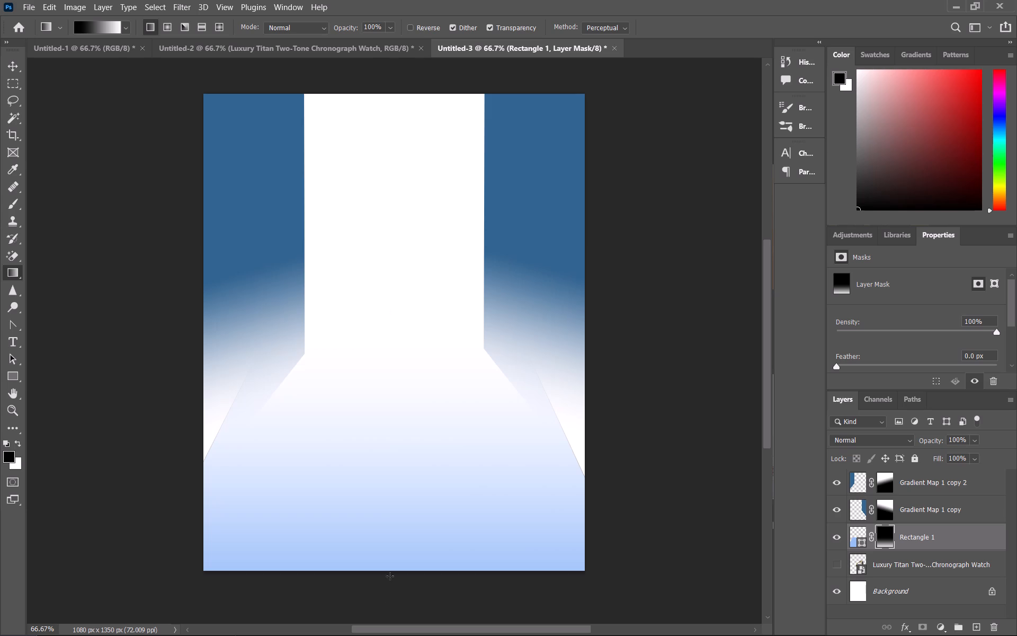
pyautogui.moveTo(379, 286); pyautogui.dragTo(387, 352)
pyautogui.moveTo(385, 279); pyautogui.dragTo(388, 368)
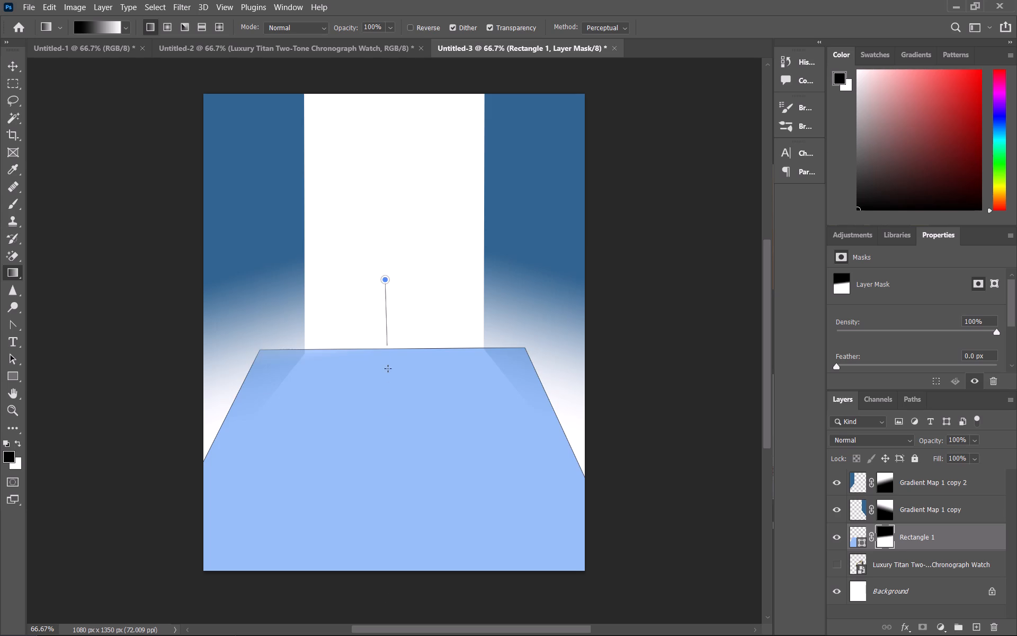
pyautogui.moveTo(388, 368); pyautogui.dragTo(390, 420)
pyautogui.moveTo(382, 350); pyautogui.dragTo(385, 440)
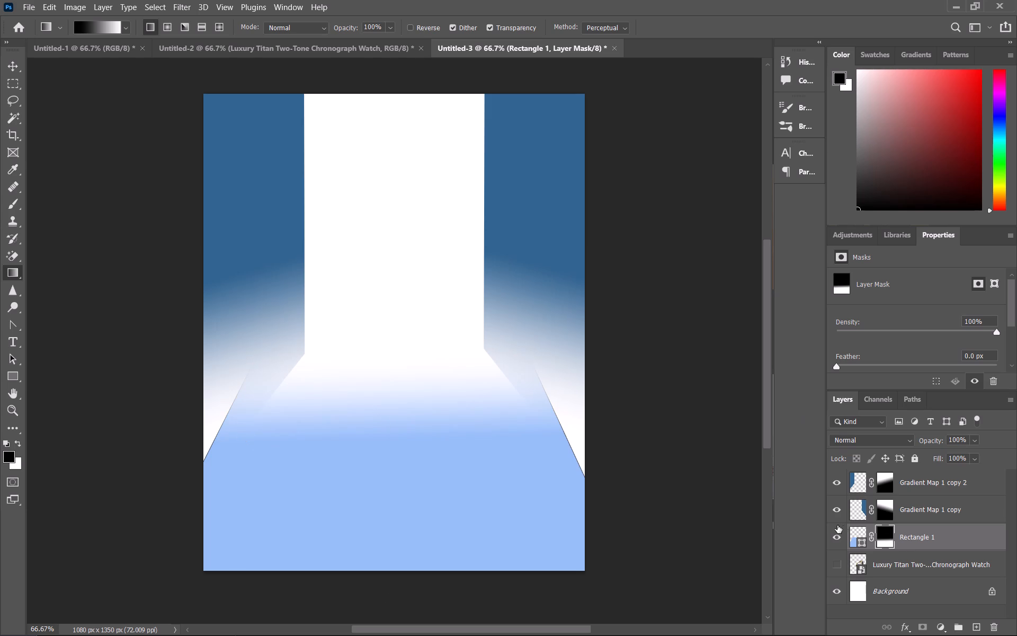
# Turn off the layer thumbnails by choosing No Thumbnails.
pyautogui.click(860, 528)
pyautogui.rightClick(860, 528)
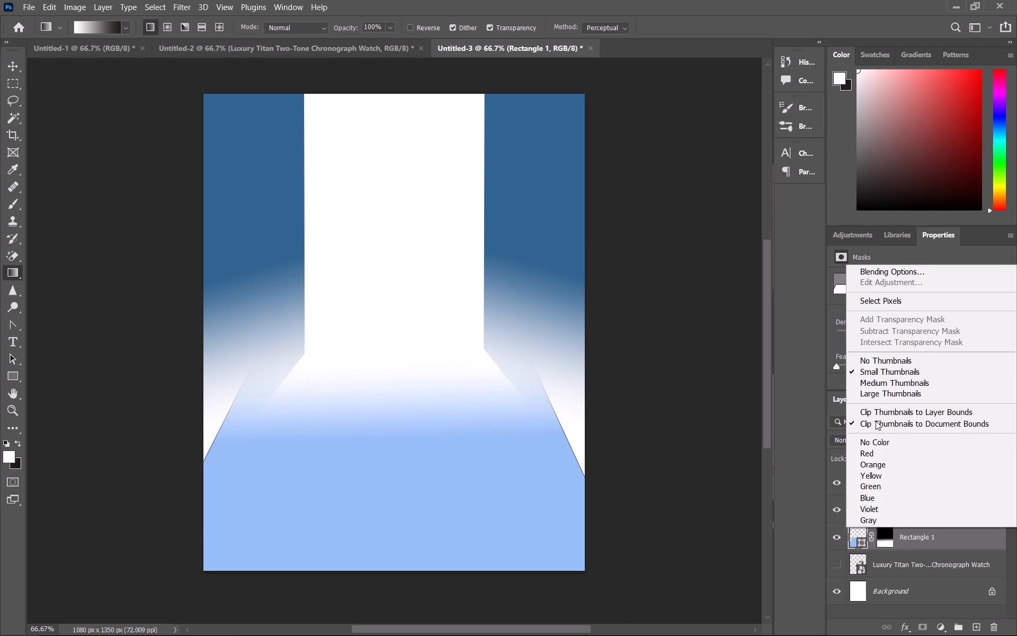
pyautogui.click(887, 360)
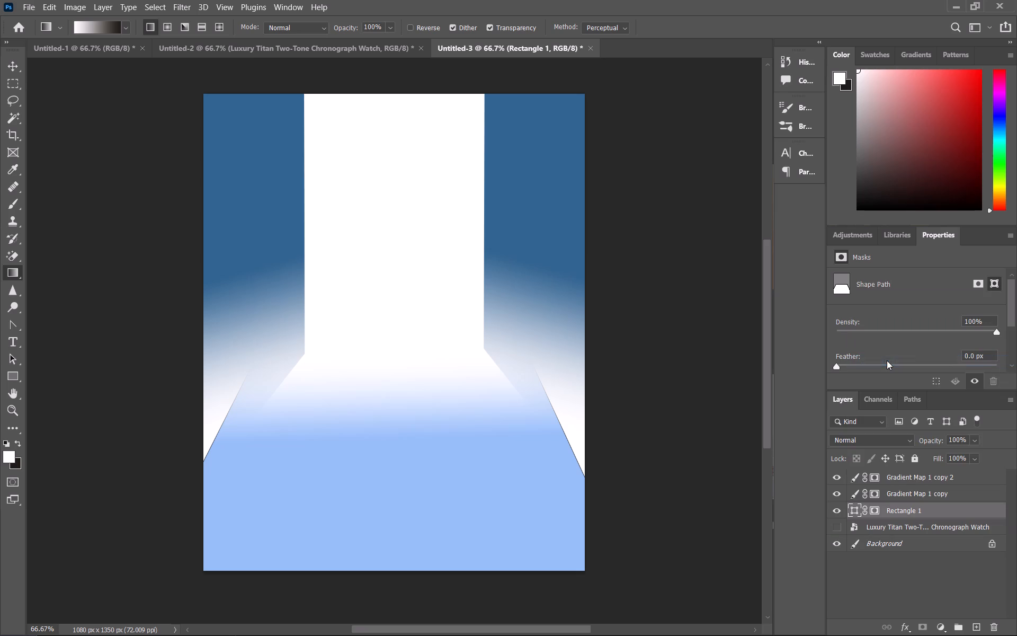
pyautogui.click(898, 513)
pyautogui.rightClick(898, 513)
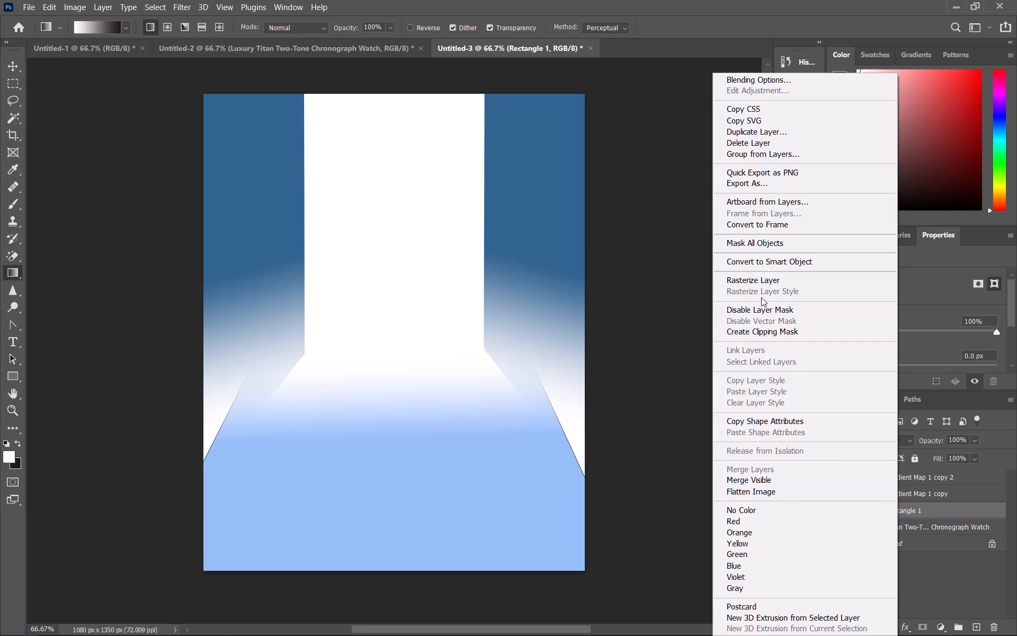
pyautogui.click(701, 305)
# Undo the last gradient drawn on the floor's layer mask.
pyautogui.hotkey('ctrl', 'z')
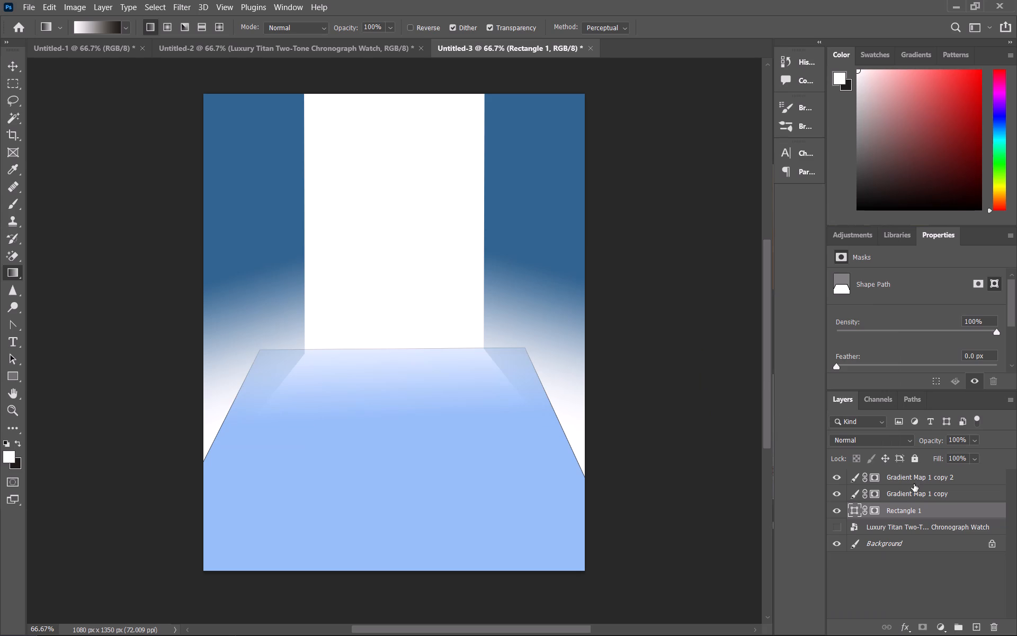
# Set the layer thumbnails to Medium Thumbnails.
pyautogui.rightClick(852, 512)
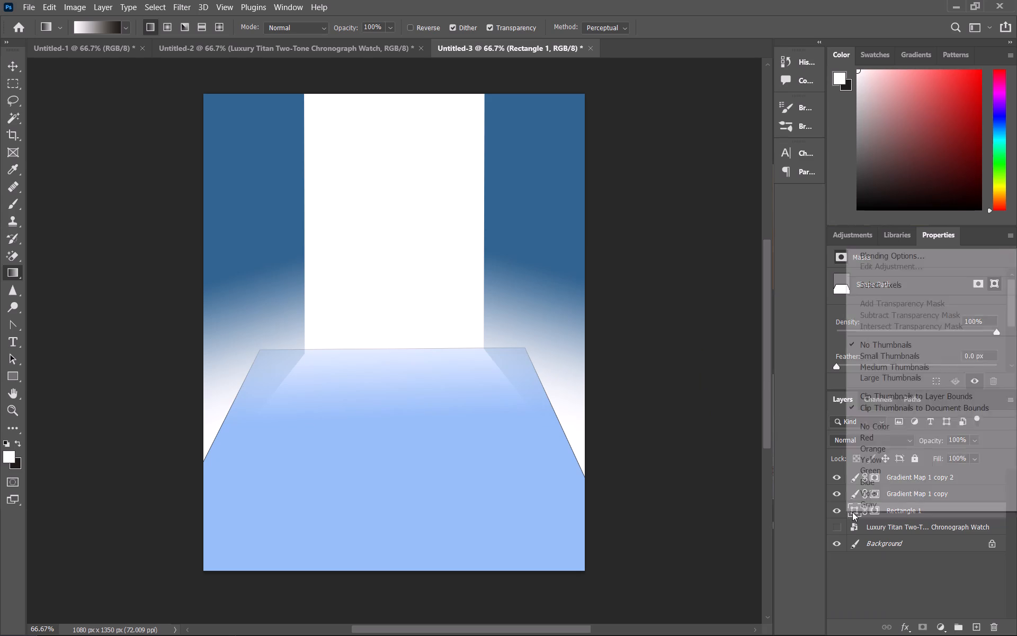
pyautogui.click(878, 366)
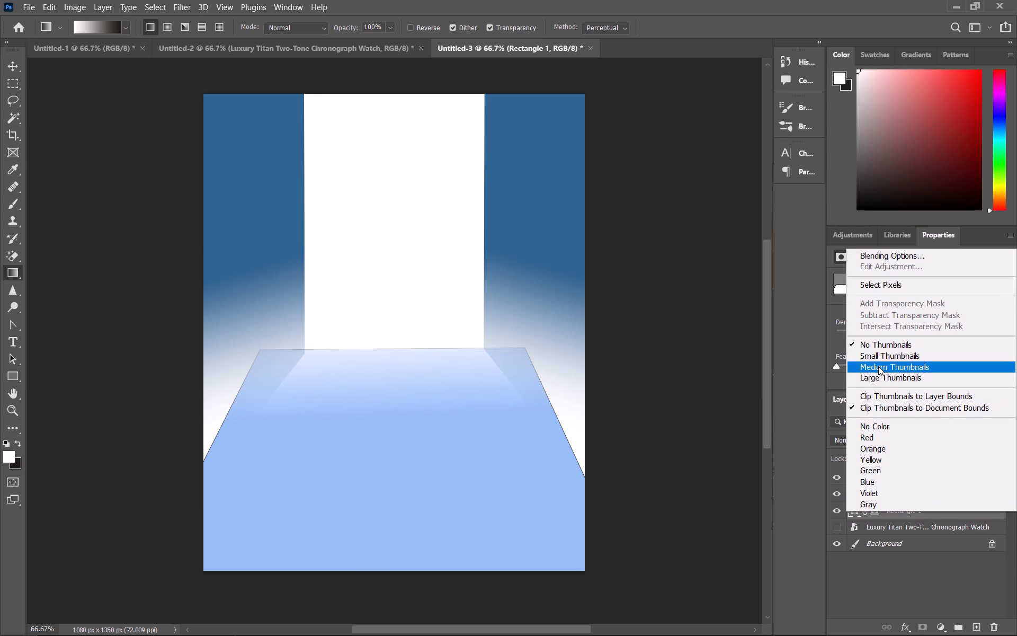
pyautogui.scroll(-10, 877, 553)
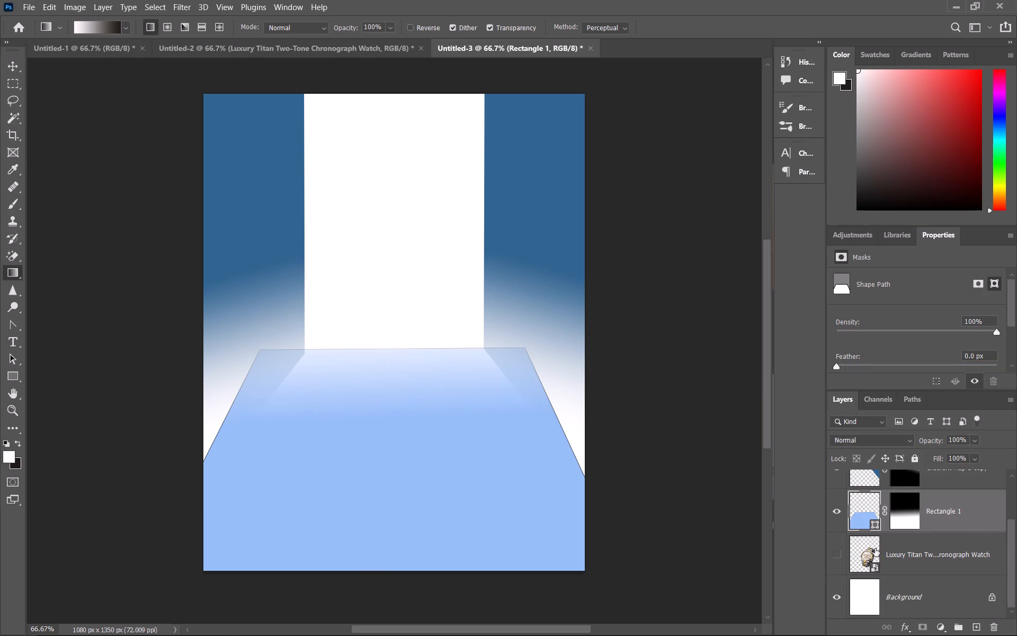
pyautogui.scroll(5, 850, 522)
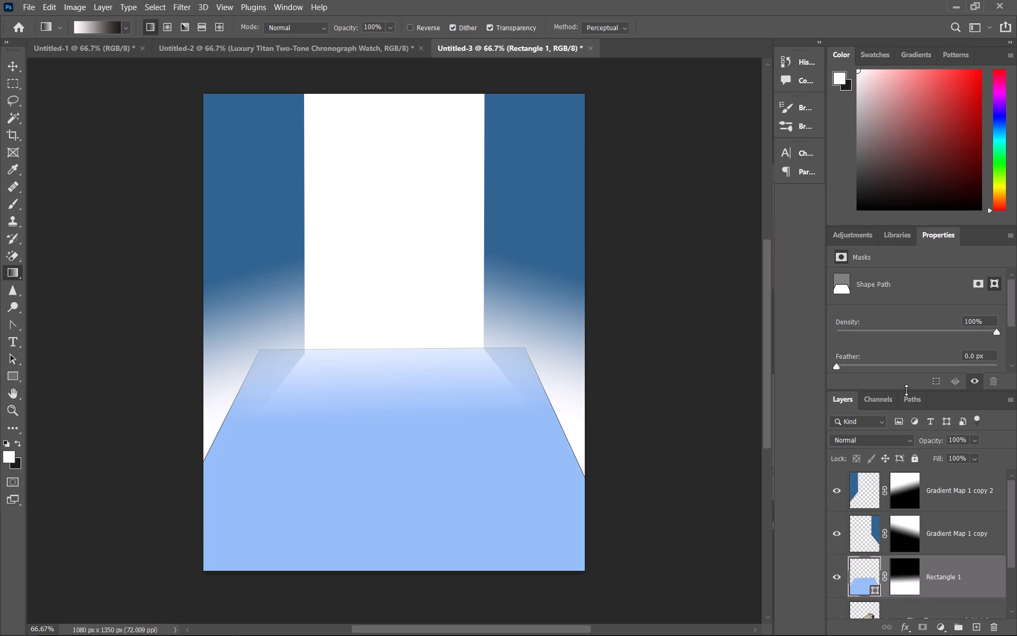
# Enlarge the layer list area in height, widen it slightly, and shrink the collapsed panel strip to icons only.
pyautogui.moveTo(906, 390); pyautogui.dragTo(900, 283)
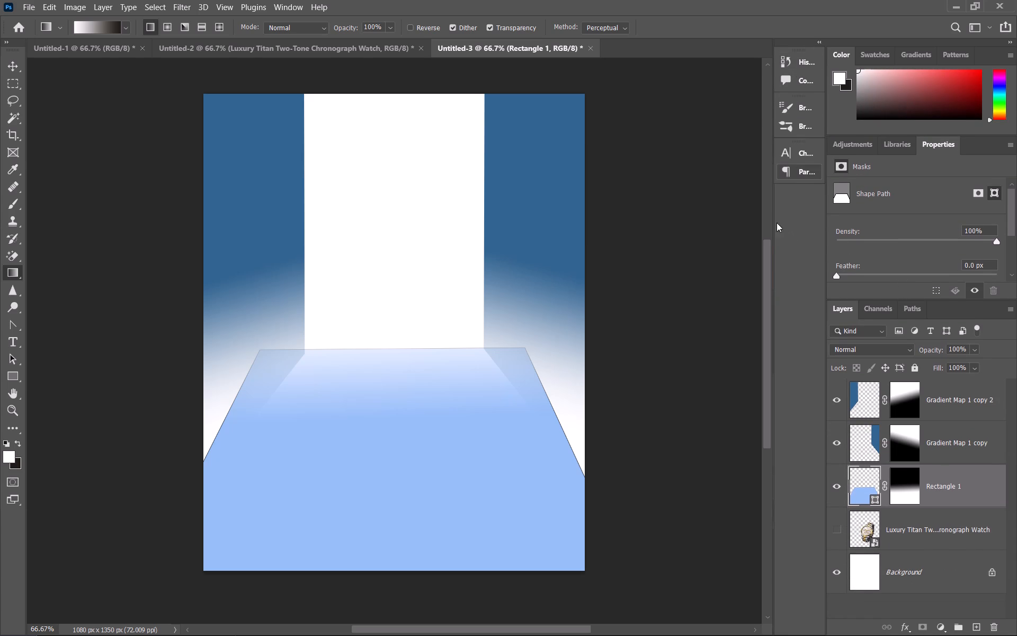
pyautogui.moveTo(776, 223); pyautogui.dragTo(588, 220)
pyautogui.moveTo(825, 209); pyautogui.dragTo(689, 209)
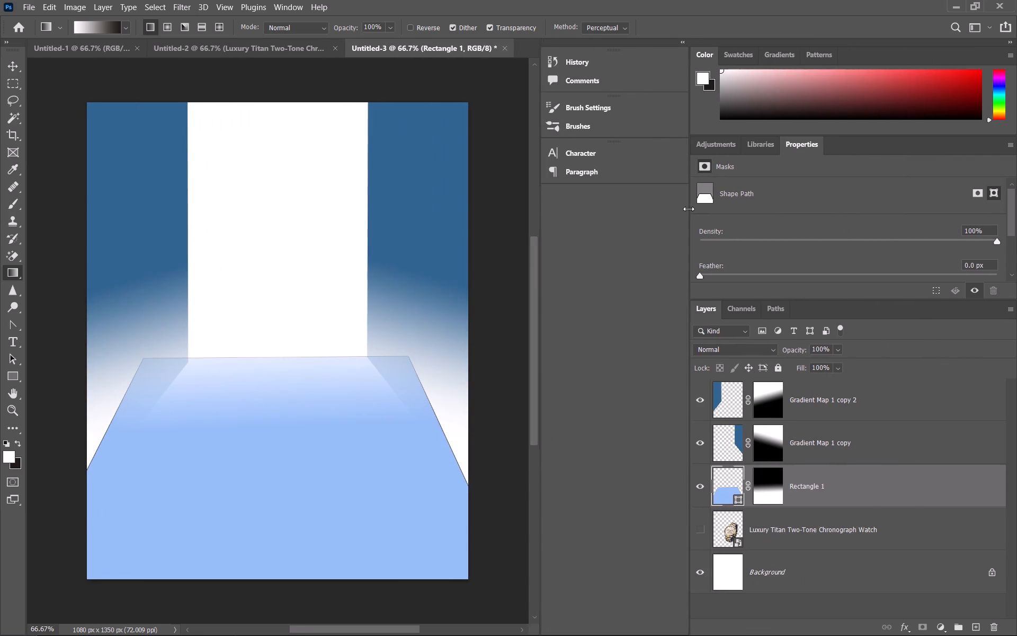
pyautogui.moveTo(689, 209); pyautogui.dragTo(802, 208)
pyautogui.moveTo(654, 211); pyautogui.dragTo(750, 207)
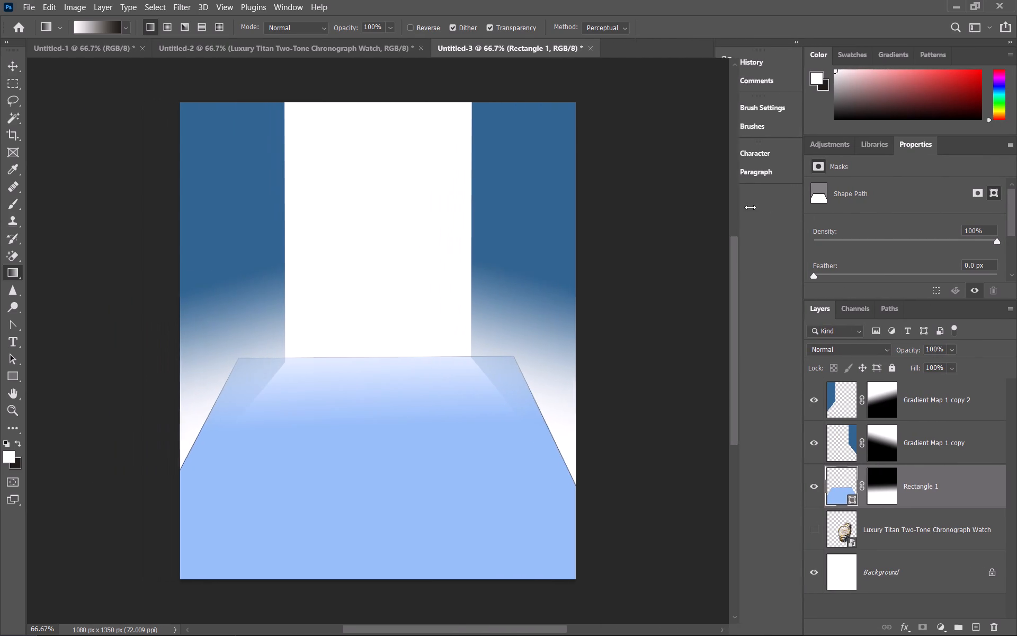
pyautogui.moveTo(750, 207); pyautogui.dragTo(782, 207)
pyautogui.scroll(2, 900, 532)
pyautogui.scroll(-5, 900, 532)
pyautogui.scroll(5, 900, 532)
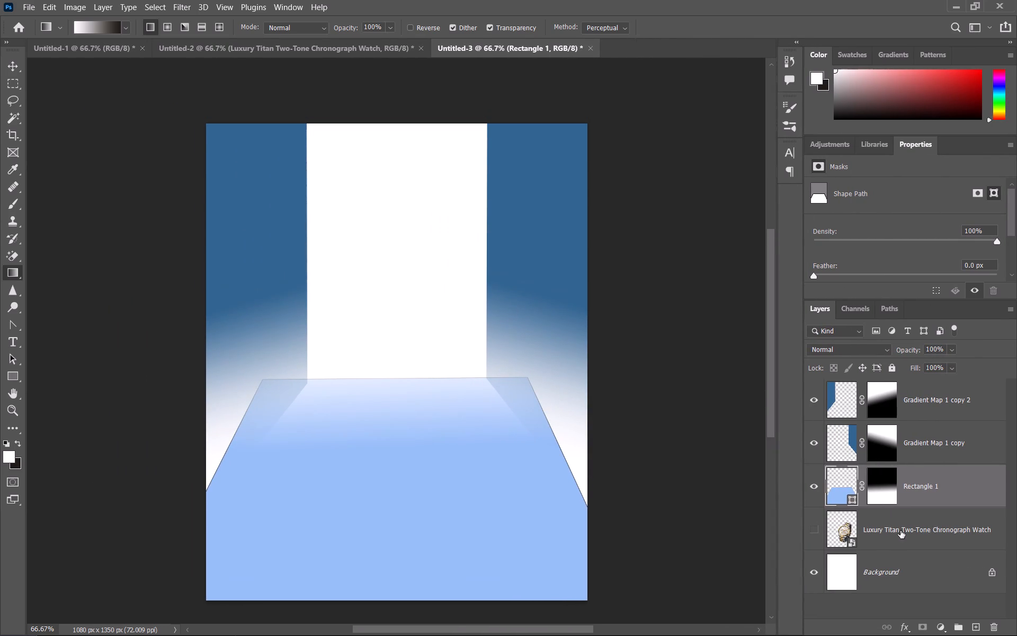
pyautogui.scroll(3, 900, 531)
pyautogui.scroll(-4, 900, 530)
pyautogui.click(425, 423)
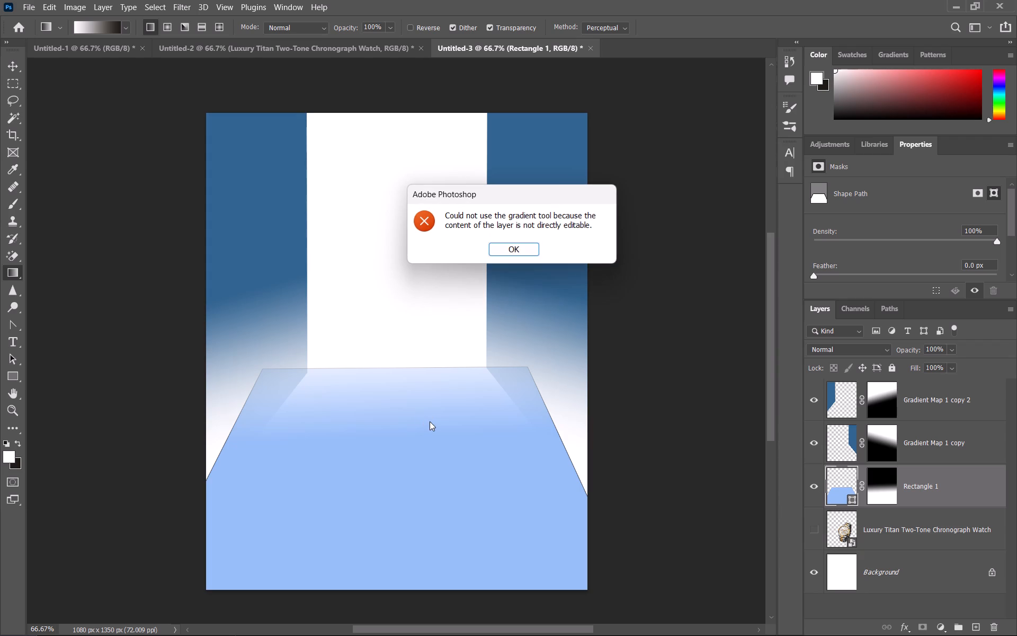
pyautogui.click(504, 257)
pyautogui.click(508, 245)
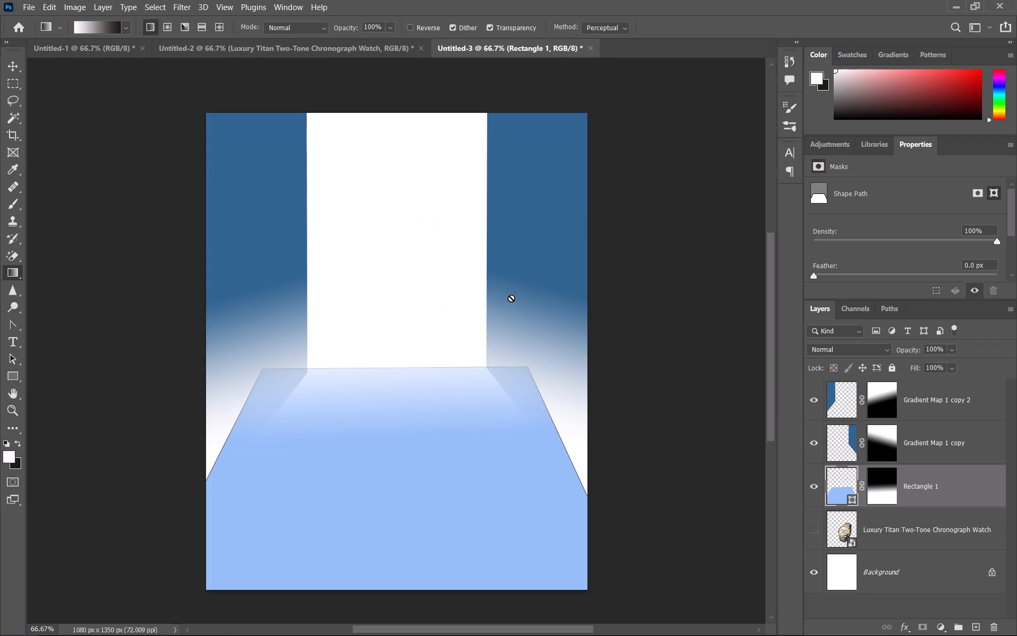
# Copy the masked right wall layer, Gradient Map 1 copy, from Untitled-3 into the Untitled-2 watch document.
pyautogui.click(962, 444)
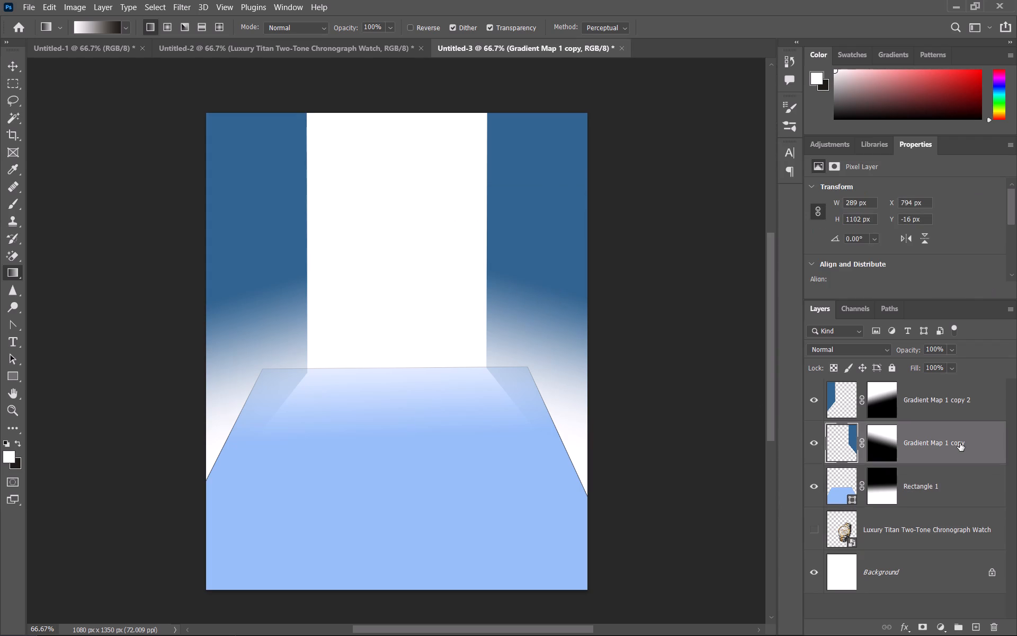
pyautogui.hotkey('ctrl', 'c')
pyautogui.click(220, 50)
pyautogui.click(356, 364)
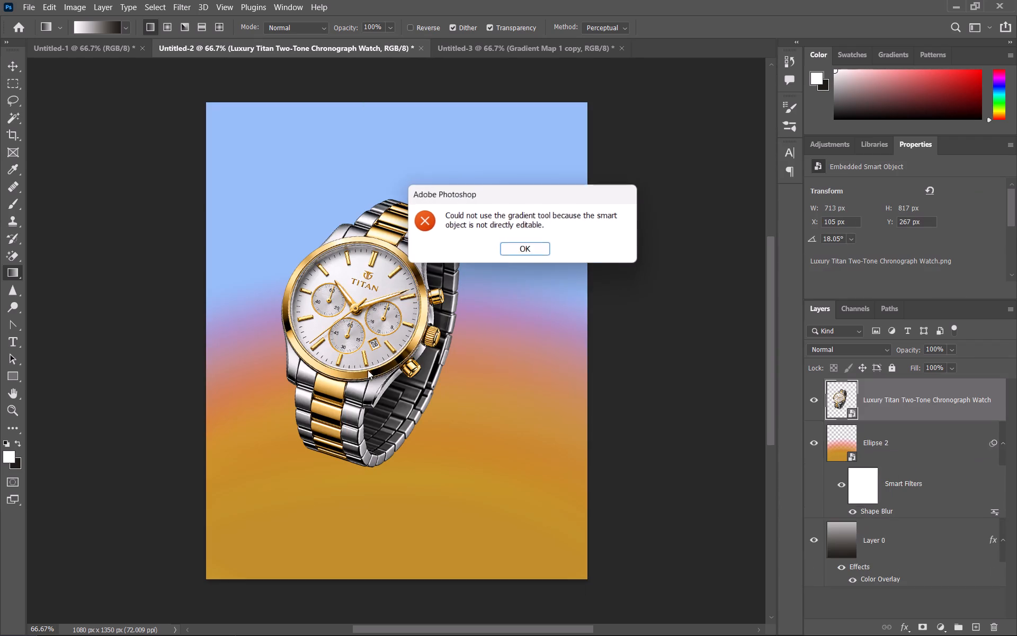
pyautogui.click(503, 247)
pyautogui.click(479, 404)
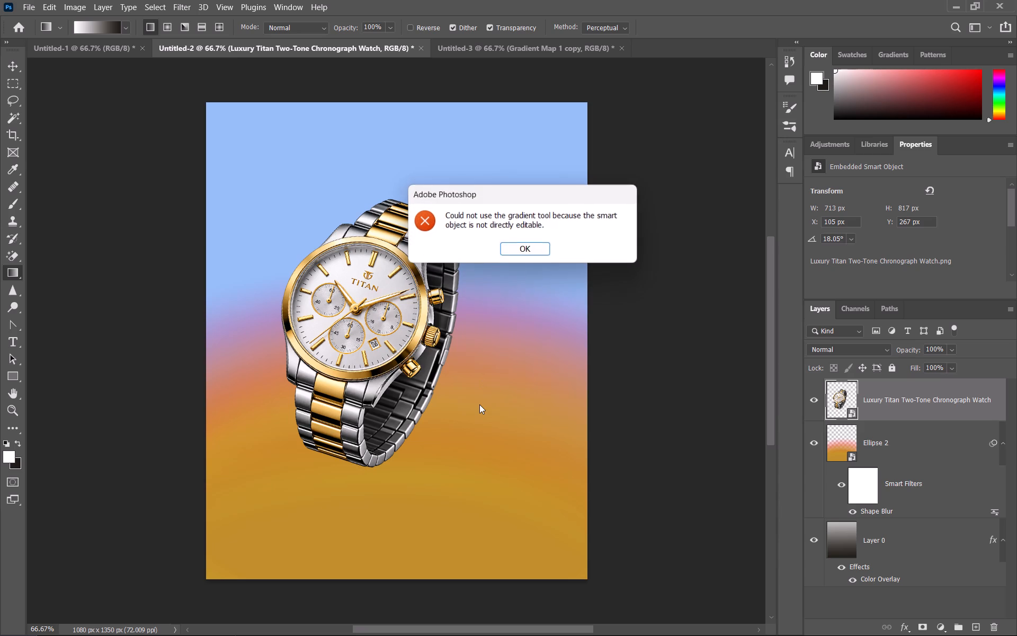
pyautogui.click(524, 234)
pyautogui.click(526, 246)
pyautogui.hotkey('ctrl', 'v')
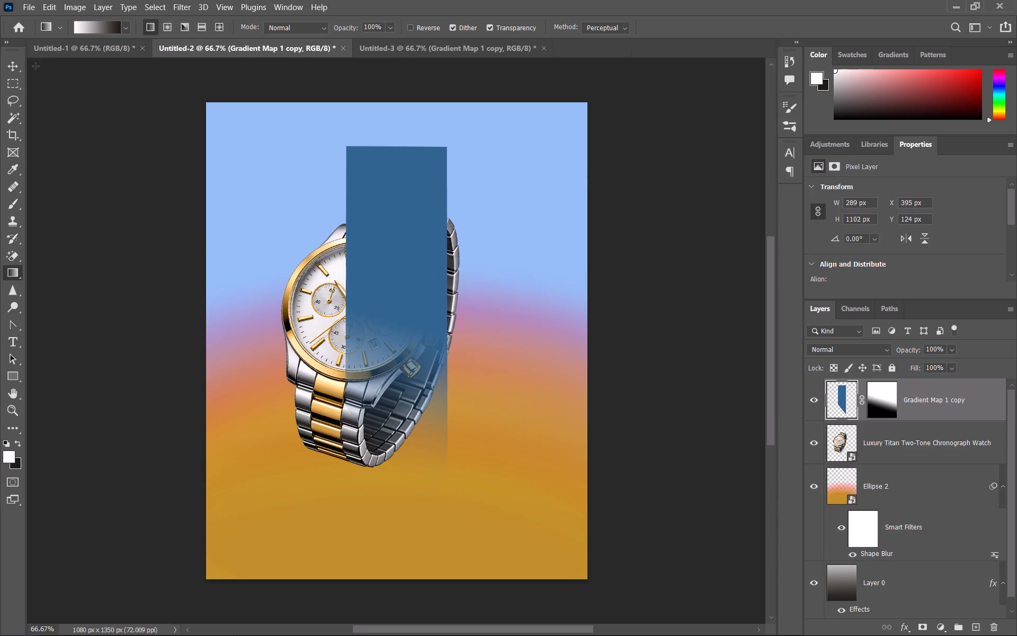
# Move the pasted blue wall to the canvas's right edge at about X 791 px, Y -58 px.
pyautogui.click(11, 72)
pyautogui.moveTo(373, 303); pyautogui.dragTo(481, 234)
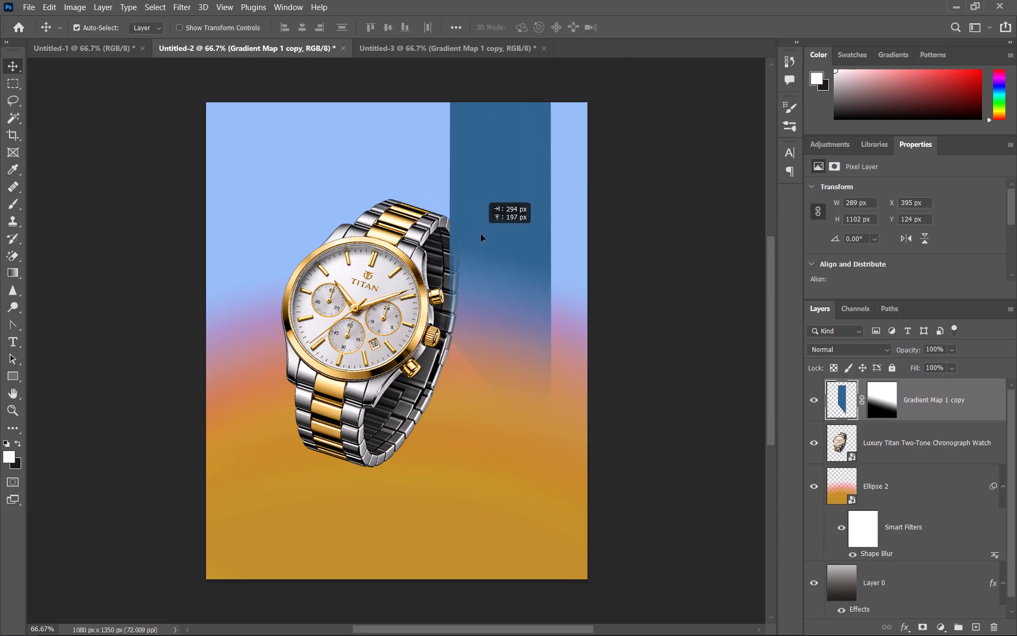
pyautogui.moveTo(481, 234); pyautogui.dragTo(510, 238)
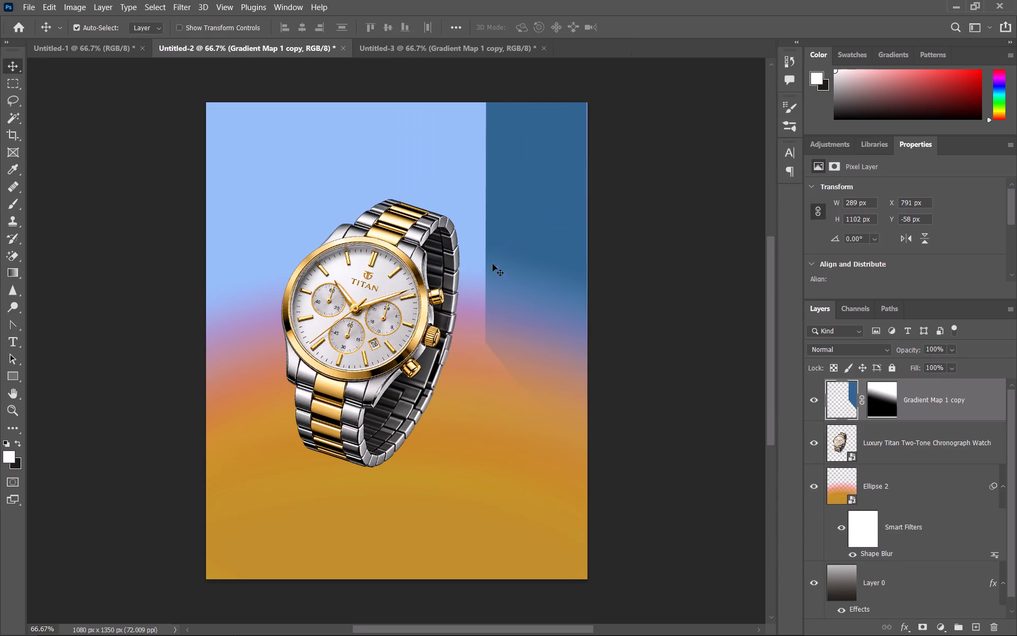
pyautogui.click(515, 305)
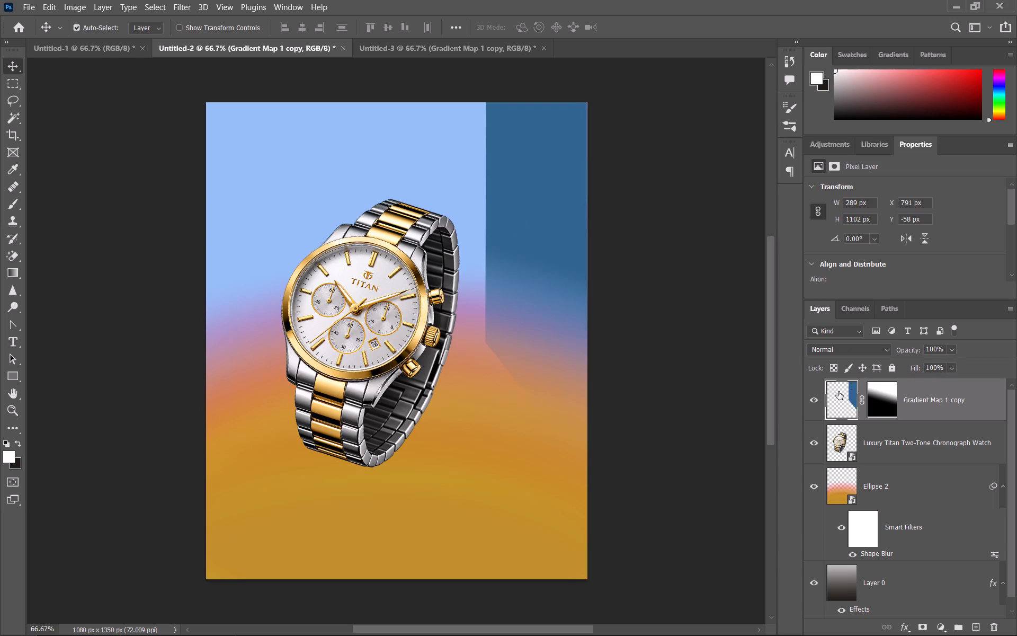
# Turn on Show Transform Controls for the pasted wall layer.
pyautogui.click(836, 393)
pyautogui.rightClick(836, 393)
pyautogui.click(842, 409)
pyautogui.click(211, 26)
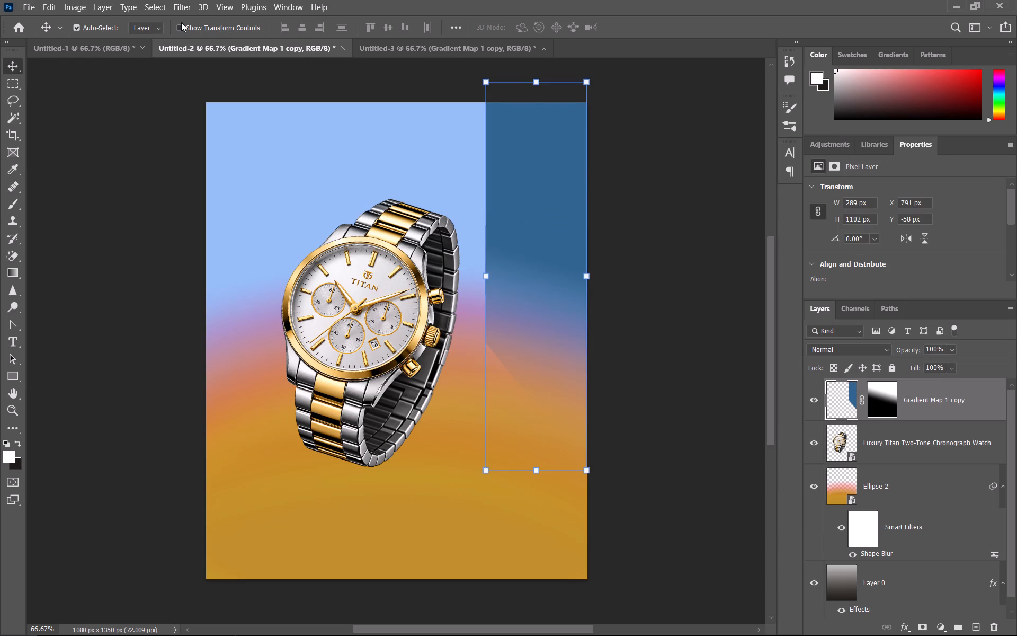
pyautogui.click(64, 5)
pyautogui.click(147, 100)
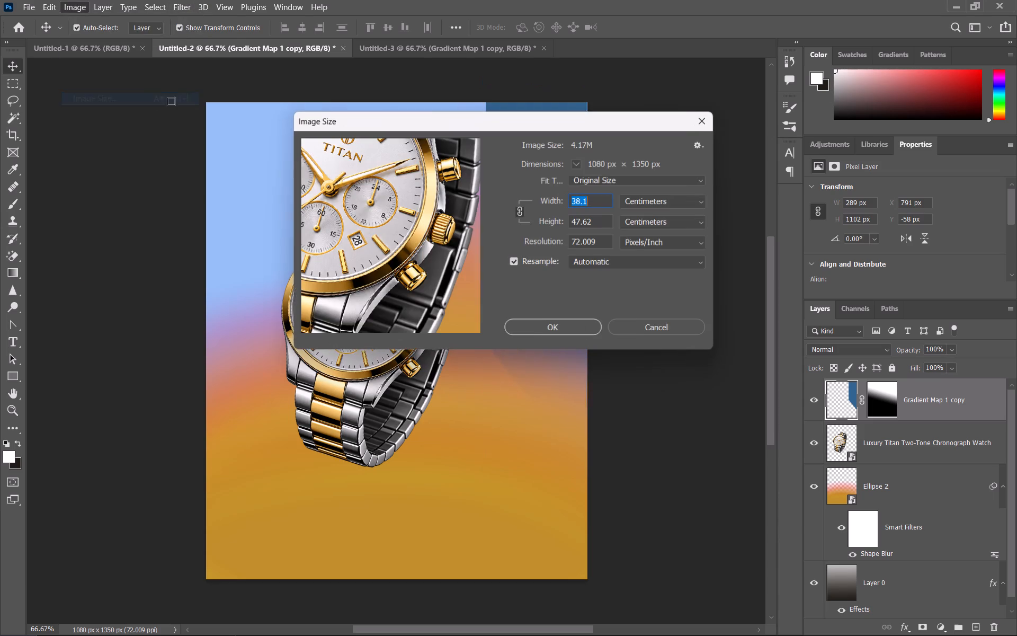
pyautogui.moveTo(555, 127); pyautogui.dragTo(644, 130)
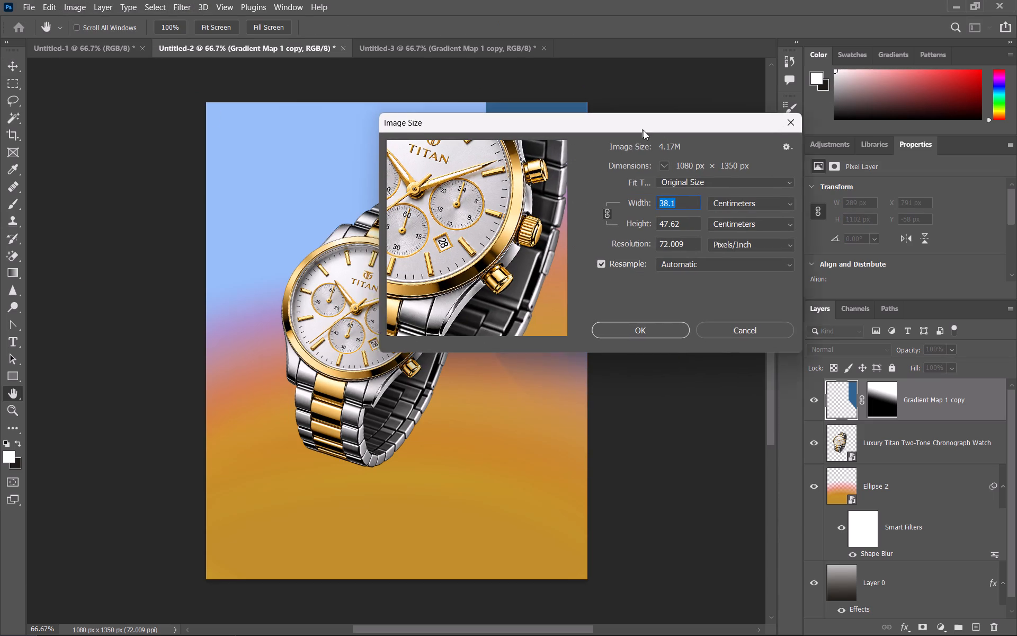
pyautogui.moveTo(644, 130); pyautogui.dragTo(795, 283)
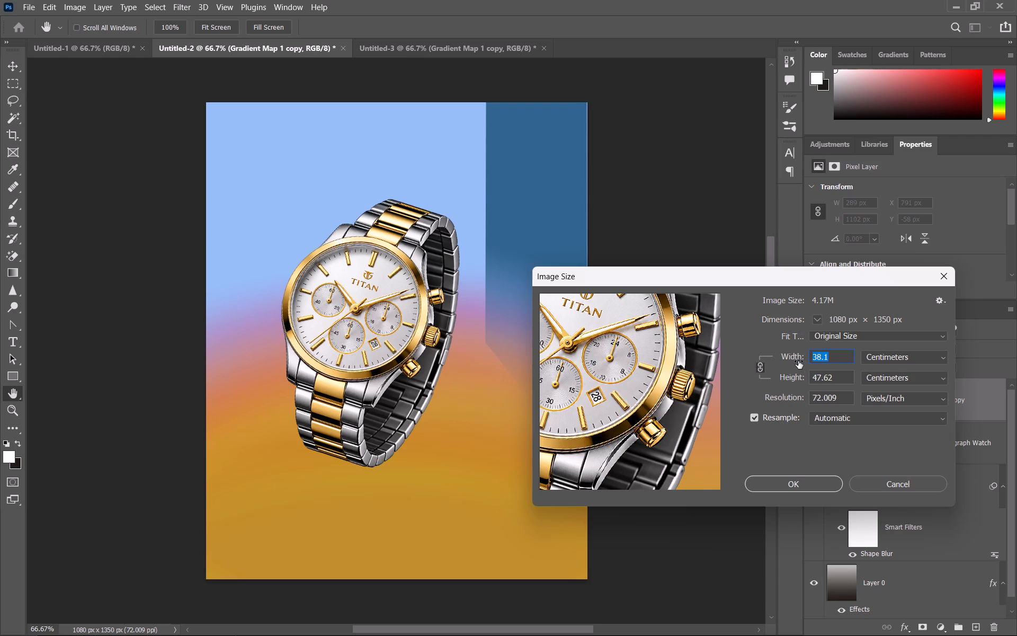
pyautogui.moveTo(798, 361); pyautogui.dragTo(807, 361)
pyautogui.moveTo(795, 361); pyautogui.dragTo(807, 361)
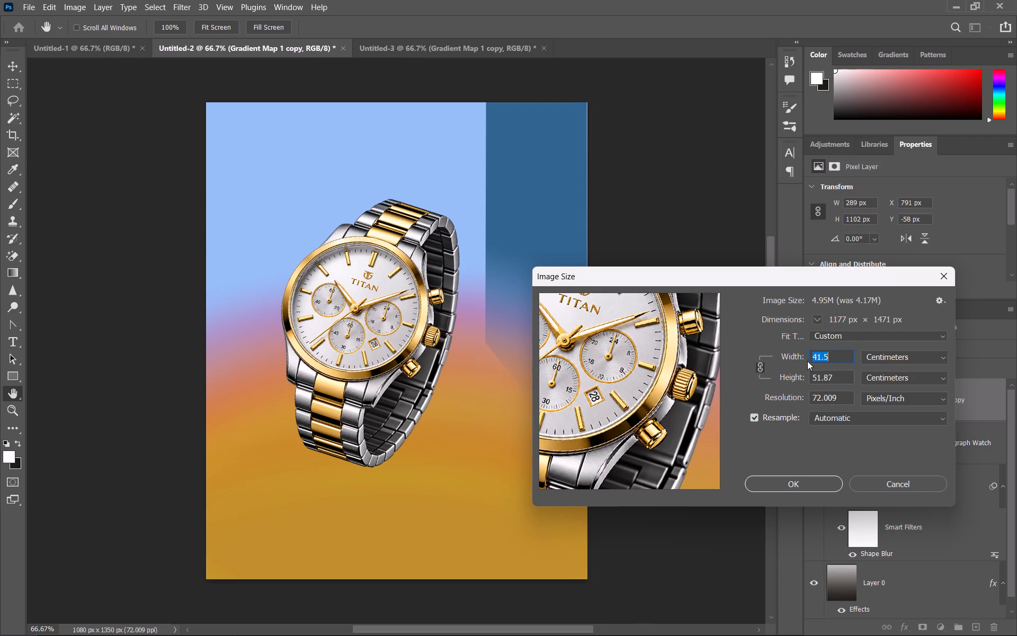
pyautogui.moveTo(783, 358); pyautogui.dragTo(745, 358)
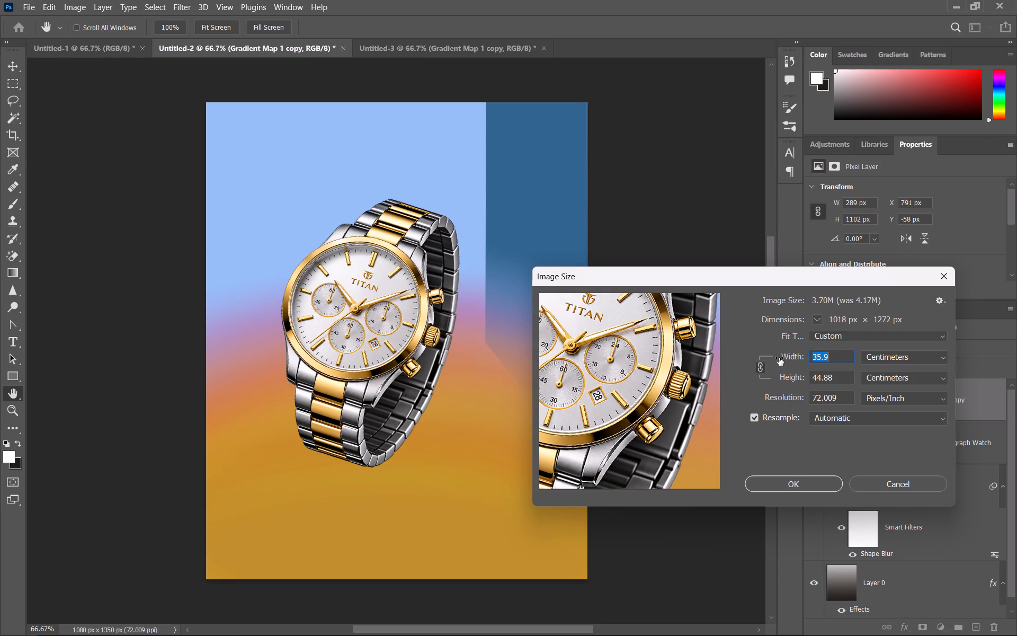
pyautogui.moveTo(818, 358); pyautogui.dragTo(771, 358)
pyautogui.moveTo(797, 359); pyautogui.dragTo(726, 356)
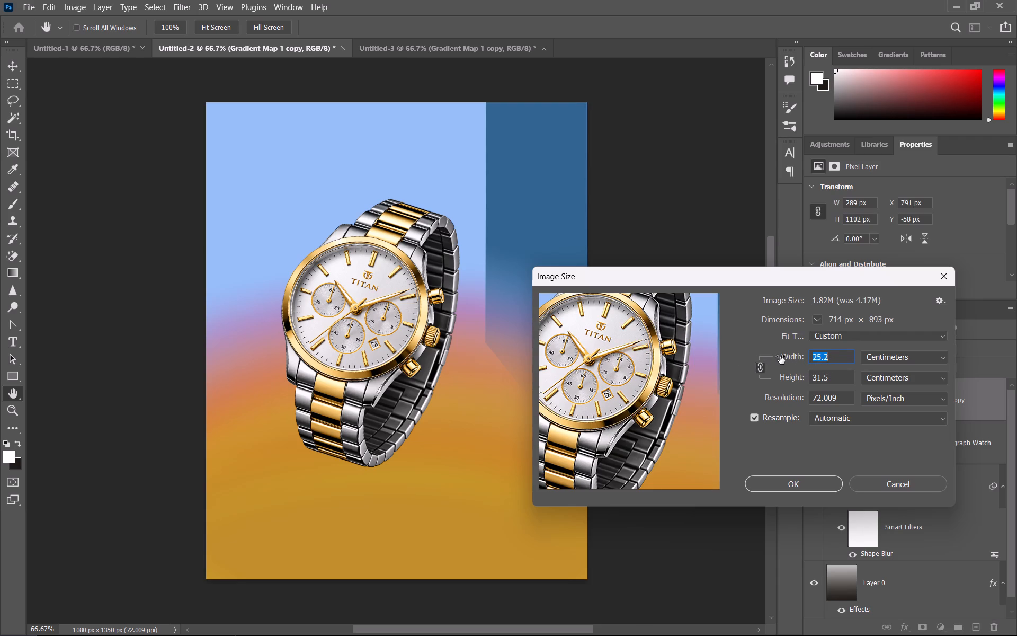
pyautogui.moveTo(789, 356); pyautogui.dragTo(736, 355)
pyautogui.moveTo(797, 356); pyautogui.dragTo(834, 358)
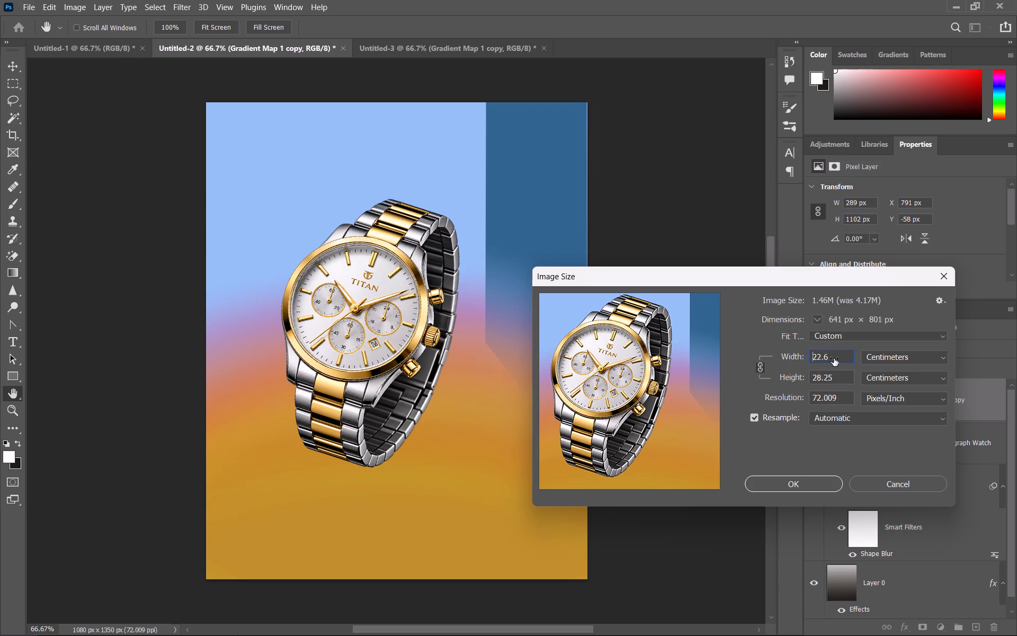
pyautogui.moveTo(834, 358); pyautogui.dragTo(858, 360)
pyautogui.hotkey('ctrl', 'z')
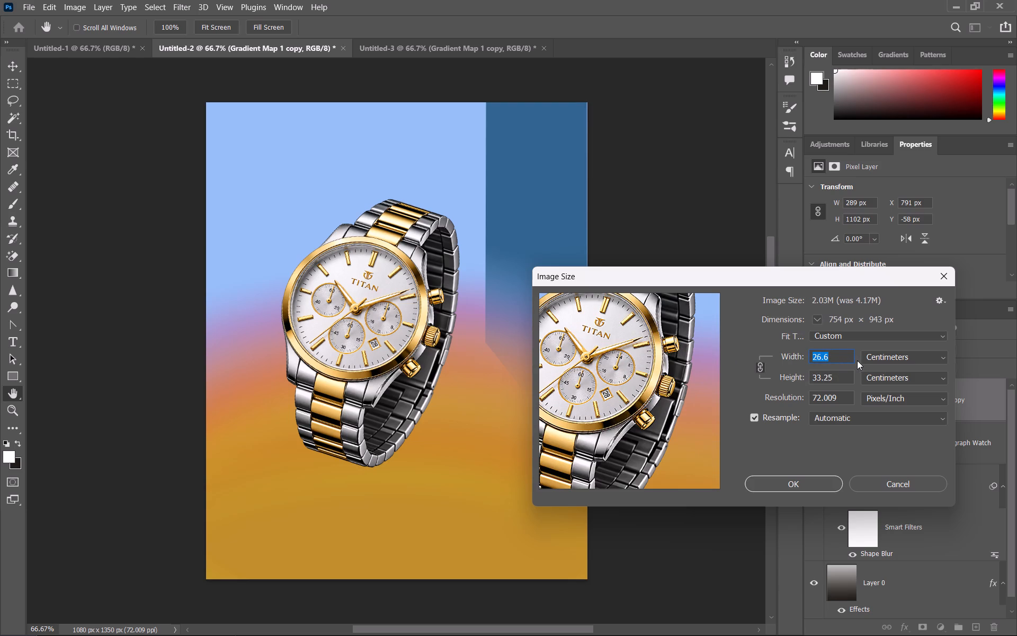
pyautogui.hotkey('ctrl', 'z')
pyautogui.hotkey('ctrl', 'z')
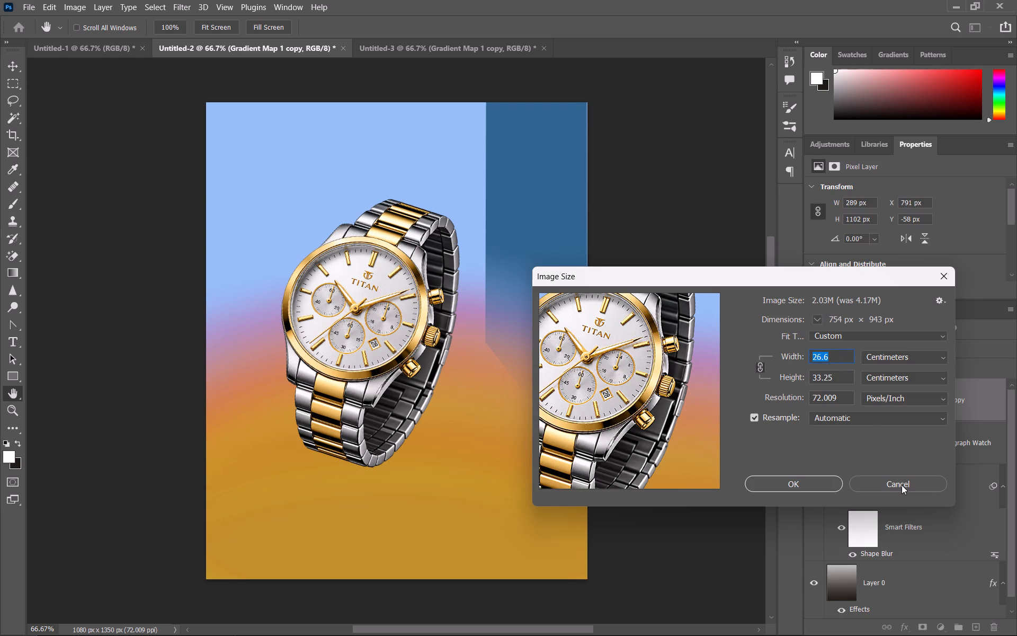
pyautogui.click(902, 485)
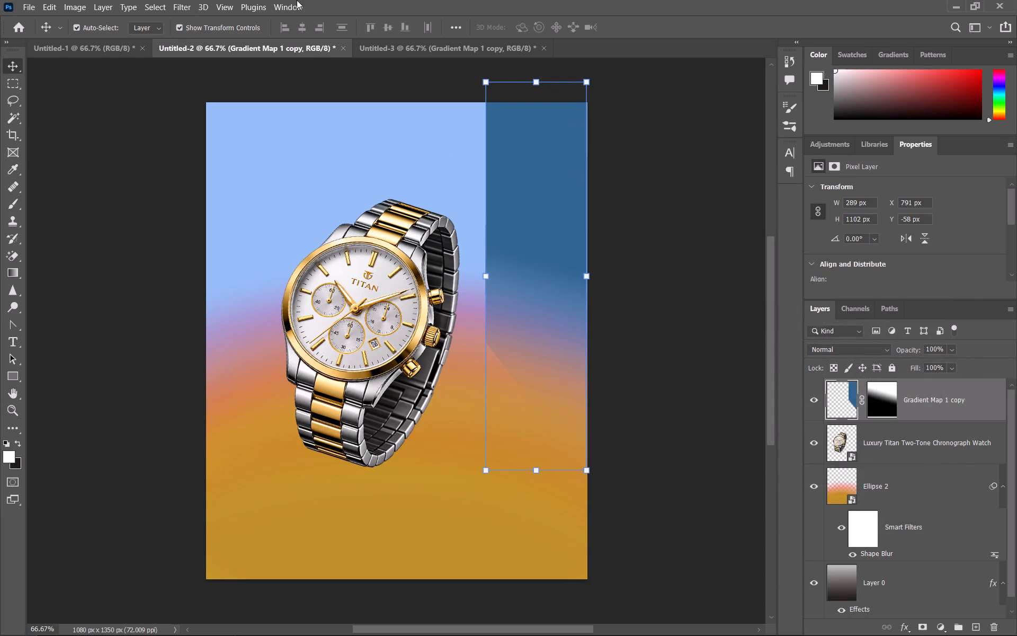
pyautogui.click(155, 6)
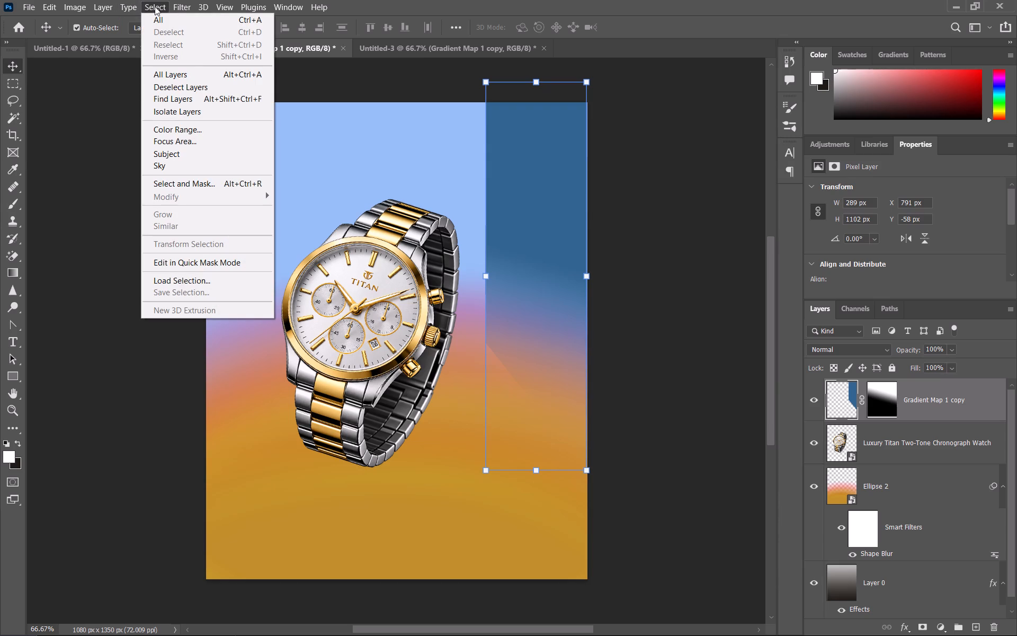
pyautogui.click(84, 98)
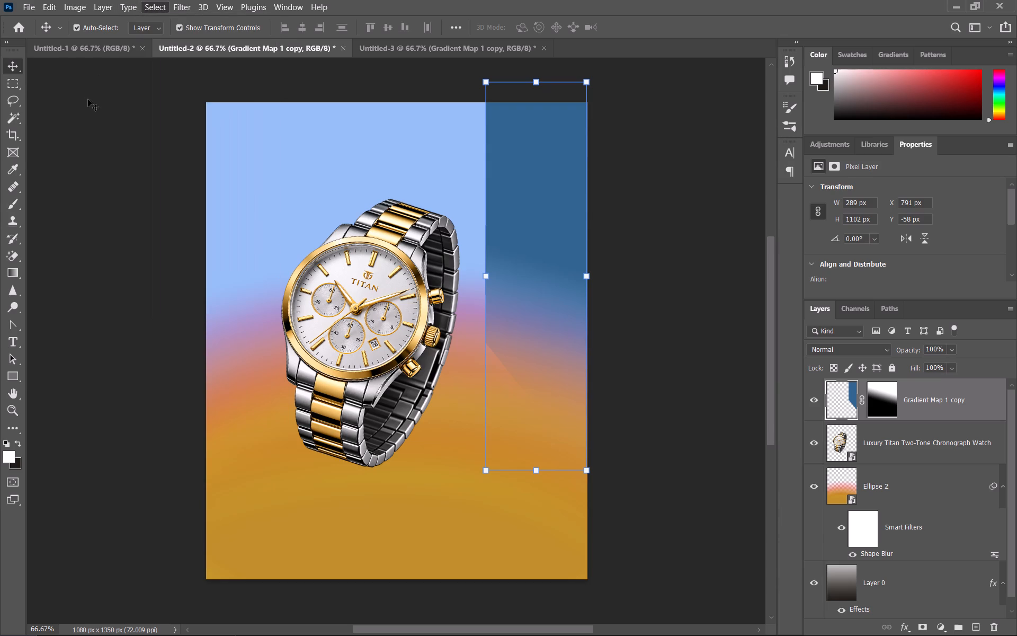
# Delete the pasted blue wall layer, Gradient Map 1 copy, from the watch document.
pyautogui.press('Delete')
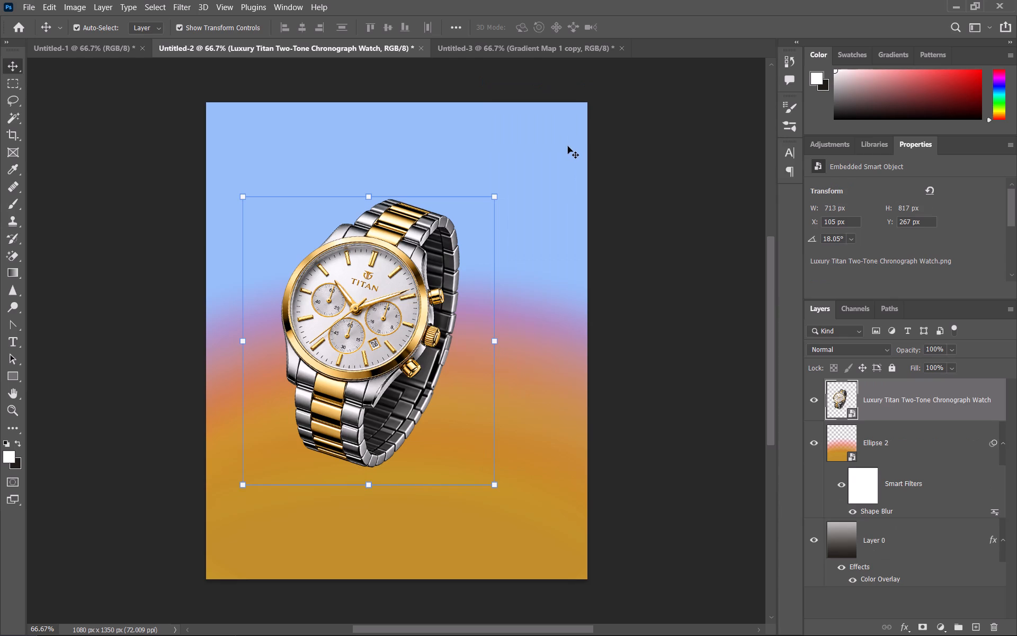
# Move the watch to the canvas's lower-left corner, partly off the edge, at about X -156 px, Y 635 px.
pyautogui.click(645, 224)
pyautogui.moveTo(403, 308); pyautogui.dragTo(316, 437)
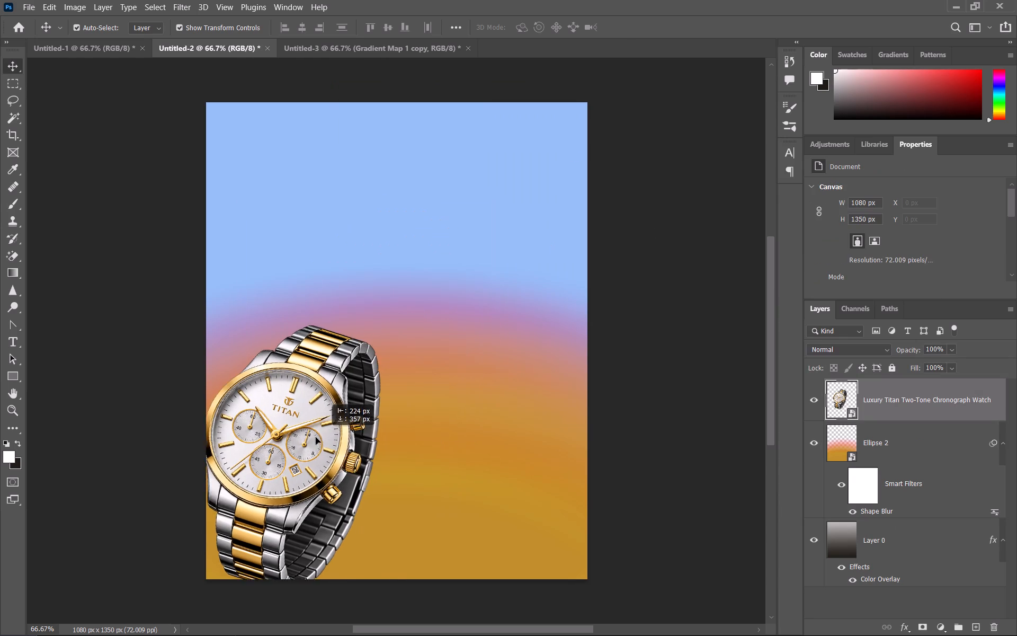
pyautogui.moveTo(316, 437); pyautogui.dragTo(311, 438)
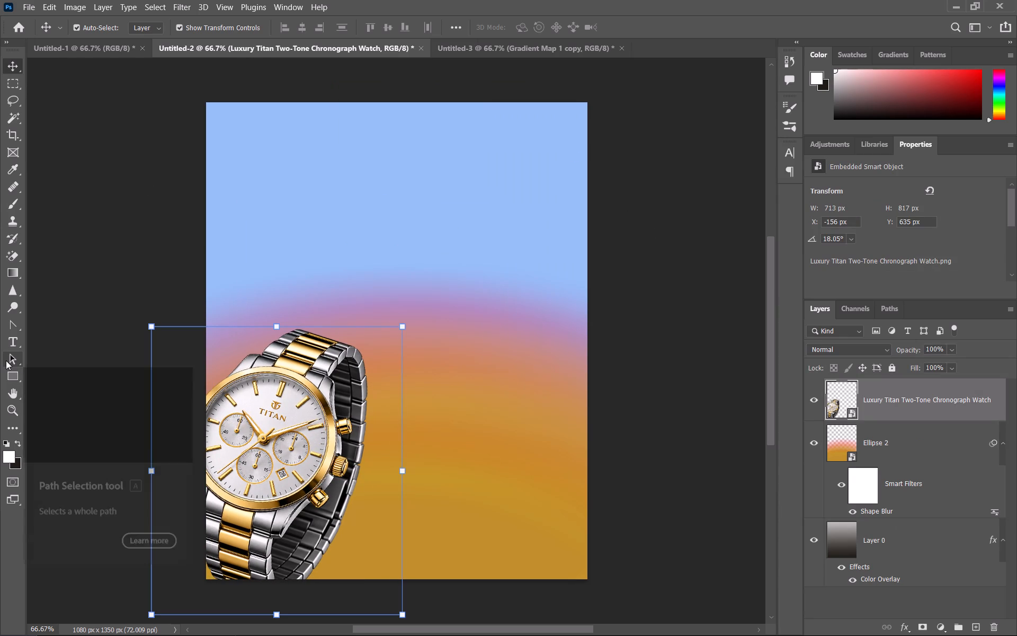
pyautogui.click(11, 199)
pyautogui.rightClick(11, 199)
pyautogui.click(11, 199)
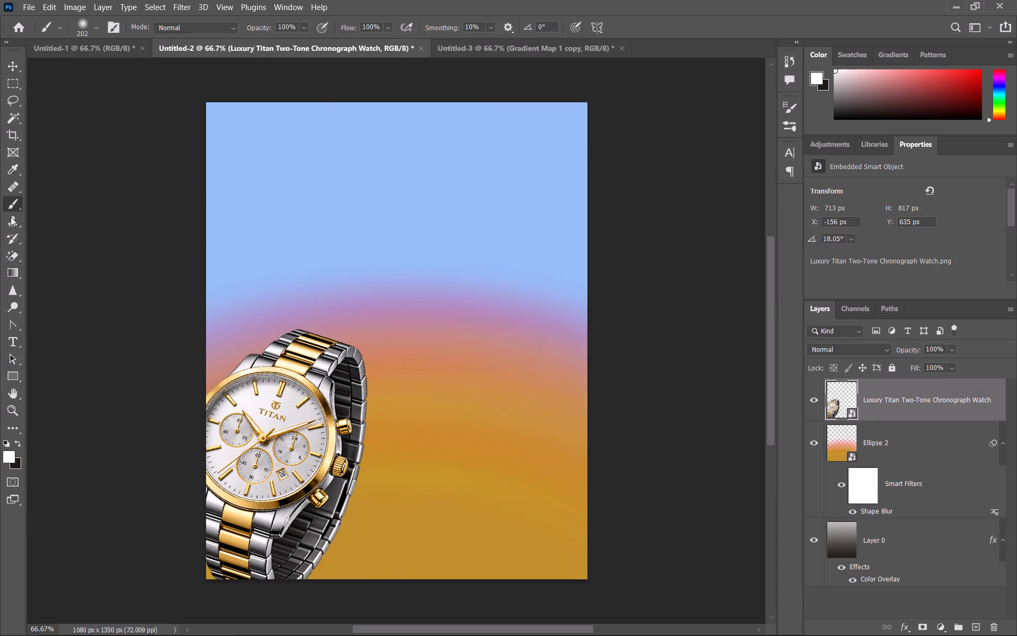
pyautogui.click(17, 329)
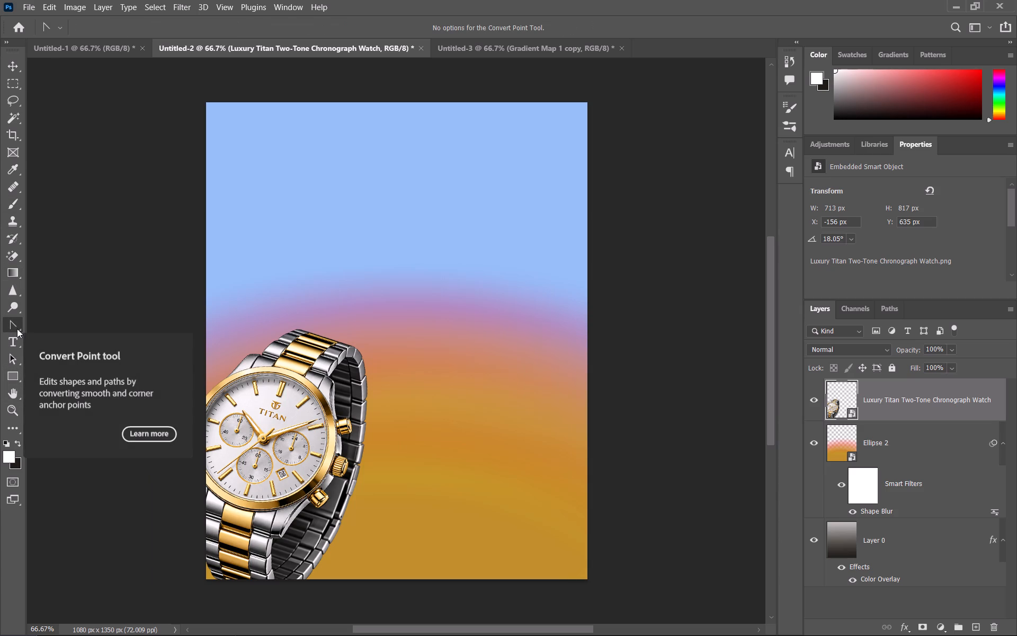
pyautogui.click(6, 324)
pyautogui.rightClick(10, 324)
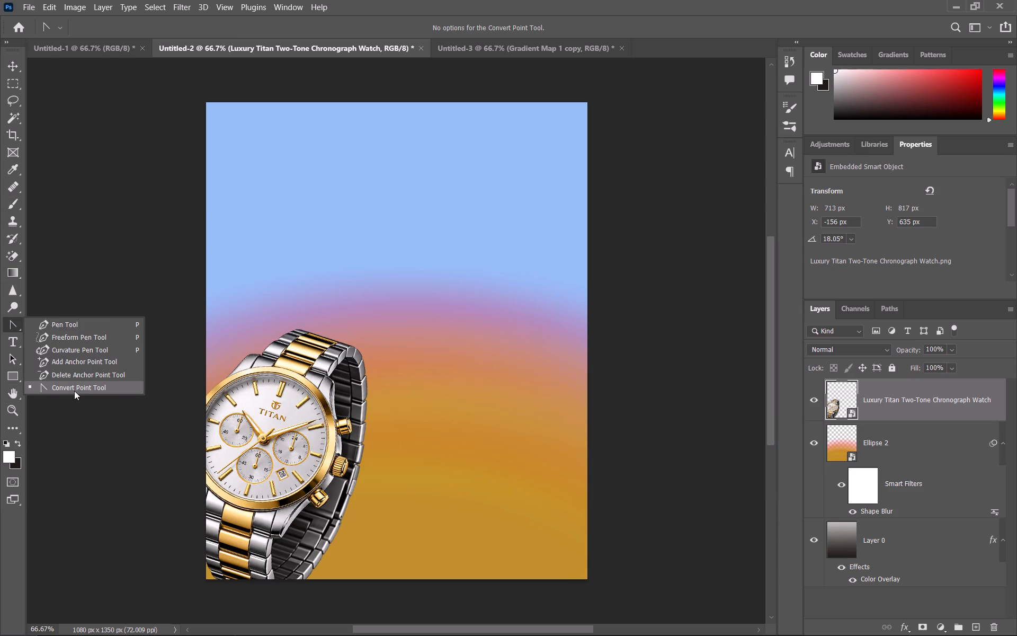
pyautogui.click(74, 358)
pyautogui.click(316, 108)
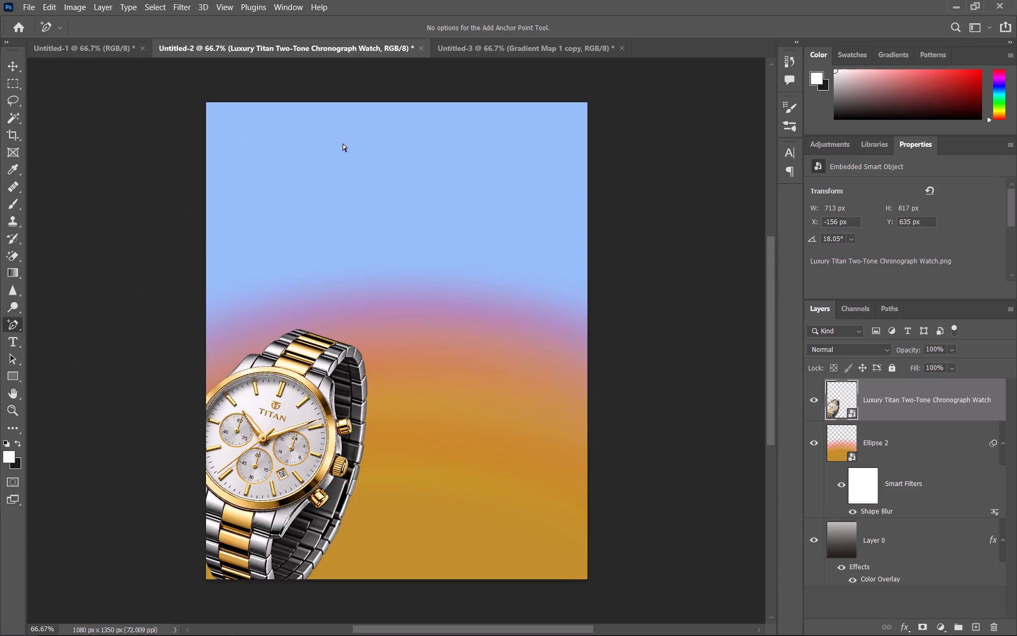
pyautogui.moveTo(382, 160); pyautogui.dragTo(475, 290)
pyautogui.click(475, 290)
# Draw a closed, narrow four-point diagonal band path with the Pen tool, from the canvas's top centre down to its right side.
pyautogui.rightClick(12, 328)
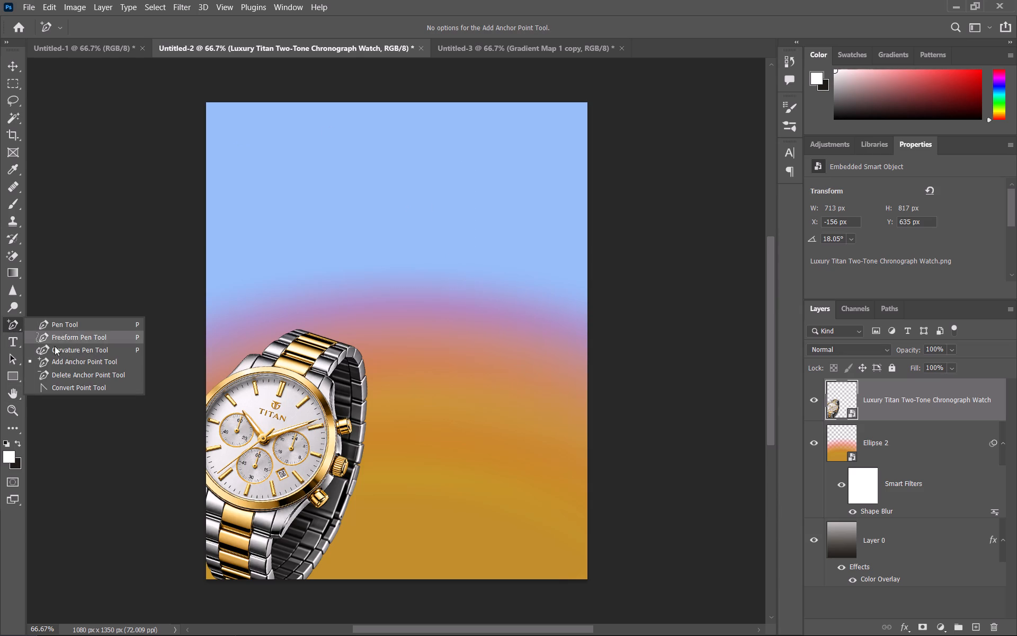
pyautogui.click(70, 324)
pyautogui.click(346, 110)
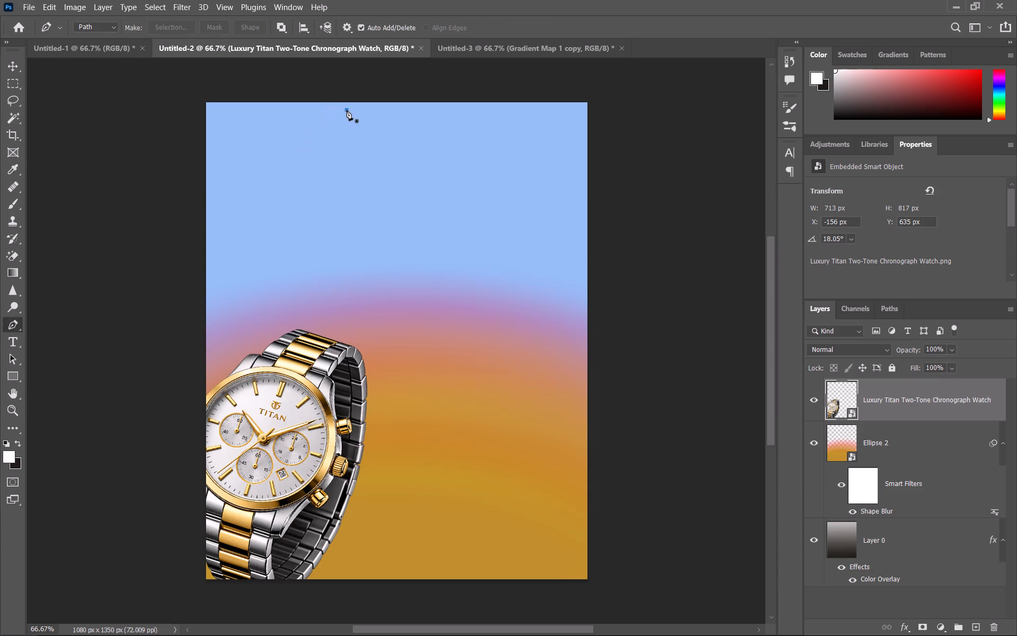
pyautogui.click(563, 399)
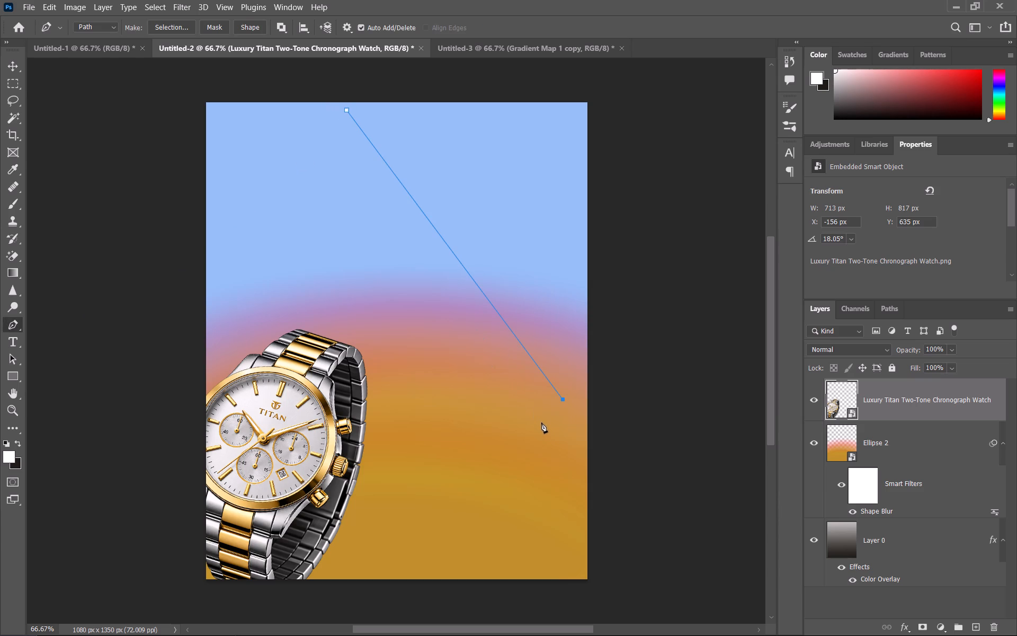
pyautogui.click(541, 422)
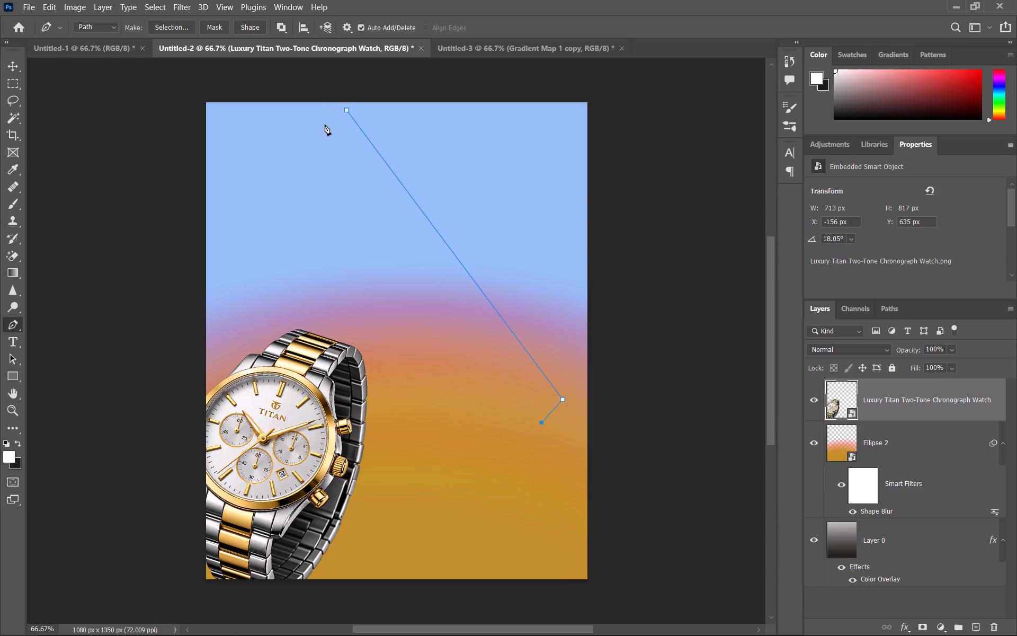
pyautogui.click(325, 125)
pyautogui.click(346, 109)
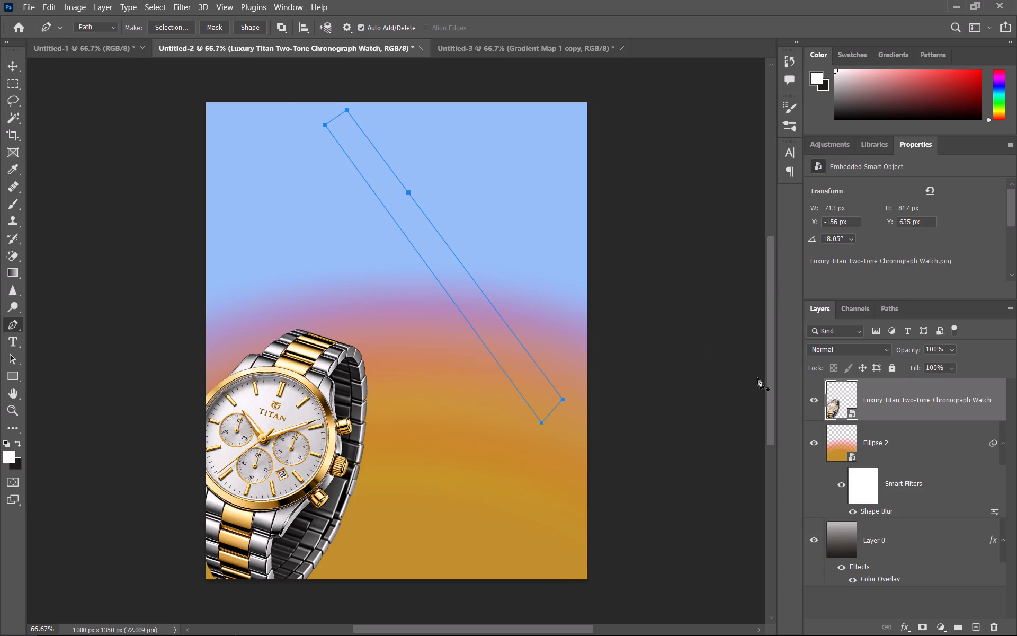
# Set the foreground colour to dark brown, #331a1a.
pyautogui.click(12, 461)
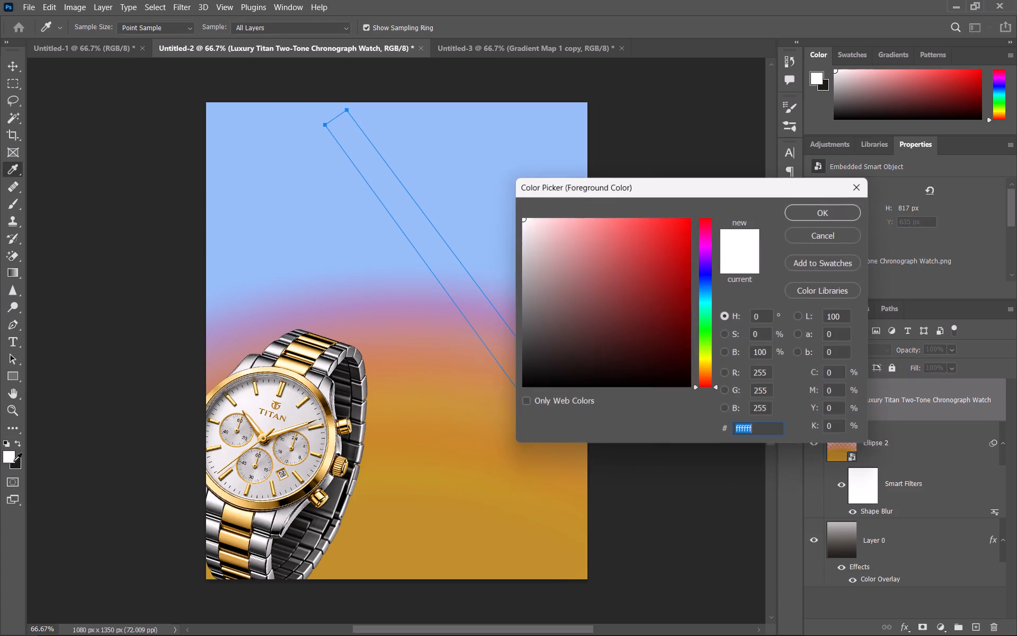
pyautogui.moveTo(646, 327); pyautogui.dragTo(605, 353)
pyautogui.click(807, 201)
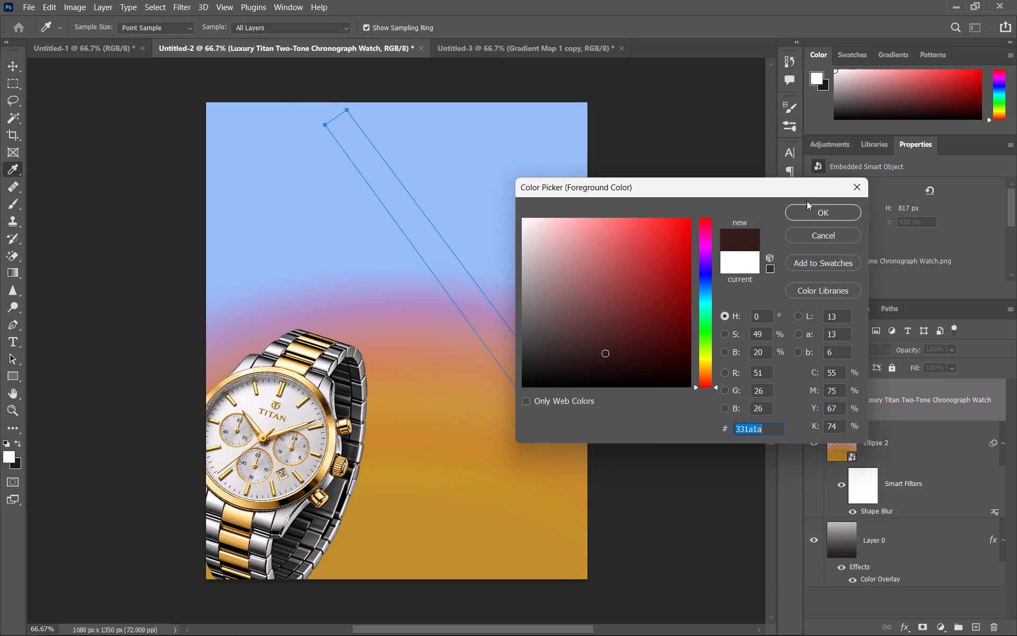
pyautogui.click(805, 207)
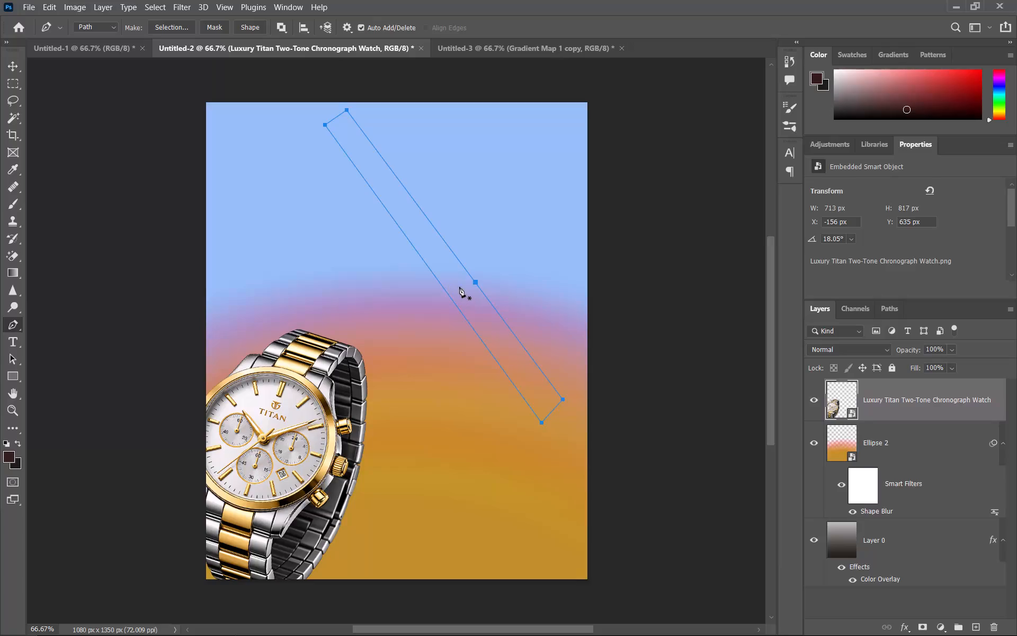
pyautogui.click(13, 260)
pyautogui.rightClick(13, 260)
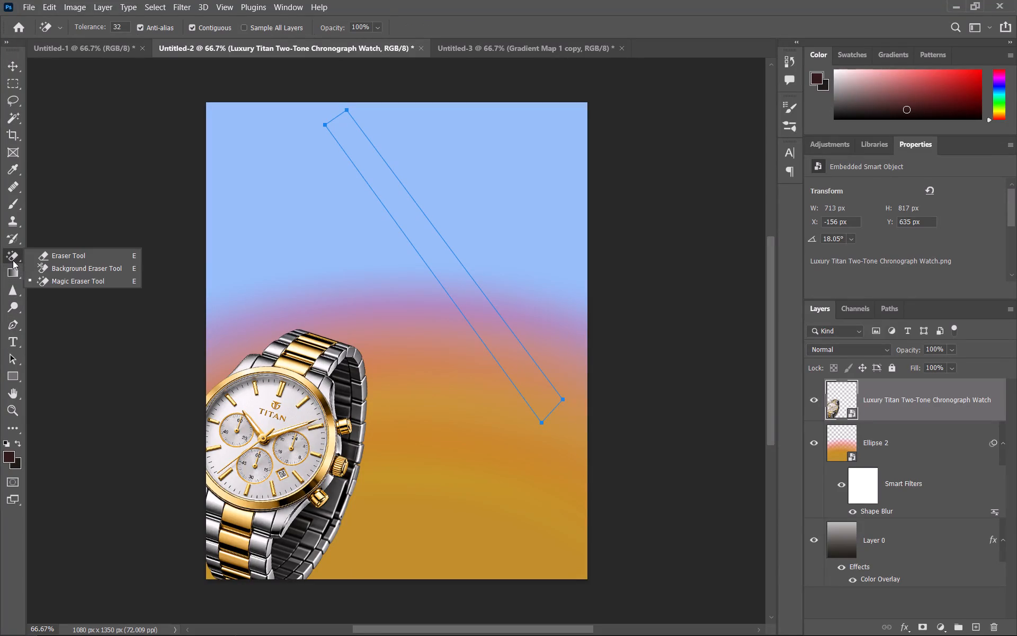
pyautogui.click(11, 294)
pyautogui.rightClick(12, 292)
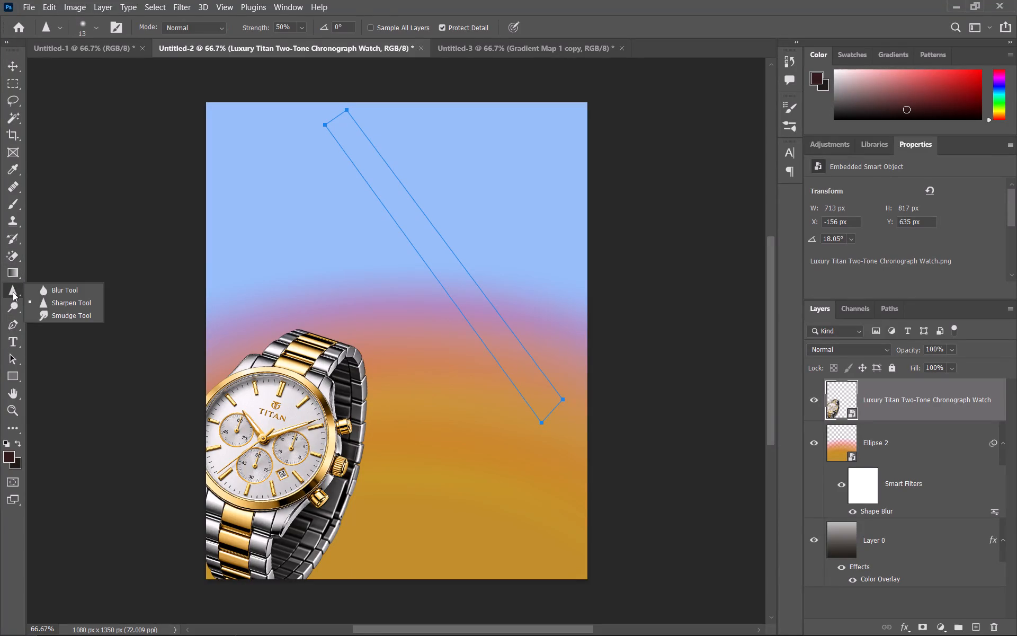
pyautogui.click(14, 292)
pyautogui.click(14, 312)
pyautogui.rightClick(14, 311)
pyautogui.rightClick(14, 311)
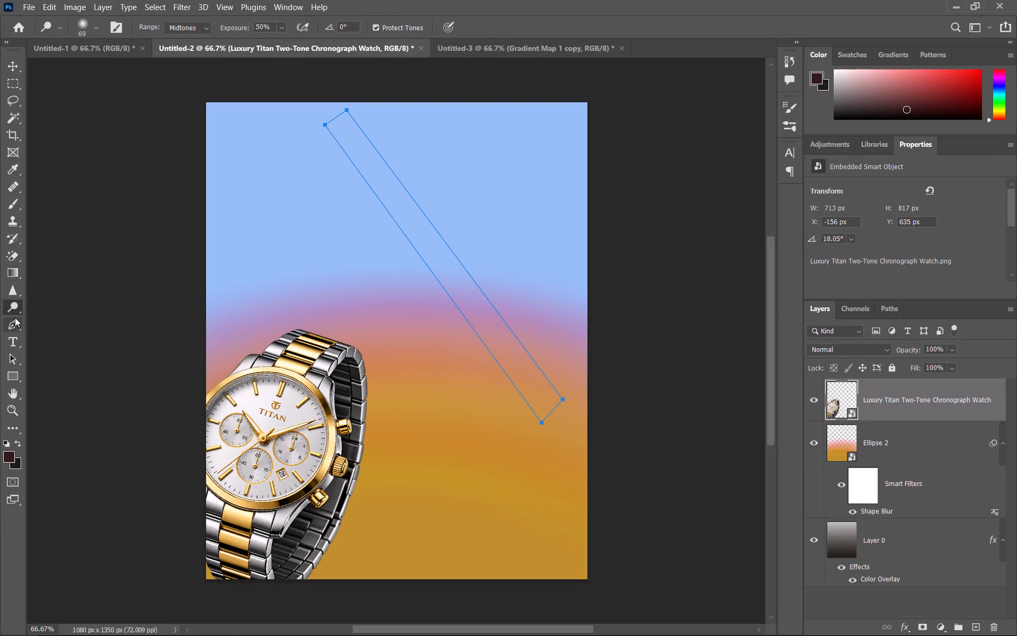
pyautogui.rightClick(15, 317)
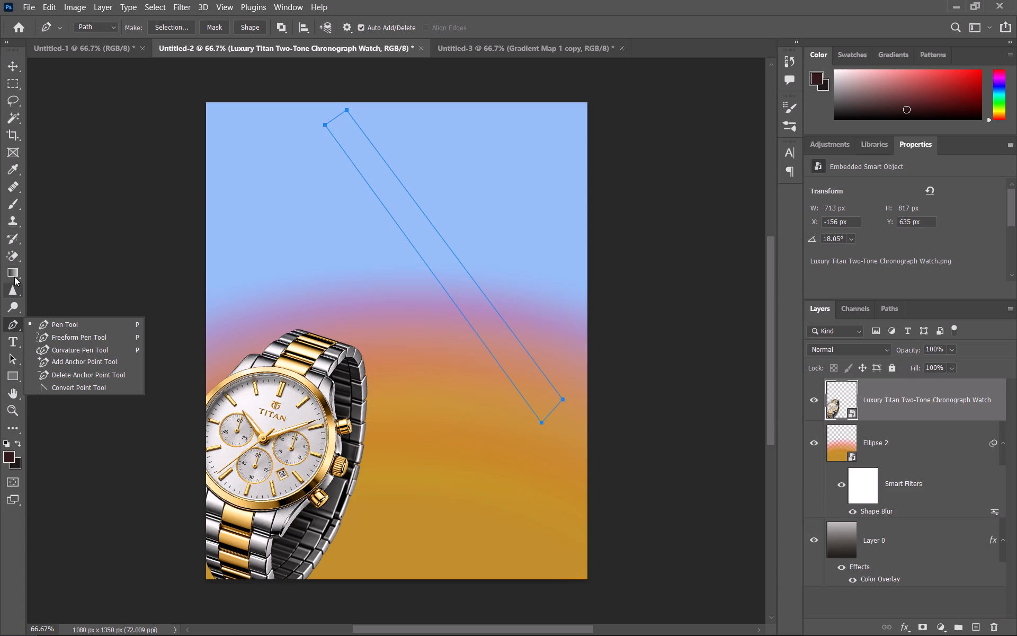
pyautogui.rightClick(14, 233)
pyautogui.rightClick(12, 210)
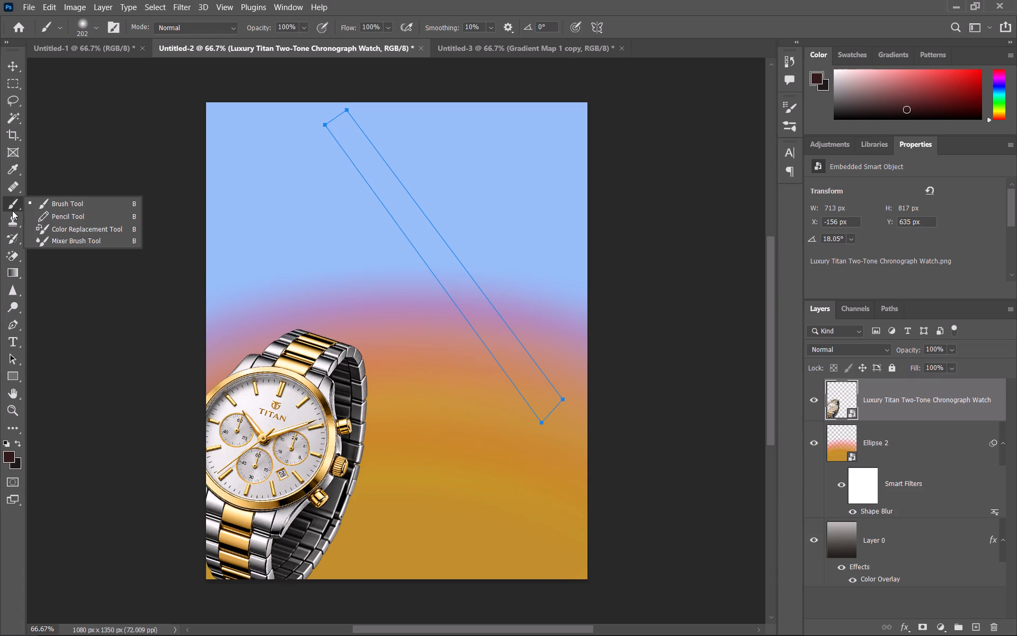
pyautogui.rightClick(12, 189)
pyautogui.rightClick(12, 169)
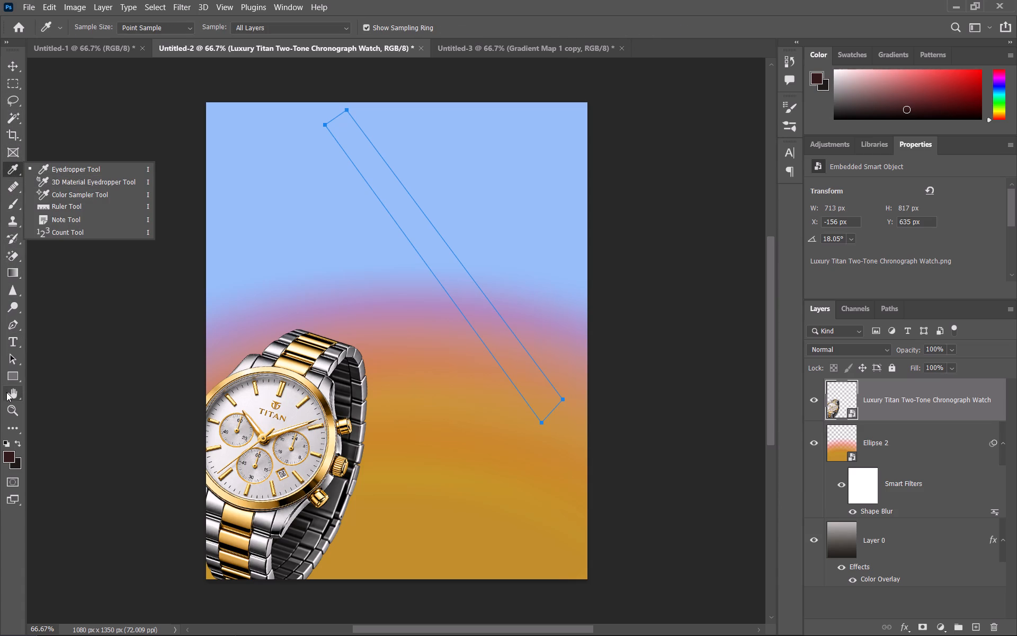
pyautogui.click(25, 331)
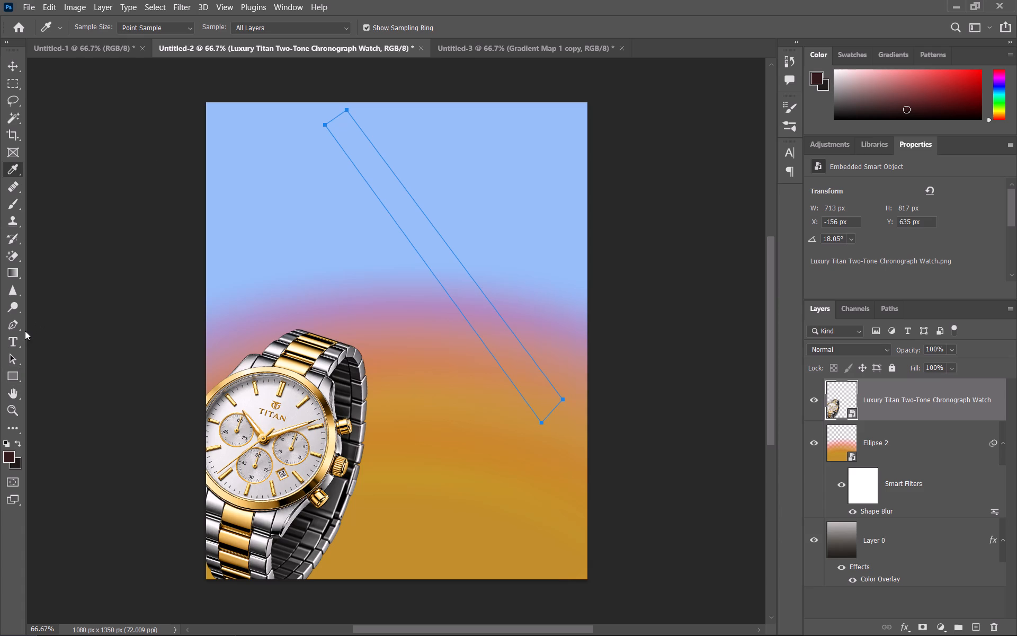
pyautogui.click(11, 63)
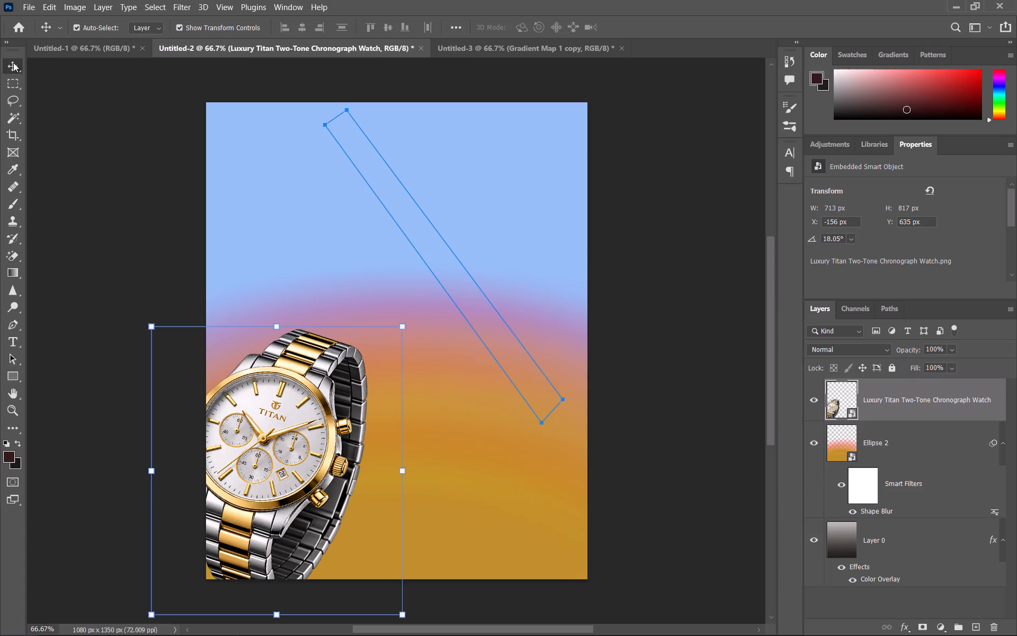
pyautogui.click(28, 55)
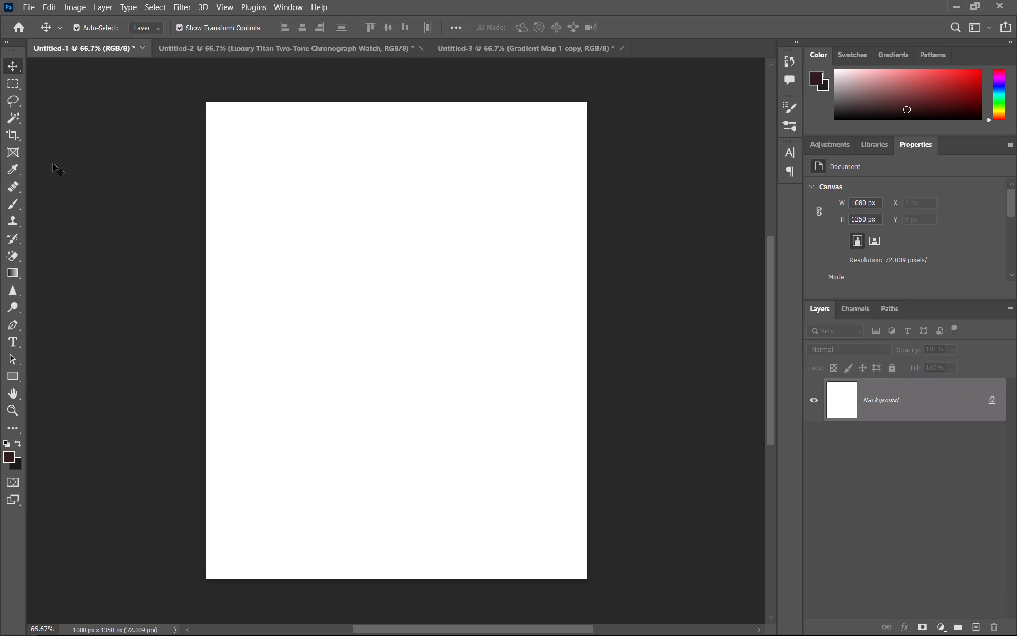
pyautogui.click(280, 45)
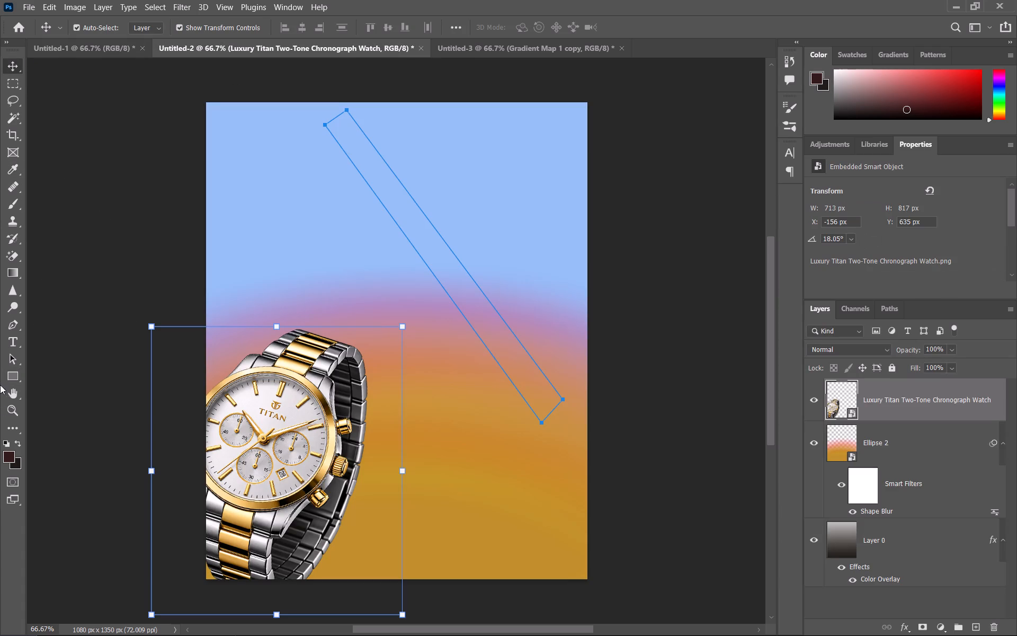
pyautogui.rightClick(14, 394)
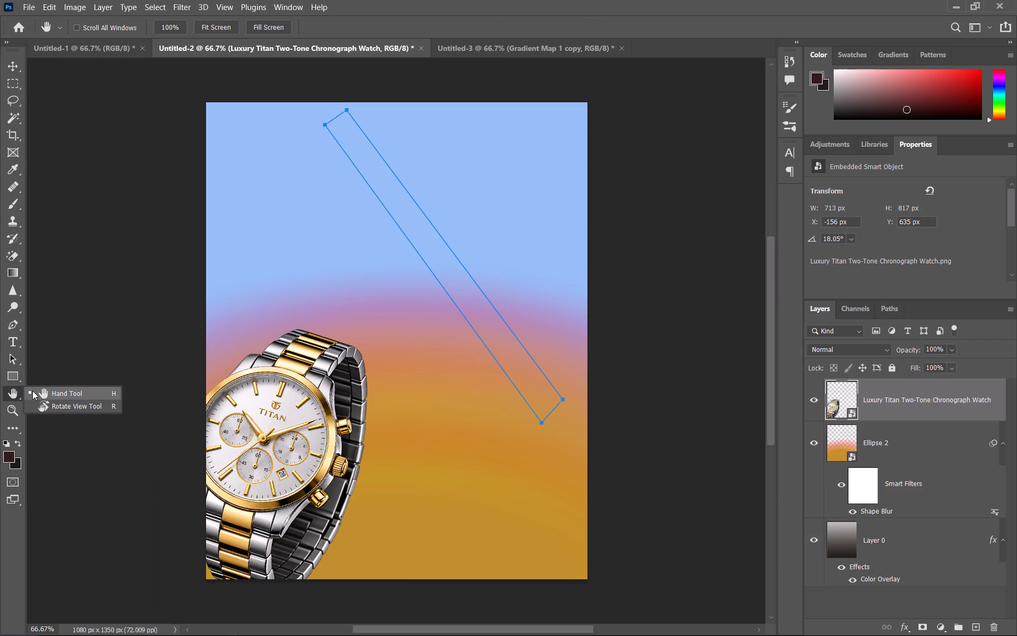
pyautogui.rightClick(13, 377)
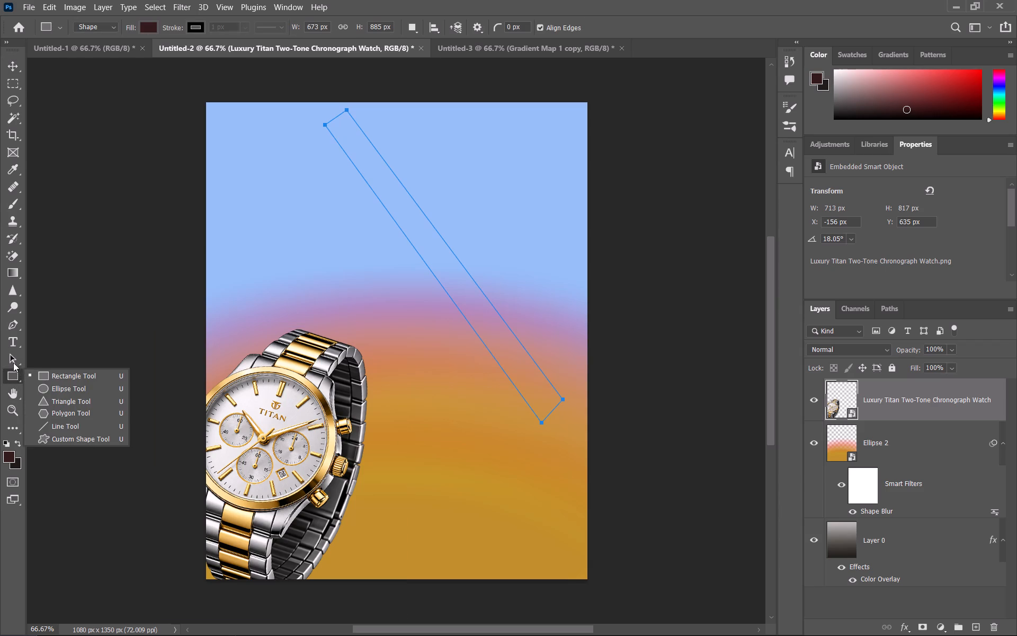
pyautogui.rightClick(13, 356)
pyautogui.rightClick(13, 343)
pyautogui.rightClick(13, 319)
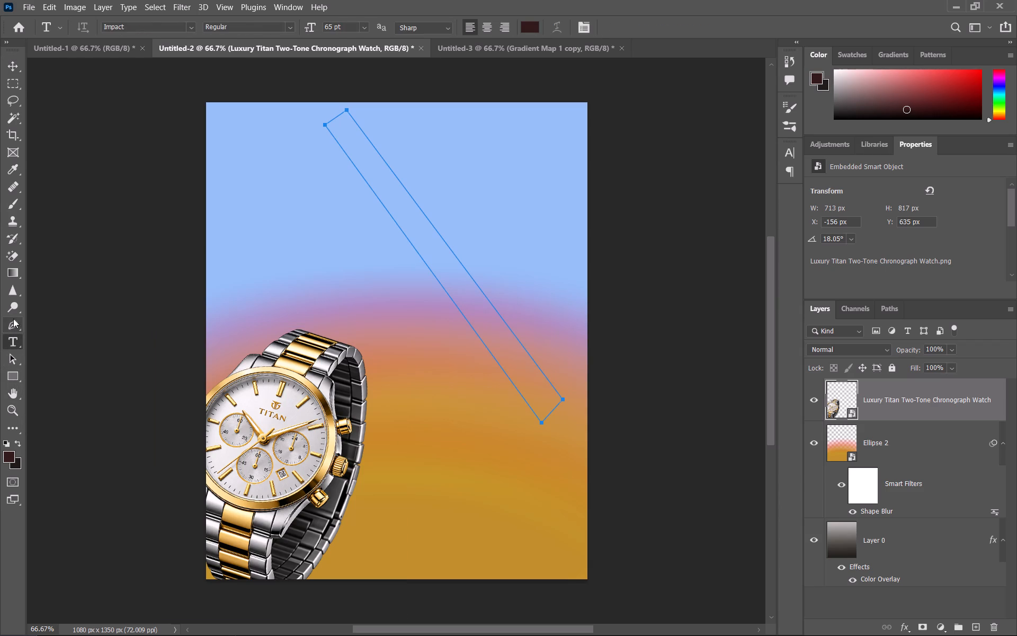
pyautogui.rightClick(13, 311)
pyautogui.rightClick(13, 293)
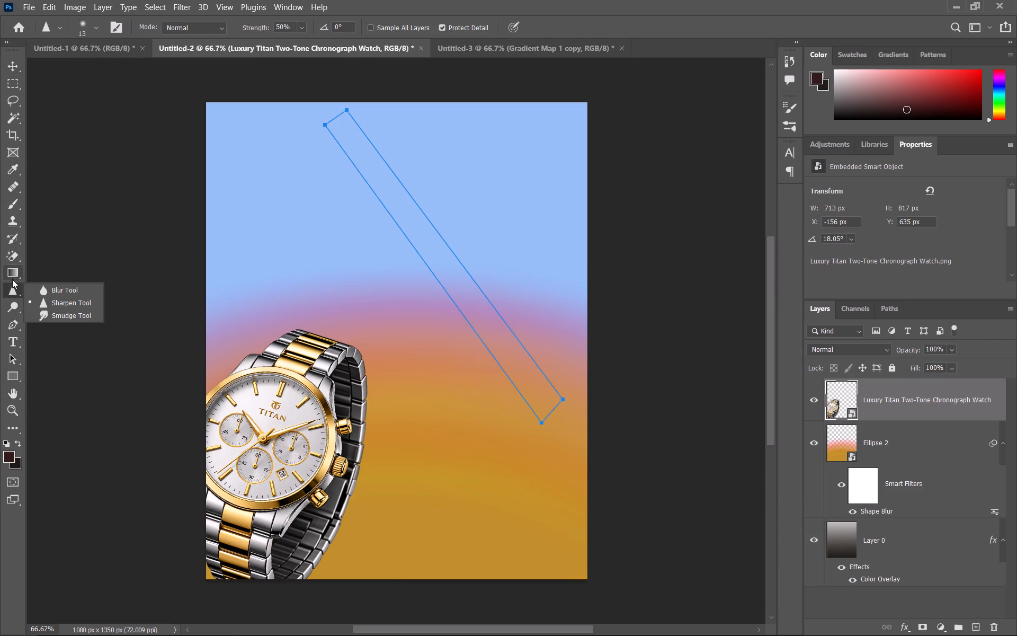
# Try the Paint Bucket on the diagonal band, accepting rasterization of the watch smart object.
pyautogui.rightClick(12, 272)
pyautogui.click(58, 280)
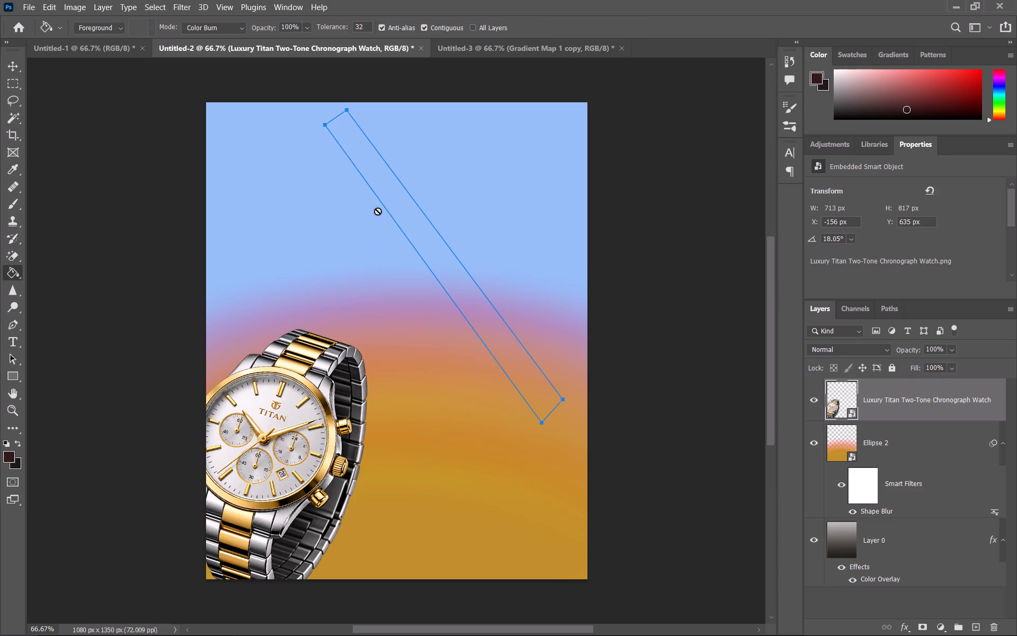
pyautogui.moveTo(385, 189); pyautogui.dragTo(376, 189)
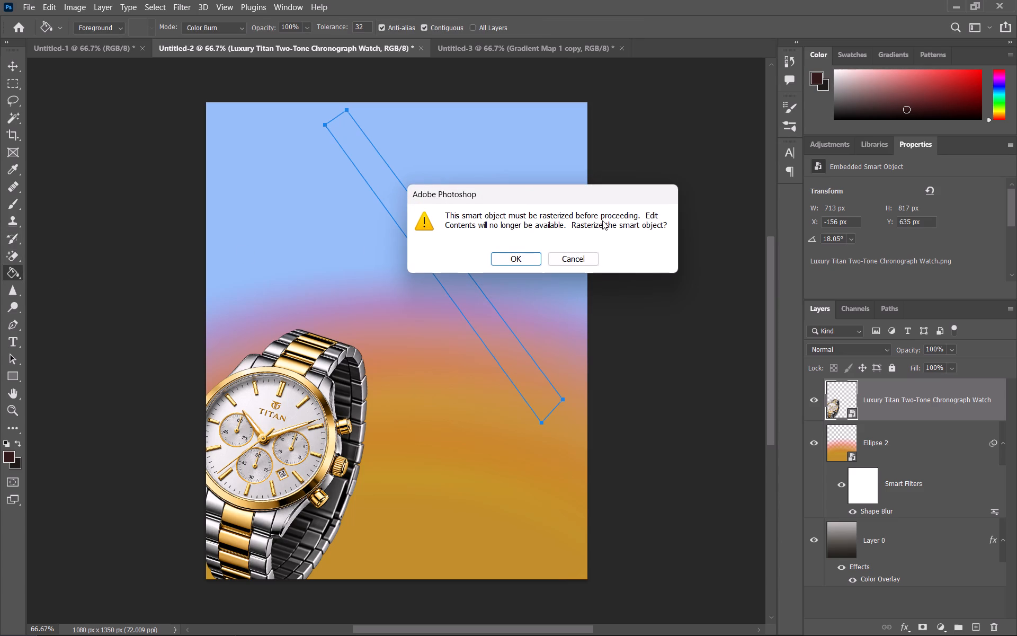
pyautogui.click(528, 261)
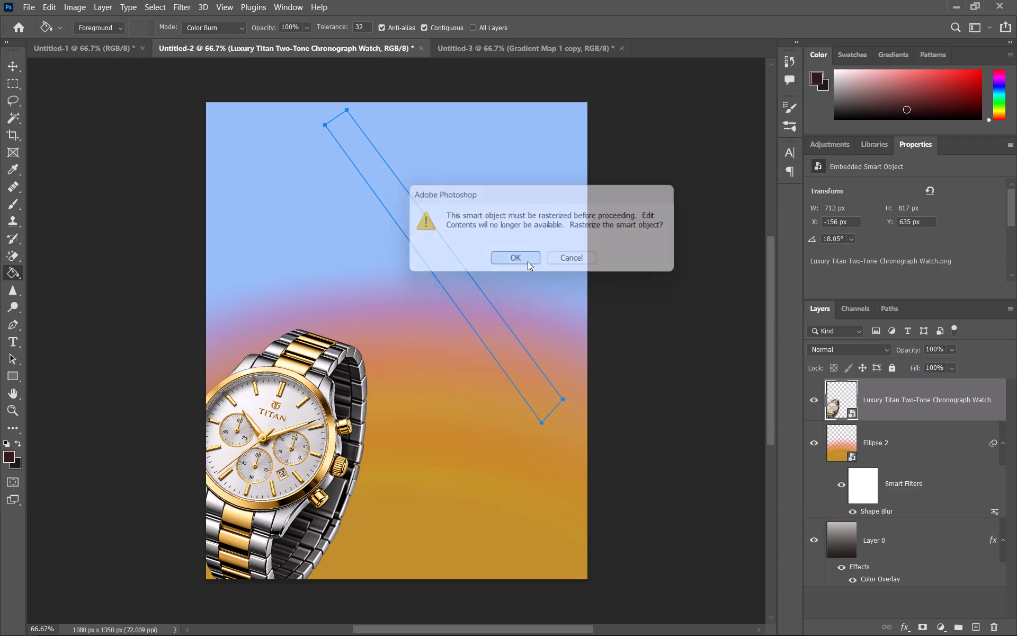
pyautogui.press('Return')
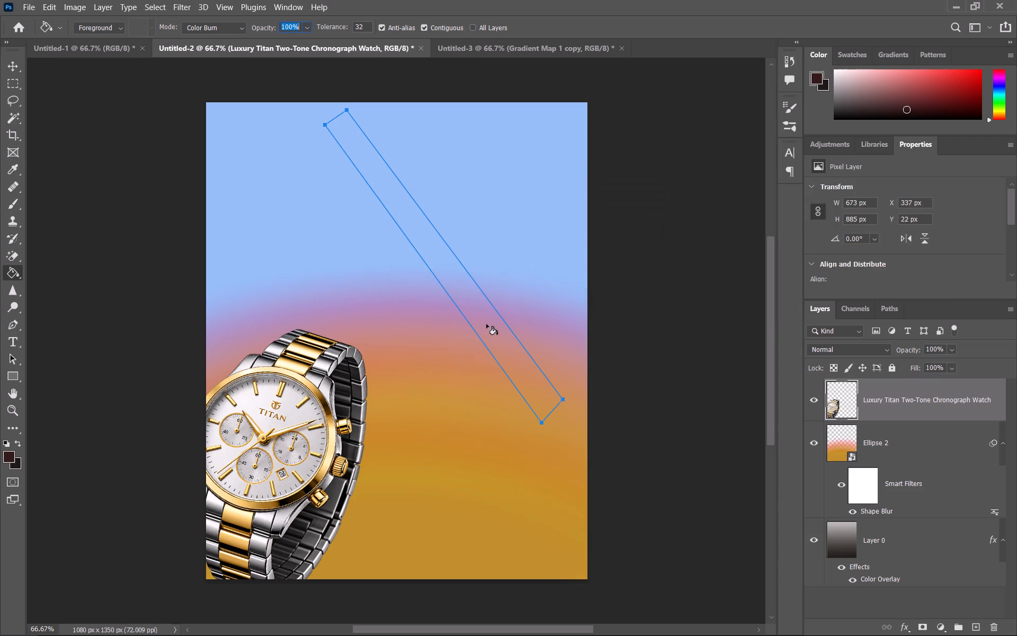
# Set the foreground colour to light cyan blue, #53d7f8.
pyautogui.click(8, 455)
pyautogui.moveTo(613, 275); pyautogui.dragTo(605, 268)
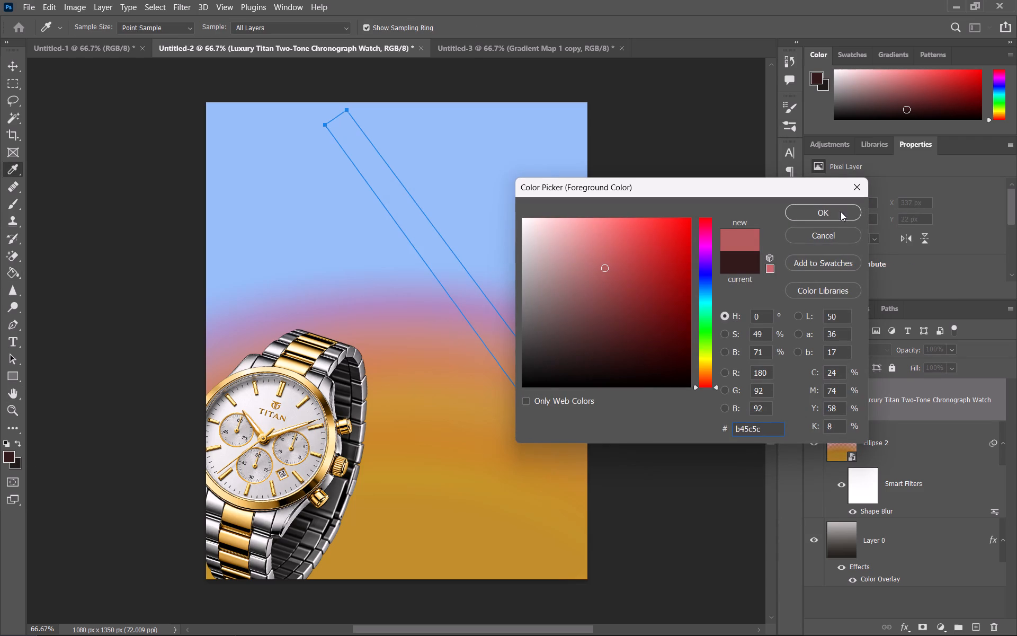
pyautogui.click(841, 211)
pyautogui.click(12, 455)
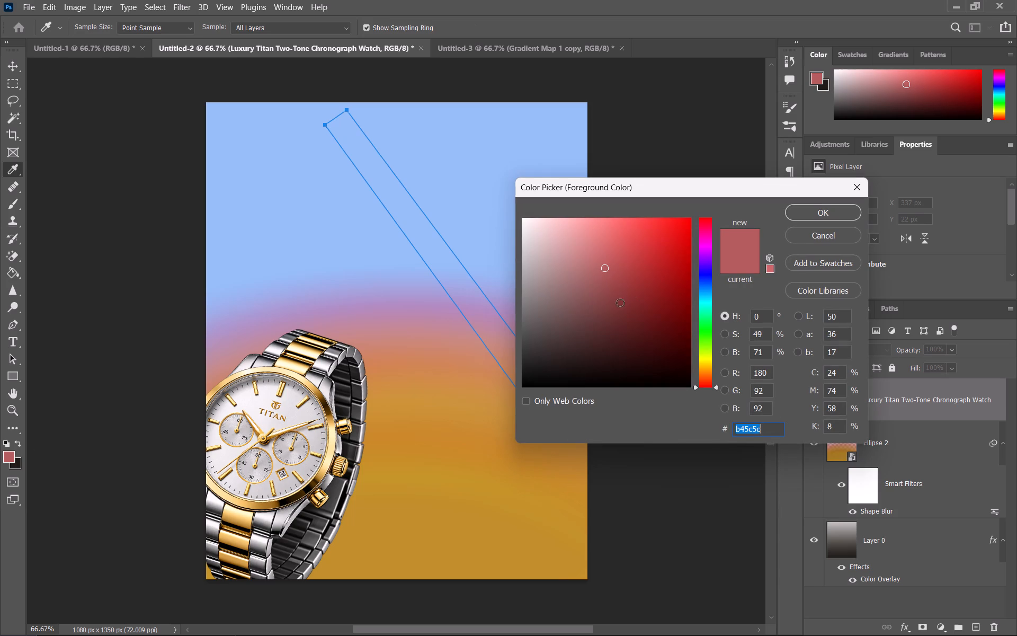
pyautogui.moveTo(695, 270); pyautogui.dragTo(706, 296)
pyautogui.moveTo(603, 243); pyautogui.dragTo(635, 223)
pyautogui.click(847, 207)
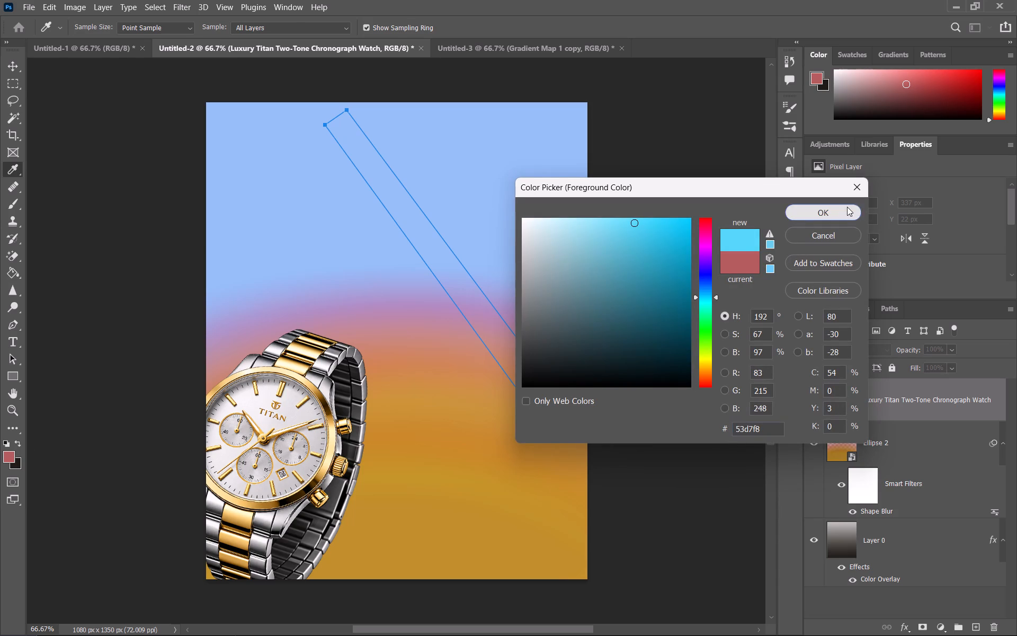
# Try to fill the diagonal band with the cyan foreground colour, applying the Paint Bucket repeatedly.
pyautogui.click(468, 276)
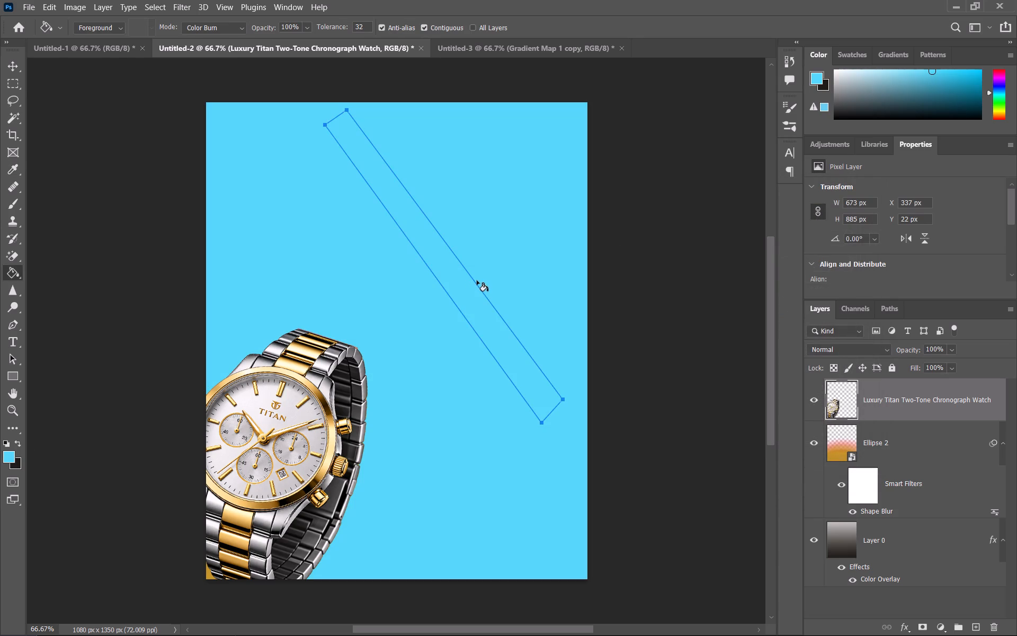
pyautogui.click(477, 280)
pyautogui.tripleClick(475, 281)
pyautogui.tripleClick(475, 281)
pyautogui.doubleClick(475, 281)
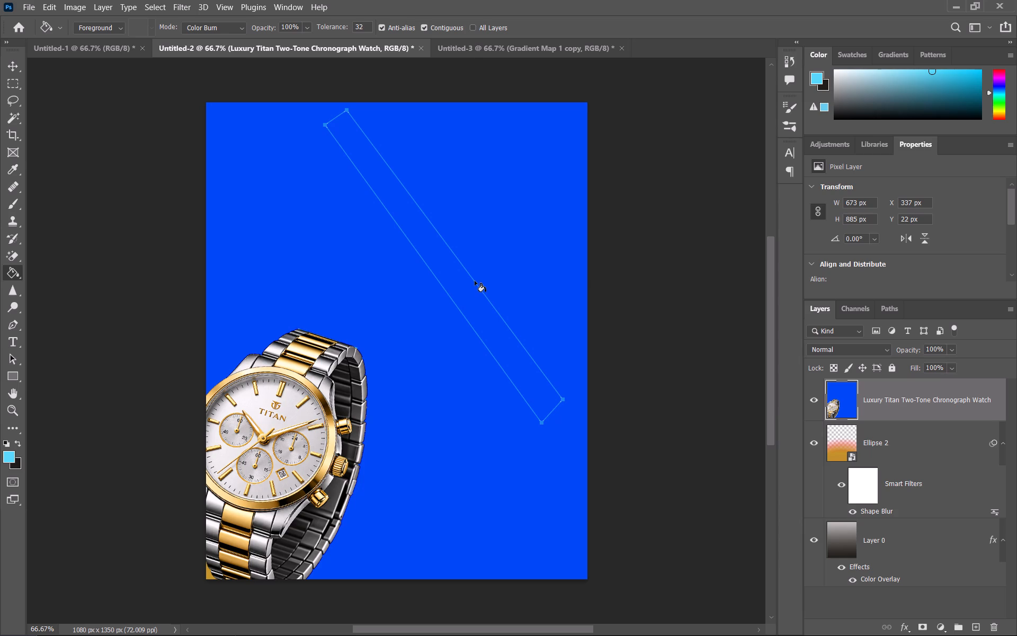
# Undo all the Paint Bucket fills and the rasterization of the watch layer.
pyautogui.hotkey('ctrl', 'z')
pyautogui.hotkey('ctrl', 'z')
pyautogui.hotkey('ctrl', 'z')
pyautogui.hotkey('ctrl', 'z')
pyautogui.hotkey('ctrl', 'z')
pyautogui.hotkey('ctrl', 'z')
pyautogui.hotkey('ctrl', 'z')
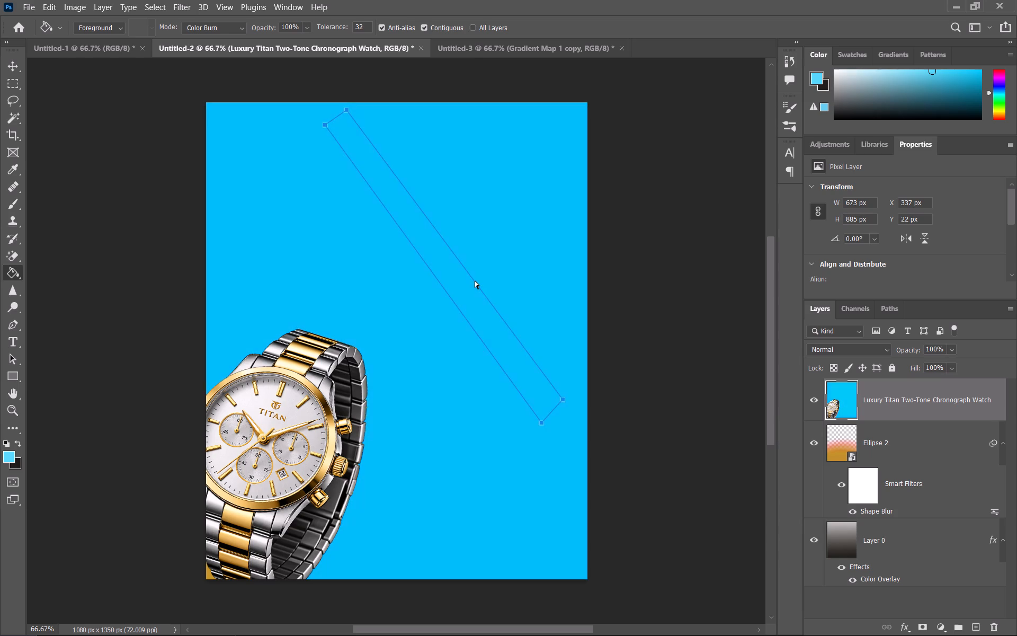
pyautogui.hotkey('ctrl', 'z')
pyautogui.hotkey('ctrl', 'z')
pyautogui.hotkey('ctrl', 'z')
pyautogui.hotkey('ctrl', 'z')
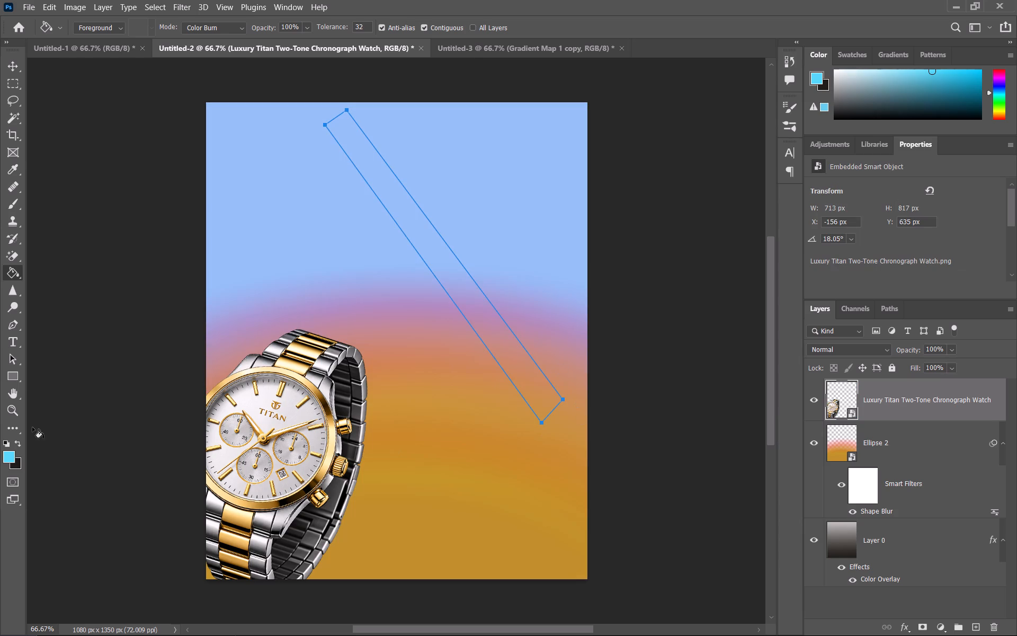
# Try the Magic Eraser inside the diagonal band, rasterizing the watch smart object.
pyautogui.click(53, 237)
pyautogui.click(15, 260)
pyautogui.click(387, 189)
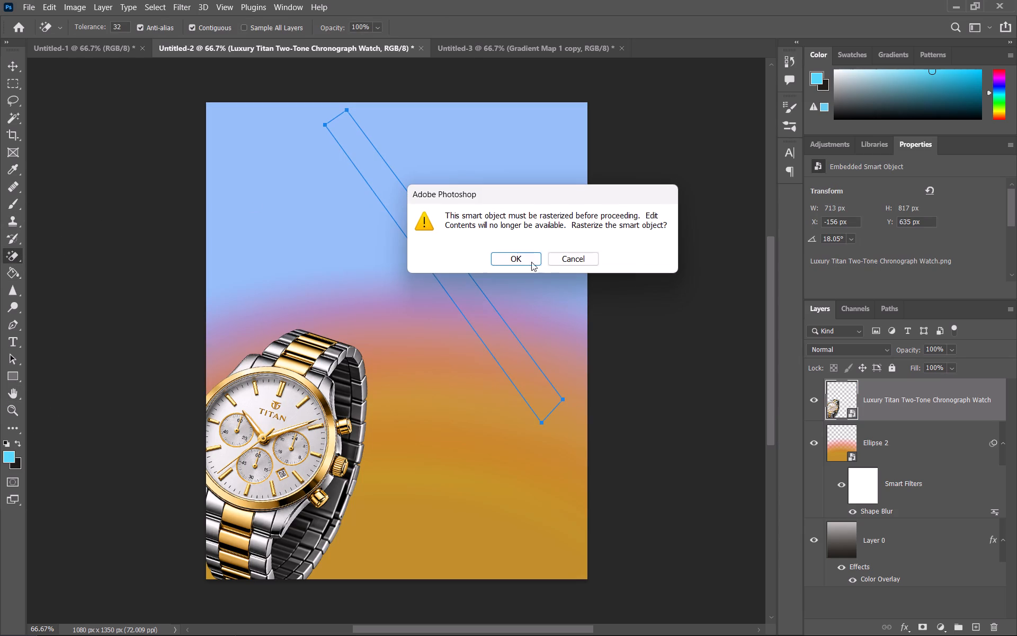
pyautogui.click(510, 254)
pyautogui.click(783, 412)
pyautogui.scroll(-6, 810, 446)
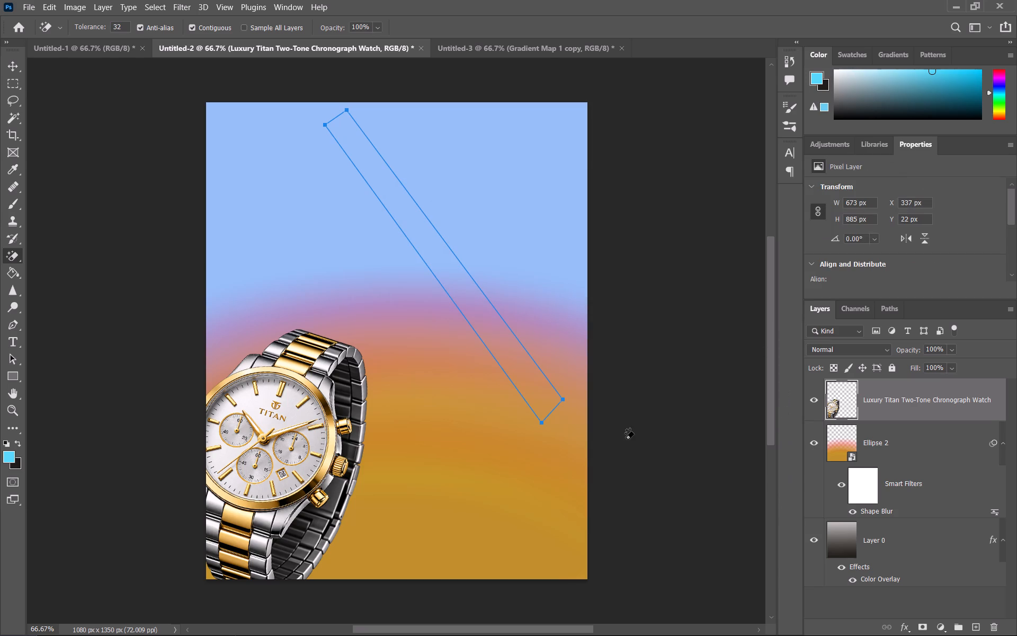
pyautogui.click(626, 438)
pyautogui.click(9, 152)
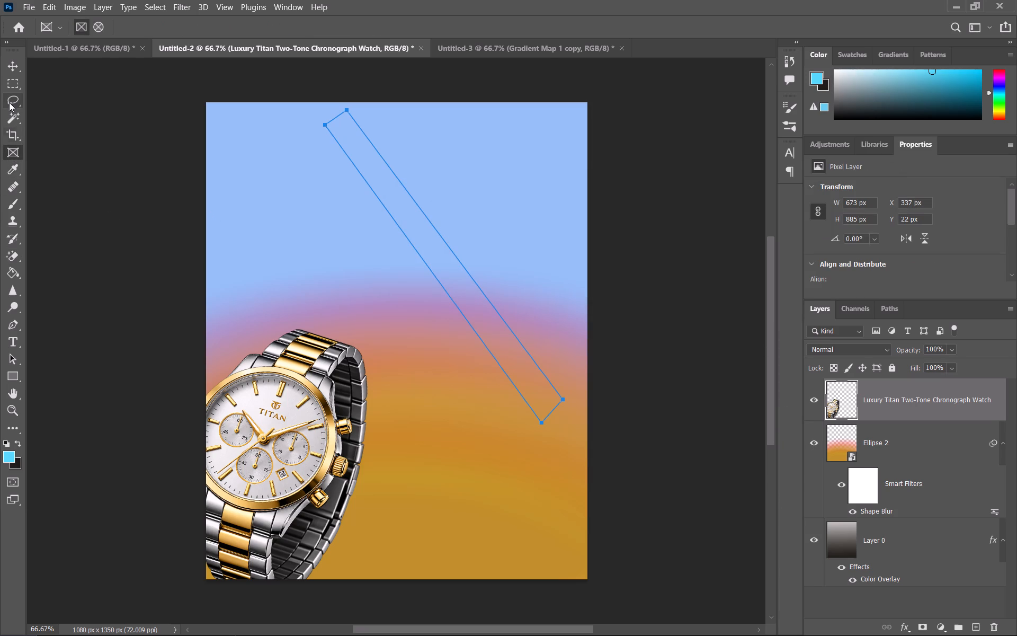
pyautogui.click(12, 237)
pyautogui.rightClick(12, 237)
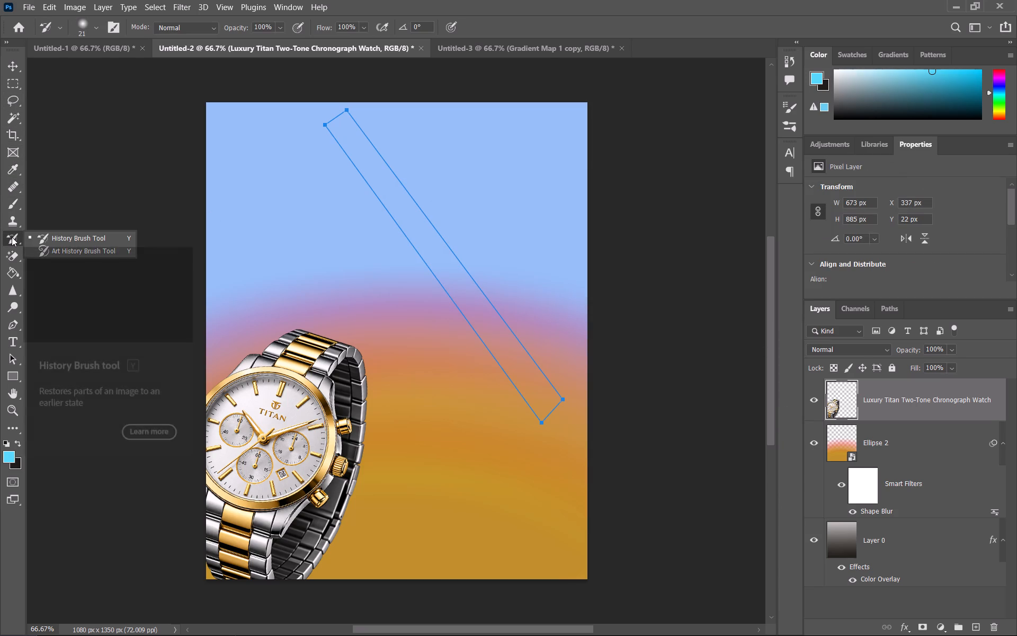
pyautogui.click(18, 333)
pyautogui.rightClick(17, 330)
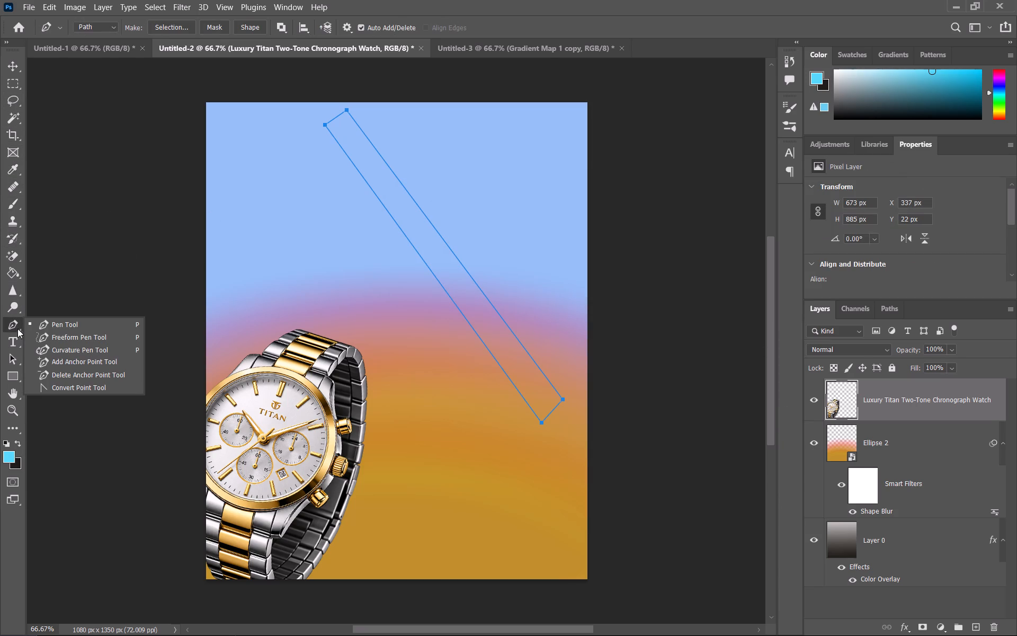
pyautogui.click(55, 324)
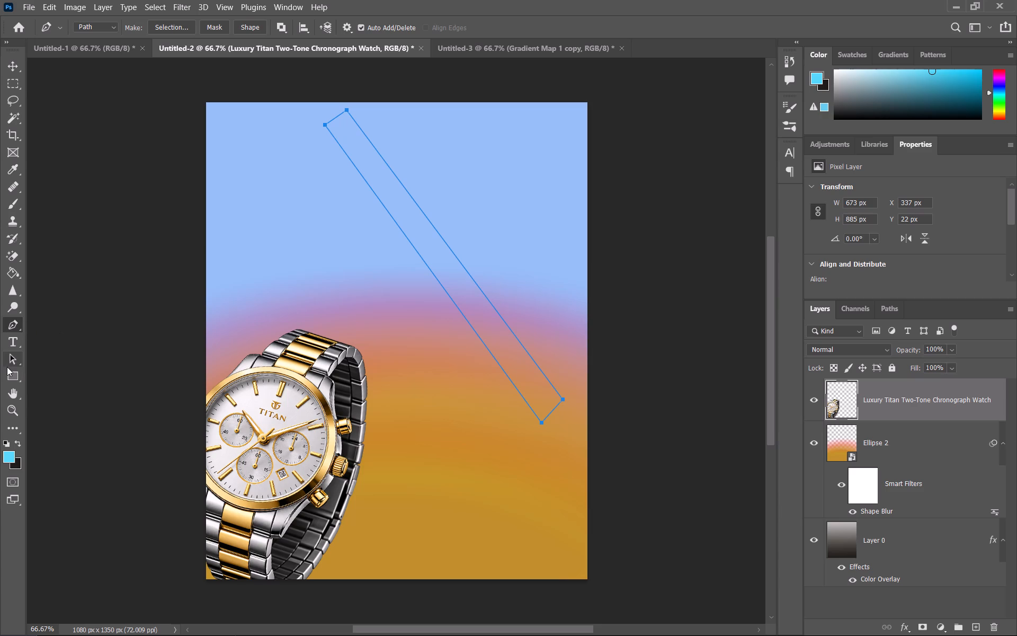
# Taper the diagonal band path with the Direct Selection tool, bringing its two upper anchor points together into one tip.
pyautogui.rightClick(7, 365)
pyautogui.click(43, 368)
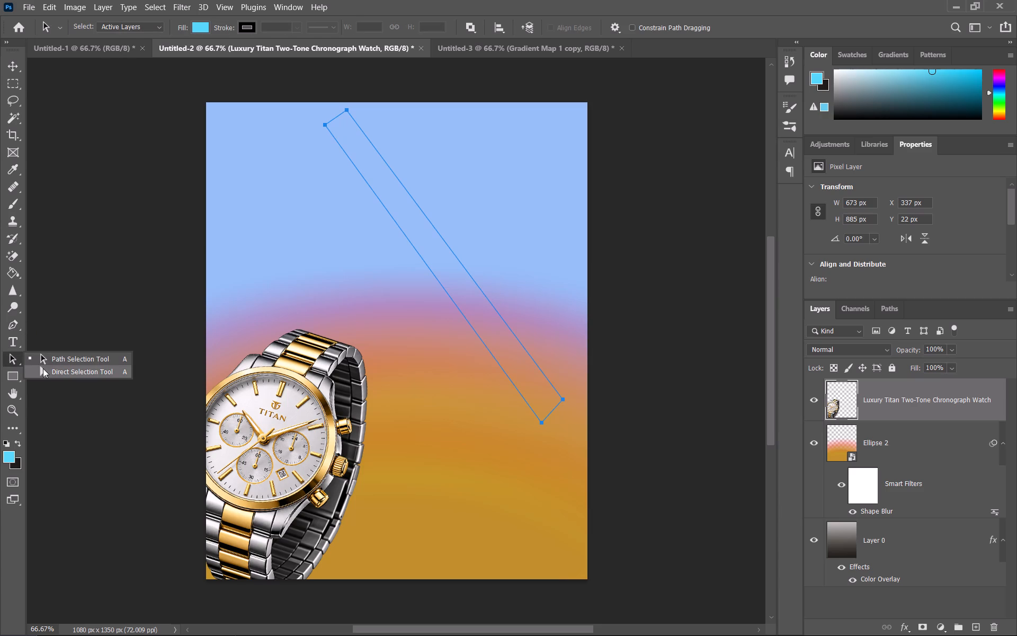
pyautogui.moveTo(400, 215); pyautogui.dragTo(386, 220)
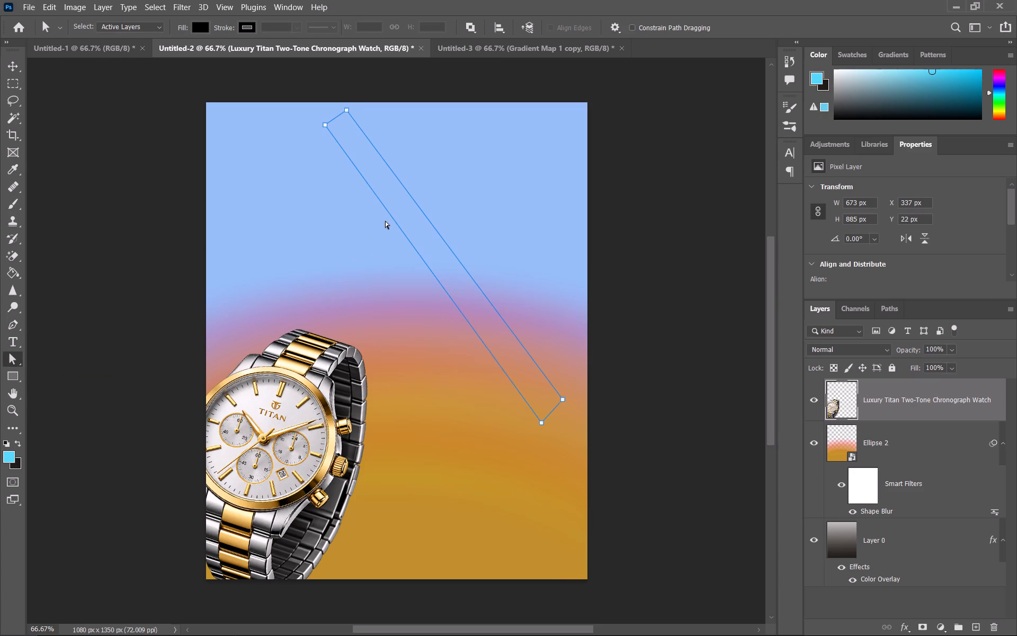
pyautogui.moveTo(345, 112); pyautogui.dragTo(349, 118)
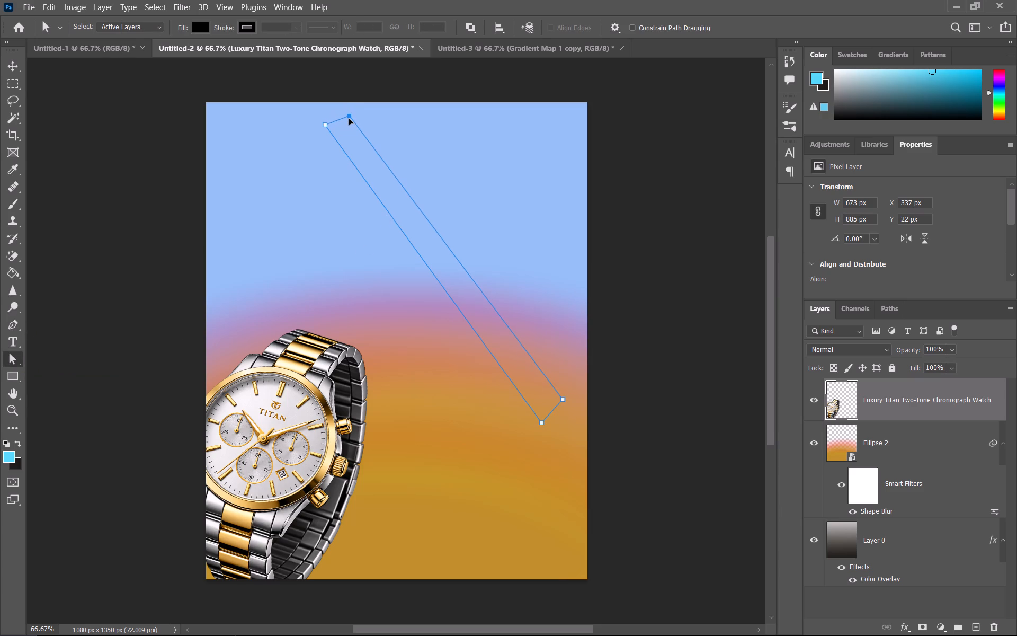
pyautogui.moveTo(349, 118); pyautogui.dragTo(333, 119)
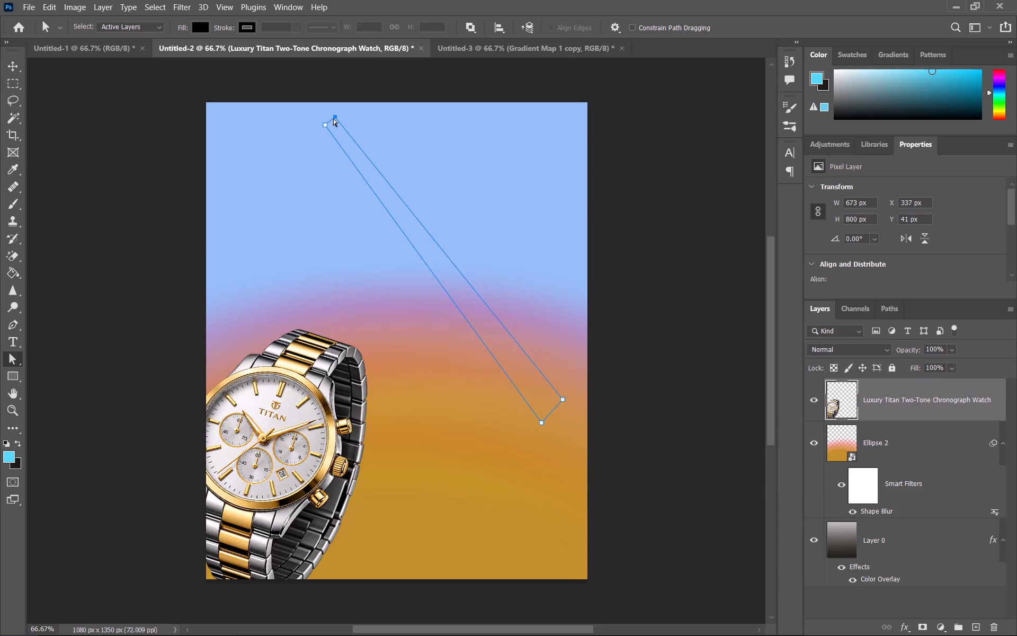
pyautogui.moveTo(324, 122); pyautogui.dragTo(334, 116)
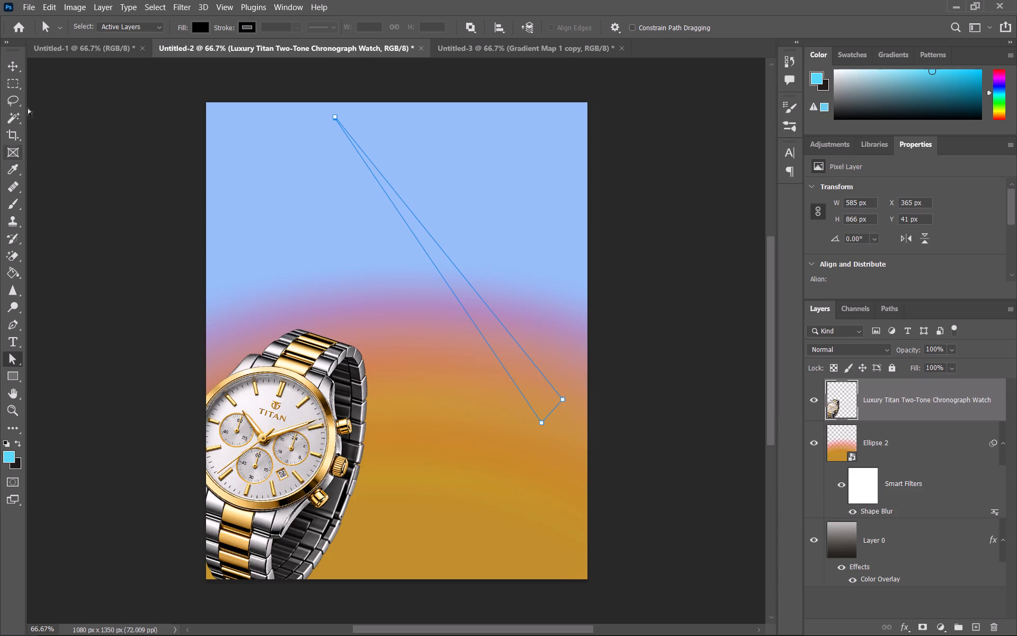
# Move the Ellipse 2 orange glow layer to about X -459 px, Y 466 px.
pyautogui.click(18, 65)
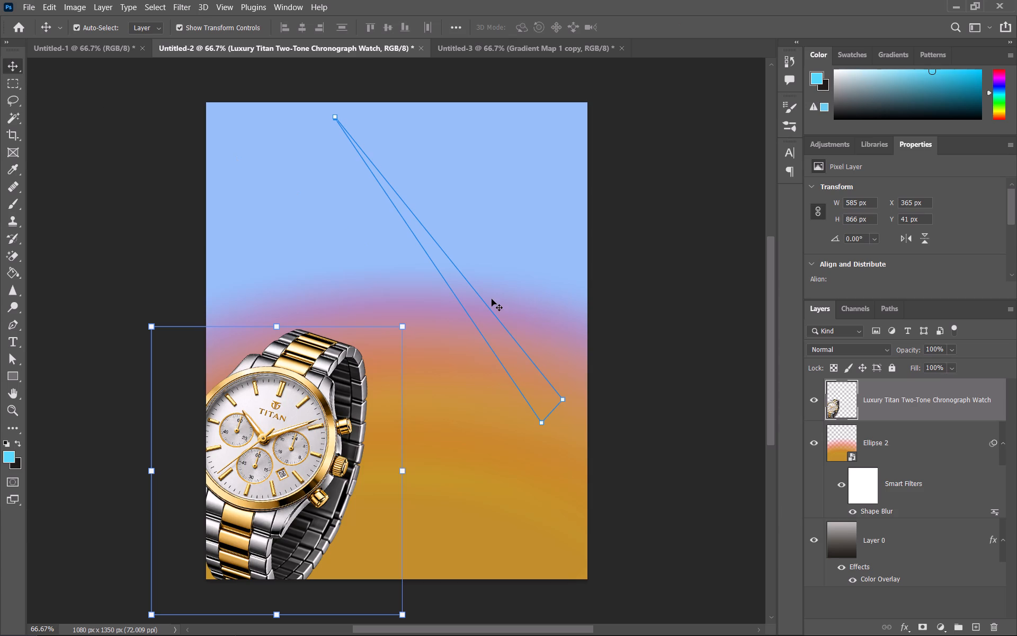
pyautogui.moveTo(475, 308); pyautogui.dragTo(399, 294)
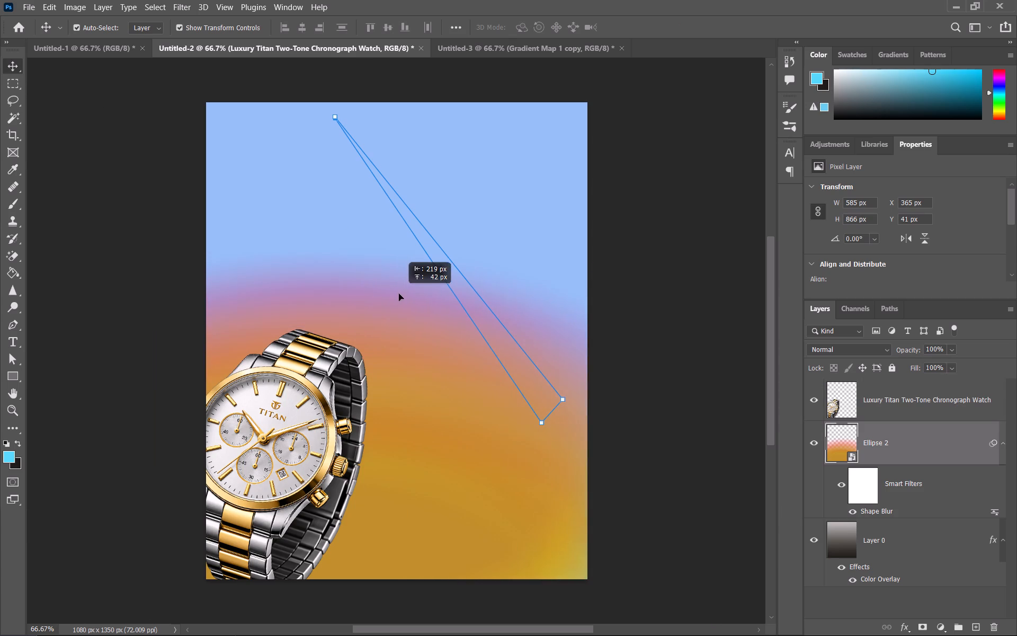
pyautogui.moveTo(399, 294); pyautogui.dragTo(441, 312)
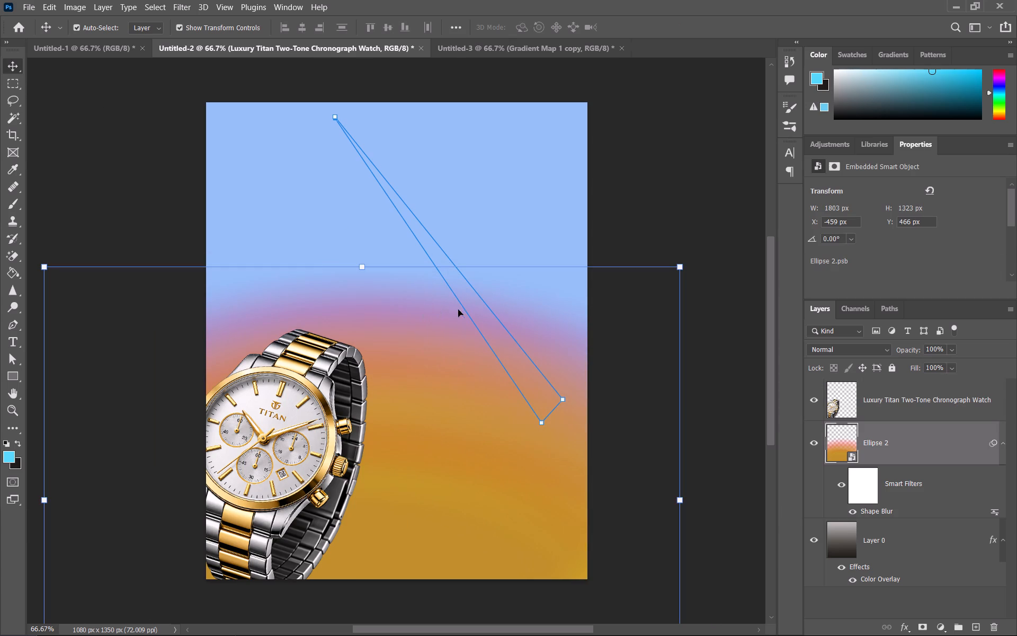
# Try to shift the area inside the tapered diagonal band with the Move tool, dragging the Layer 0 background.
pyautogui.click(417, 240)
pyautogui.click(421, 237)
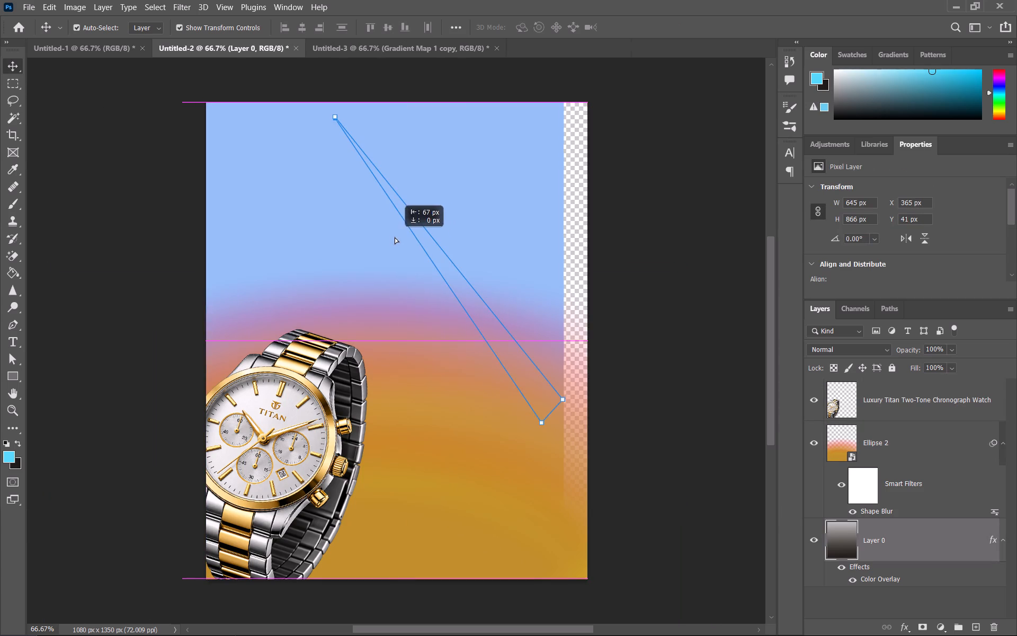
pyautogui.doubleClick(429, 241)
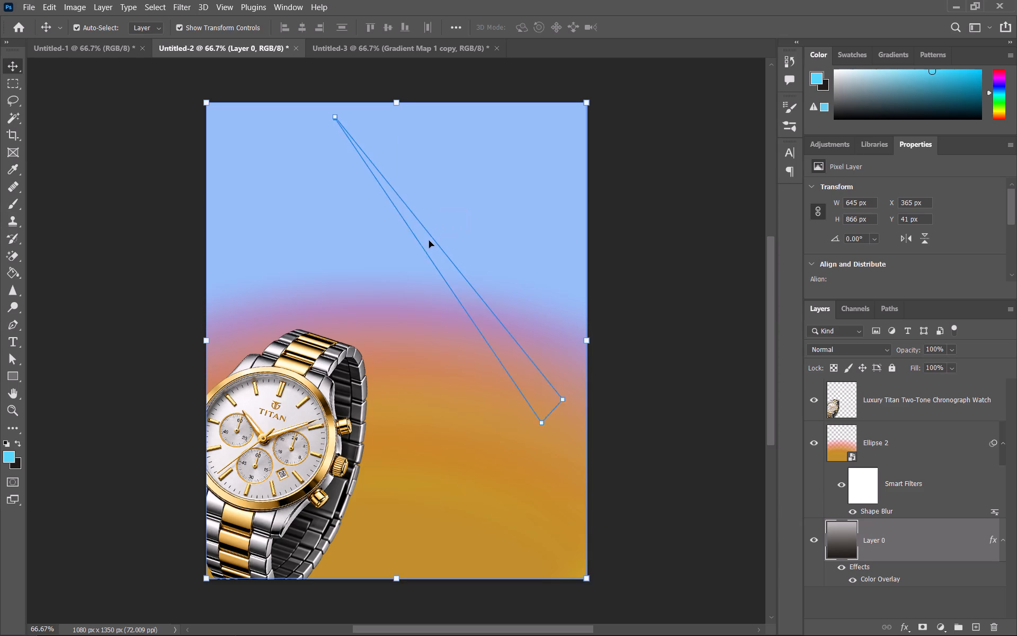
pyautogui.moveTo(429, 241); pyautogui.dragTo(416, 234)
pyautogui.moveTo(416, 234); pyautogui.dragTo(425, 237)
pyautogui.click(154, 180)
# Sample foreground colours with the Eyedropper from the blue, orange and purple background areas, ending on the dark grey area outside the canvas.
pyautogui.click(10, 165)
pyautogui.rightClick(10, 166)
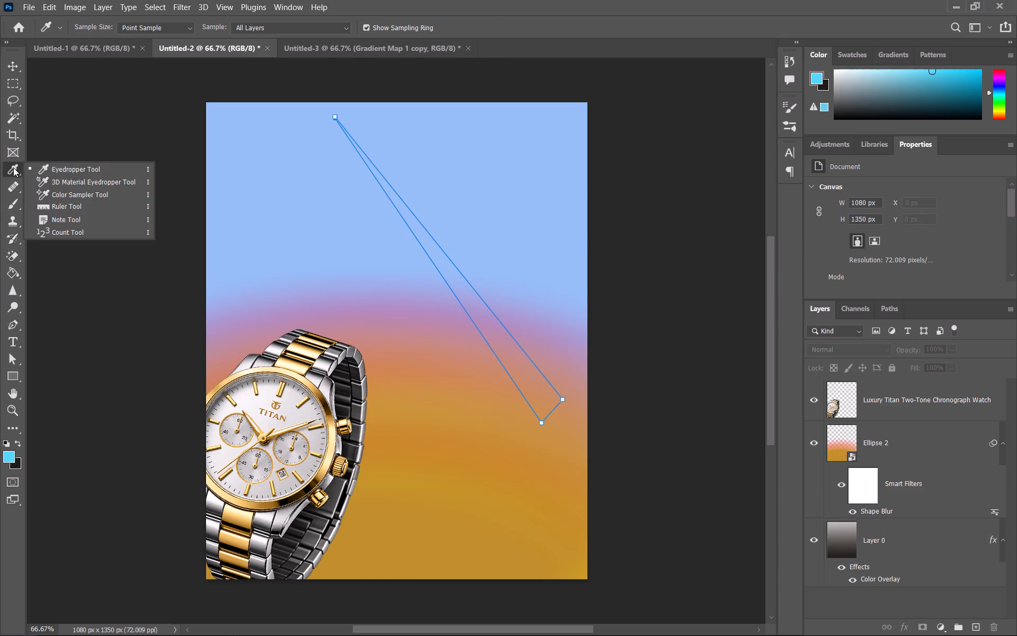
pyautogui.click(81, 168)
pyautogui.click(385, 178)
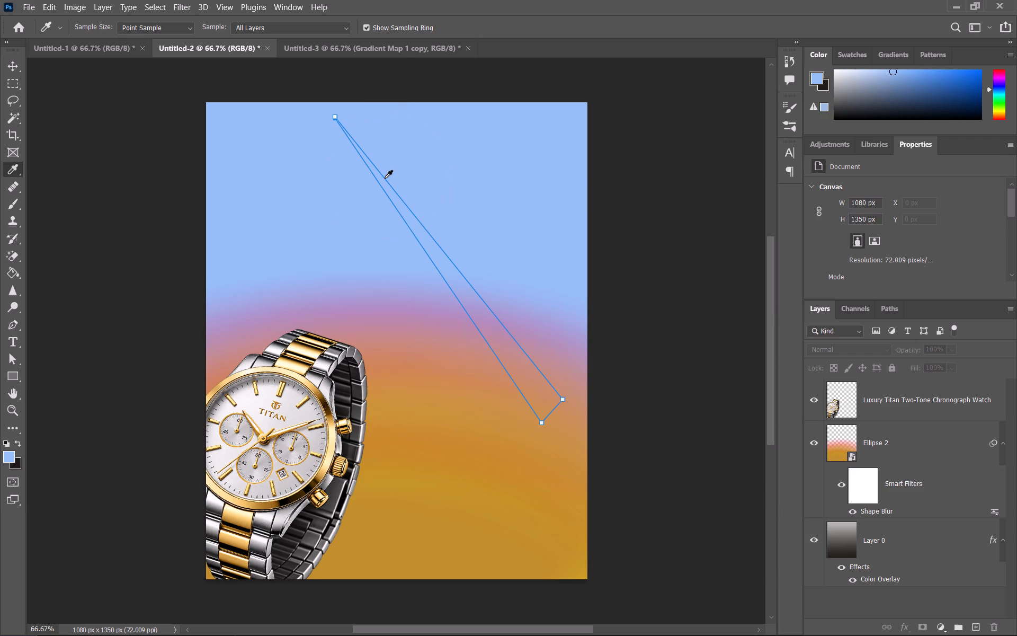
pyautogui.moveTo(385, 178); pyautogui.dragTo(385, 185)
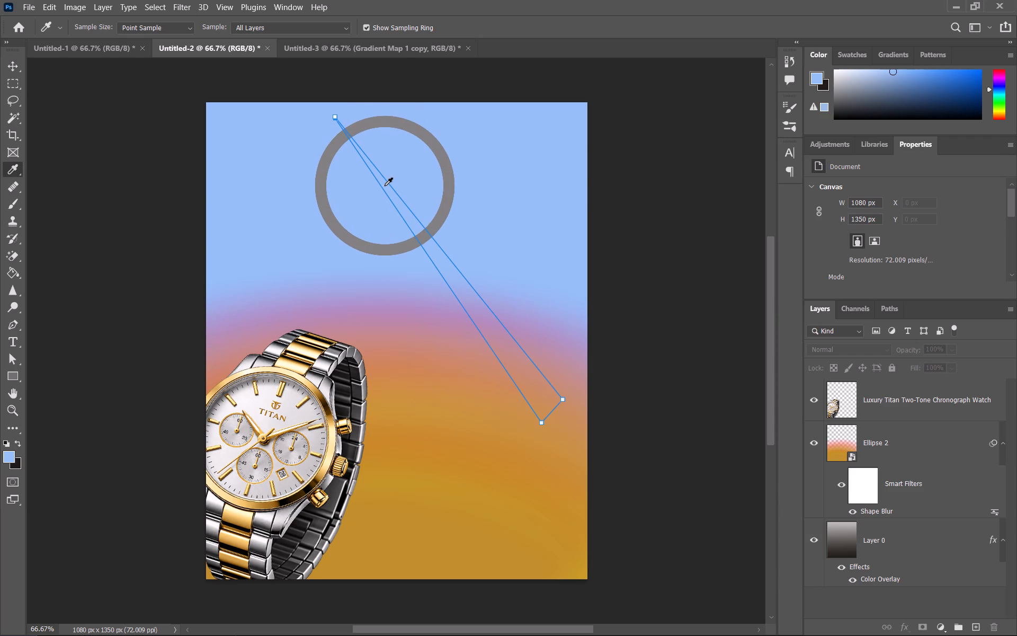
pyautogui.moveTo(385, 185); pyautogui.dragTo(360, 187)
pyautogui.moveTo(360, 187); pyautogui.dragTo(396, 276)
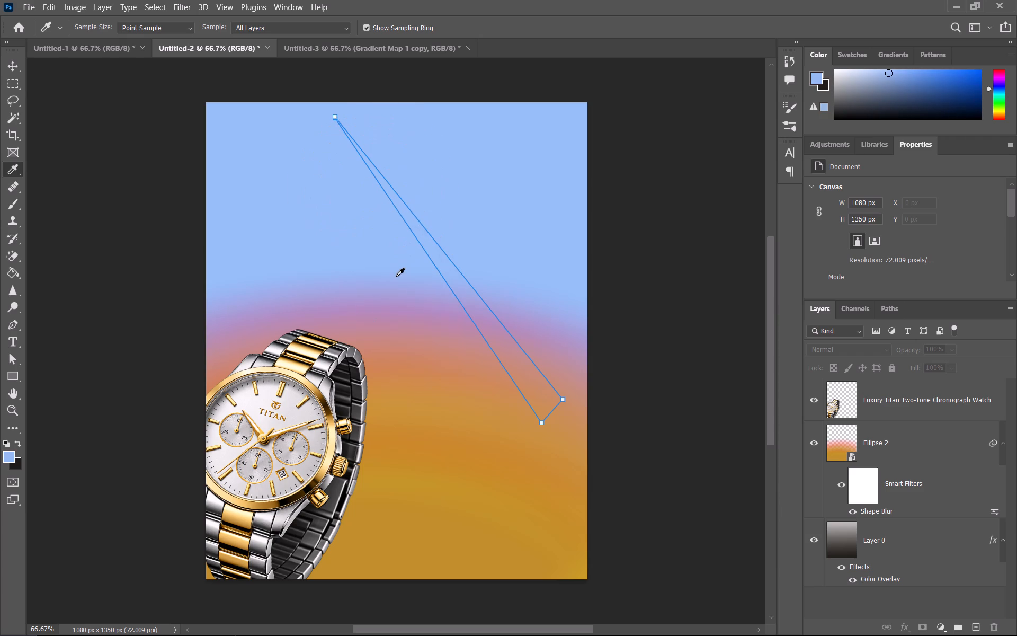
pyautogui.moveTo(396, 276); pyautogui.dragTo(407, 523)
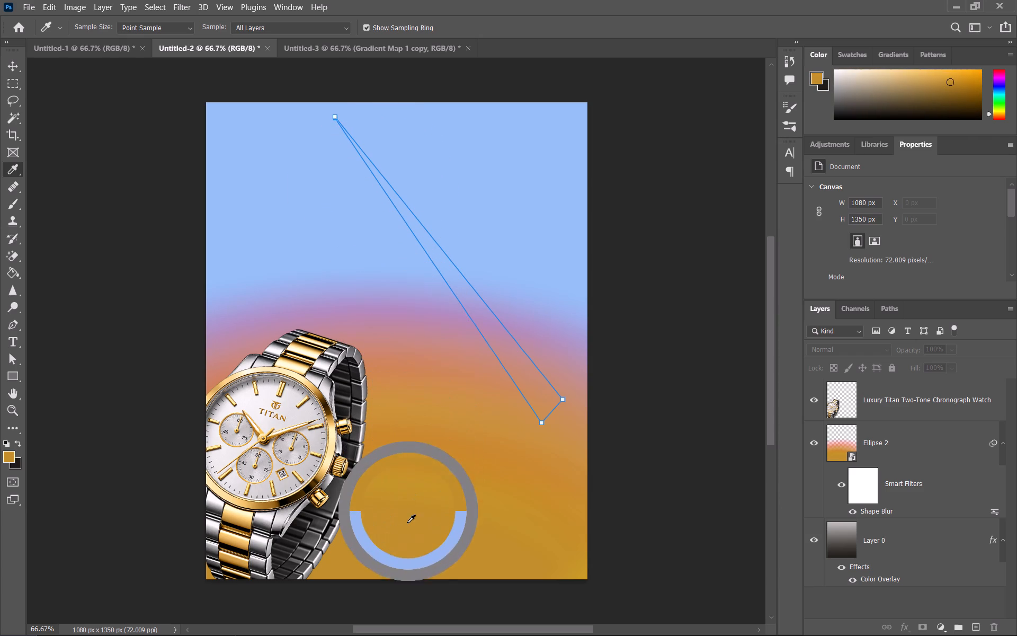
pyautogui.moveTo(407, 523); pyautogui.dragTo(415, 308)
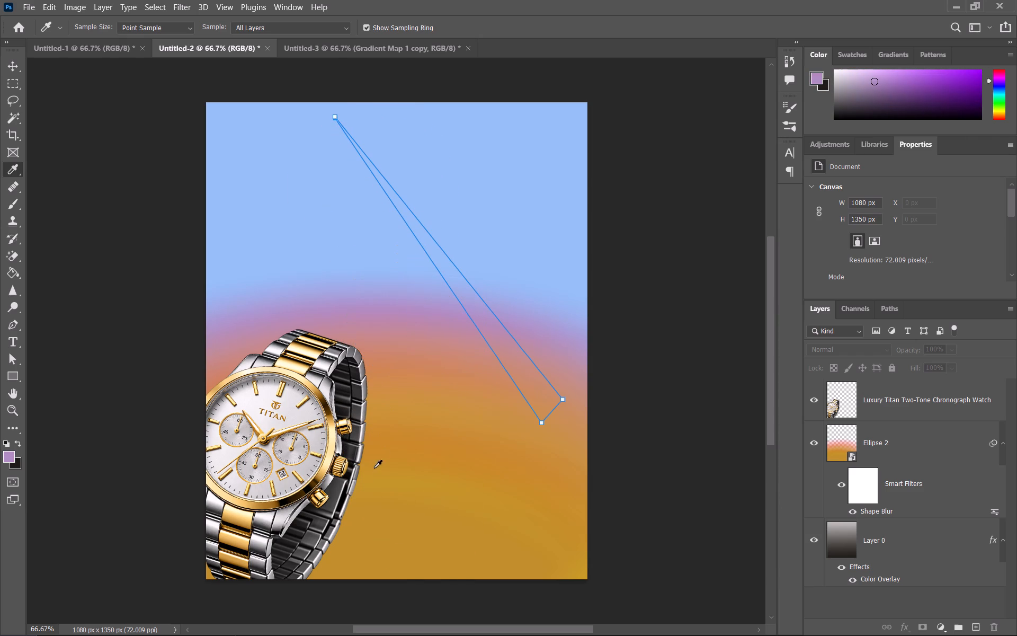
pyautogui.click(61, 189)
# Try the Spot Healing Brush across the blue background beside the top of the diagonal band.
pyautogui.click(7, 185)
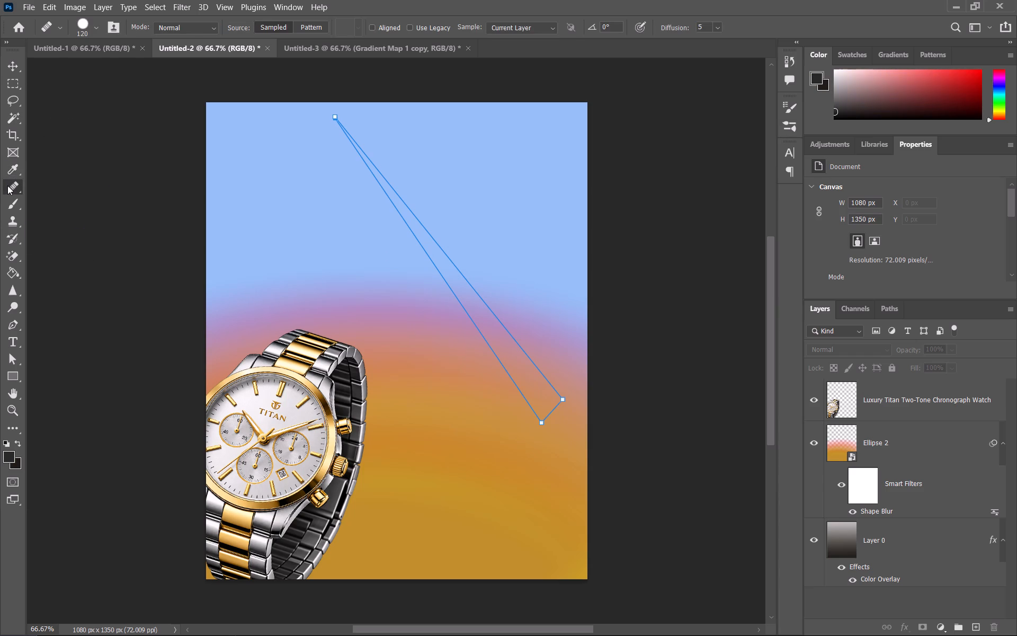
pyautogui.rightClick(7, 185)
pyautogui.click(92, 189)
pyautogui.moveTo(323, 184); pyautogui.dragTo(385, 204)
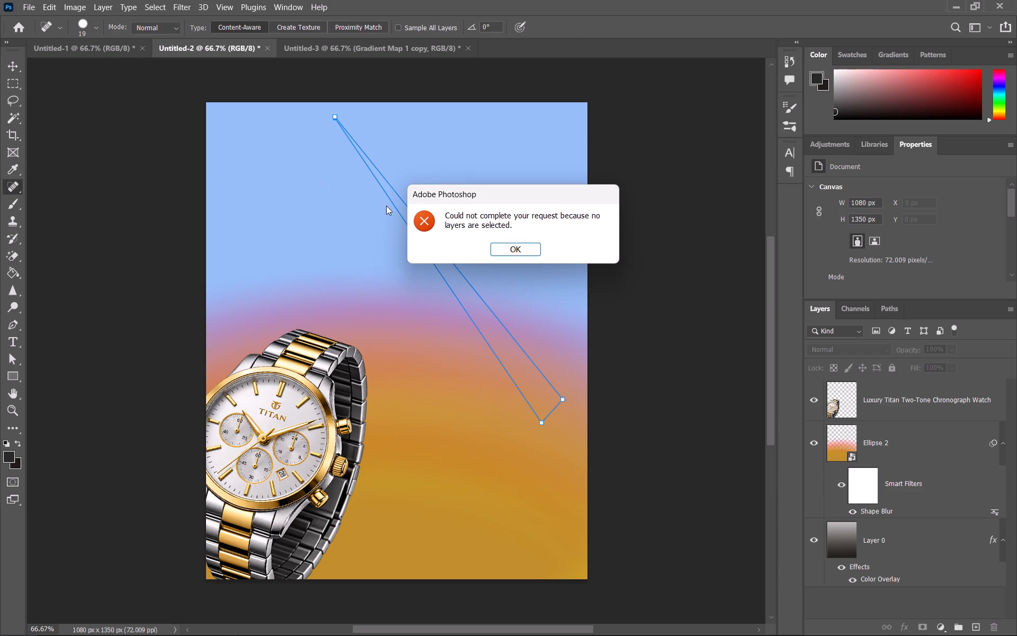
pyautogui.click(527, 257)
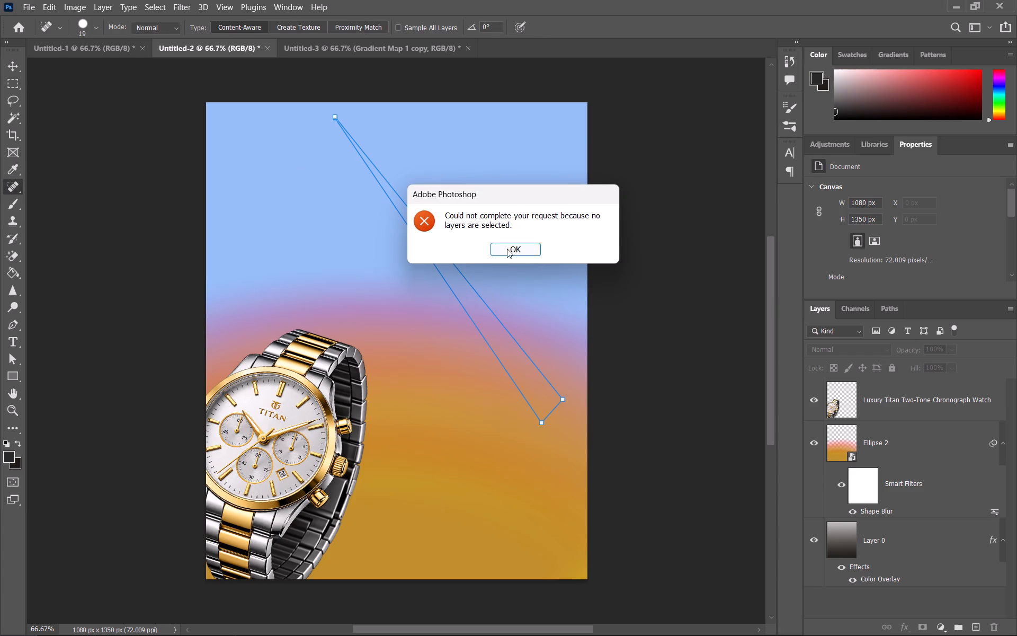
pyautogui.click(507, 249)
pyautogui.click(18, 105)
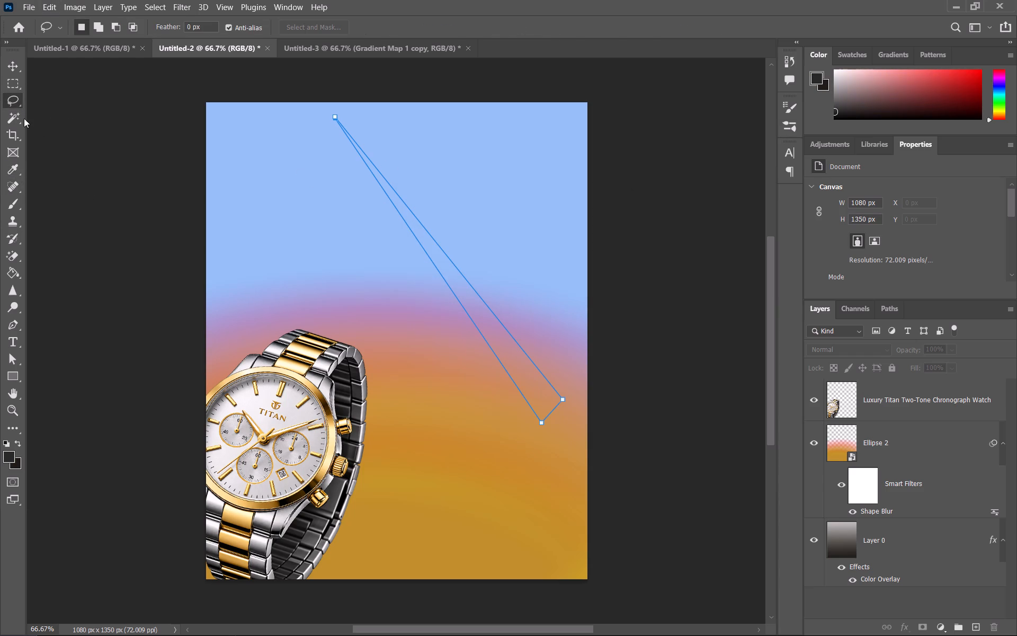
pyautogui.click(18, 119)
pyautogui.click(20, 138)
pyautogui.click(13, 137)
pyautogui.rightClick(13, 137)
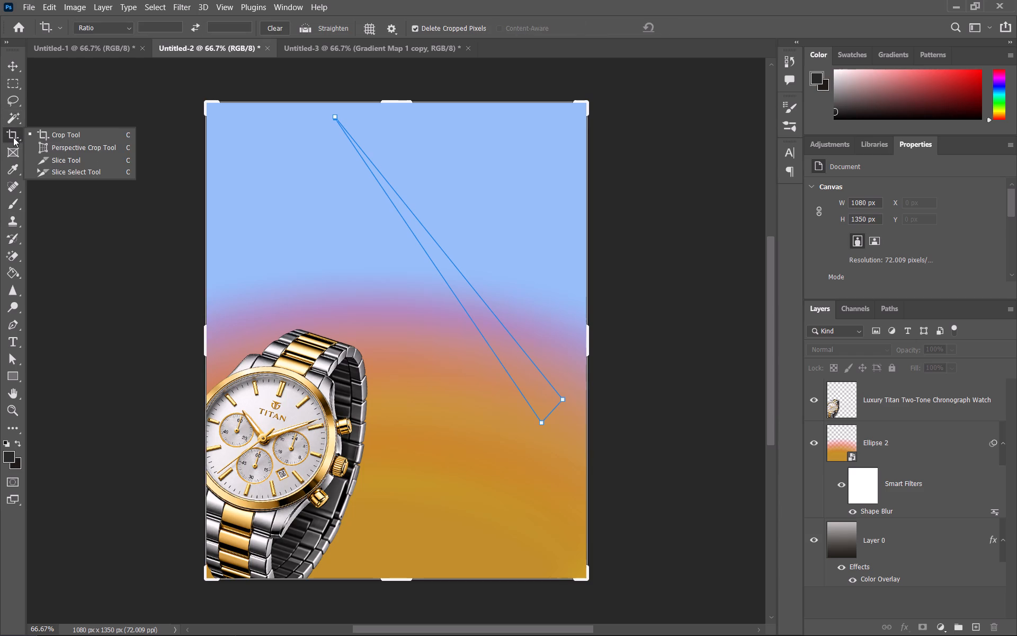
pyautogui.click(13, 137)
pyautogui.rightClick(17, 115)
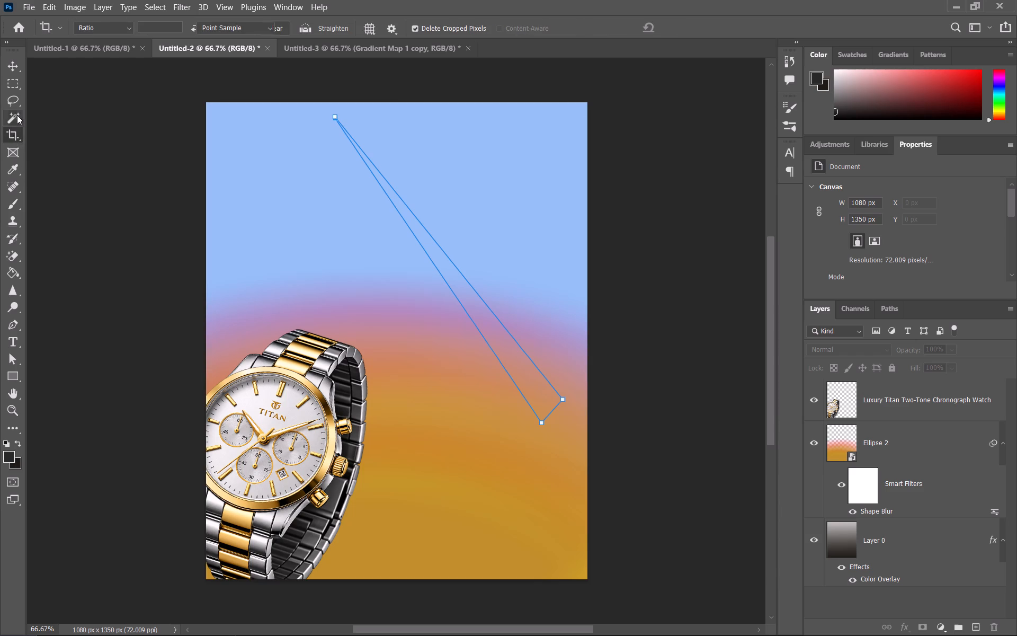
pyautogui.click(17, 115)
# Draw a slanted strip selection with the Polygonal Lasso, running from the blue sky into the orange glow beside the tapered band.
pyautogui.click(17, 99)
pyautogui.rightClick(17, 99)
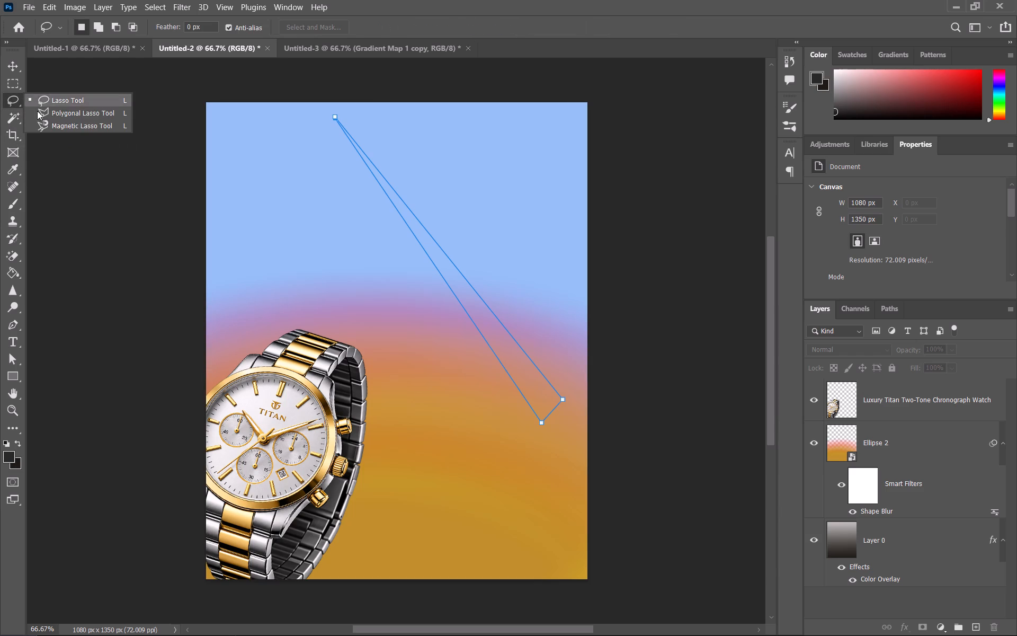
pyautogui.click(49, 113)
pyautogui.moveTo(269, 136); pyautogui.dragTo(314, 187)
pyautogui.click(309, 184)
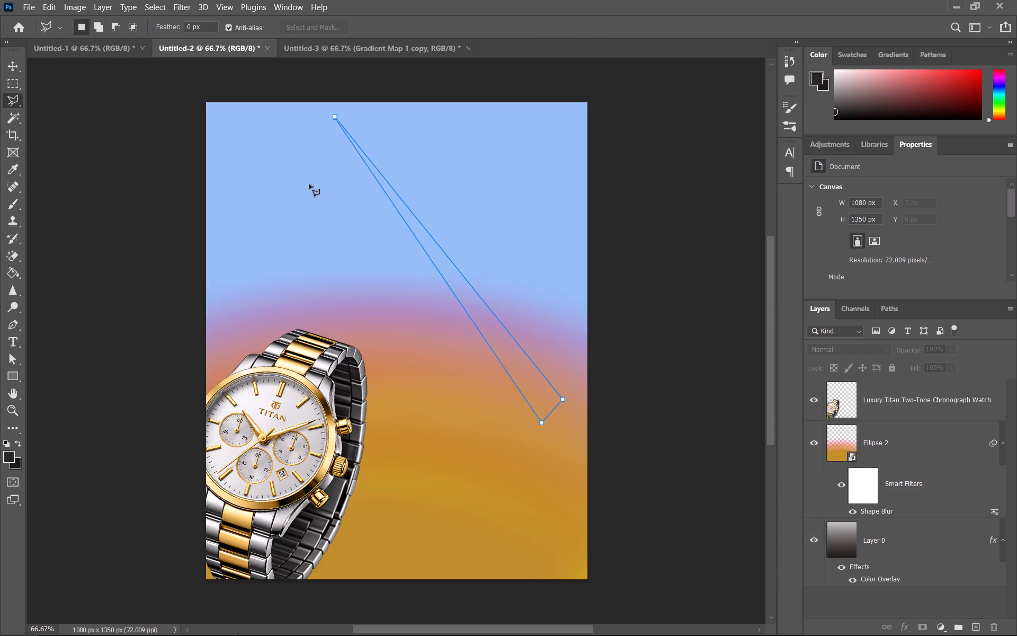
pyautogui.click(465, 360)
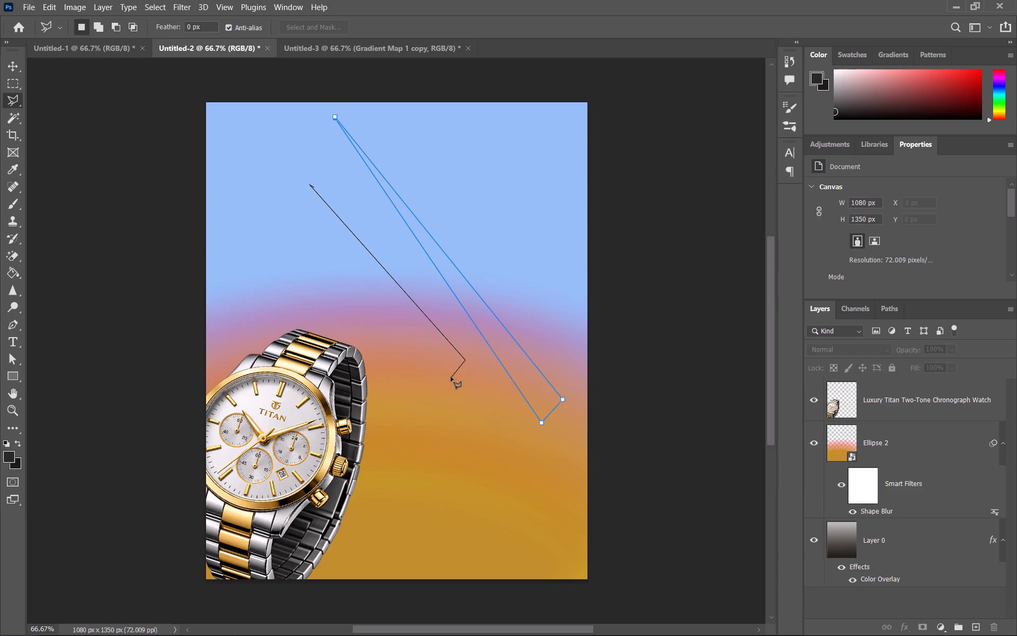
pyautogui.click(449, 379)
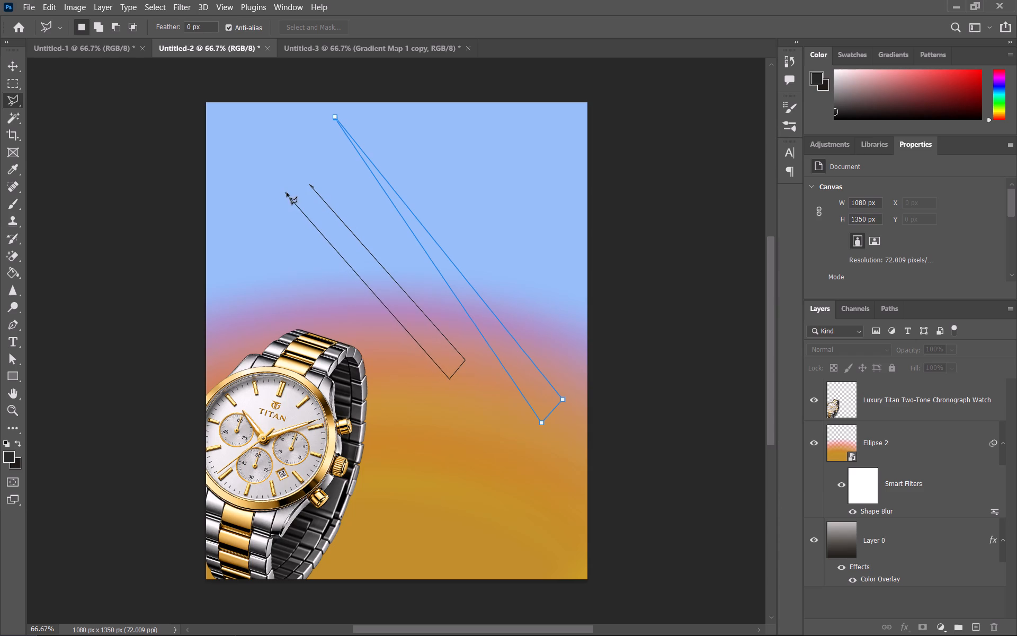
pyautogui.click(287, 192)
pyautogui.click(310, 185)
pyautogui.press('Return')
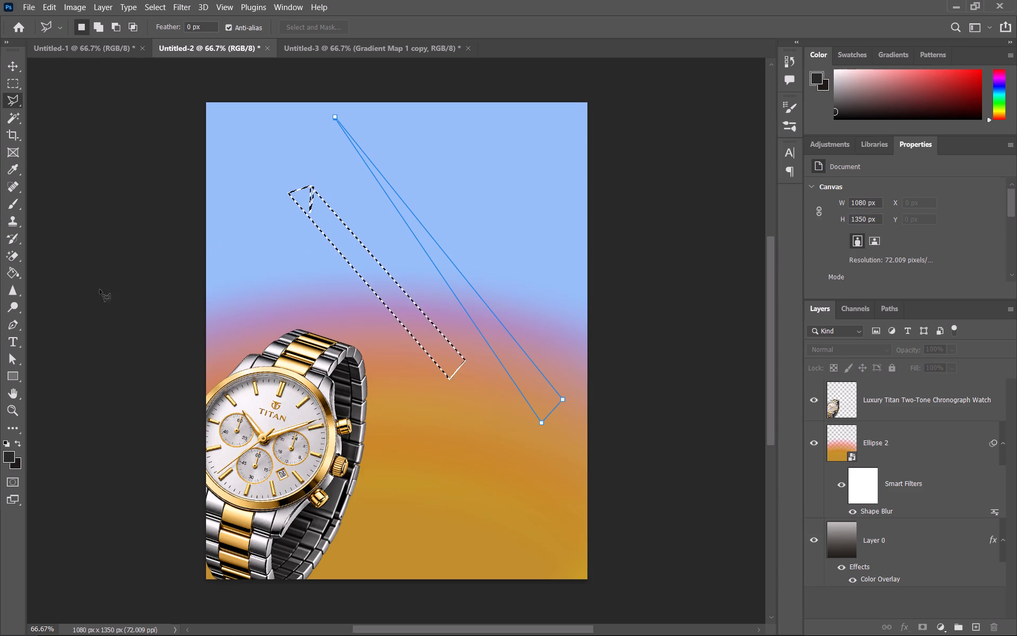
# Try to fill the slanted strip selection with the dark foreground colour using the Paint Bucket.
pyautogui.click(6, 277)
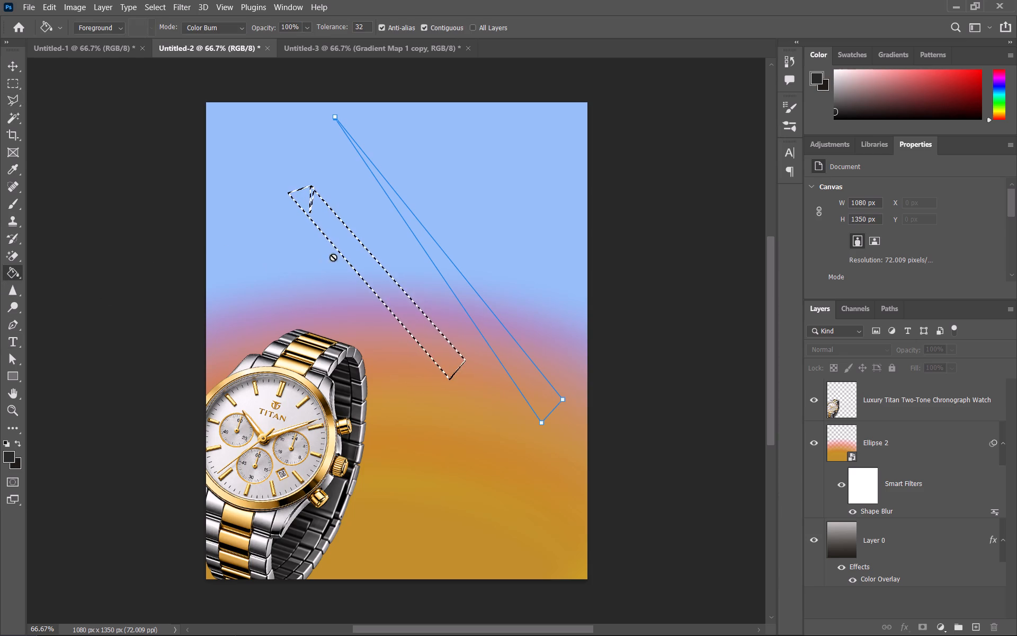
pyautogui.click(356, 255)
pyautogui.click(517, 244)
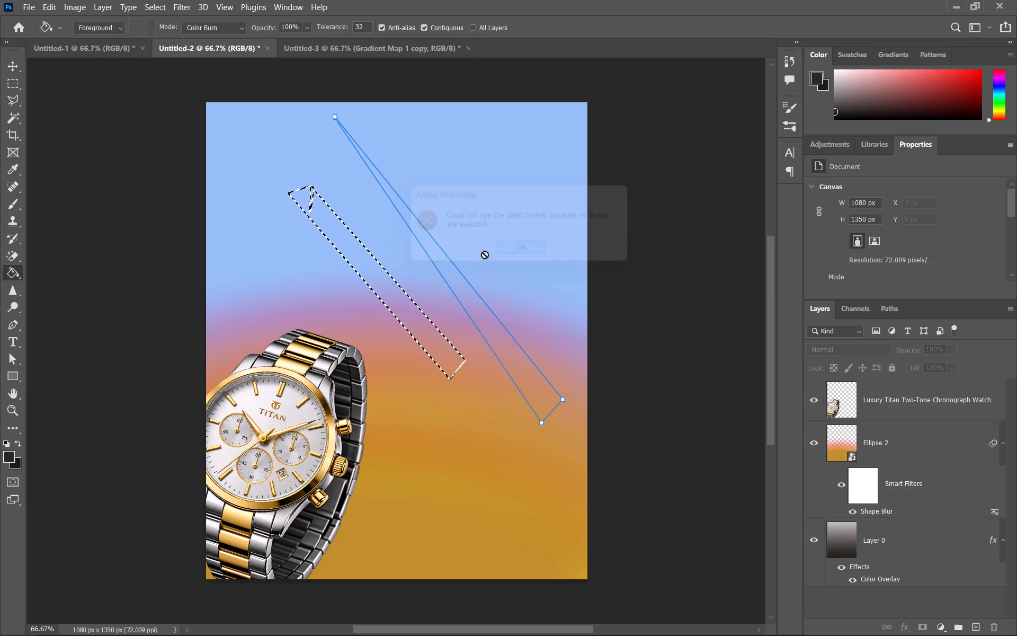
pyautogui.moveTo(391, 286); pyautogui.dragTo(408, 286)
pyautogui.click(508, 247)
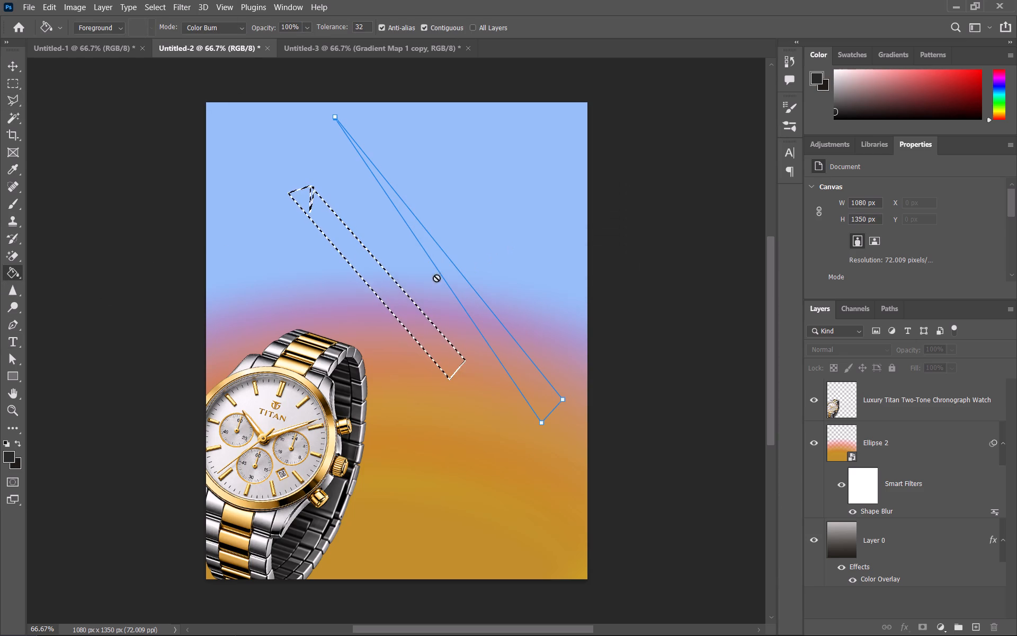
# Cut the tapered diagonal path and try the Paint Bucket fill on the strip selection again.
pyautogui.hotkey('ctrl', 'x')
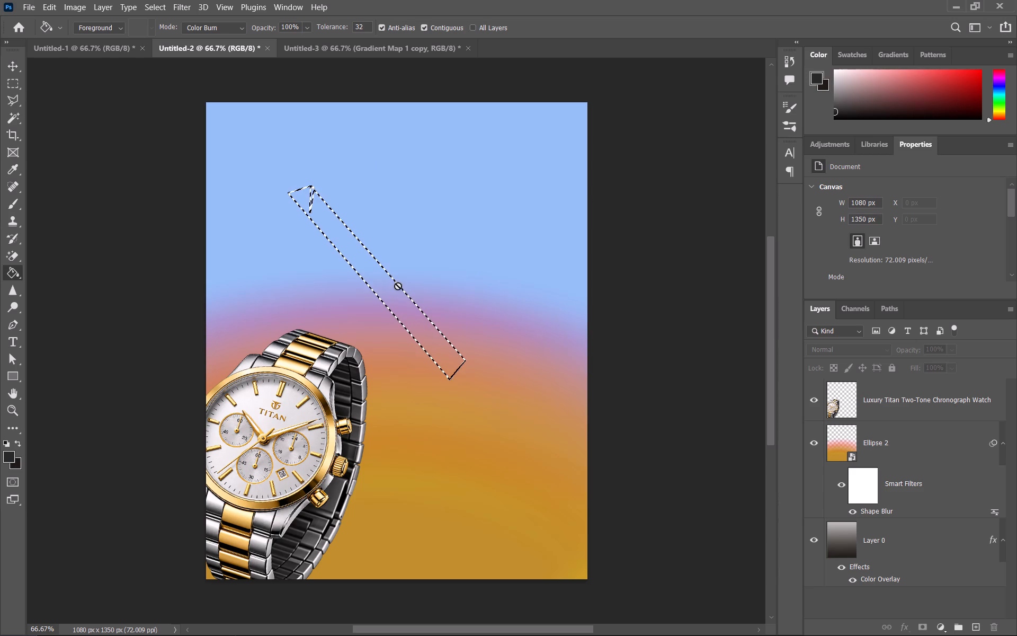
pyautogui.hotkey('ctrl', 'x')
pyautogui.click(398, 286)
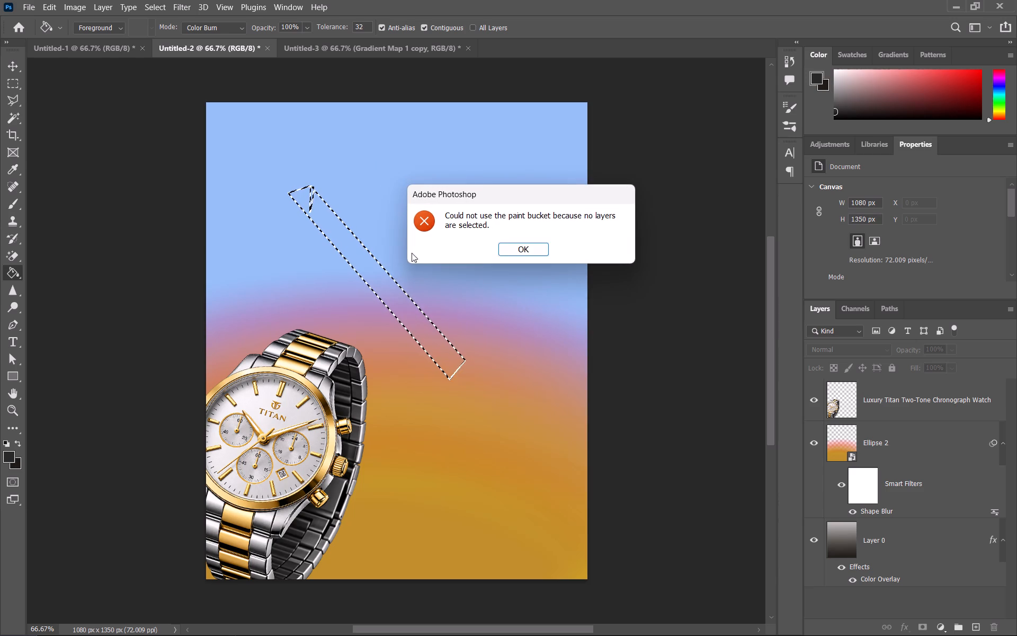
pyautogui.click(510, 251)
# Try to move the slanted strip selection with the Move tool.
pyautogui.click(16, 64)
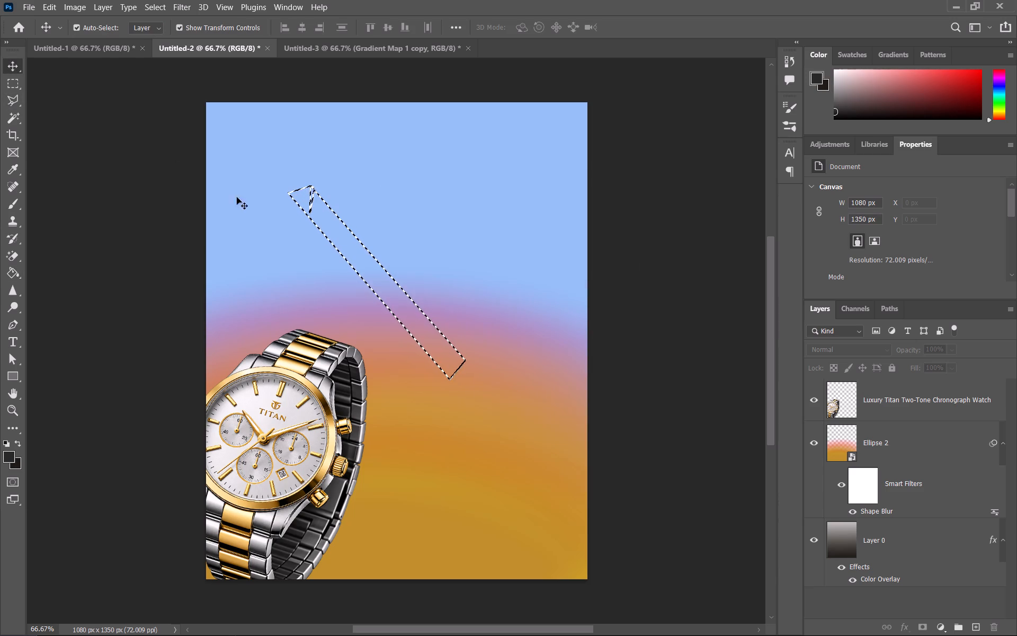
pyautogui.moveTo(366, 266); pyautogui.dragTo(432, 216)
# Undo the lasso selection, the path cut, the orange glow move, the diagonal band's taper and the watch layer's rasterization.
pyautogui.hotkey('ctrl', 'z')
pyautogui.hotkey('ctrl', 'z')
pyautogui.hotkey('ctrl', 'z')
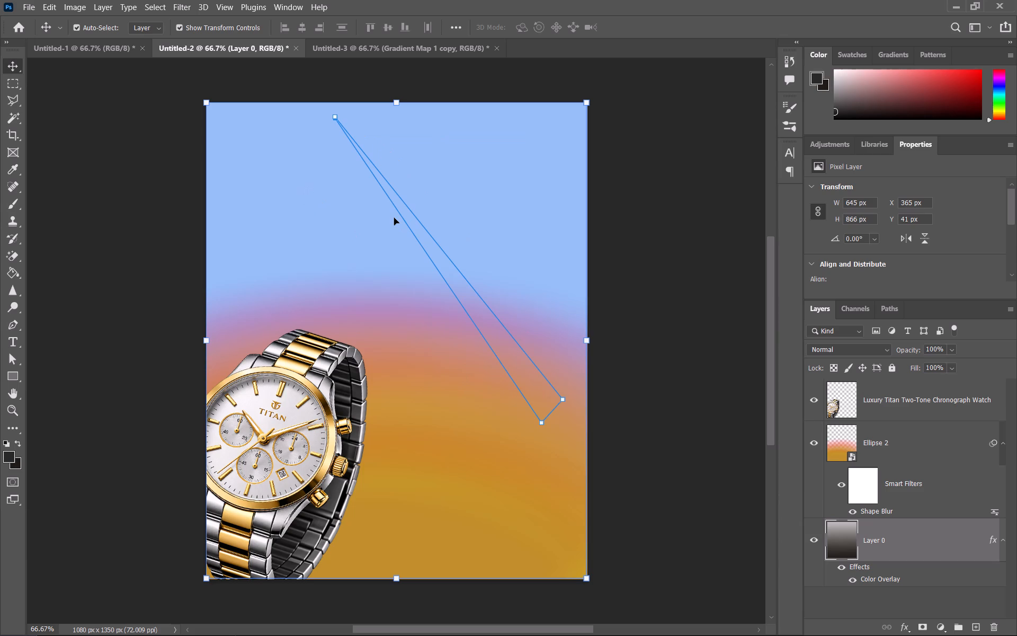
pyautogui.hotkey('ctrl', 'z')
pyautogui.hotkey('ctrl', 'z')
pyautogui.press('z')
pyautogui.hotkey('ctrl', 'z')
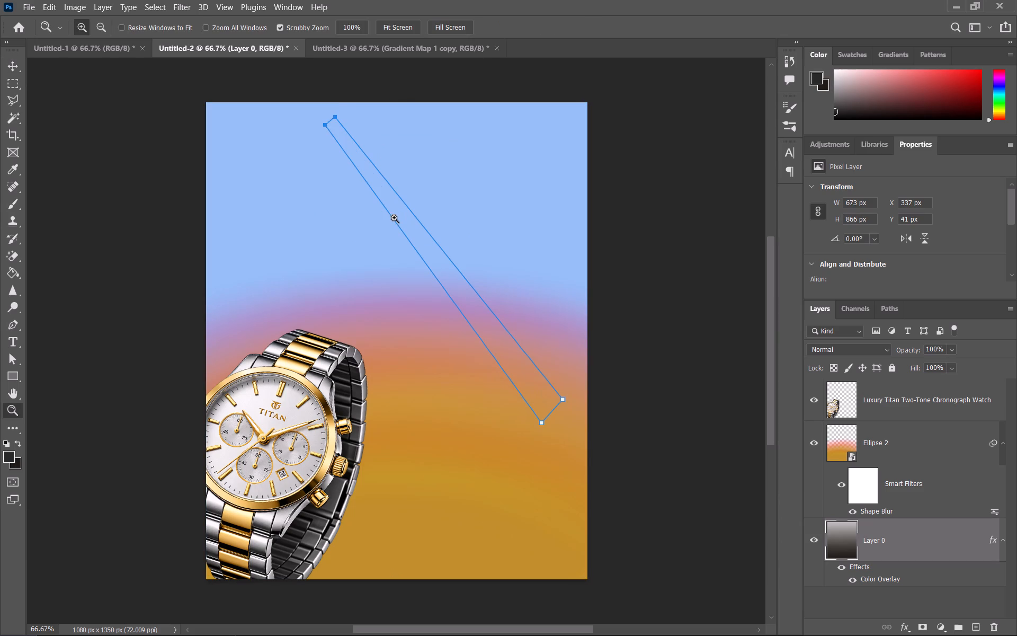
pyautogui.hotkey('ctrl', 'z')
pyautogui.hotkey('ctrl', 'z')
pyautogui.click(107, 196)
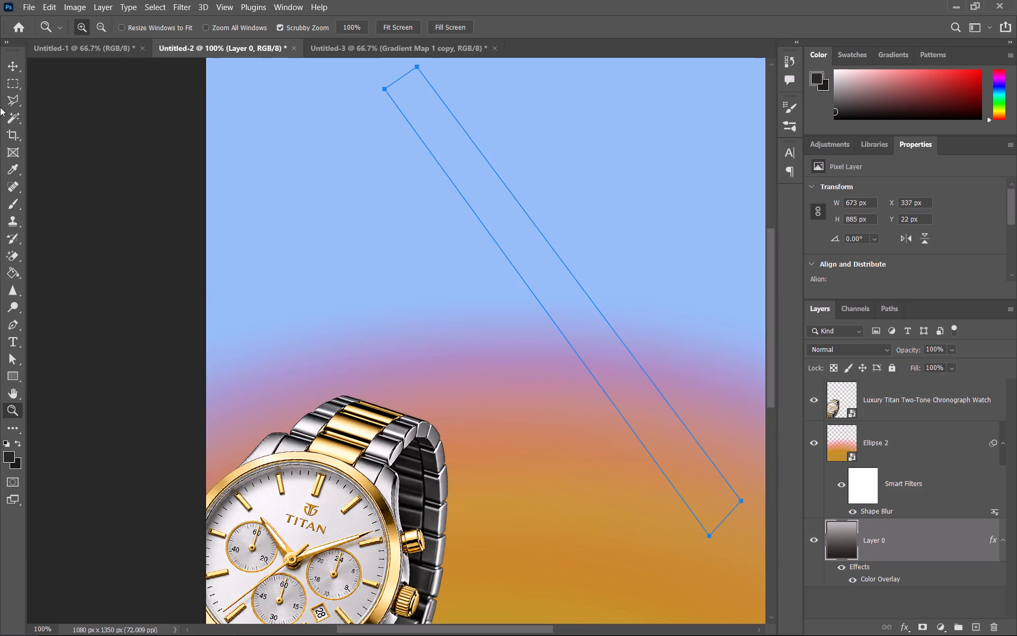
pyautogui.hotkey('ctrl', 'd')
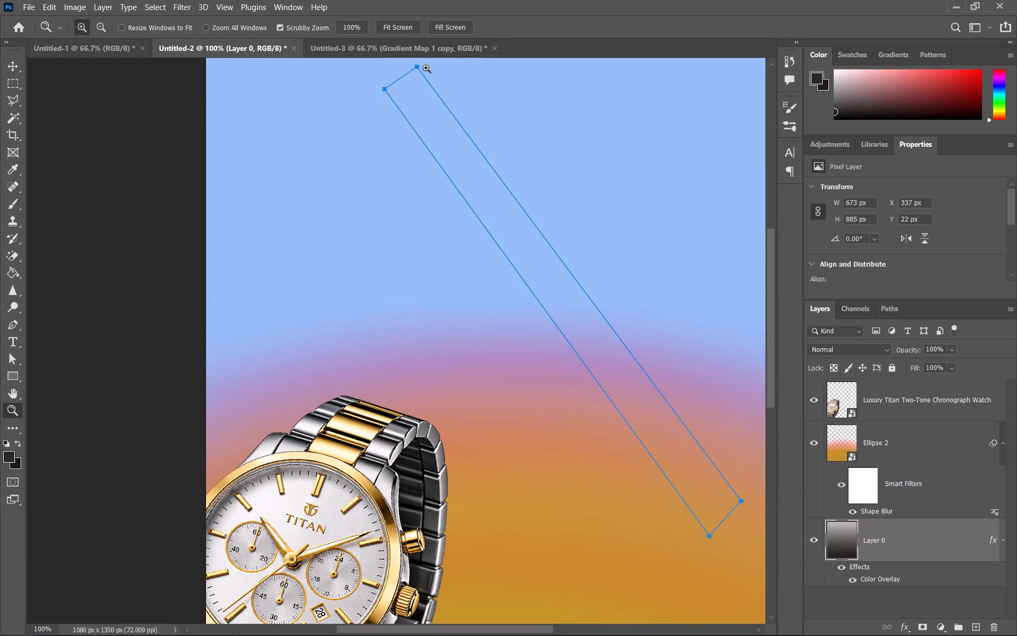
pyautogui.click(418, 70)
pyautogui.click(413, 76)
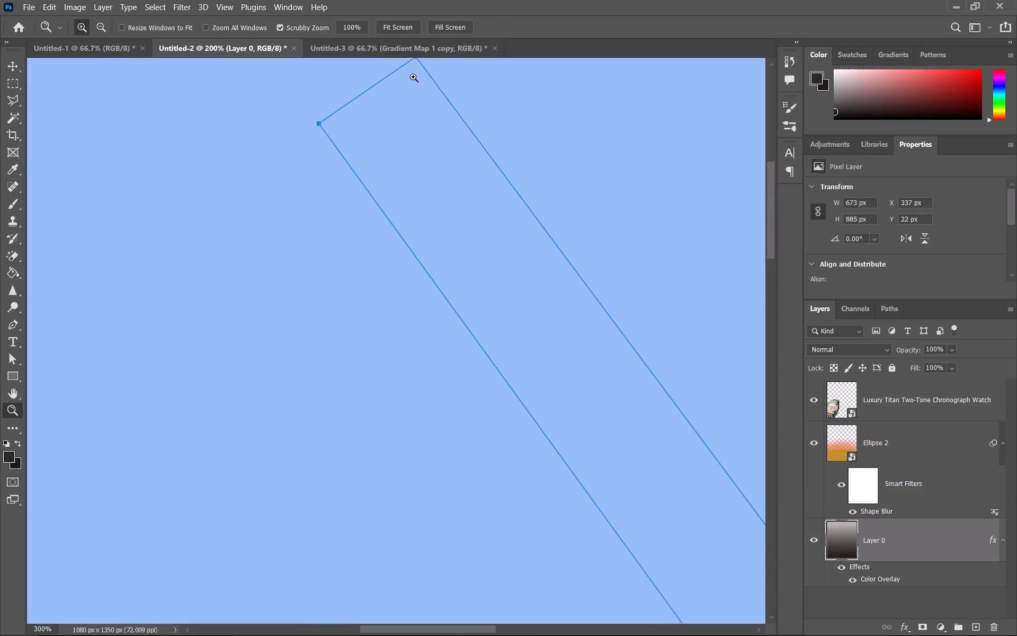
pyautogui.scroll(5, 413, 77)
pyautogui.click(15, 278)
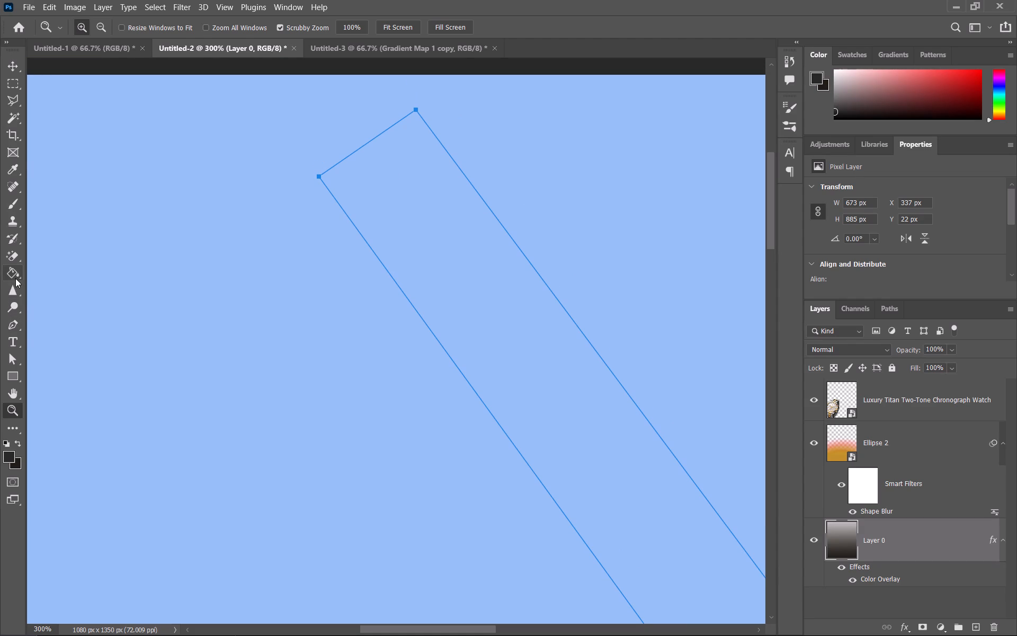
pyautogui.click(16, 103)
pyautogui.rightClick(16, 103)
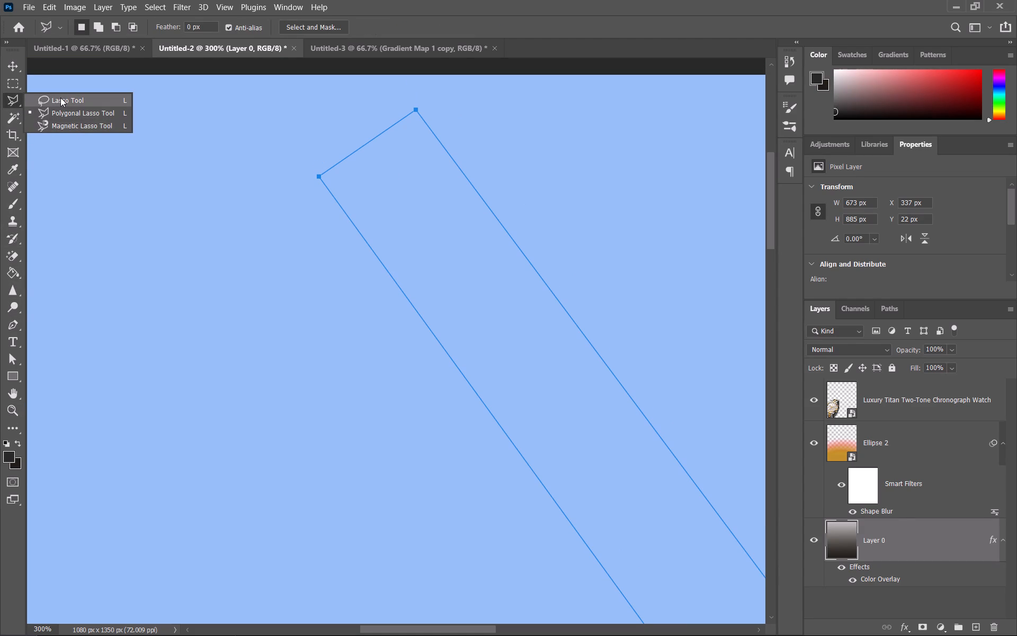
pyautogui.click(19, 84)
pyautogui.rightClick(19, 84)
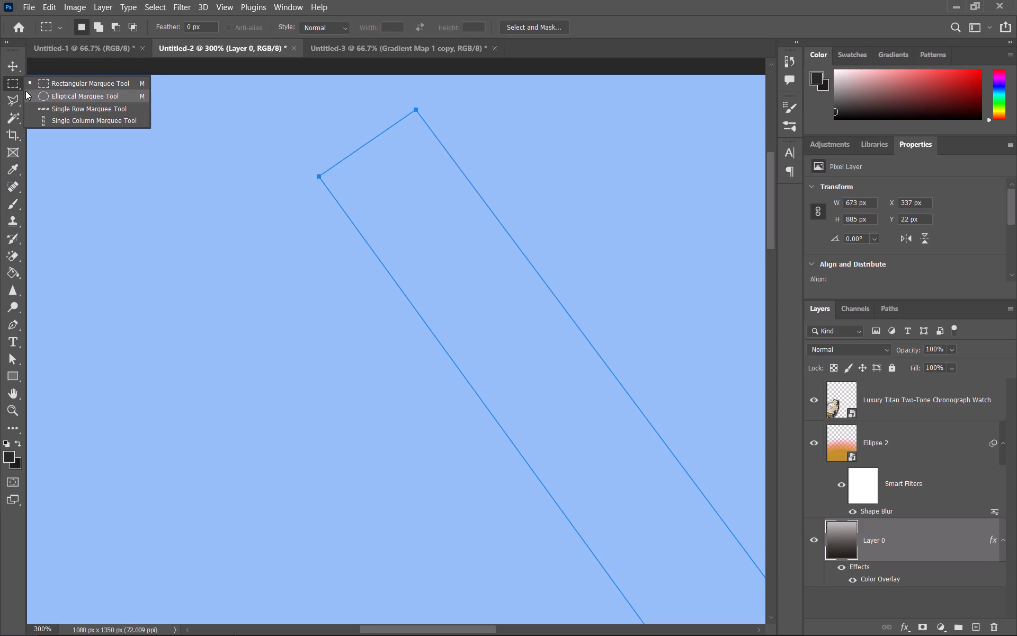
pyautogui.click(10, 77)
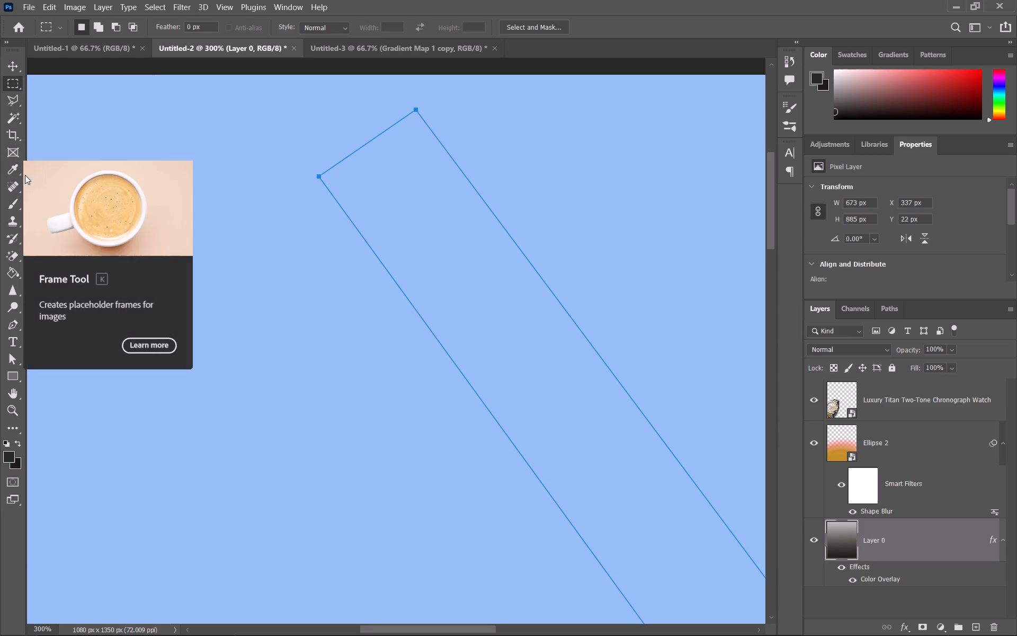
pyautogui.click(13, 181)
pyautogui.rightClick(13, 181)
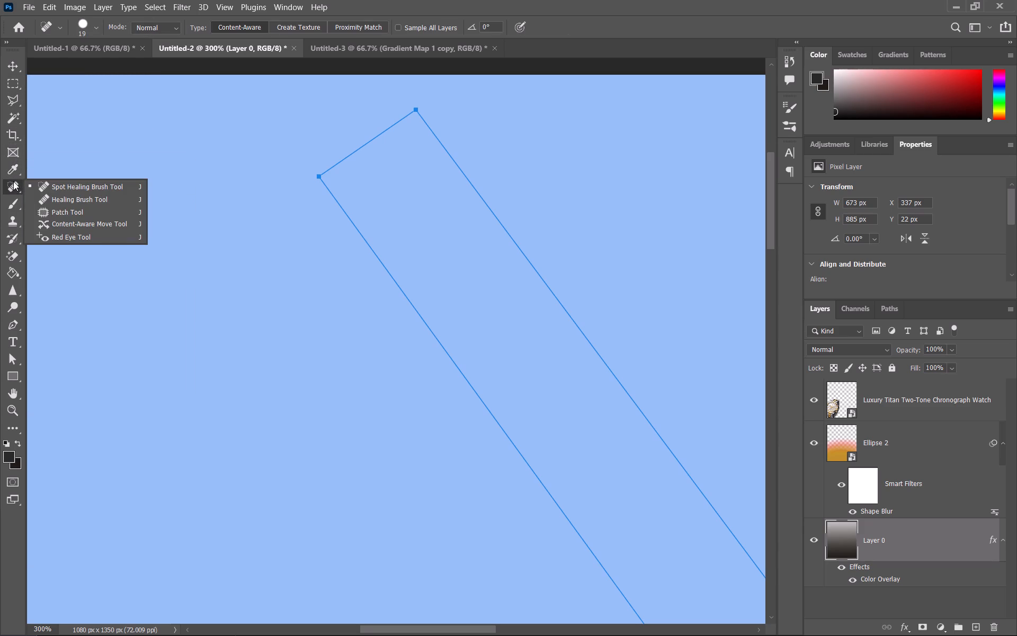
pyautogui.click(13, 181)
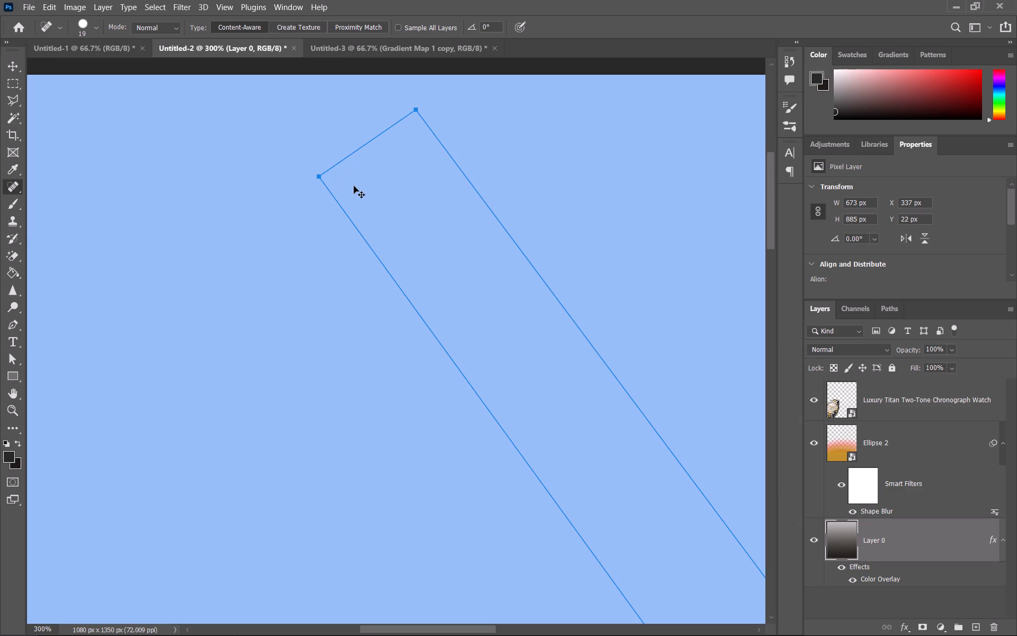
# Undo the diagonal band's path points on the blue background until the whole path is removed.
pyautogui.hotkey('ctrl', 'z')
pyautogui.hotkey('ctrl', 'z')
pyautogui.hotkey('ctrl', 'z')
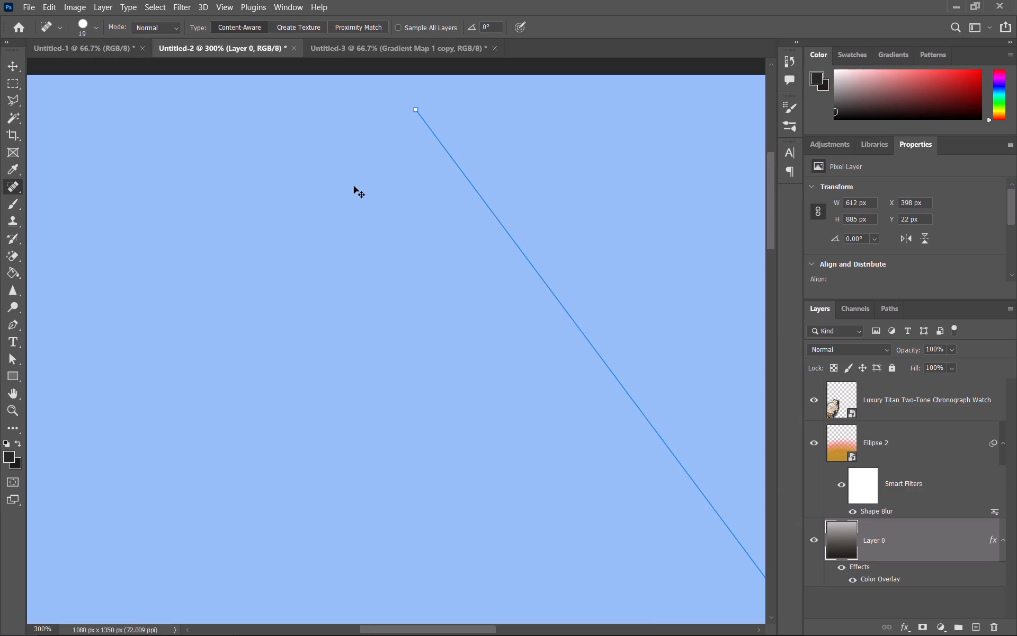
pyautogui.hotkey('ctrl', 'z')
pyautogui.hotkey('ctrl', 'z')
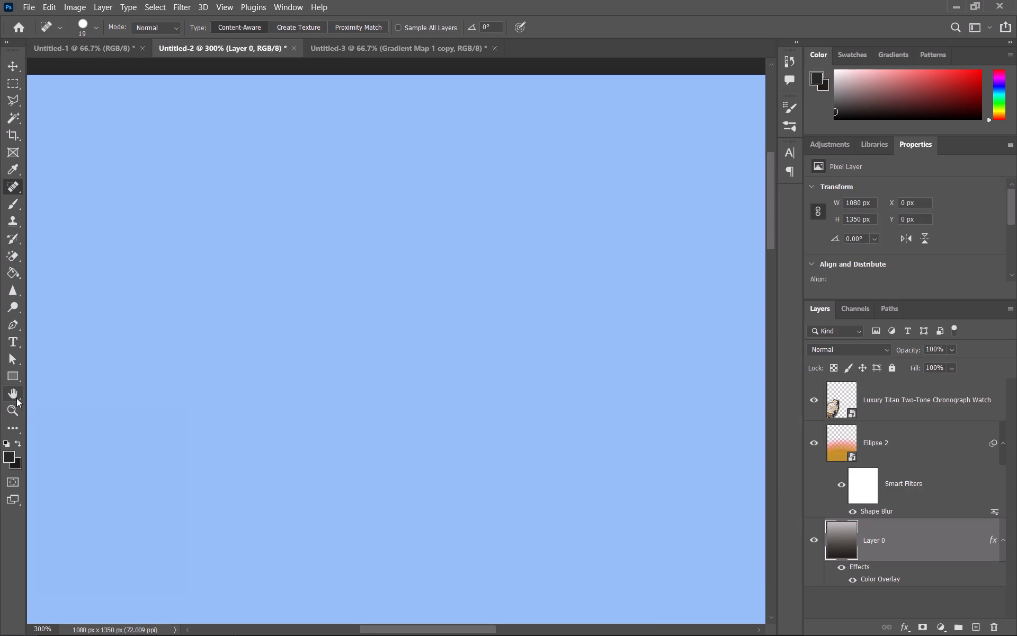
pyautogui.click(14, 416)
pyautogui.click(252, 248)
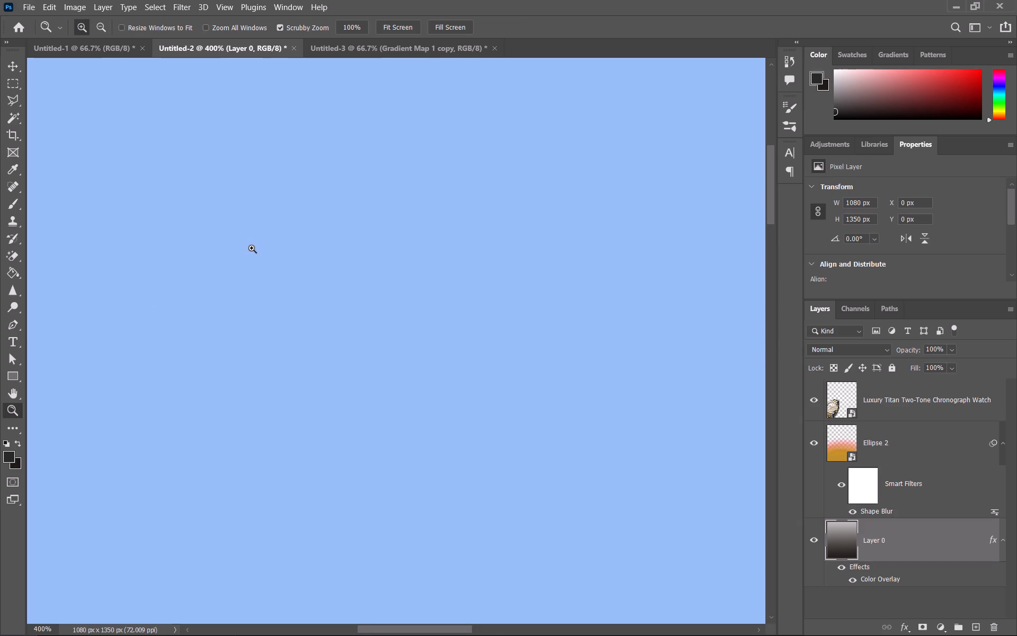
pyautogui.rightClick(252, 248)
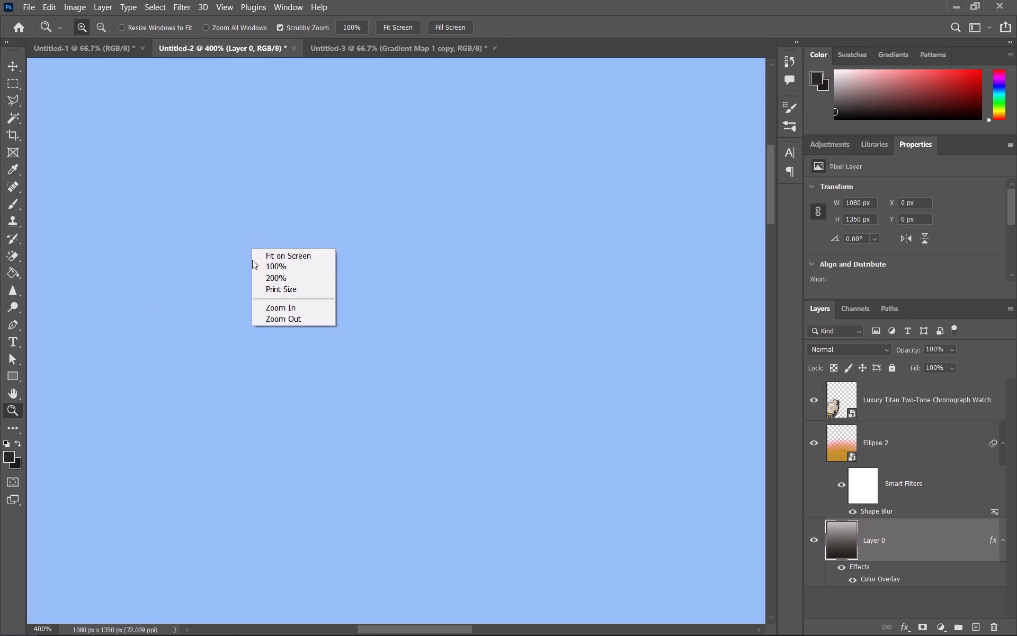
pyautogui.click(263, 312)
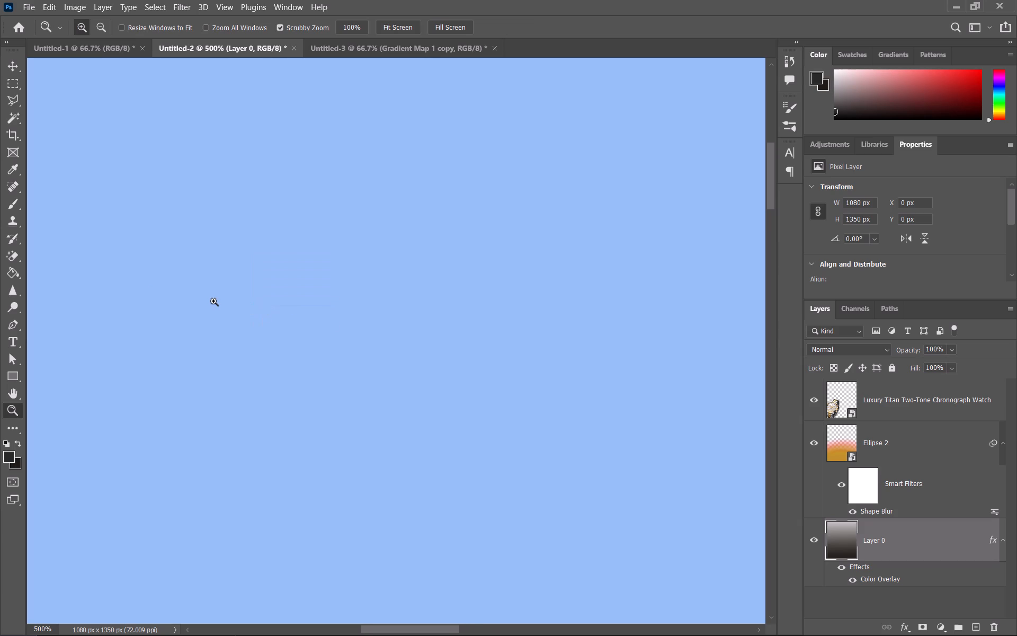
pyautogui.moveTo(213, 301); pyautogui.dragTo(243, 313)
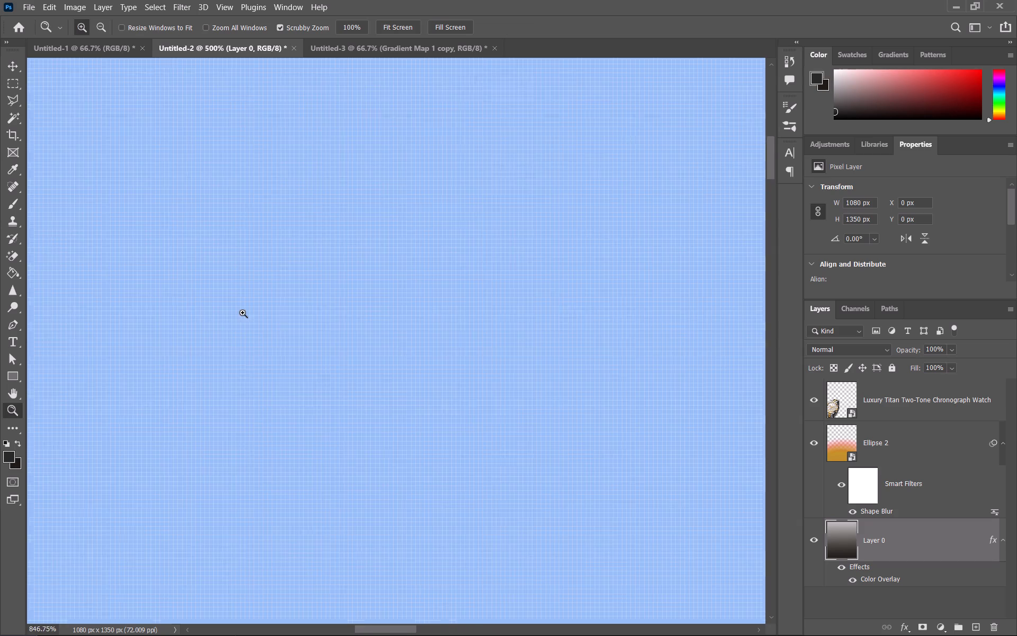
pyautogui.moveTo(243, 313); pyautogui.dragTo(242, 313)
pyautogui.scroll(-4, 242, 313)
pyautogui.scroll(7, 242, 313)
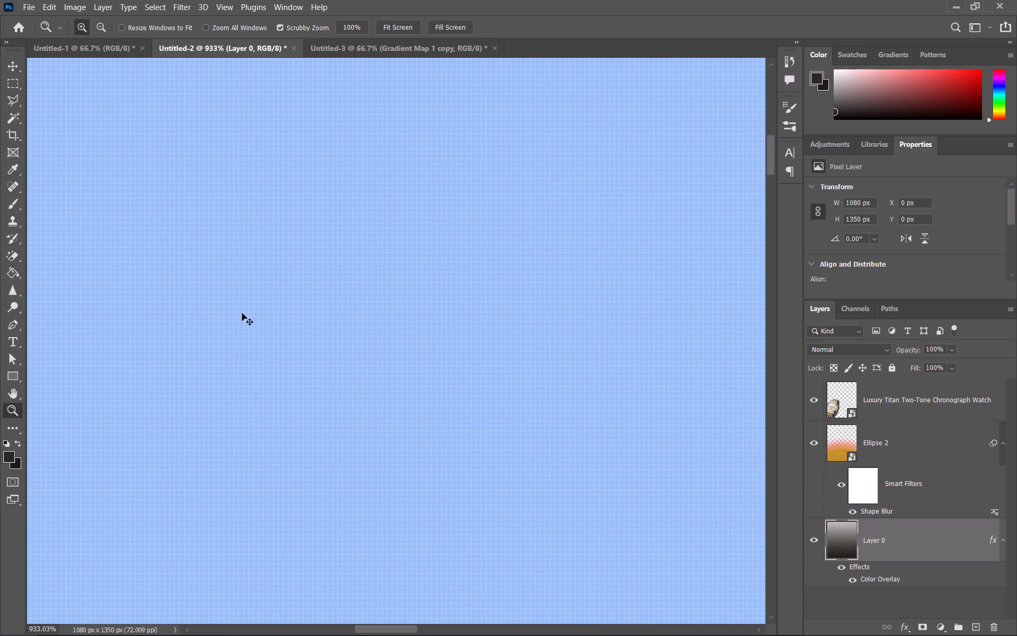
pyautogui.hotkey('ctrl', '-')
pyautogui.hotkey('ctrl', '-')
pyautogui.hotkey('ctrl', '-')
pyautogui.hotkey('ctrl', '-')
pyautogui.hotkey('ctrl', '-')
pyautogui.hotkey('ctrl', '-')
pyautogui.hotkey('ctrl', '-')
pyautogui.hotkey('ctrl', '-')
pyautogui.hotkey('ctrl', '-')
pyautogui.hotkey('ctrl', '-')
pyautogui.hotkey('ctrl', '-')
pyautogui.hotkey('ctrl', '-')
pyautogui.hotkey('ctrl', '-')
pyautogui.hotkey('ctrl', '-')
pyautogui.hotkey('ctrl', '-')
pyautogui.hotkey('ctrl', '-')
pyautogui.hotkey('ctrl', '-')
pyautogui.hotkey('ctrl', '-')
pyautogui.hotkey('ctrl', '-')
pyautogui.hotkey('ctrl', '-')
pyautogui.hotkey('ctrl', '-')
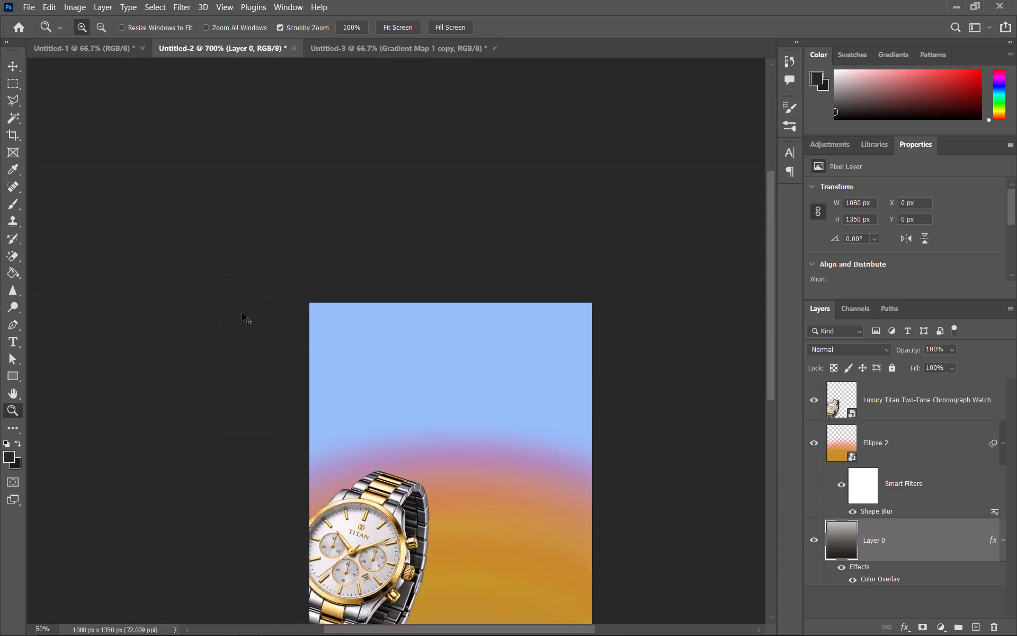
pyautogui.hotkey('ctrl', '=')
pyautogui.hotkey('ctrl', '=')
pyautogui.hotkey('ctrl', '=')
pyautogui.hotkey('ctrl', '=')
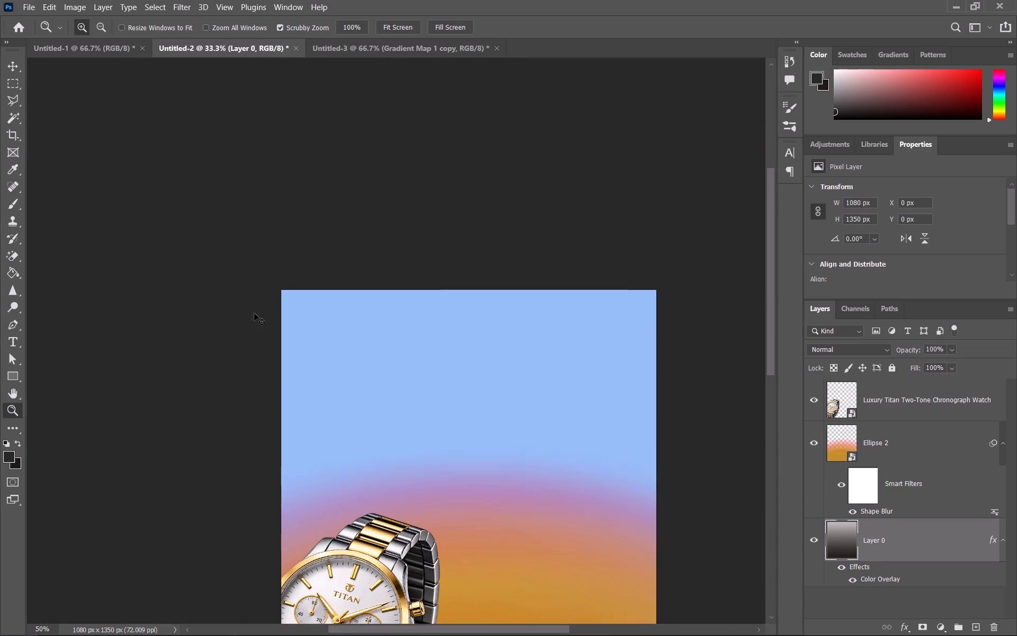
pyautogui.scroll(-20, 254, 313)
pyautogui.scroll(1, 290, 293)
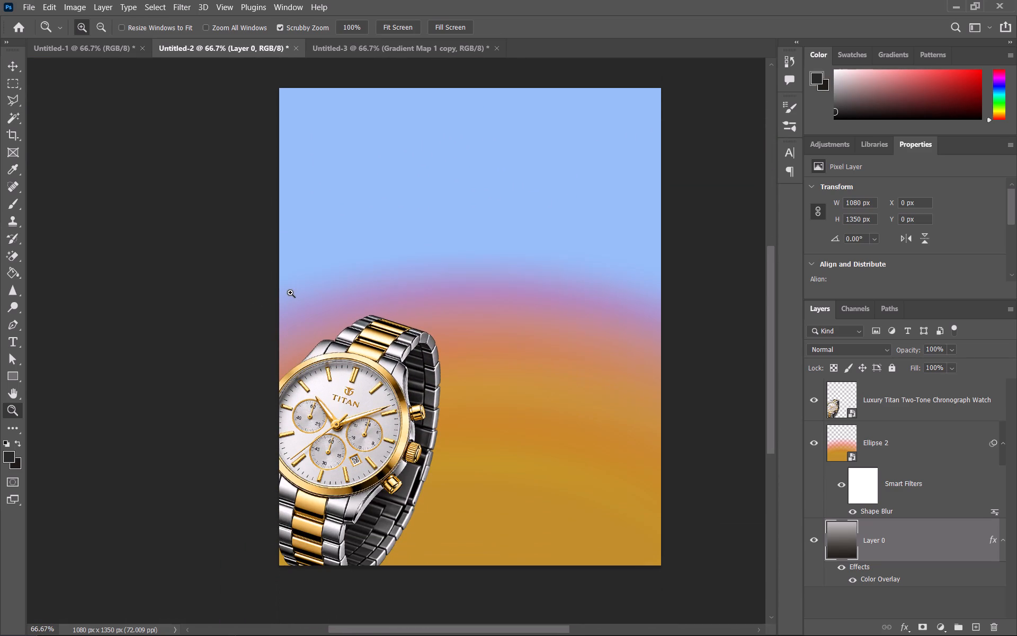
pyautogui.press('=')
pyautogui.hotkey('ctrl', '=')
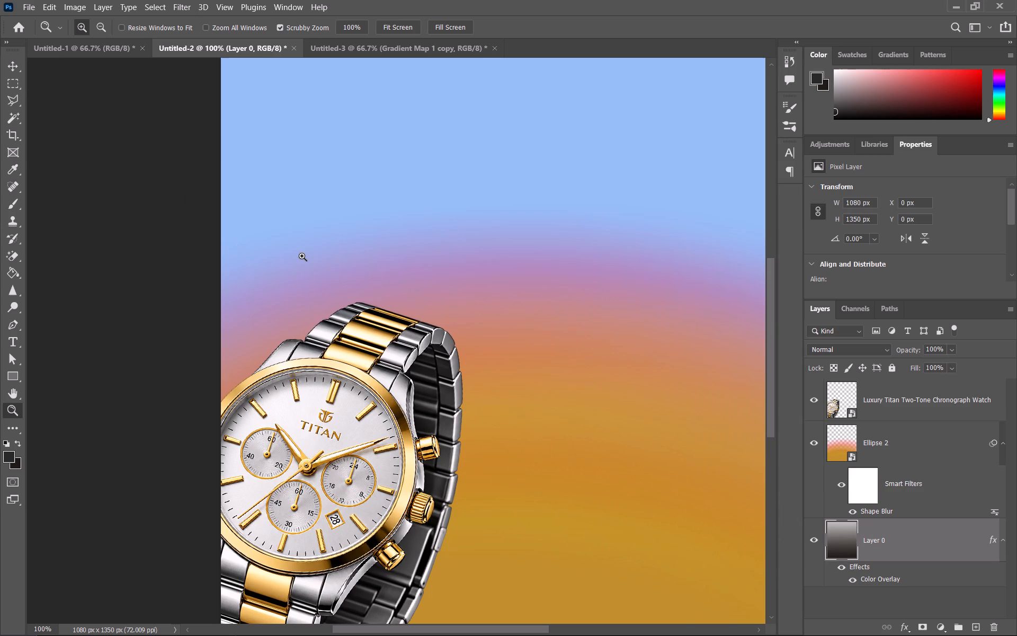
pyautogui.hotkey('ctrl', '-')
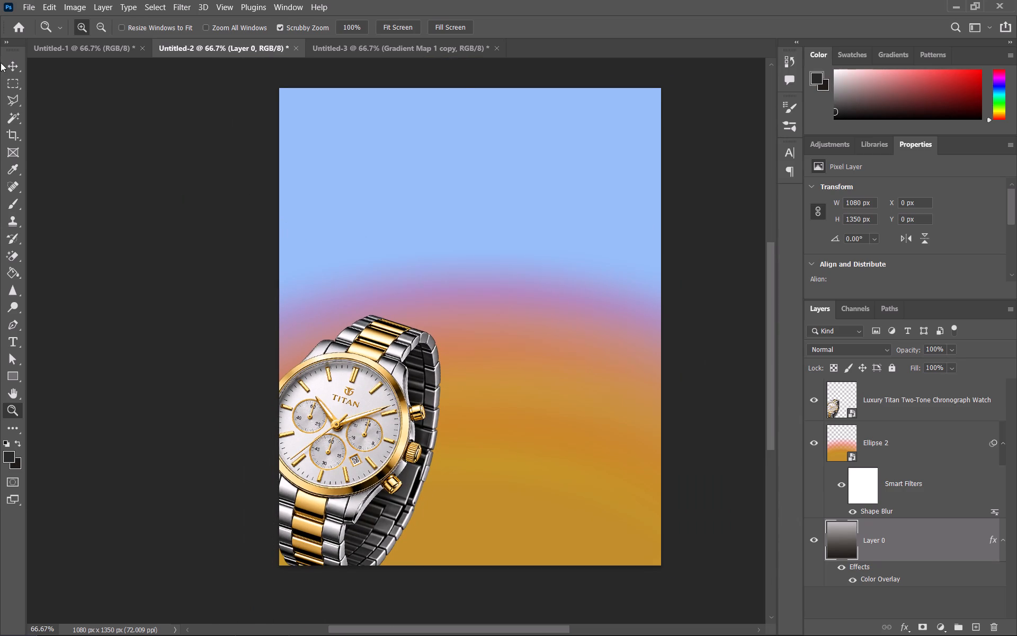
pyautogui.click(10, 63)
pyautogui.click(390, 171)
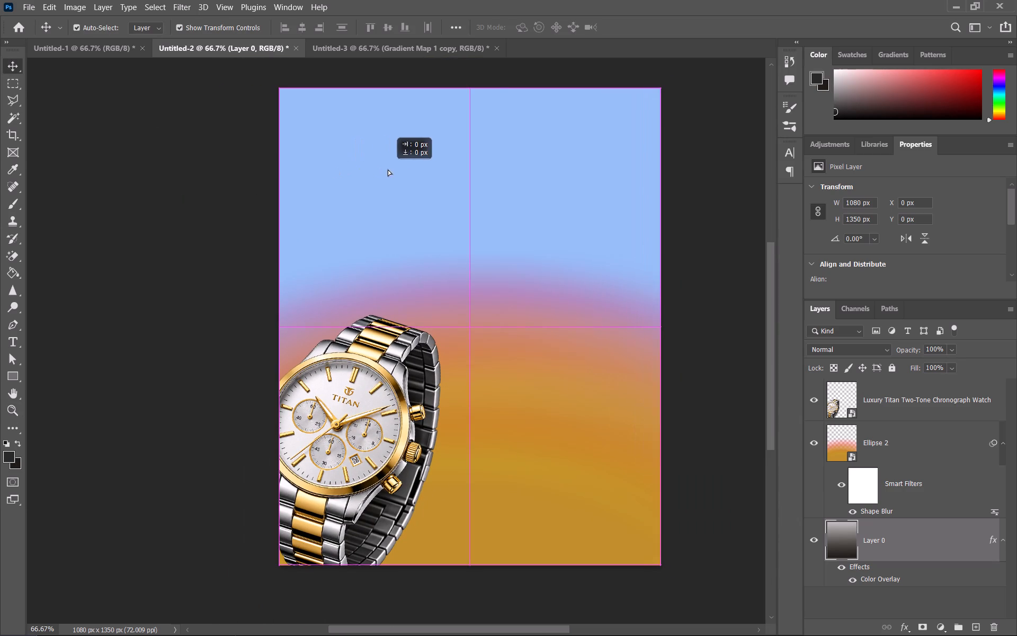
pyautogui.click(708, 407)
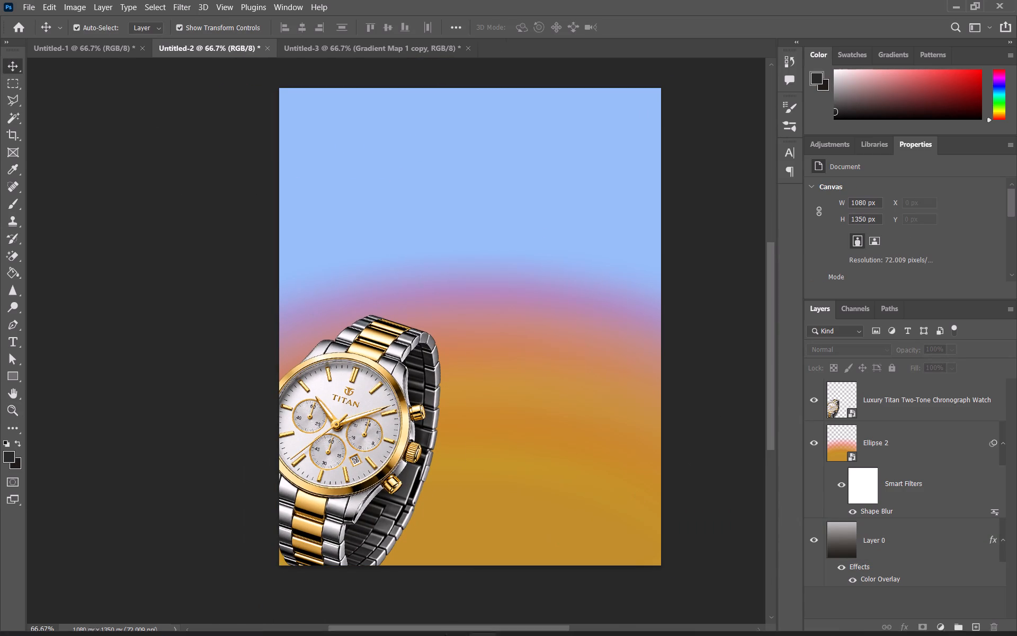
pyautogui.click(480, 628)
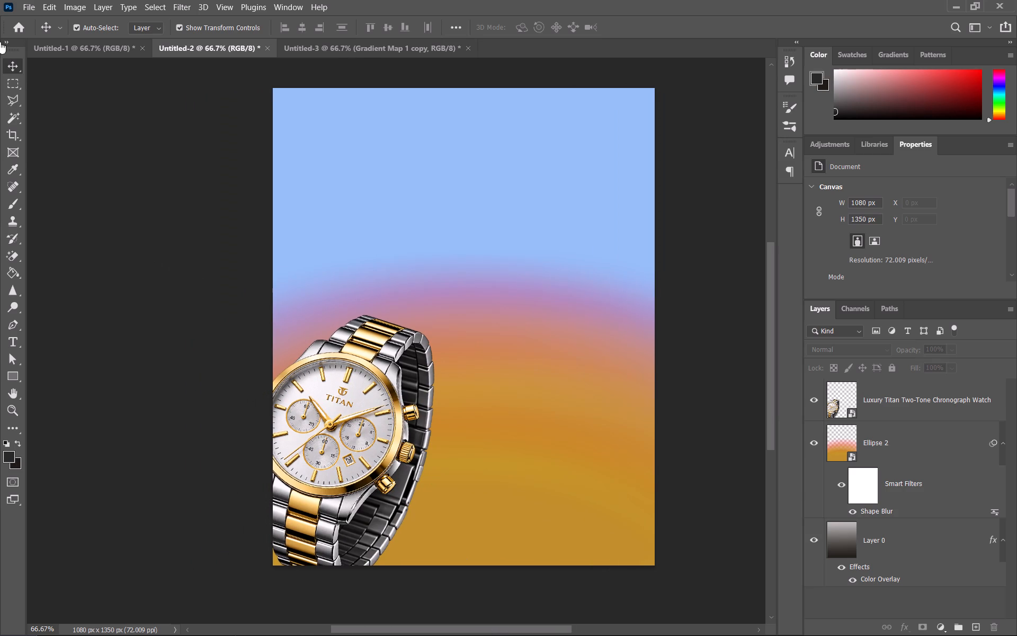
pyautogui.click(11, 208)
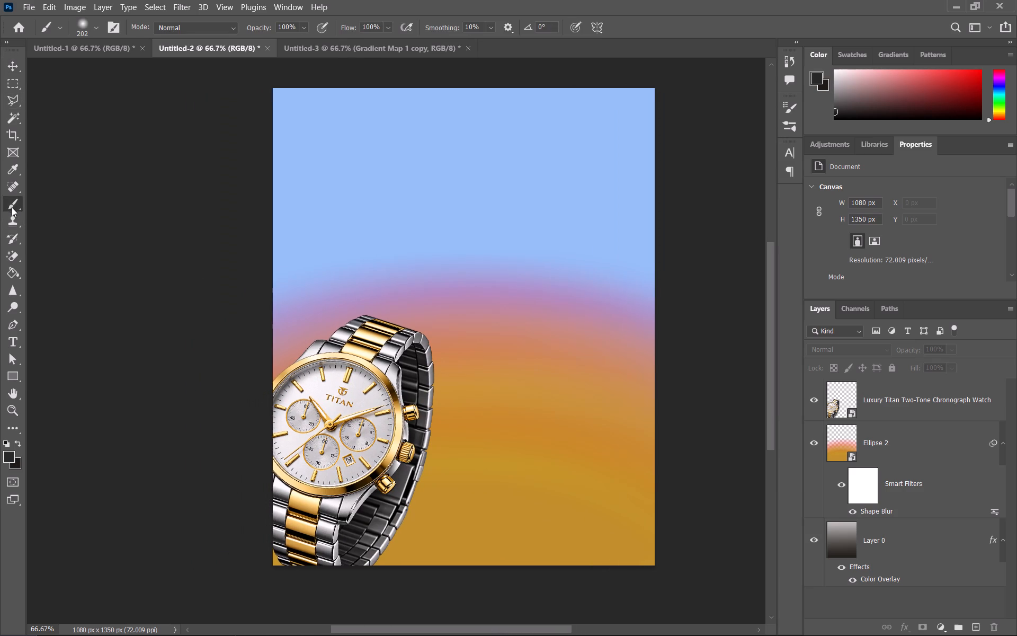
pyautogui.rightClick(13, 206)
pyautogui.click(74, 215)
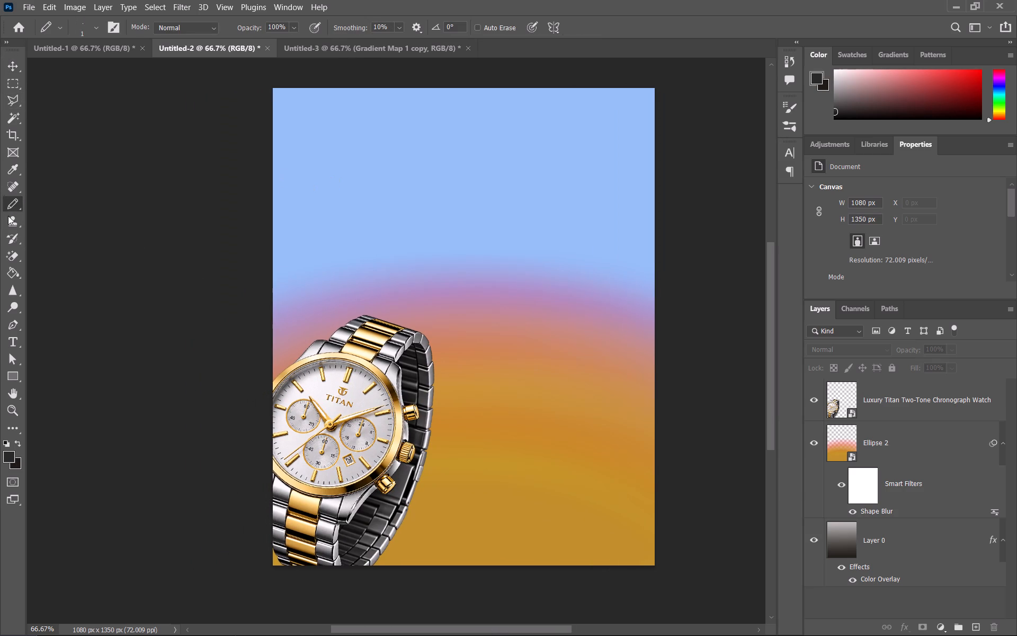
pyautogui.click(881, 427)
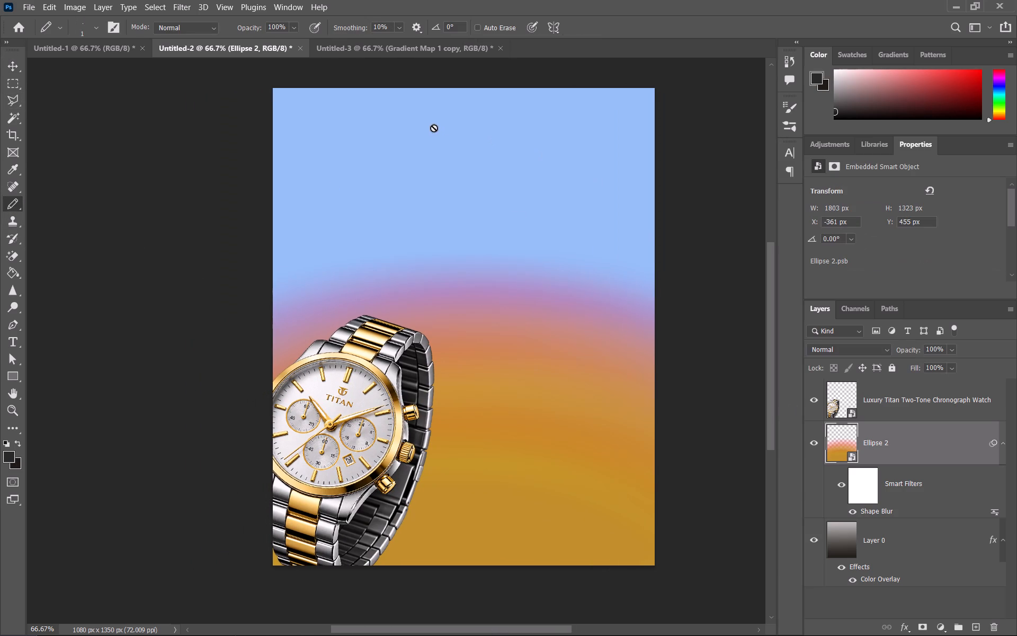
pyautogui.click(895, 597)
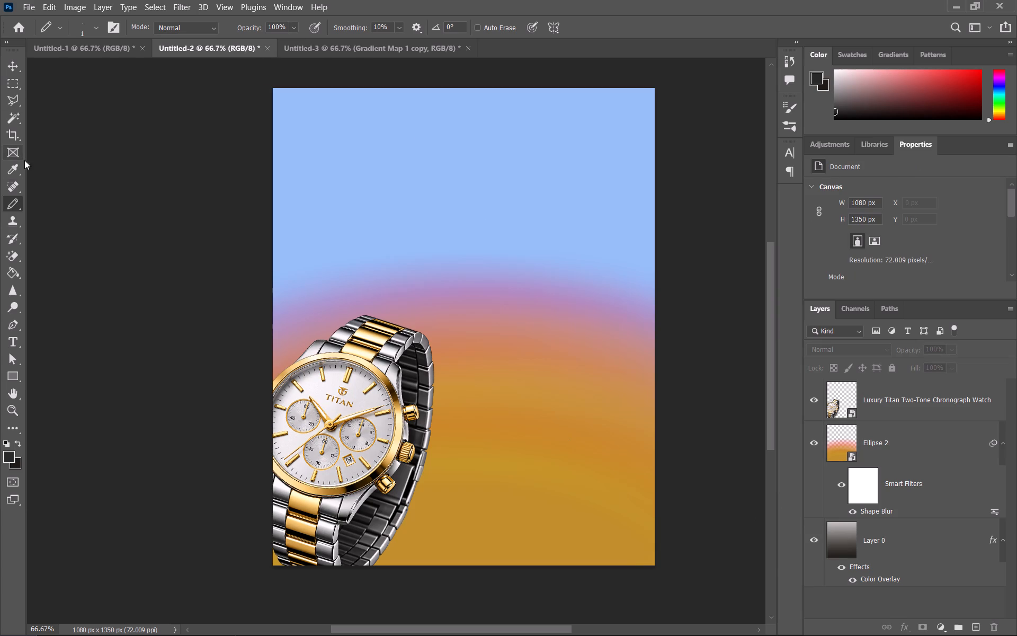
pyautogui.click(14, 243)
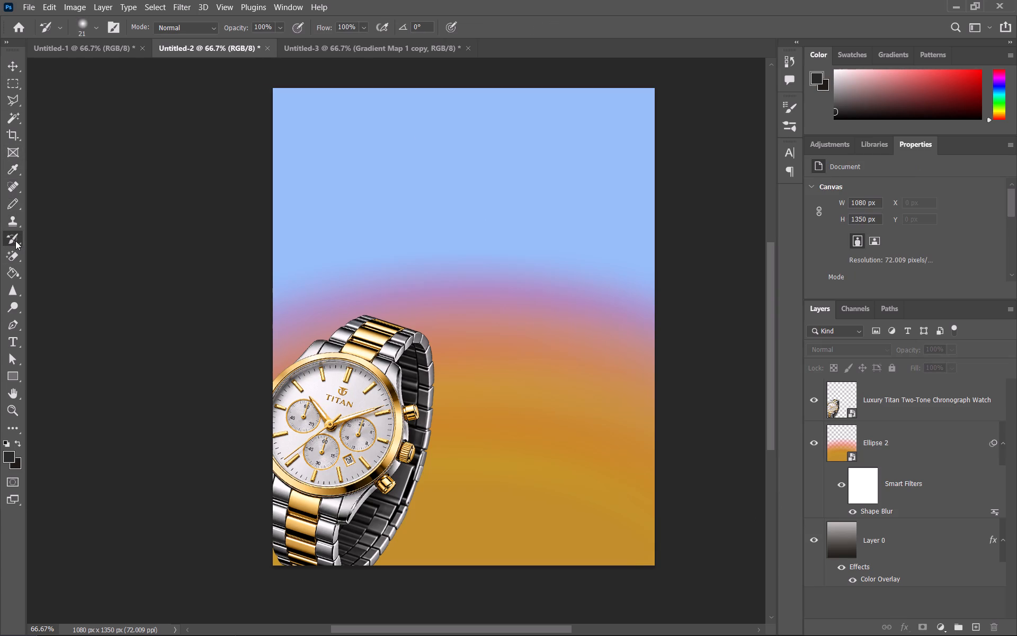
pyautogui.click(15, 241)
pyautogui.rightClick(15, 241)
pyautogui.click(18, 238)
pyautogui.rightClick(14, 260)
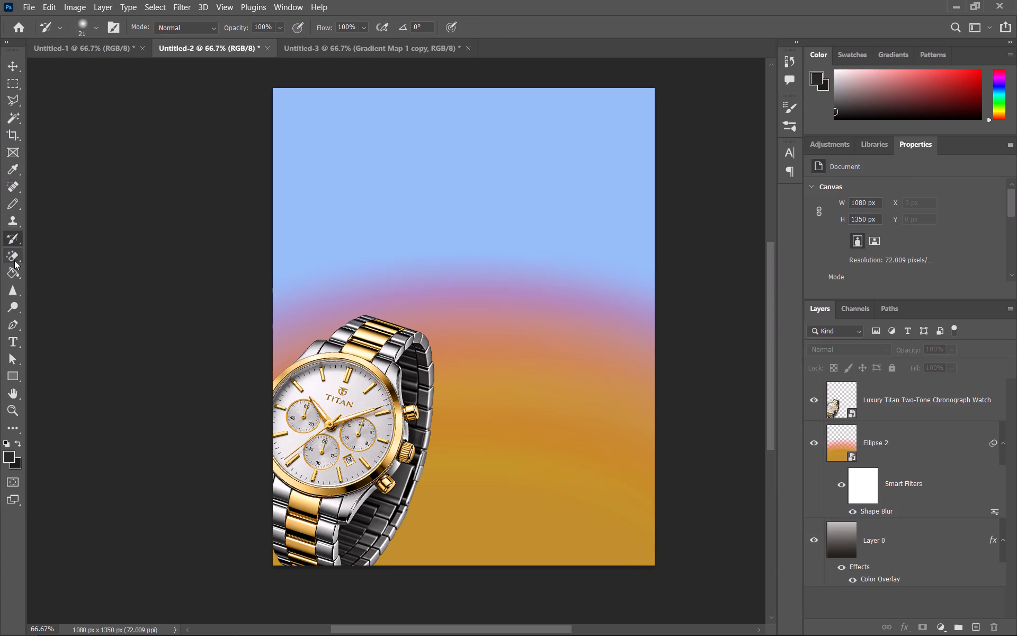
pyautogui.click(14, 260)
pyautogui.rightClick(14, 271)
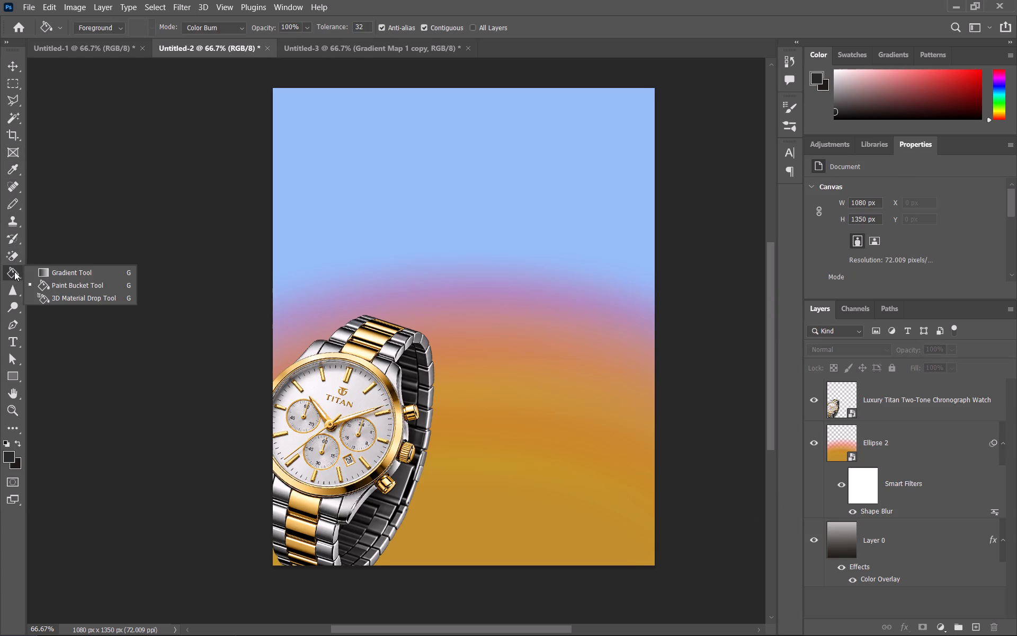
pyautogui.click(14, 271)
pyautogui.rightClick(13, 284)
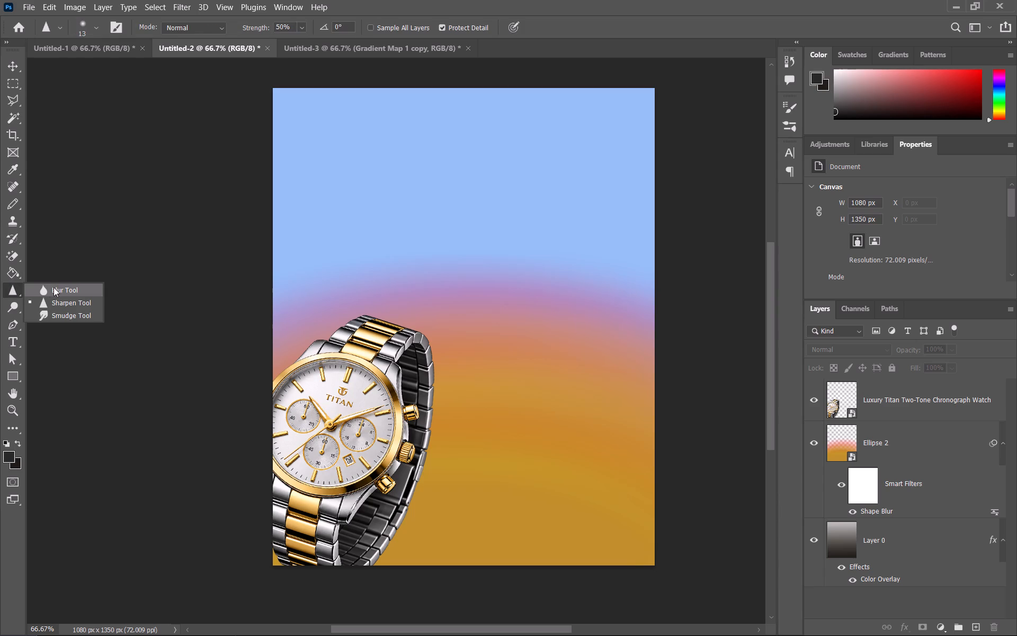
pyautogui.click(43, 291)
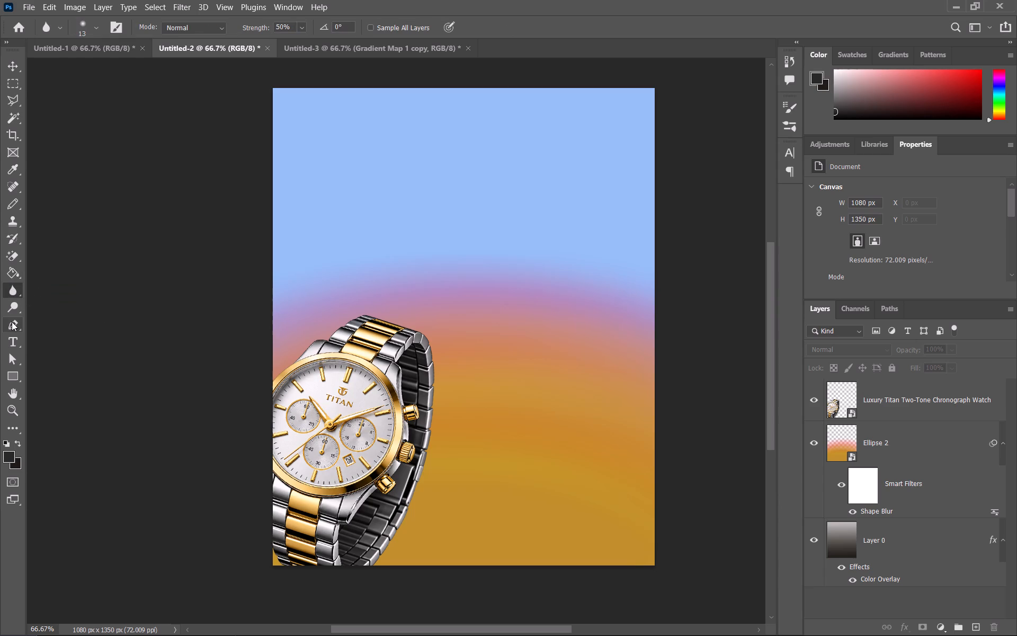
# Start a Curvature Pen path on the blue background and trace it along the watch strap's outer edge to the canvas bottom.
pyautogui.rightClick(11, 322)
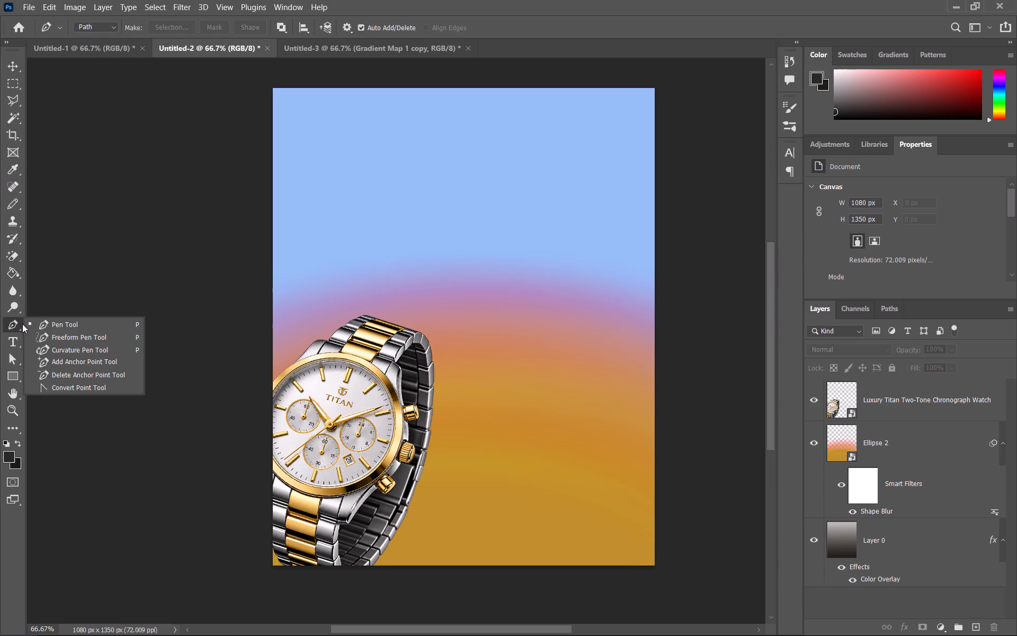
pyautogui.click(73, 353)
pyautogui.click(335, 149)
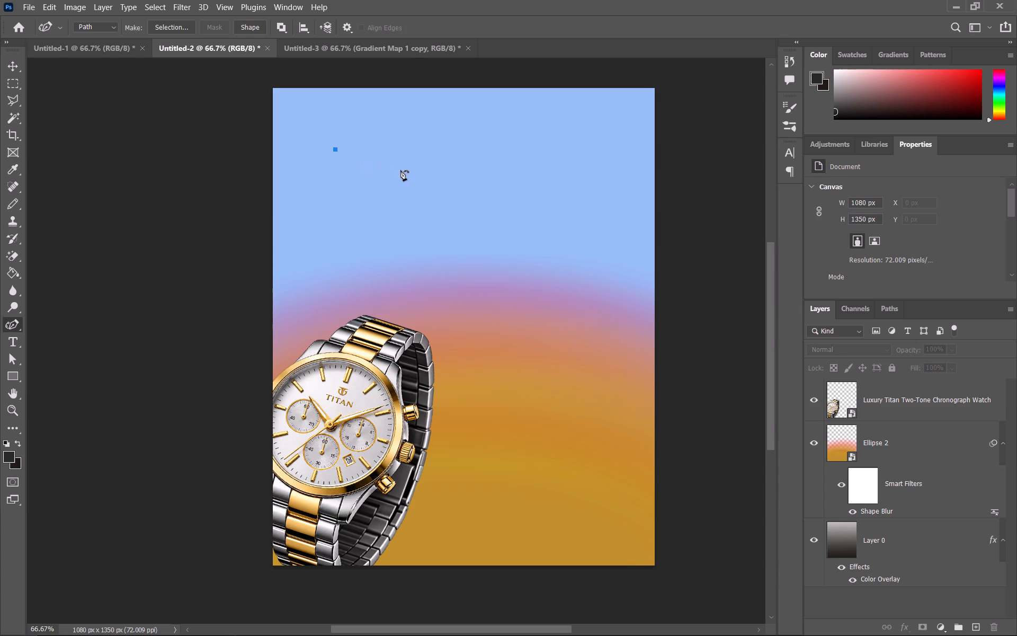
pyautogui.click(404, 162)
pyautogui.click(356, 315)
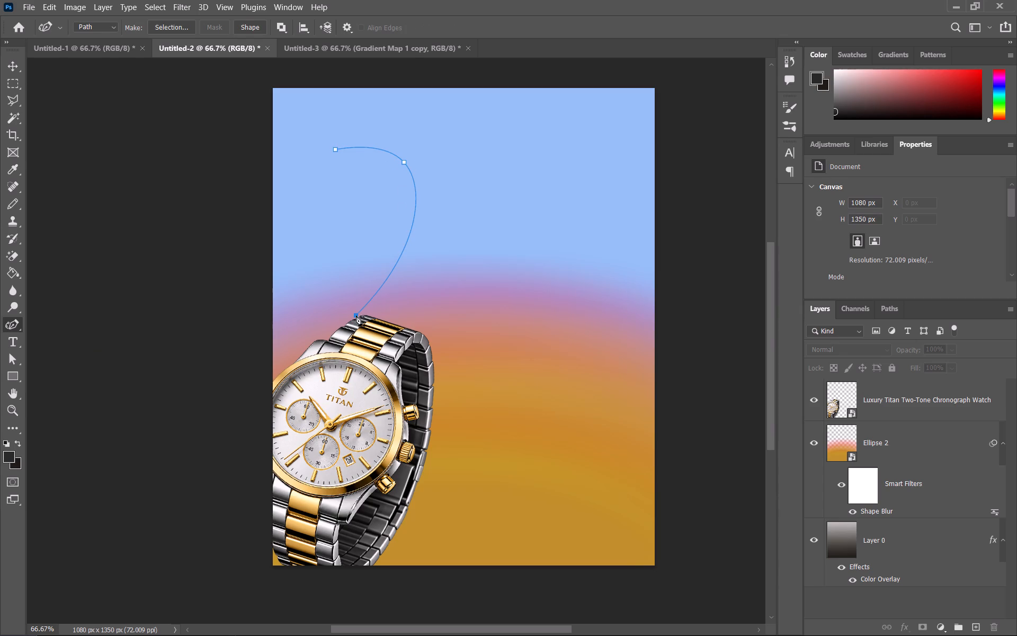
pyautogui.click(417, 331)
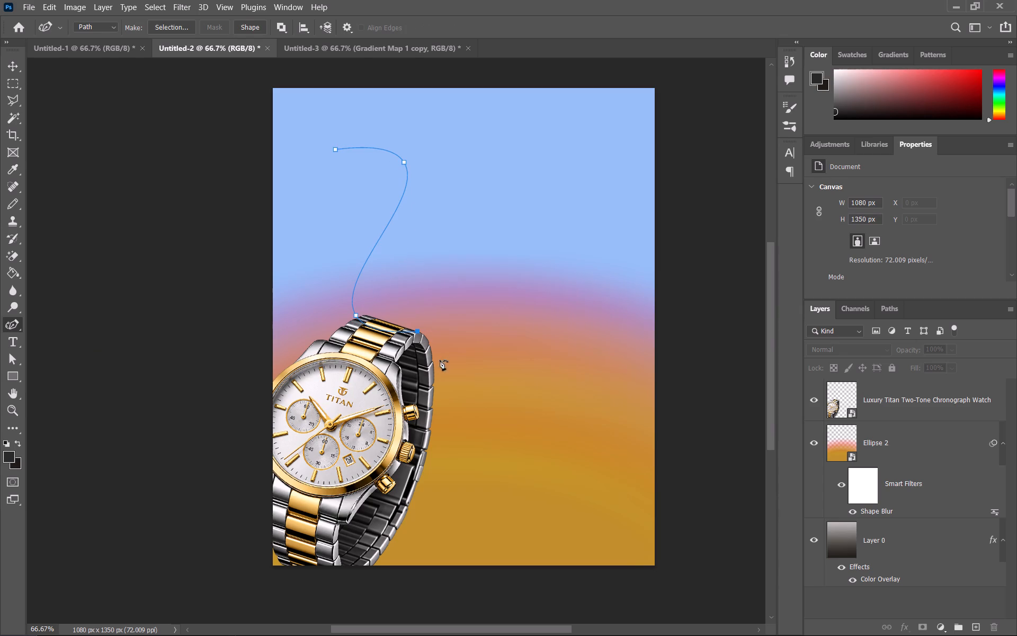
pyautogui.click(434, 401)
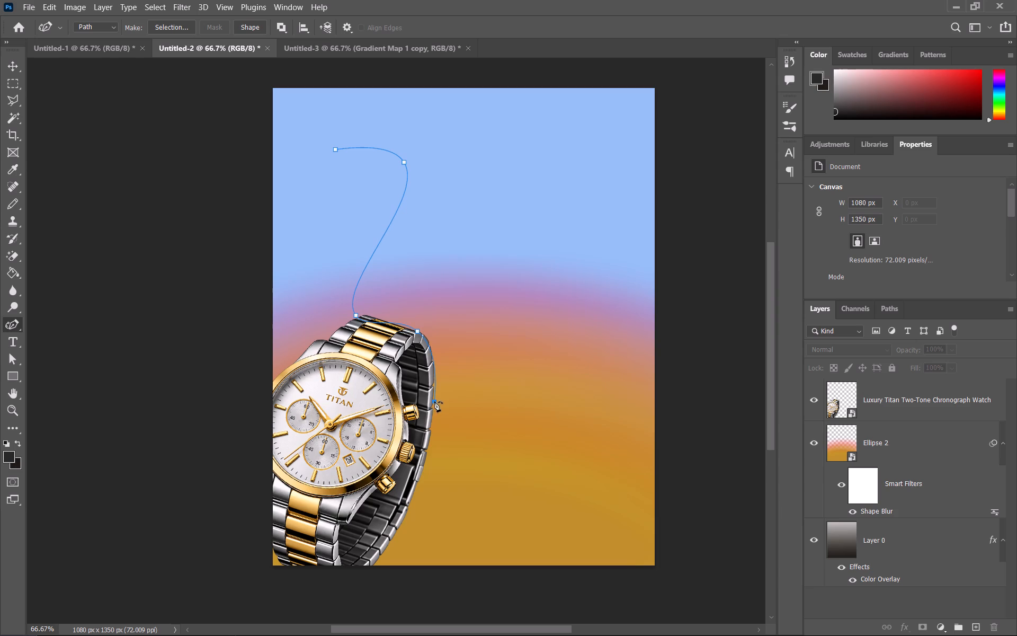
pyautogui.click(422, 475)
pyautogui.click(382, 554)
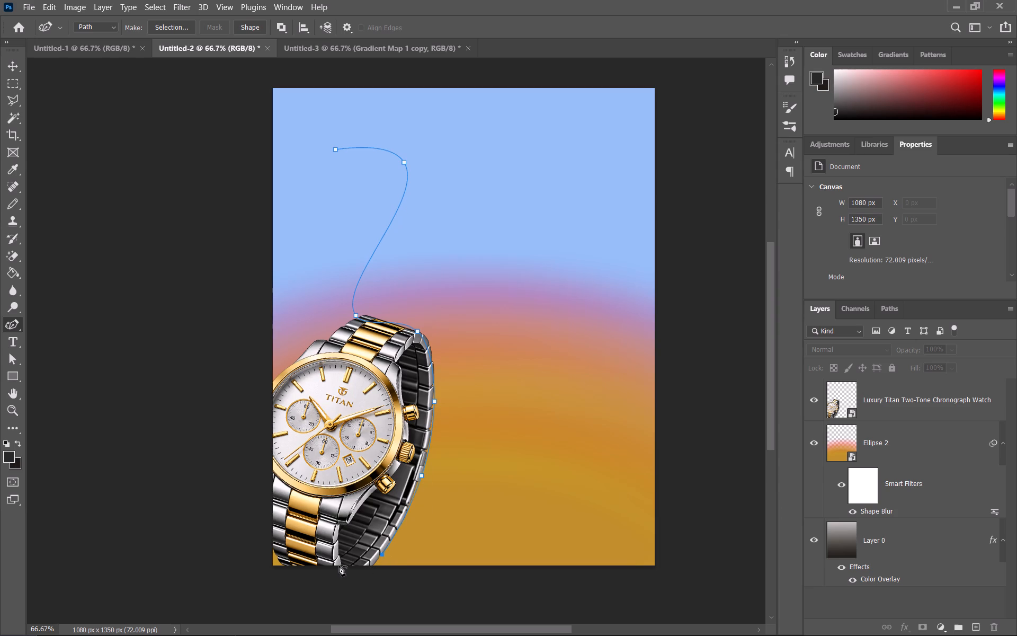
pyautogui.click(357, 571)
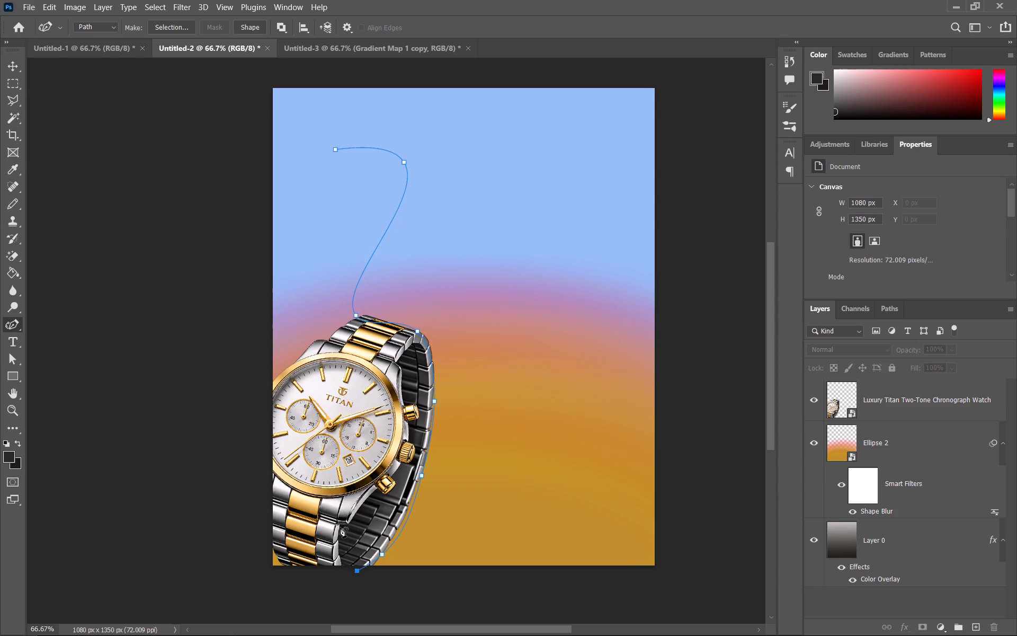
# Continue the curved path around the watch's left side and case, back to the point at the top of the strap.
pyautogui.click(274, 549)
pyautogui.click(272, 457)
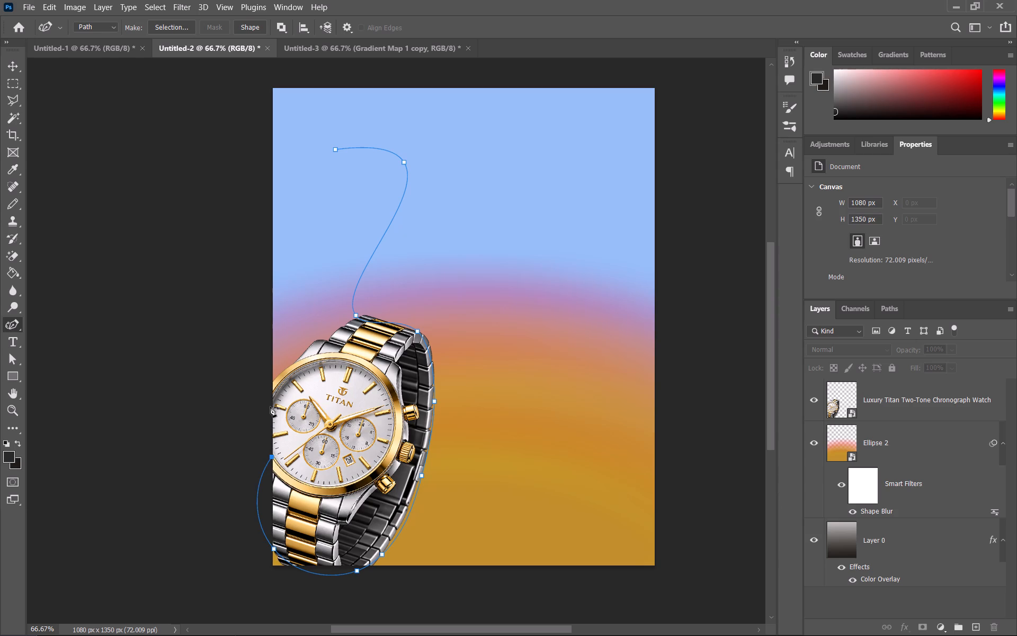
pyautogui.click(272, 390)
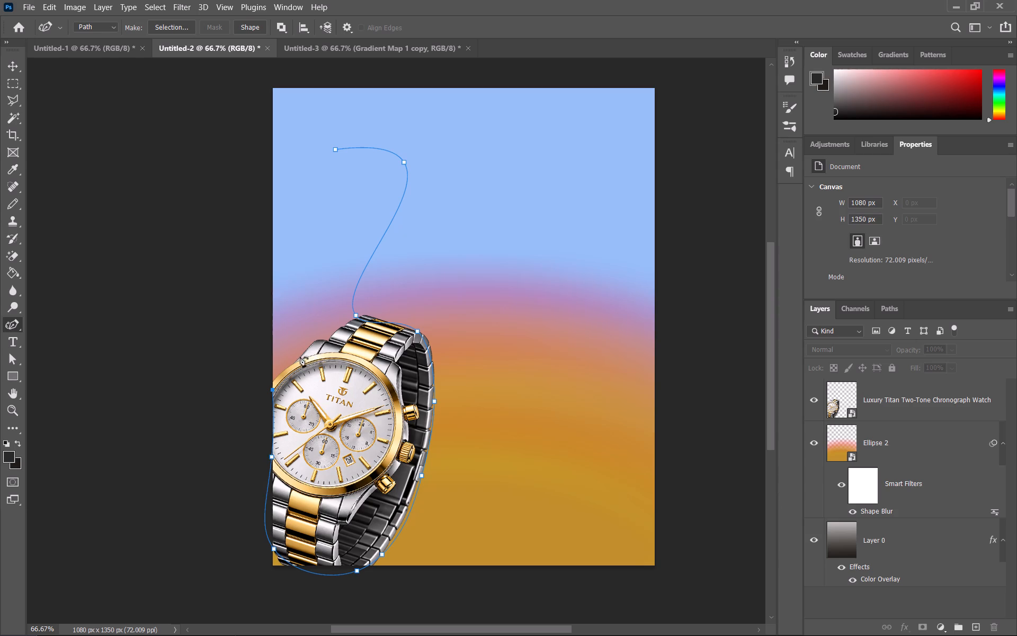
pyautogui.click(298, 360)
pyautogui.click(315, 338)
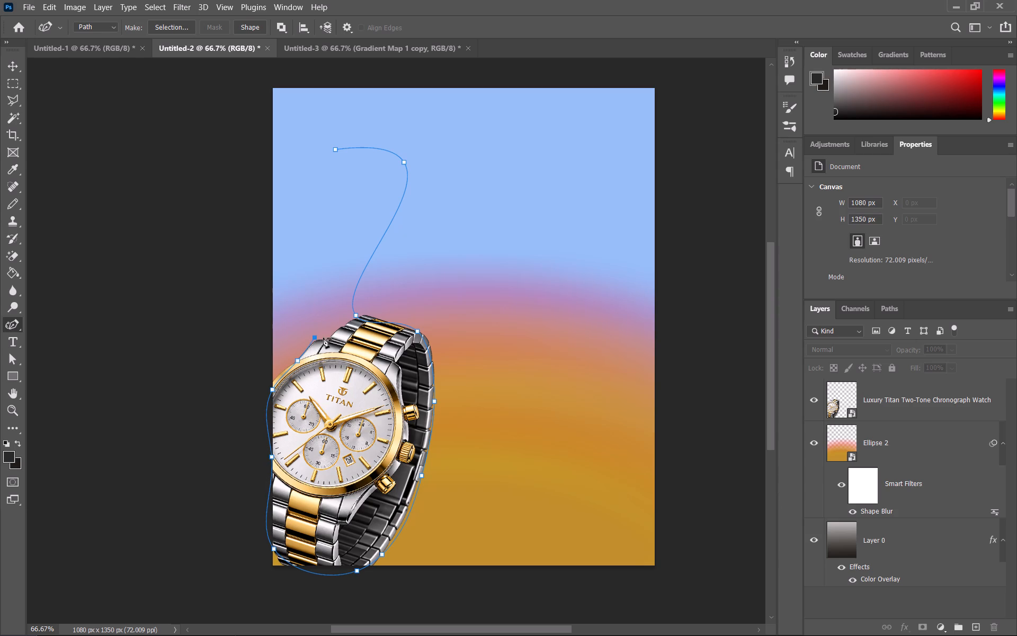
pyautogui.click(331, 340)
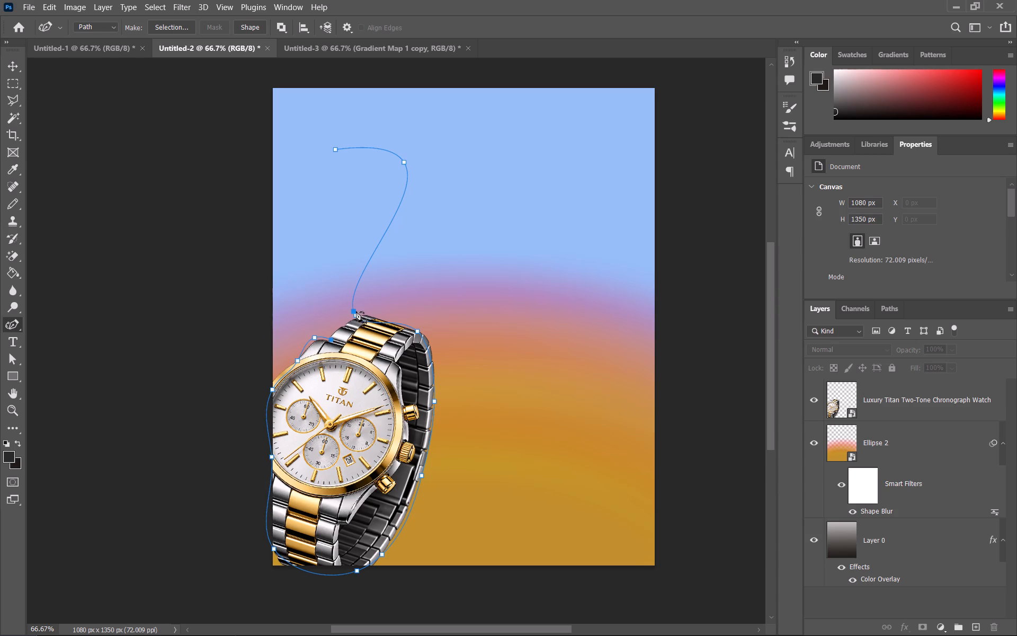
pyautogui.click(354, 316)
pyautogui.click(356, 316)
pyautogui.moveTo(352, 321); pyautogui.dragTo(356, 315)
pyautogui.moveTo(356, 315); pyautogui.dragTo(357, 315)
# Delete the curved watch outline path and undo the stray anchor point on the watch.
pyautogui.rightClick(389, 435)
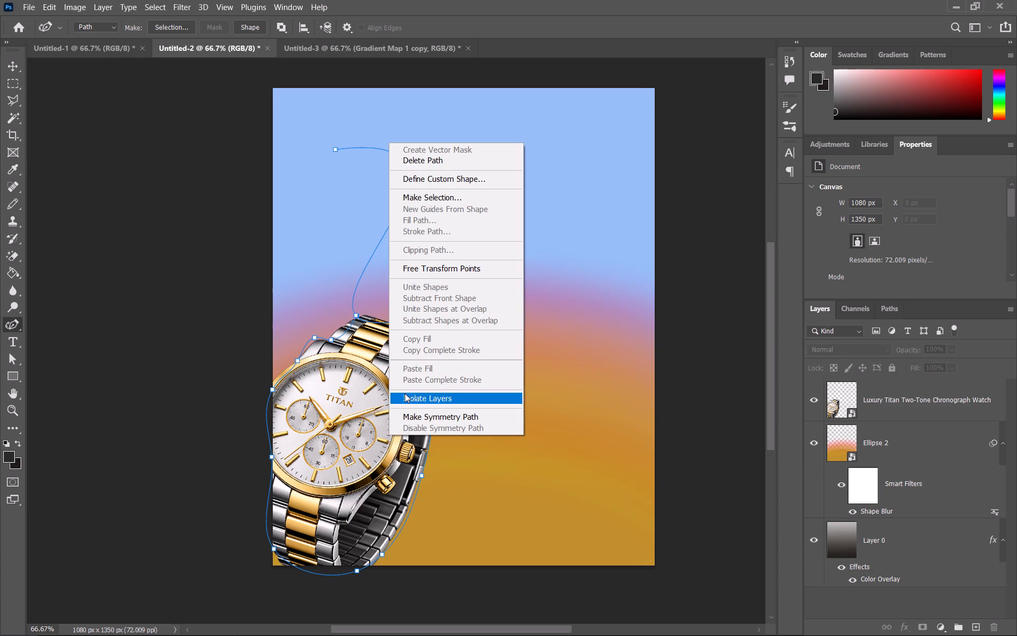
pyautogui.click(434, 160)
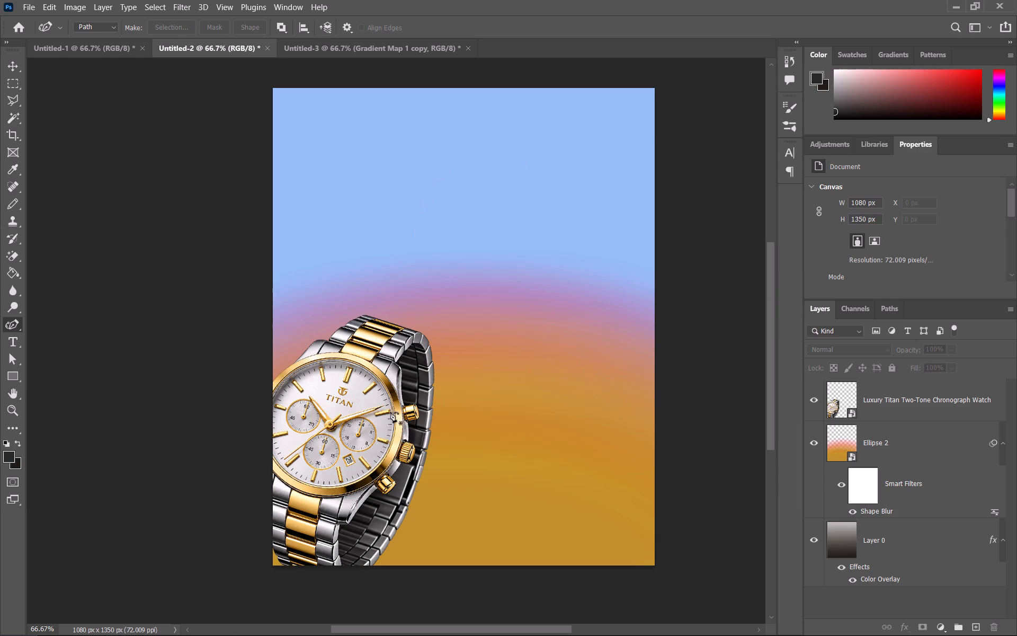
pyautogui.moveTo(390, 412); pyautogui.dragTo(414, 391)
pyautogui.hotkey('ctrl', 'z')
# Move the watch to the middle of the poster, at about X 144 px, Y 267 px.
pyautogui.click(10, 71)
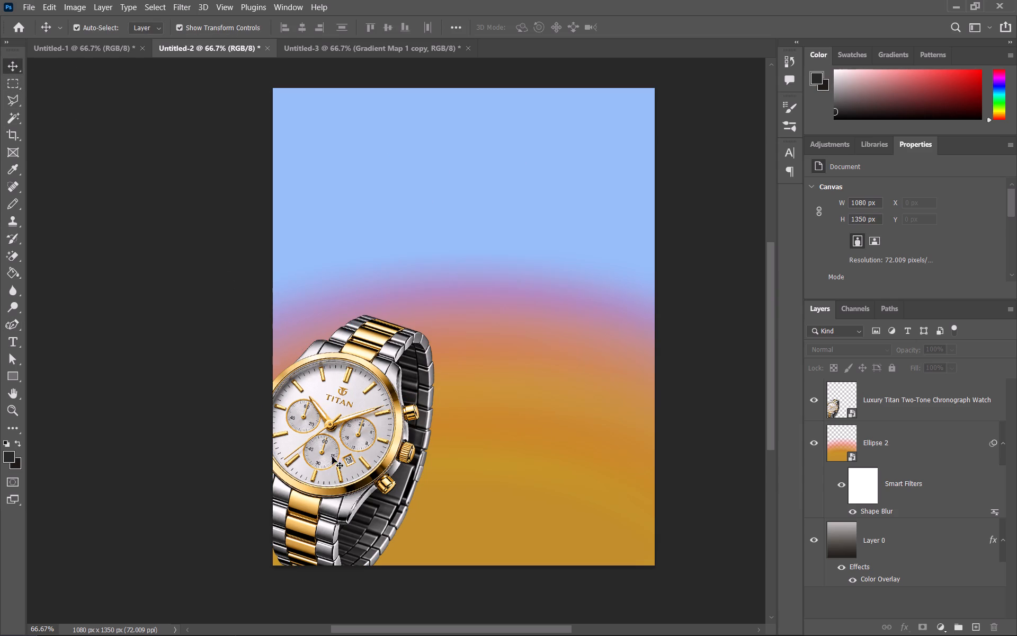
pyautogui.moveTo(336, 458); pyautogui.dragTo(442, 325)
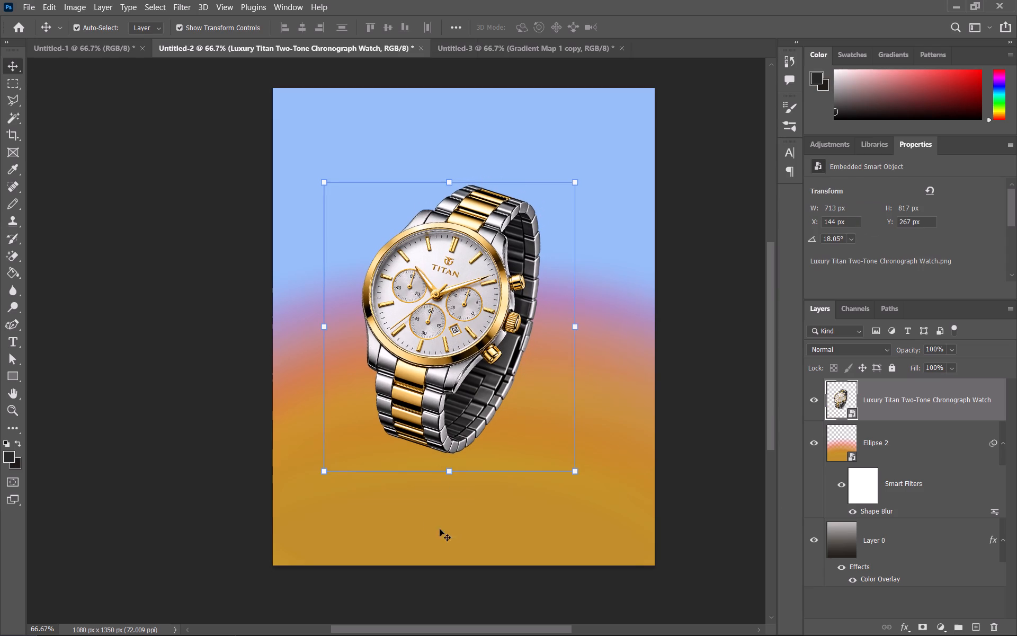
pyautogui.moveTo(426, 521); pyautogui.dragTo(420, 521)
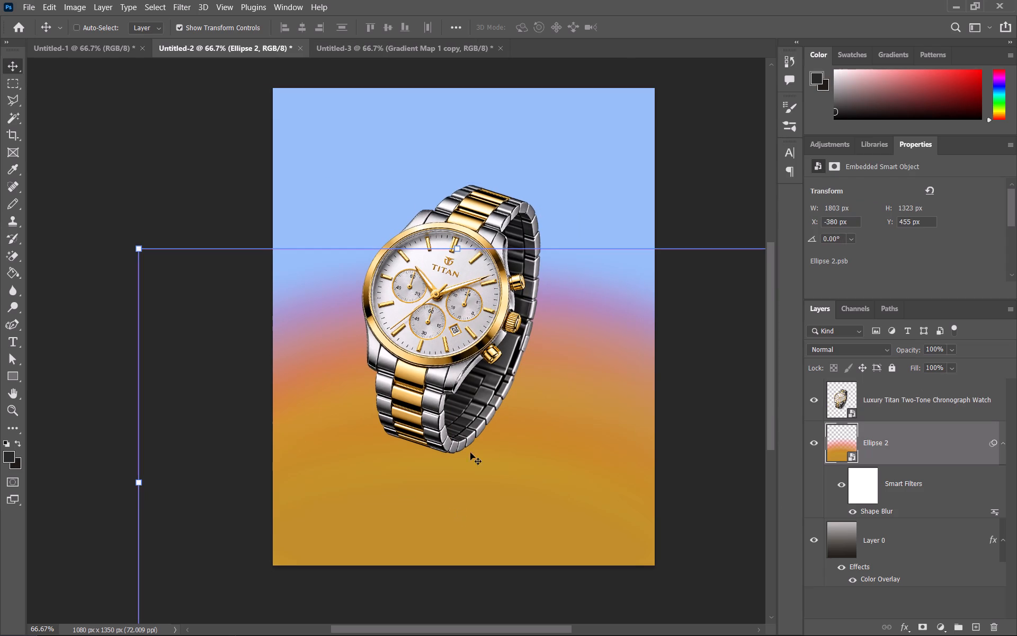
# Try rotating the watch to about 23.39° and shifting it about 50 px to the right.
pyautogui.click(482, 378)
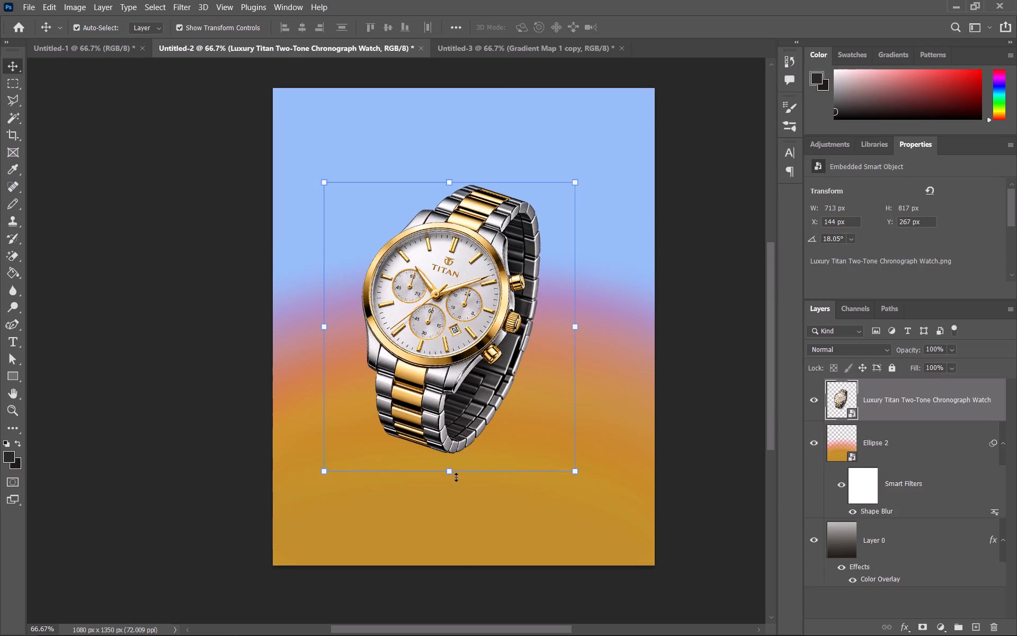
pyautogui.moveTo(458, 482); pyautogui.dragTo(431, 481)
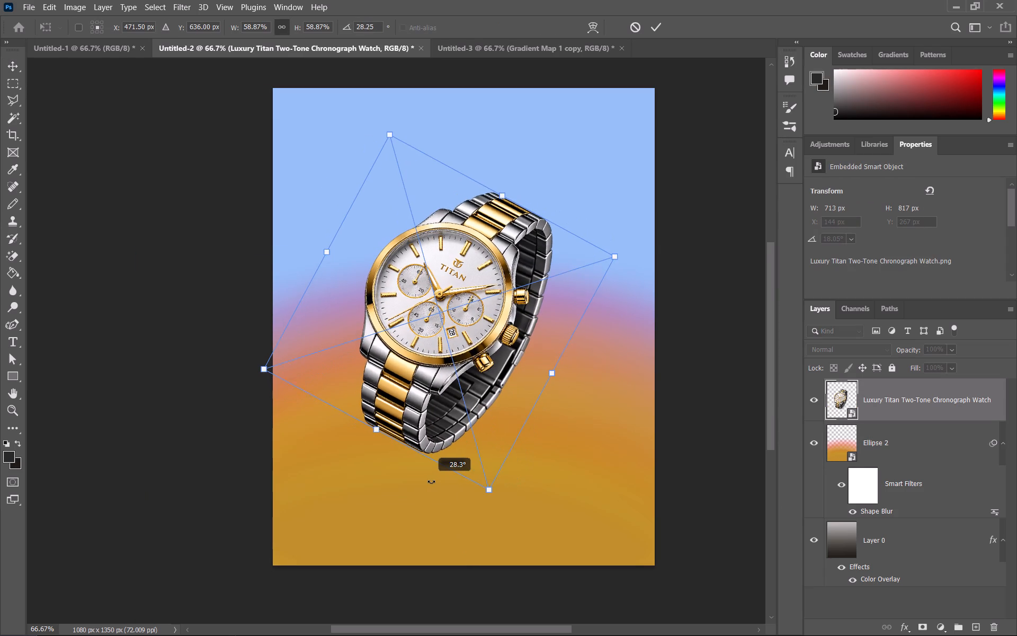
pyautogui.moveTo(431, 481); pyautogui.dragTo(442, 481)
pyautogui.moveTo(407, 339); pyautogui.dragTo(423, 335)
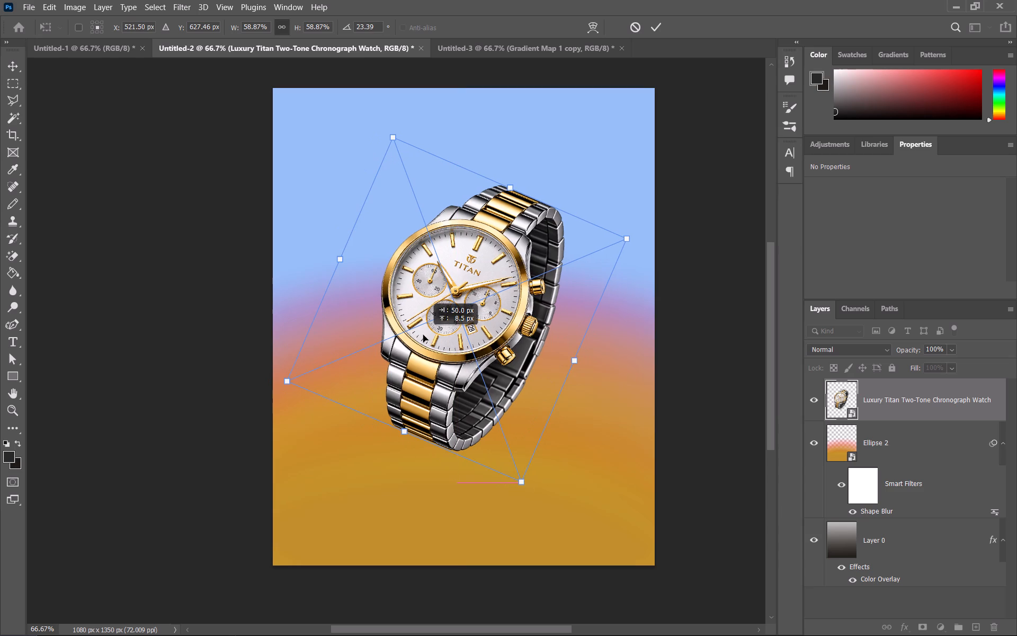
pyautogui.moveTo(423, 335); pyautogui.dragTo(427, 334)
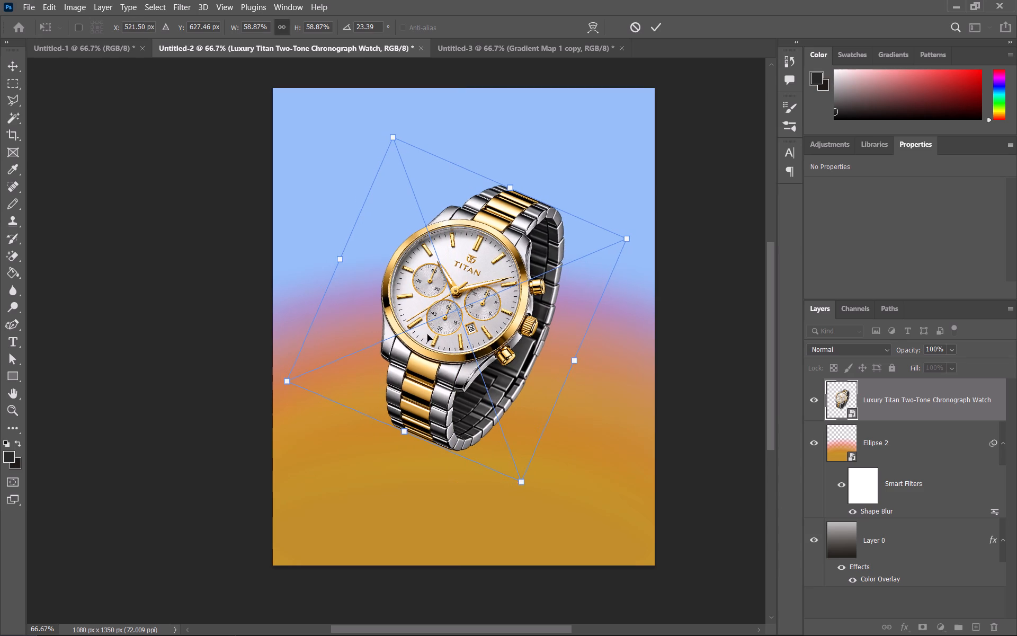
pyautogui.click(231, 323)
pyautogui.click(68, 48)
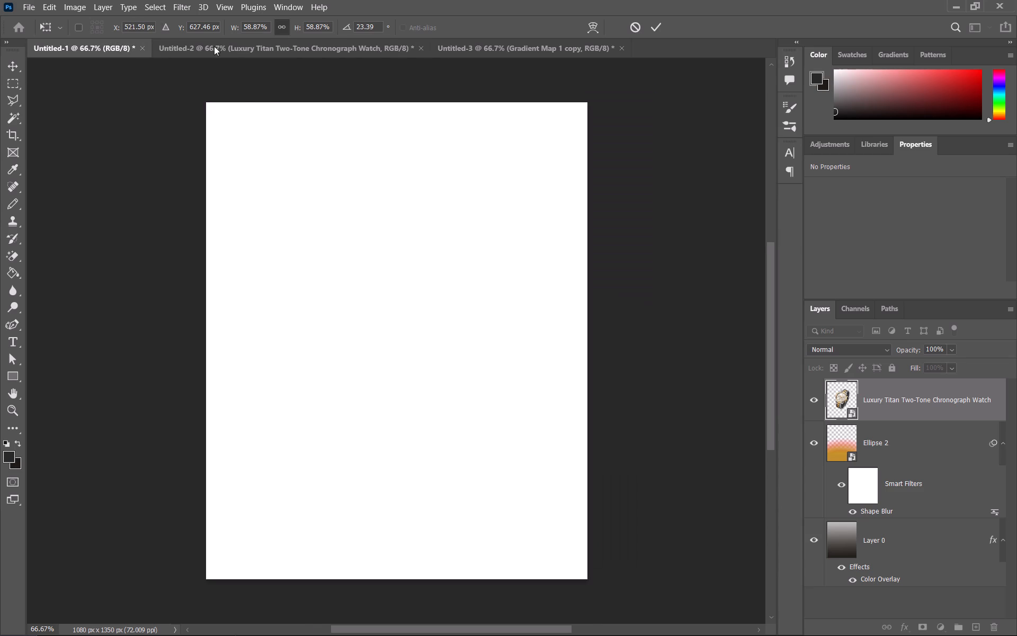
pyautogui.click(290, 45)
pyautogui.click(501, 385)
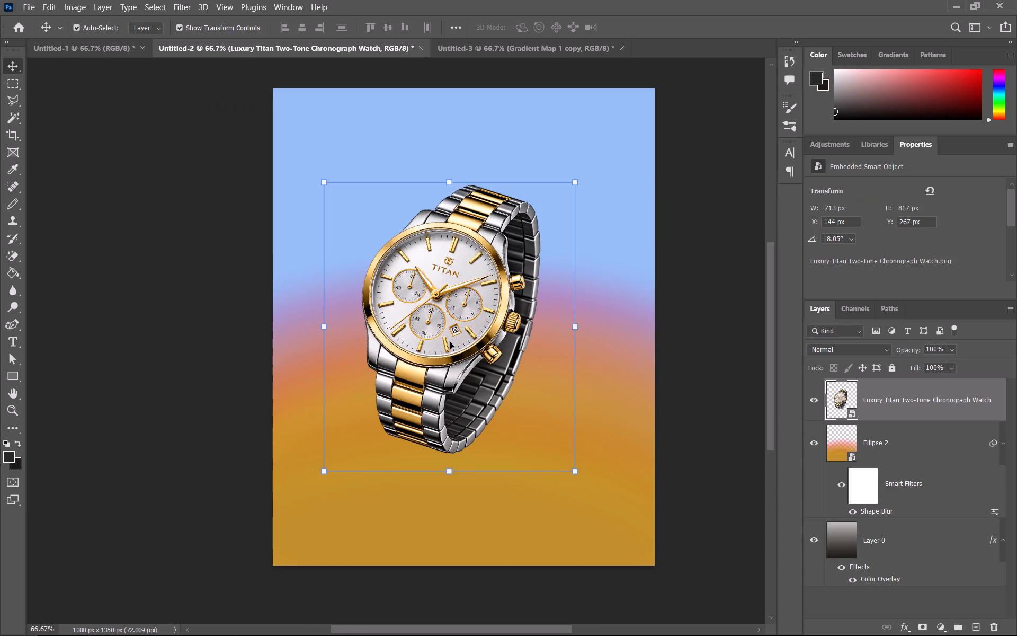
# Duplicate the Luxury Titan Two-Tone Chronograph Watch layer.
pyautogui.click(450, 342)
pyautogui.click(867, 381)
pyautogui.rightClick(867, 383)
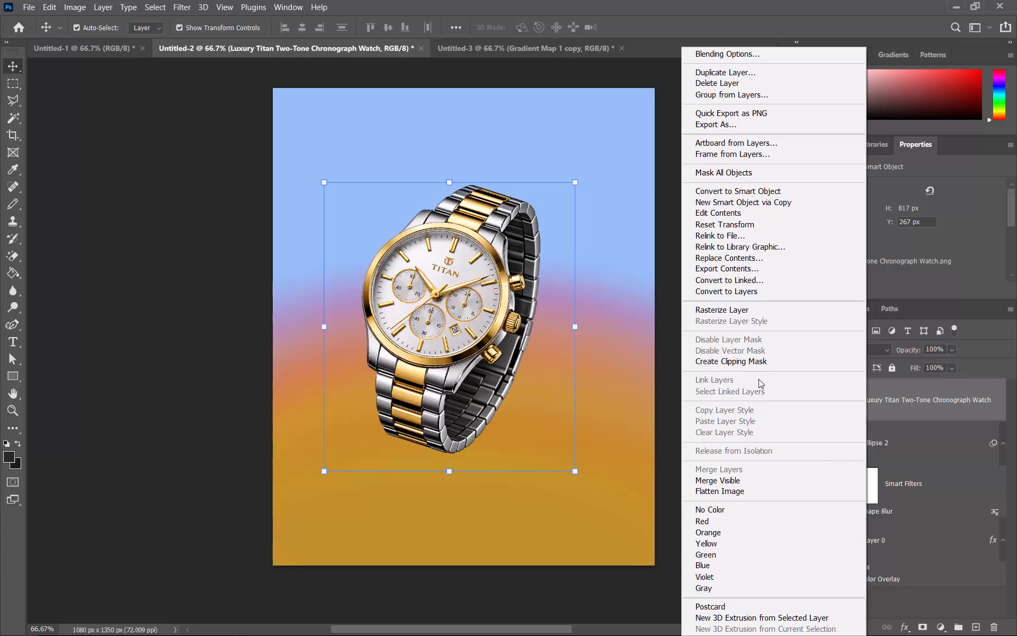
pyautogui.click(666, 368)
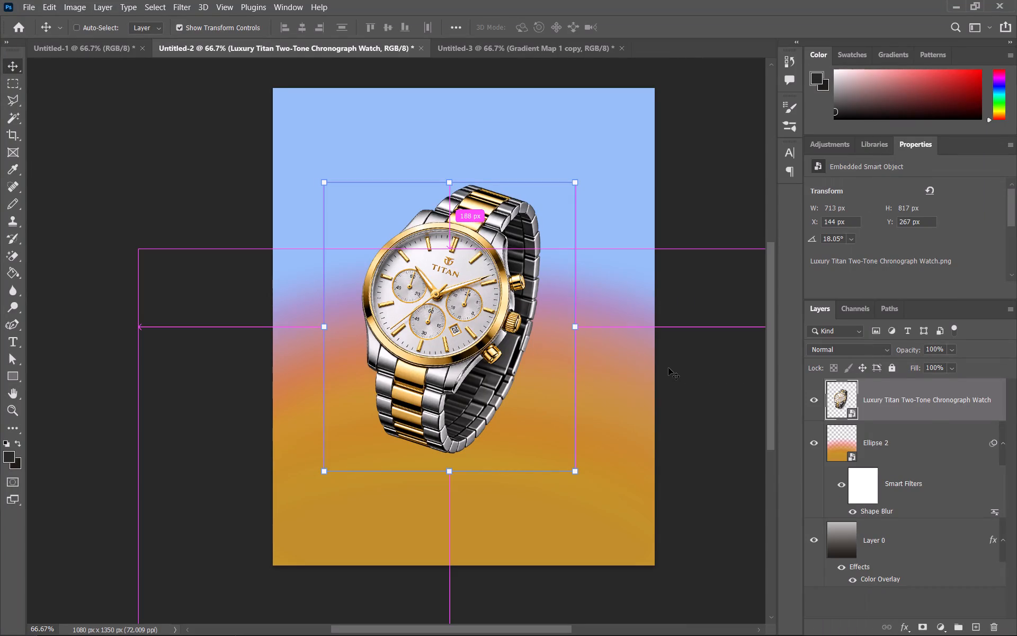
pyautogui.hotkey('ctrl', 'j')
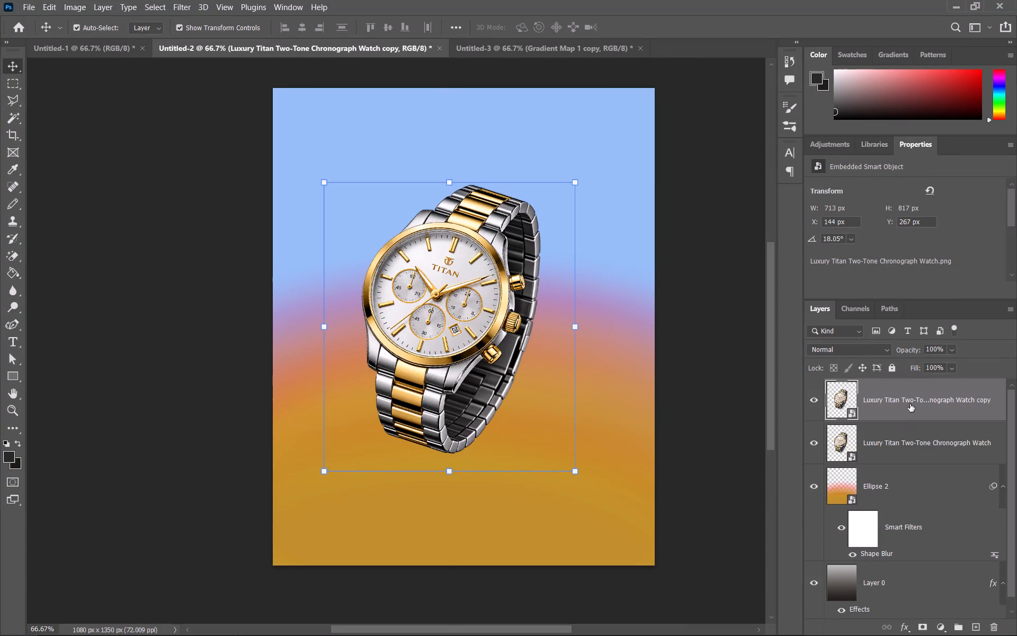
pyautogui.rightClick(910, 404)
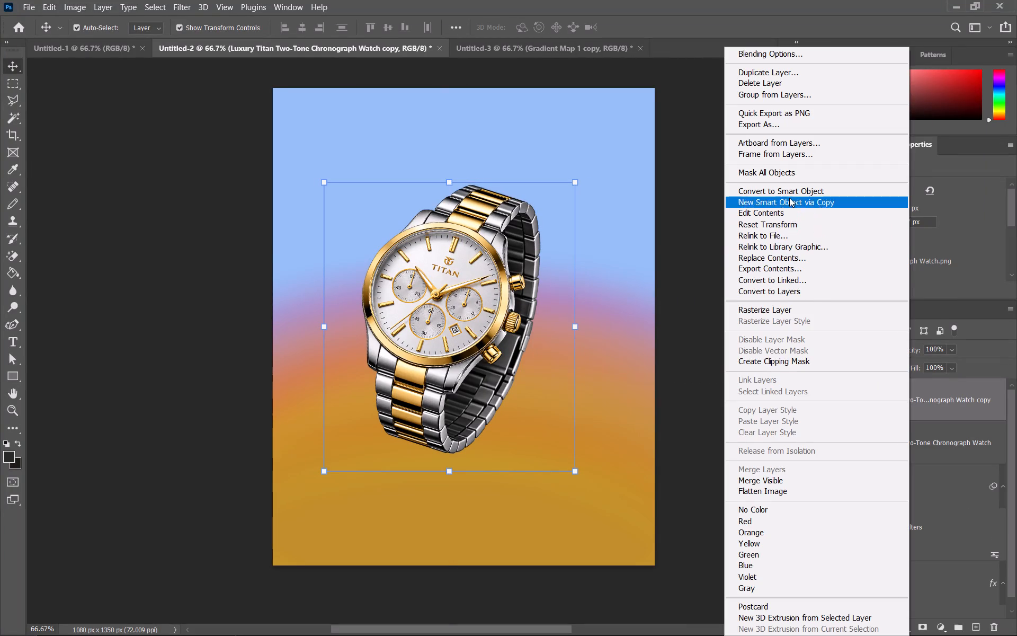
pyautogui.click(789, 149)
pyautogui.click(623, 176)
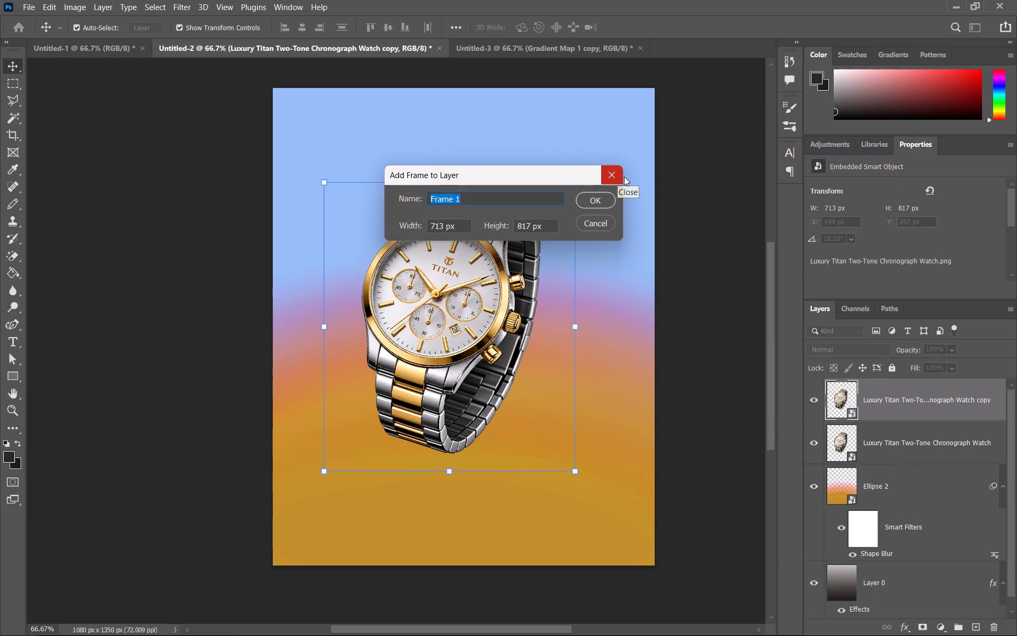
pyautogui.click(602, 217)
# Convert the Luxury Titan Two-Tone Chronograph Watch copy layer to its own Smart Object.
pyautogui.rightClick(915, 404)
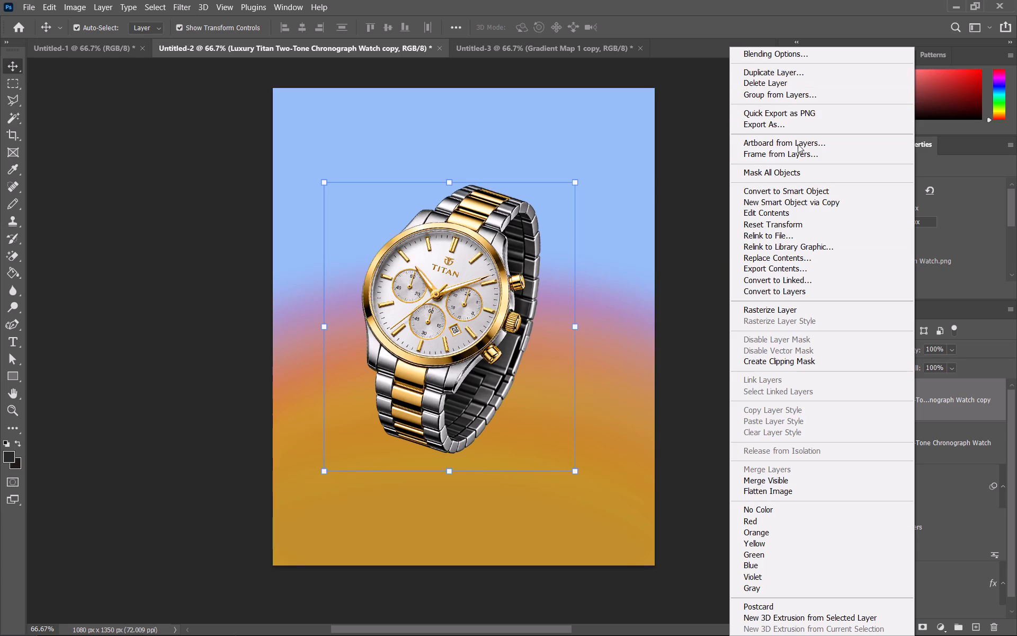
pyautogui.click(805, 193)
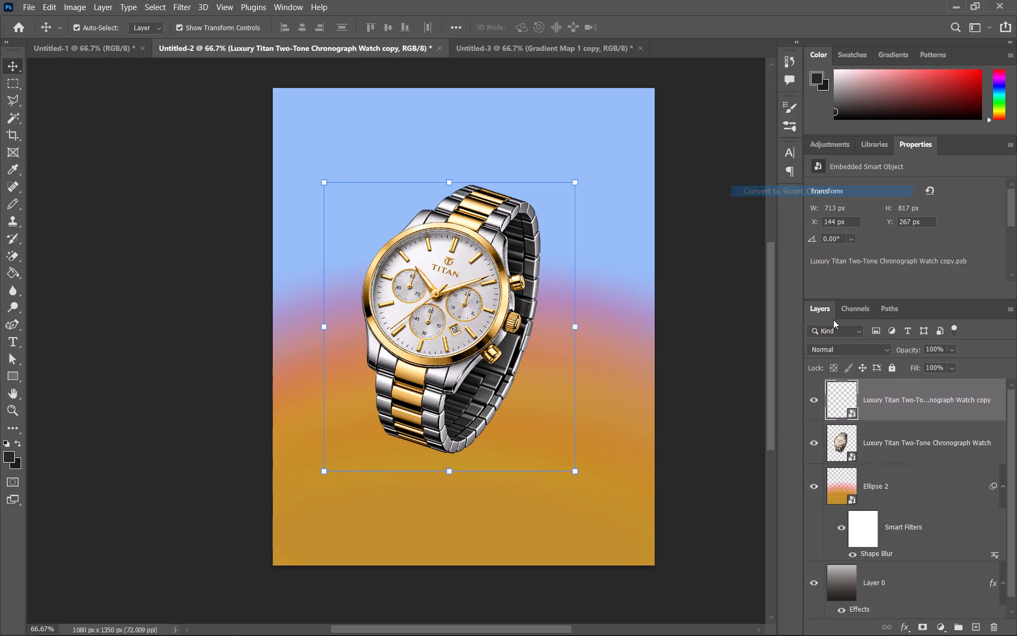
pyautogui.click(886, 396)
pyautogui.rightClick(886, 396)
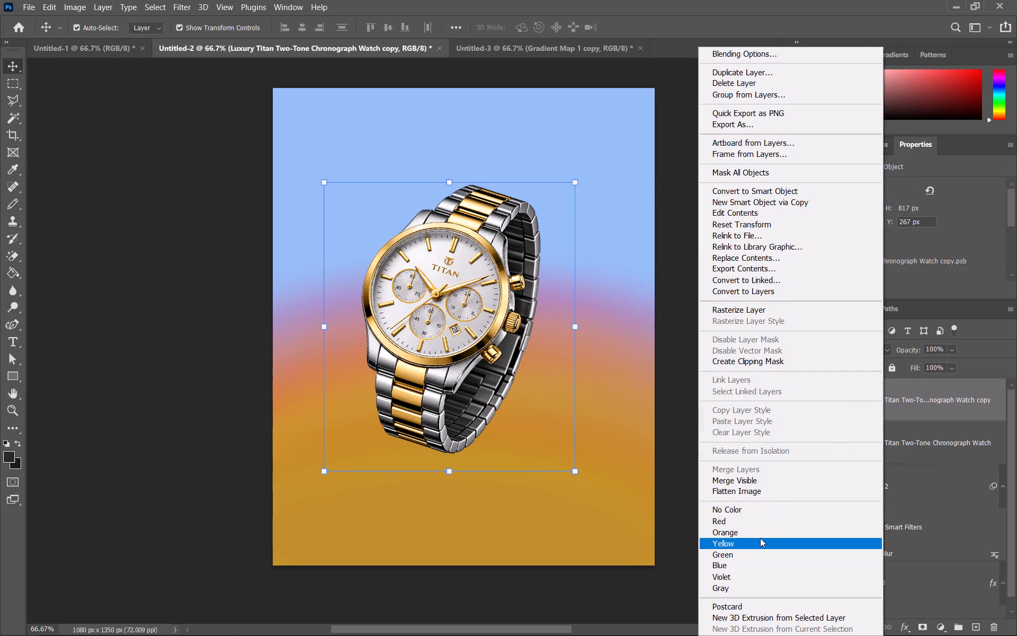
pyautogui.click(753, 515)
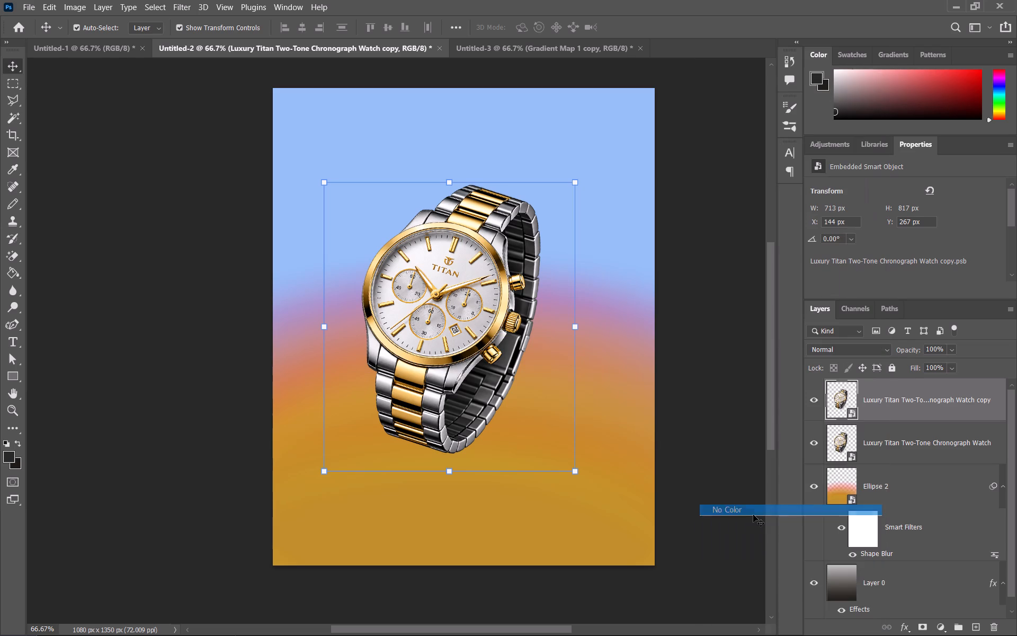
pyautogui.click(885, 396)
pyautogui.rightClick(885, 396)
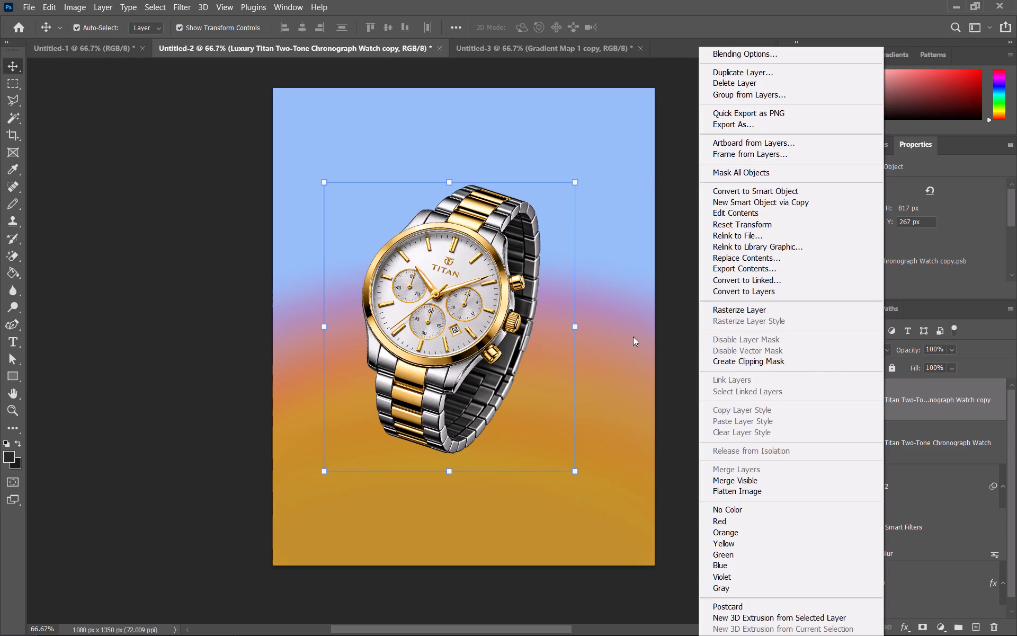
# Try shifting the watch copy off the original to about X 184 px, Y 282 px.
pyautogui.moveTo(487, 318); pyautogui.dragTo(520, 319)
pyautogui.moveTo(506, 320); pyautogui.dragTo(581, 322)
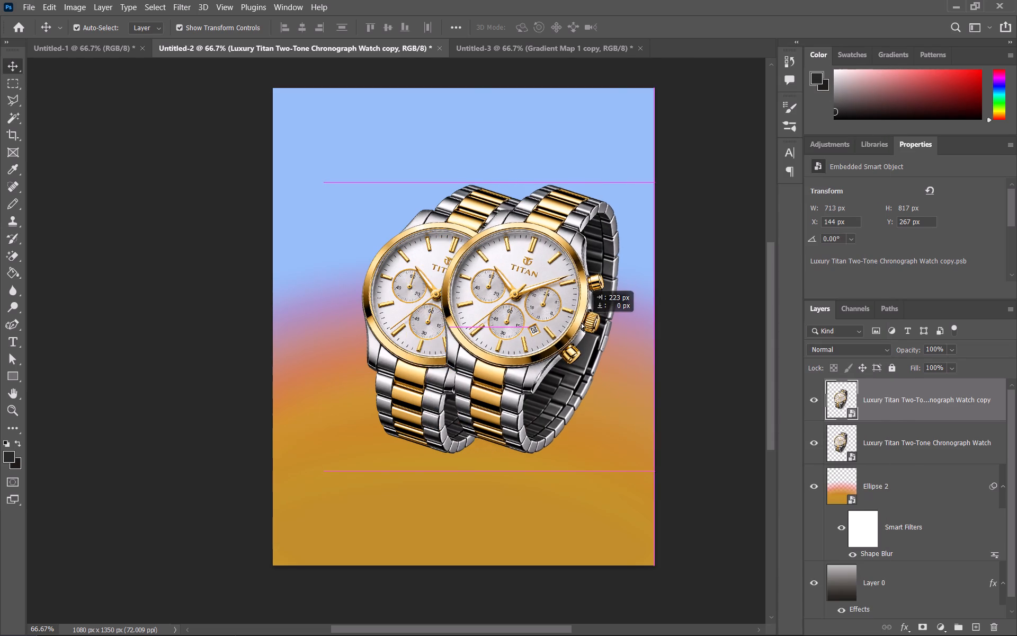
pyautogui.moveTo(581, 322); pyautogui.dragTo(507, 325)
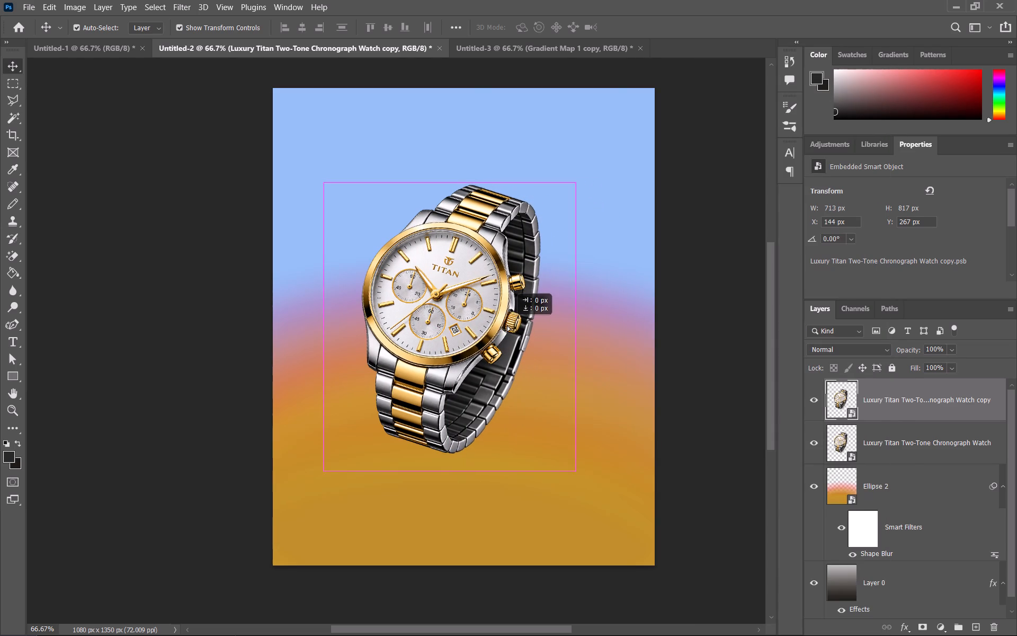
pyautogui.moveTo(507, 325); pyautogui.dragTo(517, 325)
# Add a black Color Overlay in Normal mode at 100% opacity to the watch copy layer.
pyautogui.rightClick(879, 406)
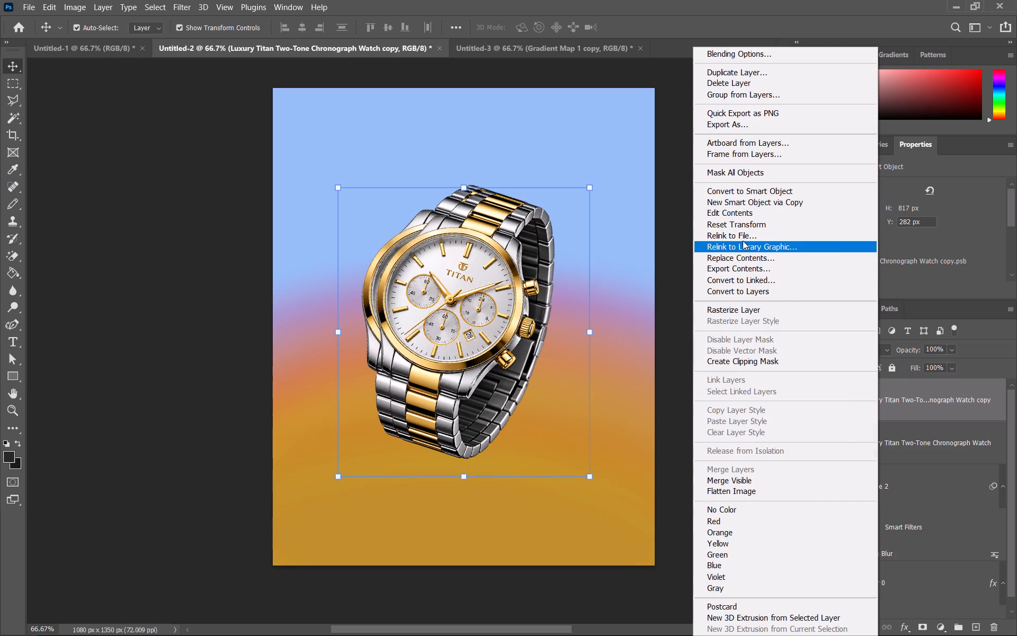
pyautogui.click(759, 48)
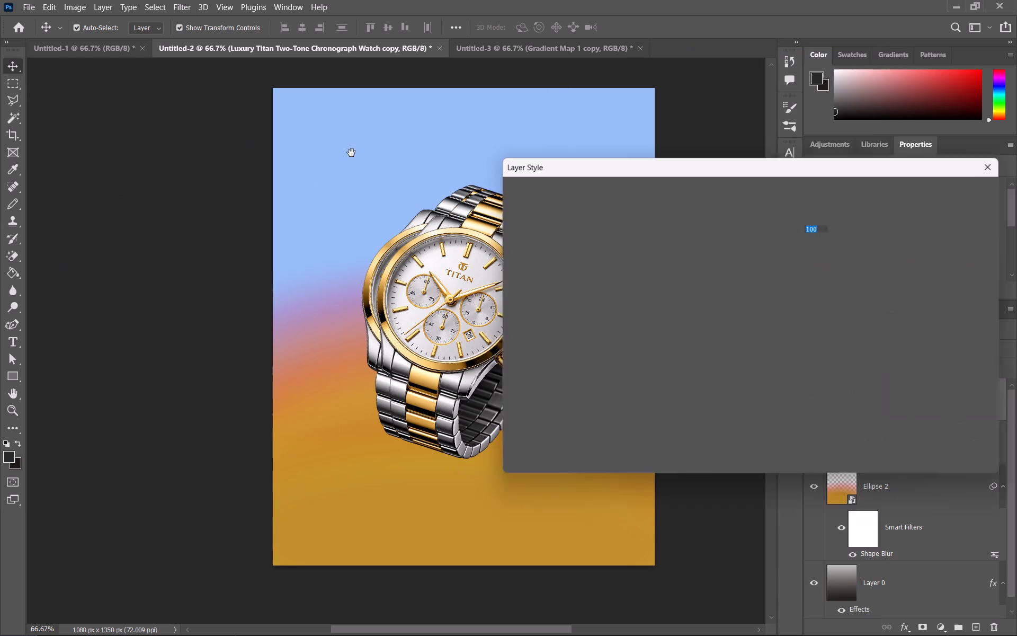
pyautogui.click(582, 342)
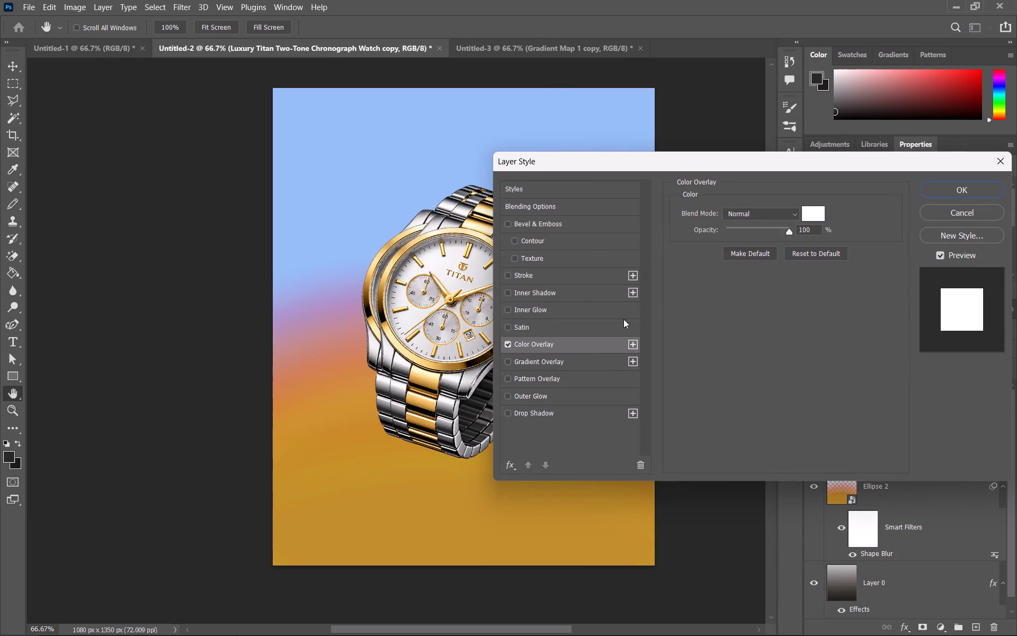
pyautogui.click(811, 215)
pyautogui.moveTo(670, 379); pyautogui.dragTo(677, 384)
pyautogui.click(838, 215)
pyautogui.click(958, 183)
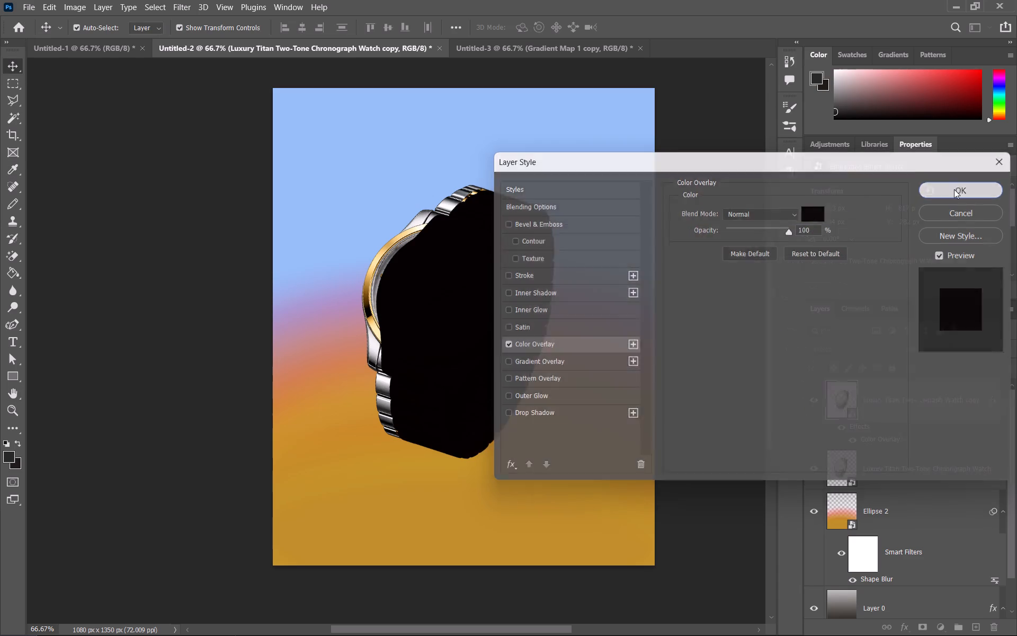
# Move the black watch copy back exactly over the original watch, at X 144 px, Y 267 px.
pyautogui.moveTo(453, 336); pyautogui.dragTo(434, 334)
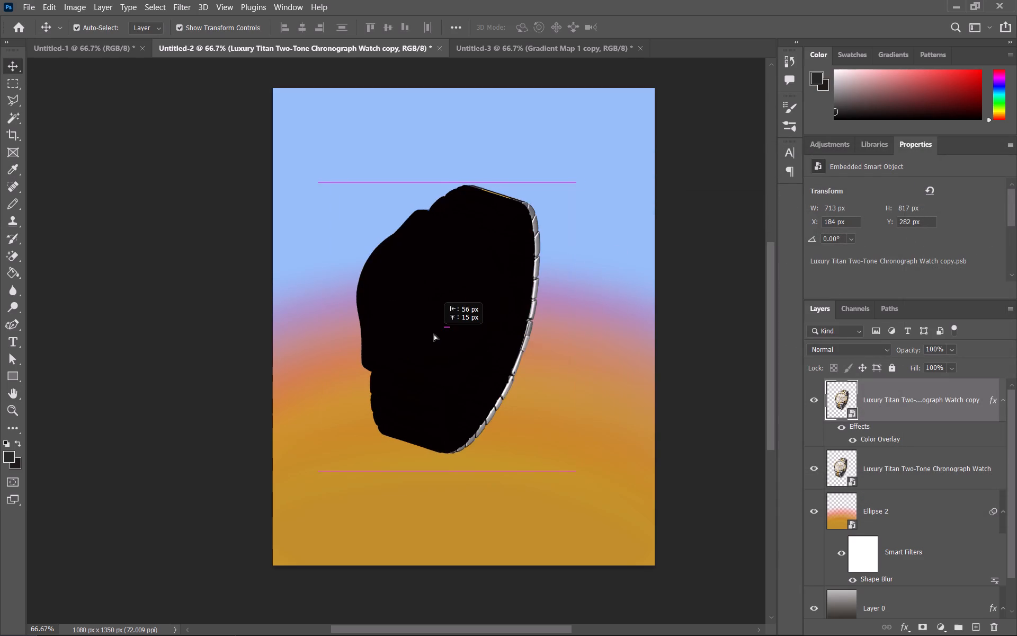
pyautogui.moveTo(434, 334); pyautogui.dragTo(439, 334)
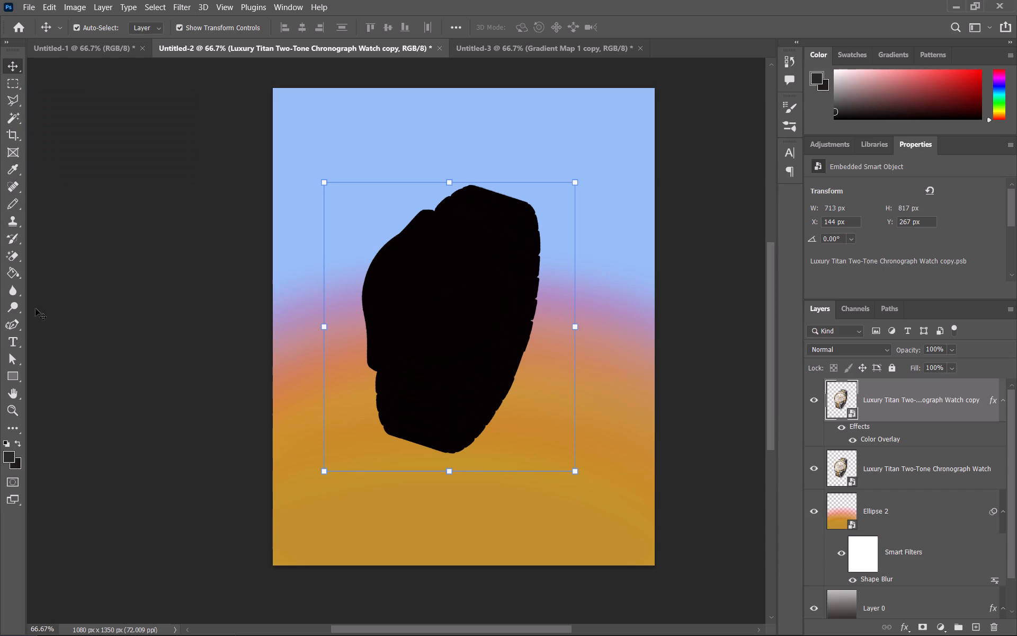
# Draw a rectangular frame of about 594 x 460 px over the black copy's lower half, from X 144 px, Y 657 px.
pyautogui.click(18, 150)
pyautogui.moveTo(328, 320); pyautogui.dragTo(534, 485)
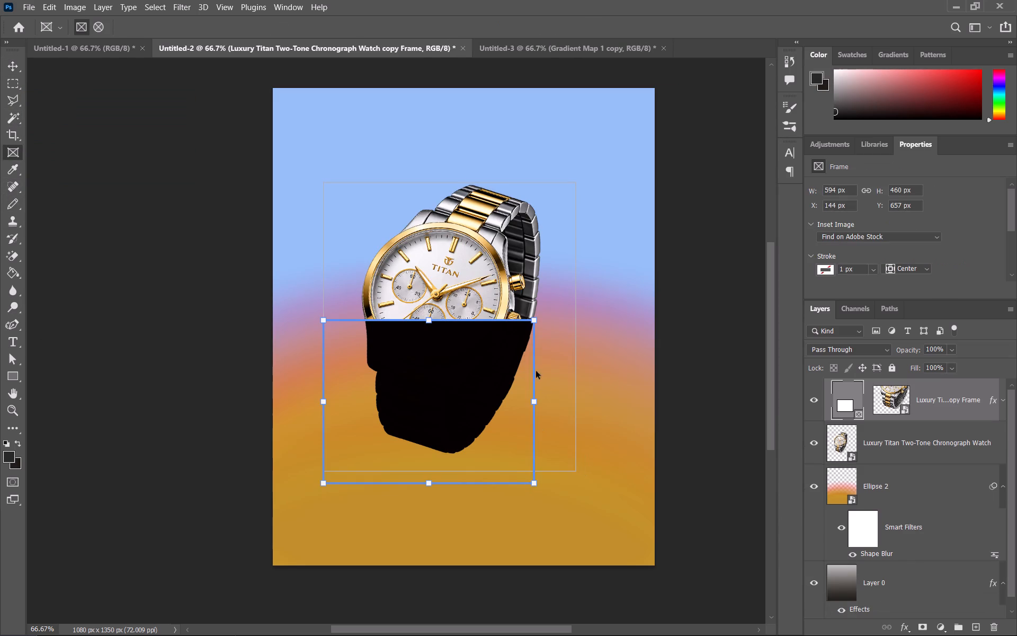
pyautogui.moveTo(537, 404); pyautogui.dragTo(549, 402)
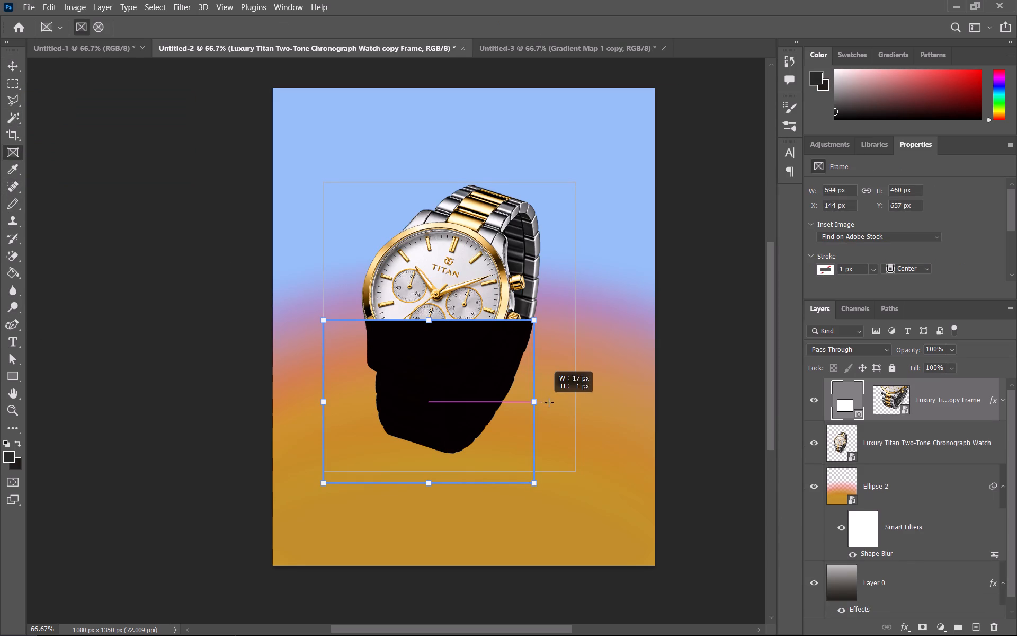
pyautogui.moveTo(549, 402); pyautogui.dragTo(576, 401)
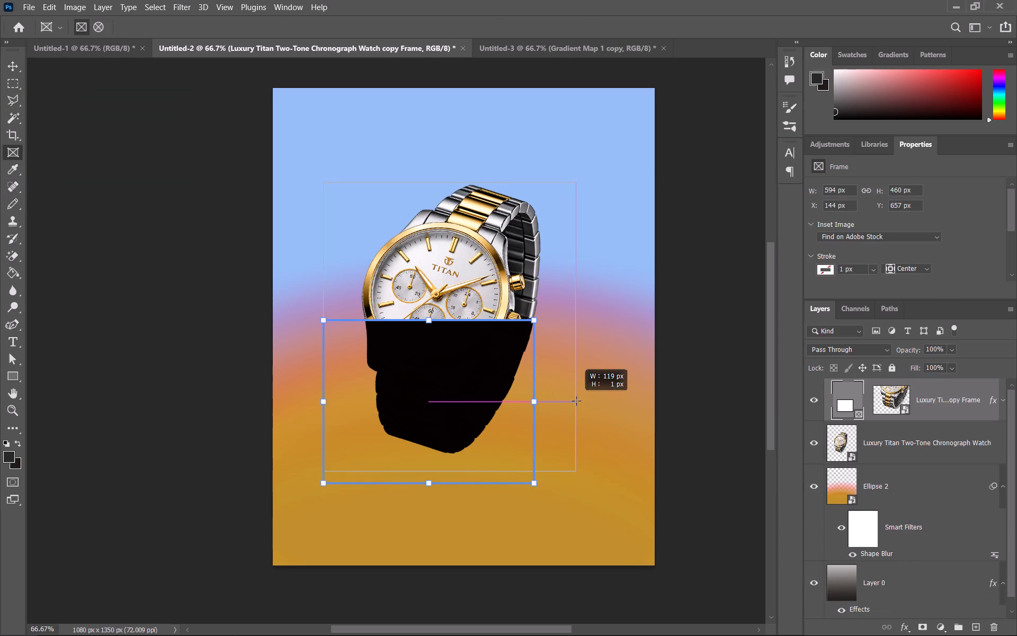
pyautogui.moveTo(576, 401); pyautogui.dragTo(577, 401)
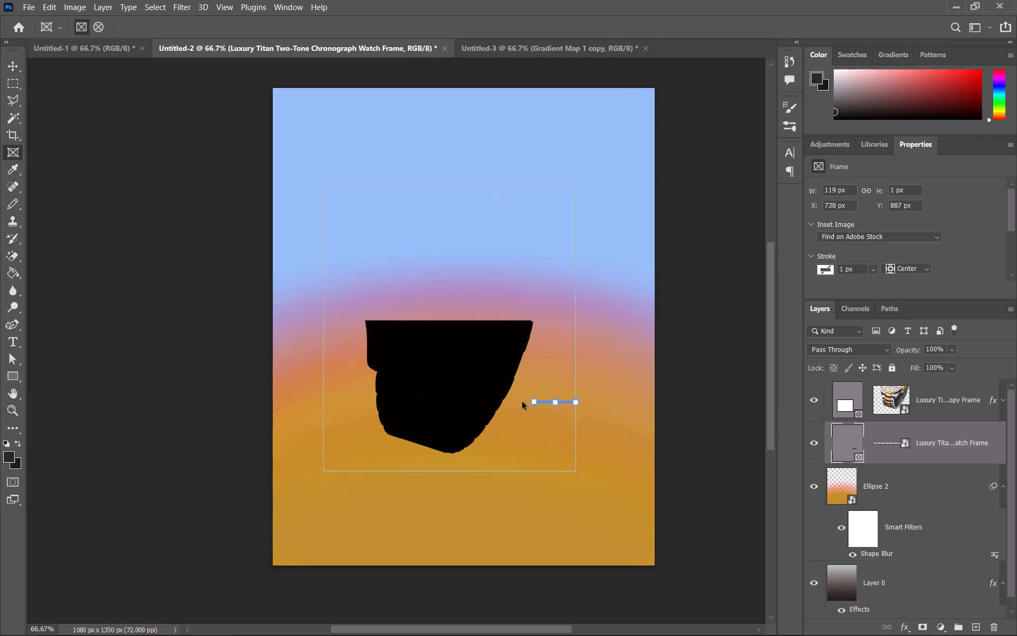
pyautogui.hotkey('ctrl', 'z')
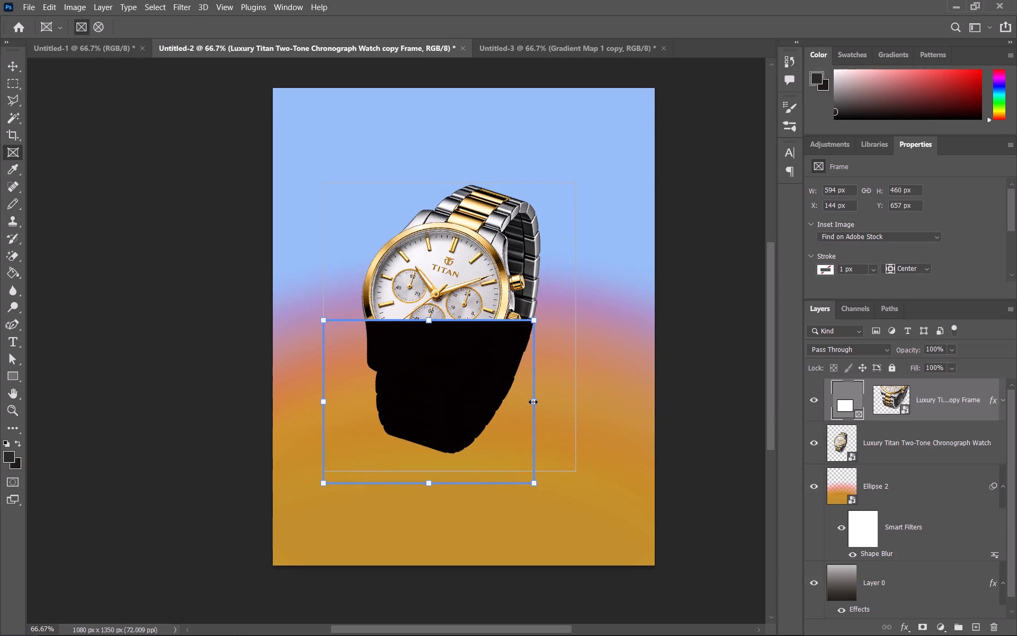
# Widen the black copy's frame to about 729 px.
pyautogui.moveTo(533, 402); pyautogui.dragTo(581, 403)
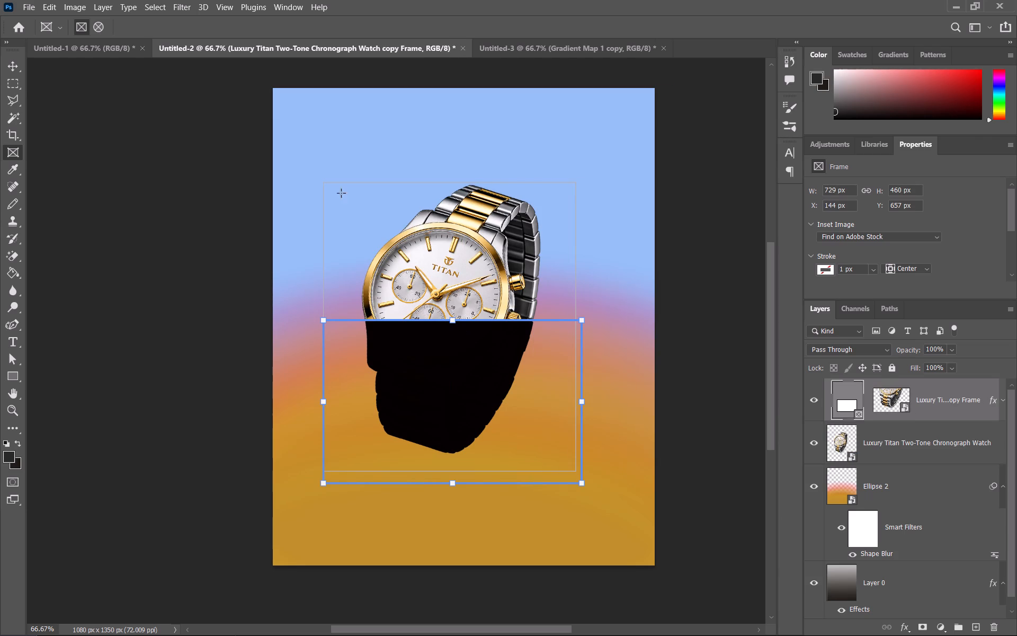
# Draw a frame of about 729 x 390 px over the original watch's upper half, ending at the black copy's frame.
pyautogui.moveTo(324, 182); pyautogui.dragTo(585, 323)
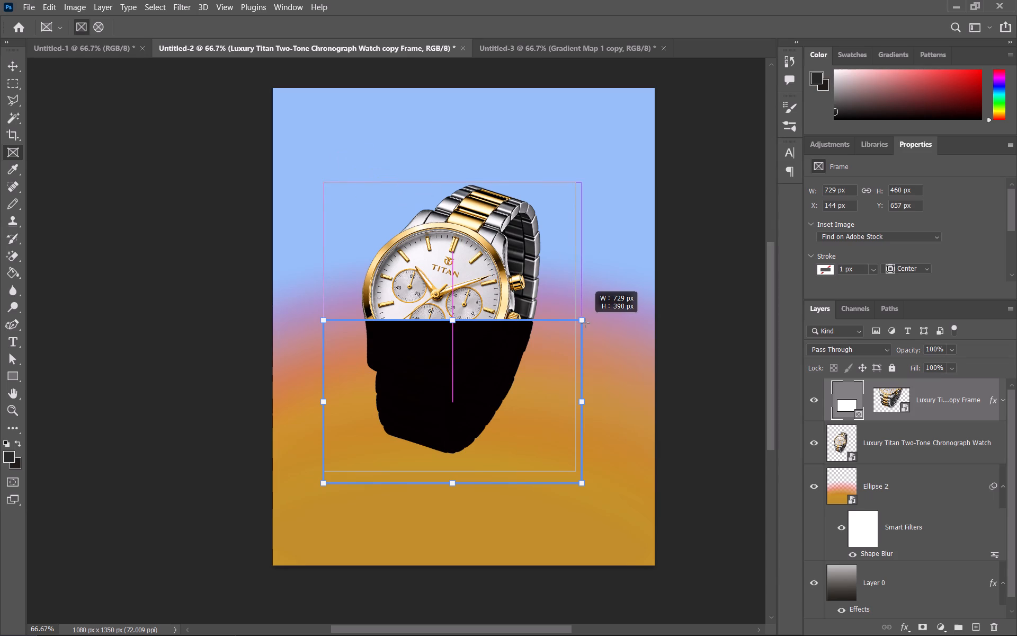
pyautogui.moveTo(585, 323); pyautogui.dragTo(583, 316)
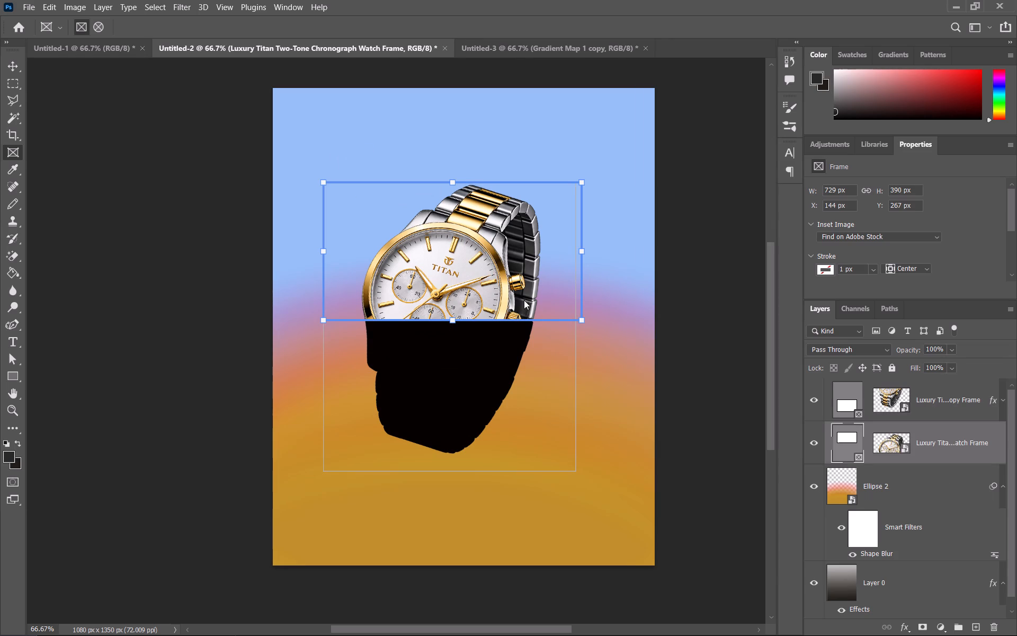
# Reorder the layers so the black watch copy frame sits below the original watch frame, above Ellipse 2.
pyautogui.moveTo(849, 434); pyautogui.dragTo(841, 374)
pyautogui.moveTo(844, 396); pyautogui.dragTo(851, 452)
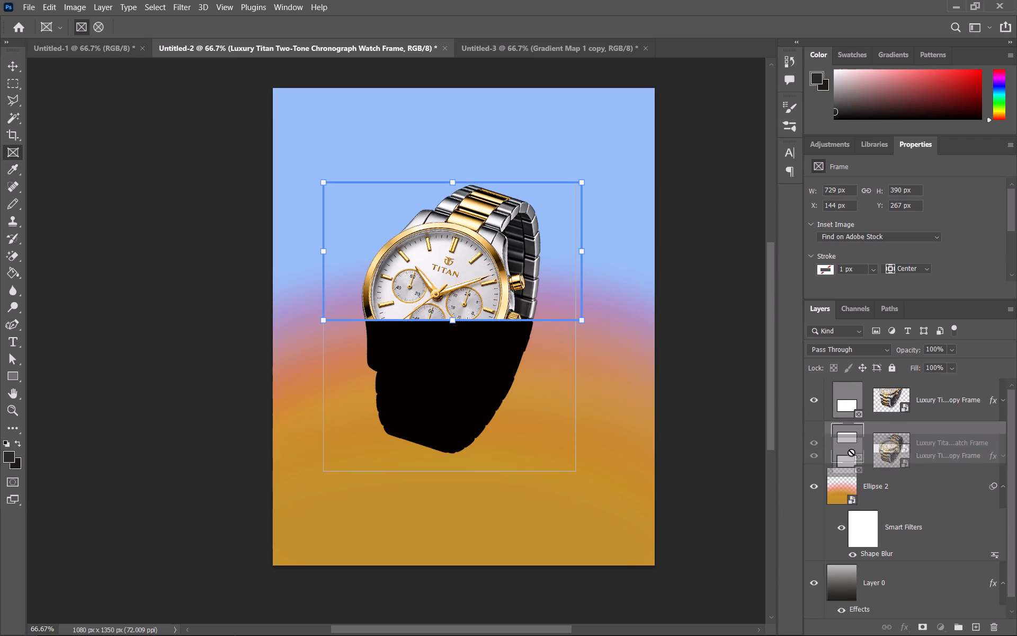
pyautogui.moveTo(851, 452); pyautogui.dragTo(861, 489)
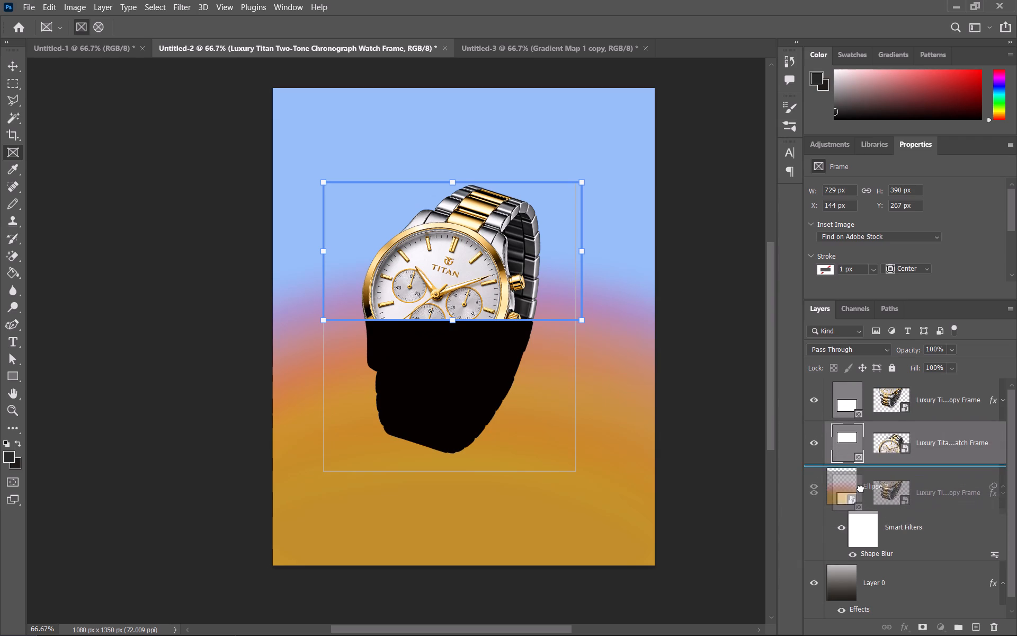
pyautogui.moveTo(861, 489); pyautogui.dragTo(861, 487)
# Shift the blurred Ellipse 2 background shape to about X -361 px, Y 423 px.
pyautogui.moveTo(518, 399); pyautogui.dragTo(561, 382)
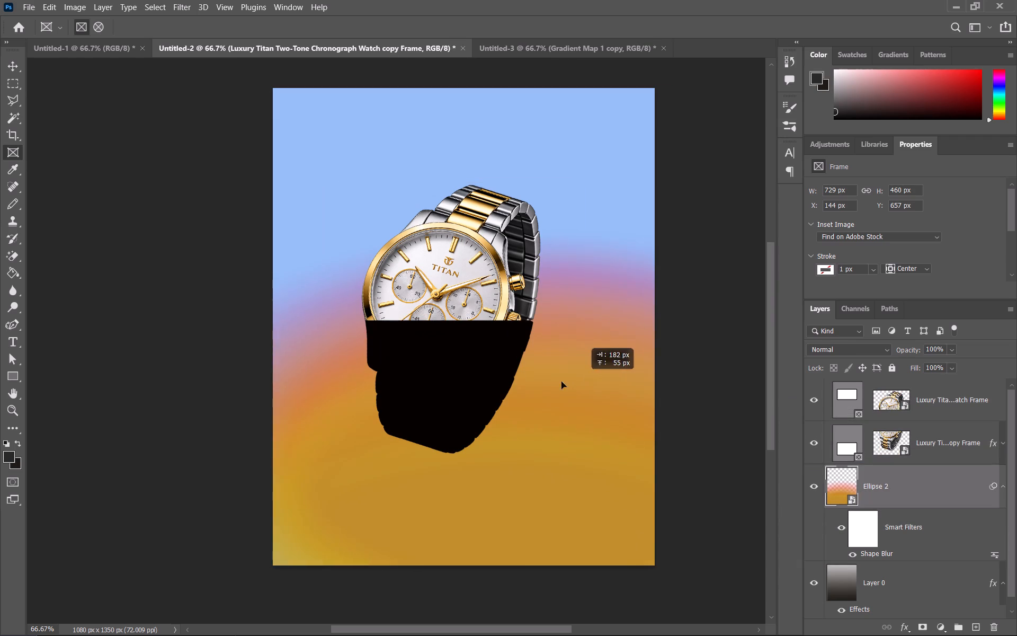
pyautogui.moveTo(561, 382); pyautogui.dragTo(520, 385)
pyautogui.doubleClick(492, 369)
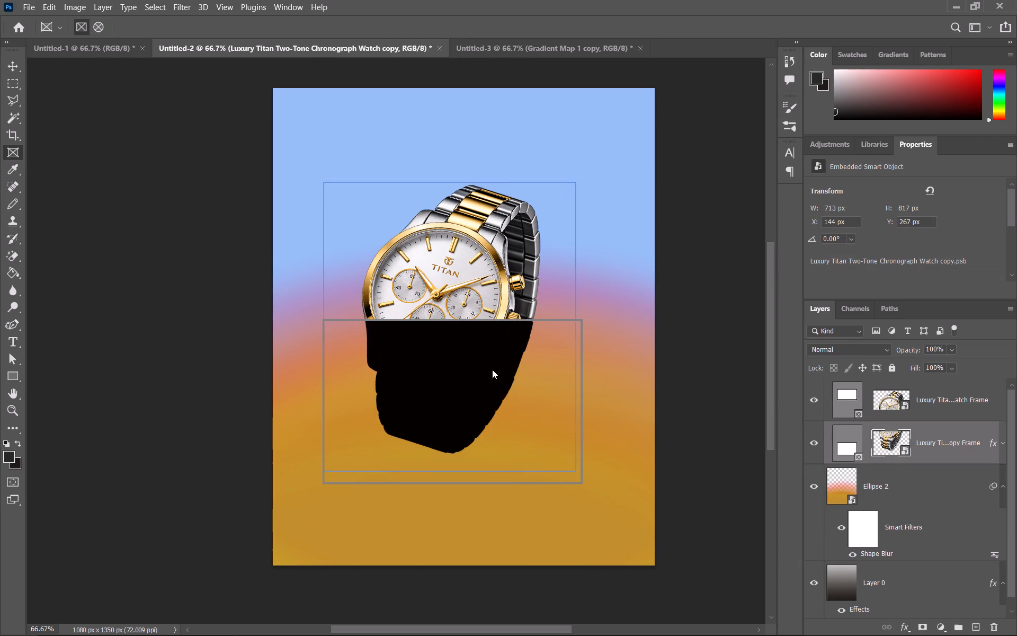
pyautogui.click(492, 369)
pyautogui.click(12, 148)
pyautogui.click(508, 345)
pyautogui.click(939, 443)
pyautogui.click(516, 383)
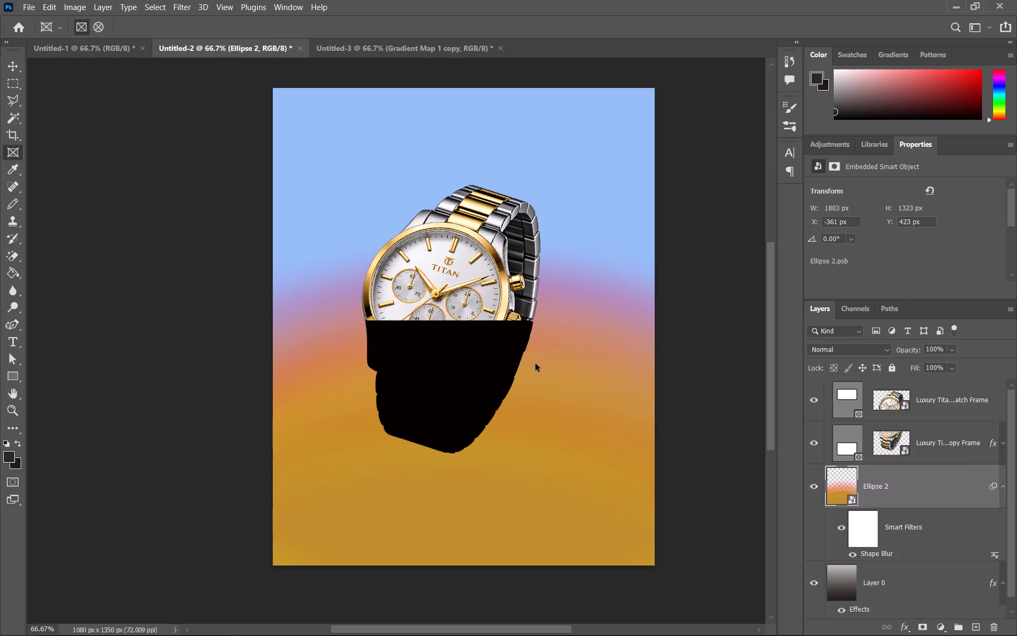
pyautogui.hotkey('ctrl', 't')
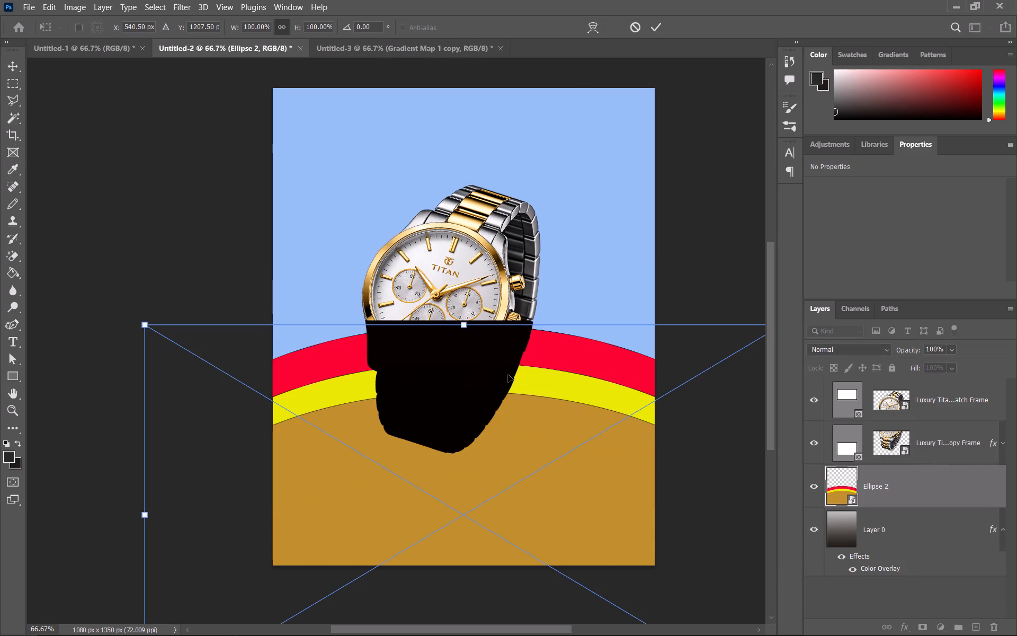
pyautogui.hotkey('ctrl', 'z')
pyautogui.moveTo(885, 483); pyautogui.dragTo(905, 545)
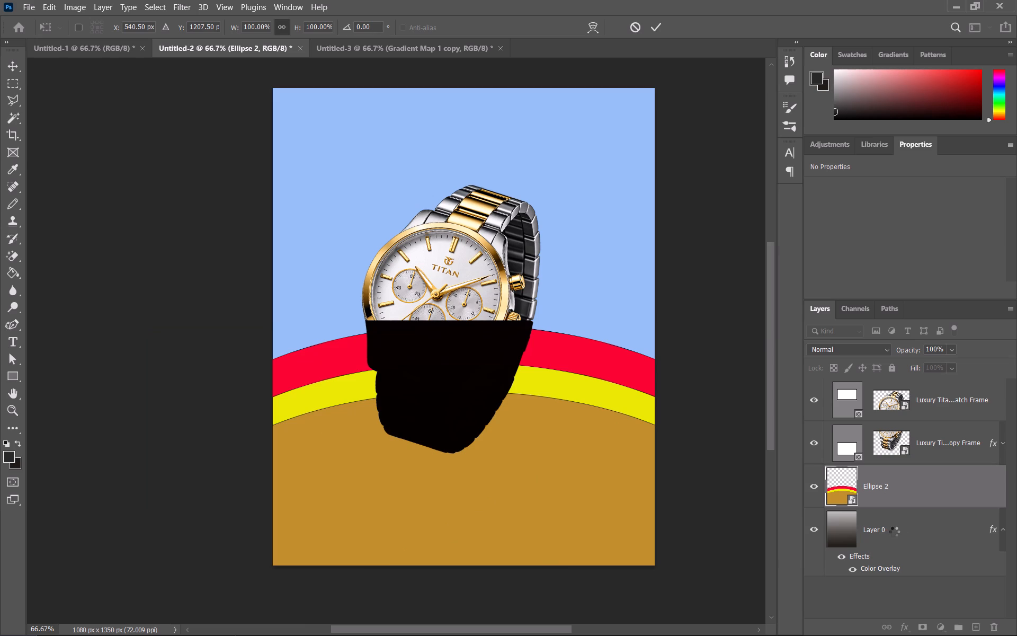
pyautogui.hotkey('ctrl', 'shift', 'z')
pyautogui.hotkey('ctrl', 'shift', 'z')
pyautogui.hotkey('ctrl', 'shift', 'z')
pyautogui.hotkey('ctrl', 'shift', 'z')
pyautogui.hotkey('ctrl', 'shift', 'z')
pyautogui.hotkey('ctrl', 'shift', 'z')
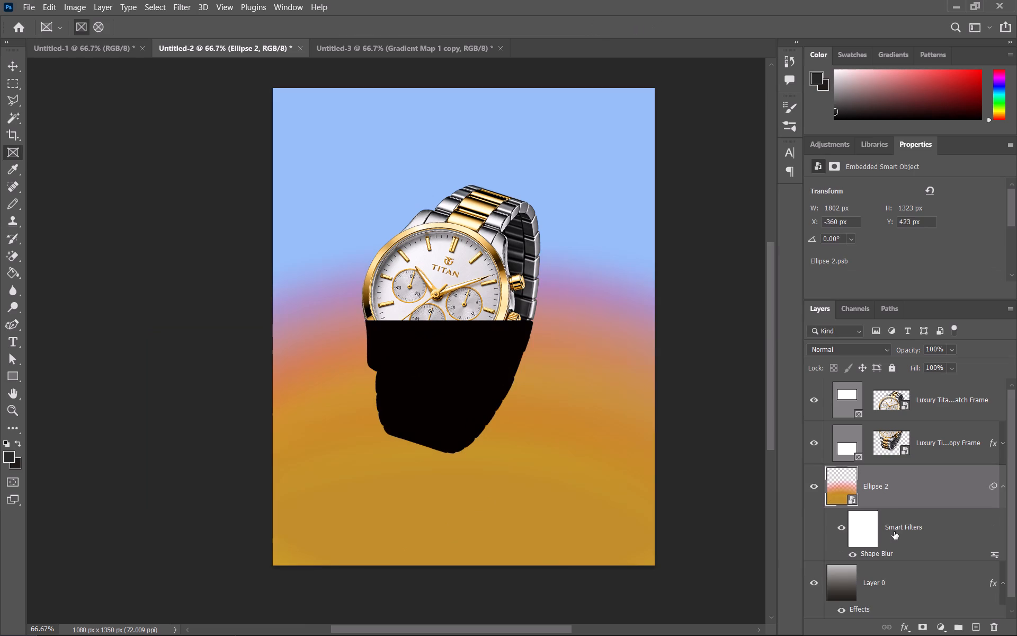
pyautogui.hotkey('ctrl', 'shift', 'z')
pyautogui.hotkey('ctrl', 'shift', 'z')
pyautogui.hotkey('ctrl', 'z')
# Shift the blurred Ellipse 2 background shape horizontally to about X -400 px, keeping Y at 423 px.
pyautogui.hotkey('ctrl', 'shift', 'z')
pyautogui.hotkey('ctrl', 'shift', 'z')
pyautogui.click(11, 64)
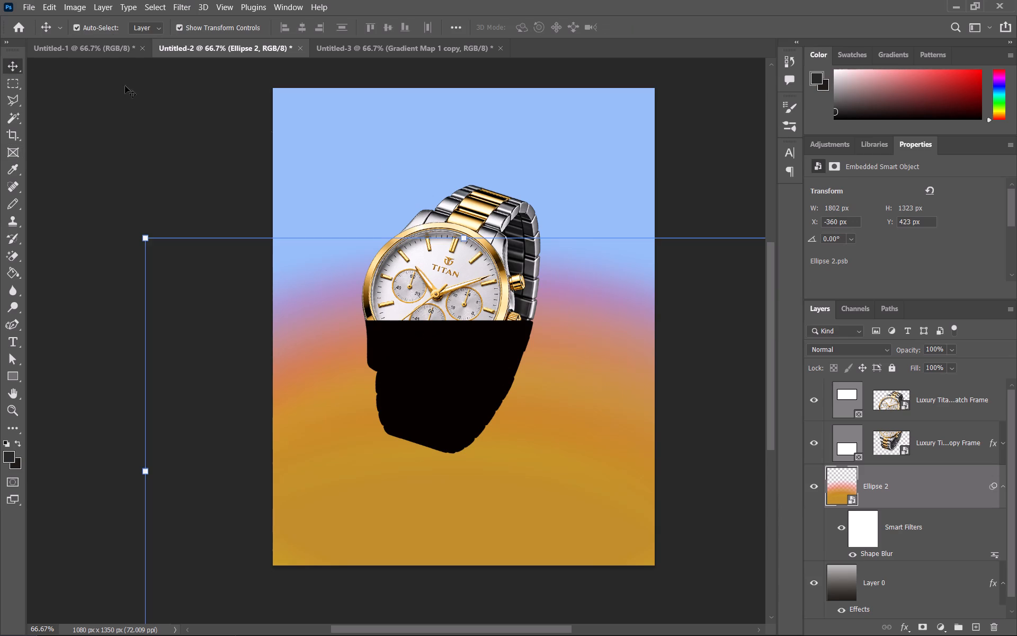
pyautogui.moveTo(526, 387); pyautogui.dragTo(508, 387)
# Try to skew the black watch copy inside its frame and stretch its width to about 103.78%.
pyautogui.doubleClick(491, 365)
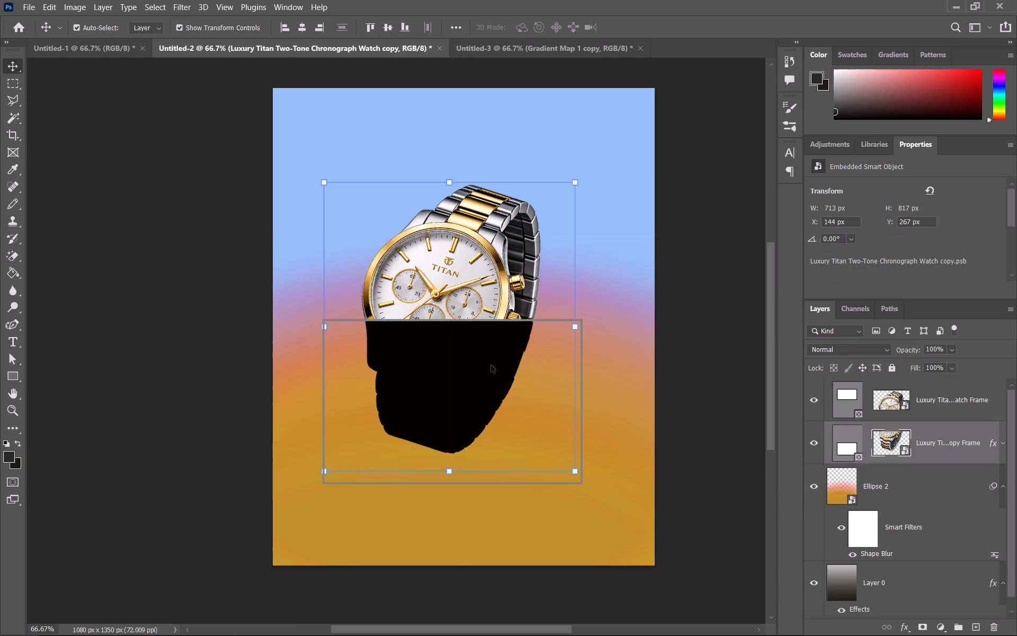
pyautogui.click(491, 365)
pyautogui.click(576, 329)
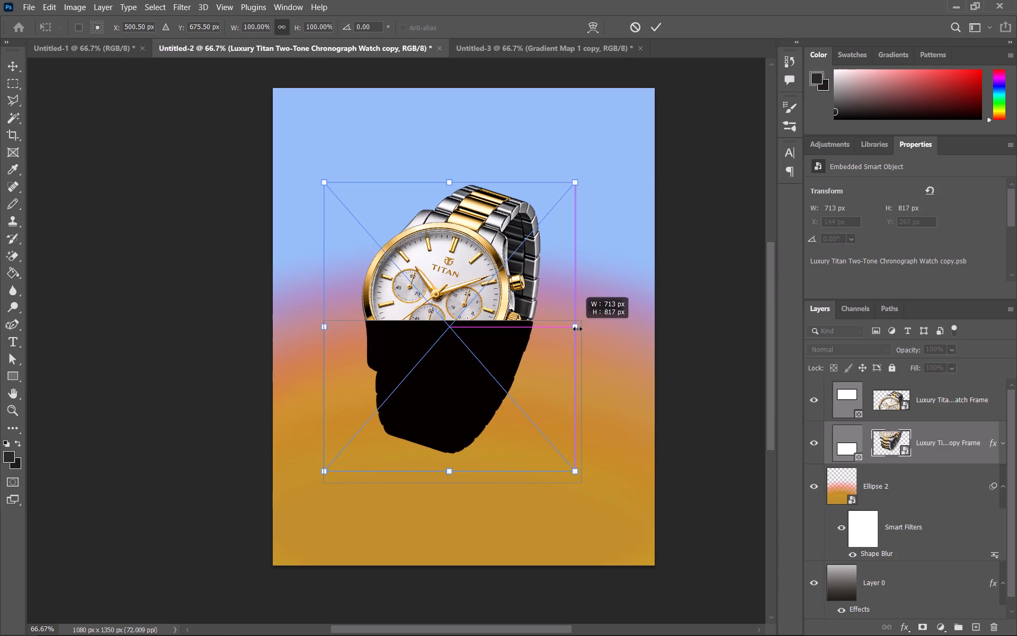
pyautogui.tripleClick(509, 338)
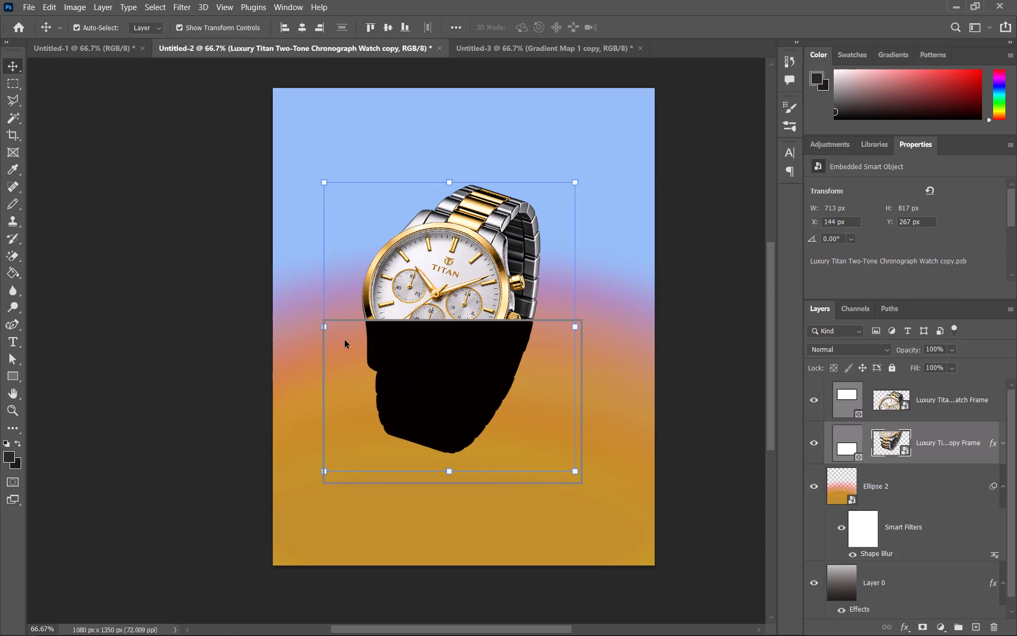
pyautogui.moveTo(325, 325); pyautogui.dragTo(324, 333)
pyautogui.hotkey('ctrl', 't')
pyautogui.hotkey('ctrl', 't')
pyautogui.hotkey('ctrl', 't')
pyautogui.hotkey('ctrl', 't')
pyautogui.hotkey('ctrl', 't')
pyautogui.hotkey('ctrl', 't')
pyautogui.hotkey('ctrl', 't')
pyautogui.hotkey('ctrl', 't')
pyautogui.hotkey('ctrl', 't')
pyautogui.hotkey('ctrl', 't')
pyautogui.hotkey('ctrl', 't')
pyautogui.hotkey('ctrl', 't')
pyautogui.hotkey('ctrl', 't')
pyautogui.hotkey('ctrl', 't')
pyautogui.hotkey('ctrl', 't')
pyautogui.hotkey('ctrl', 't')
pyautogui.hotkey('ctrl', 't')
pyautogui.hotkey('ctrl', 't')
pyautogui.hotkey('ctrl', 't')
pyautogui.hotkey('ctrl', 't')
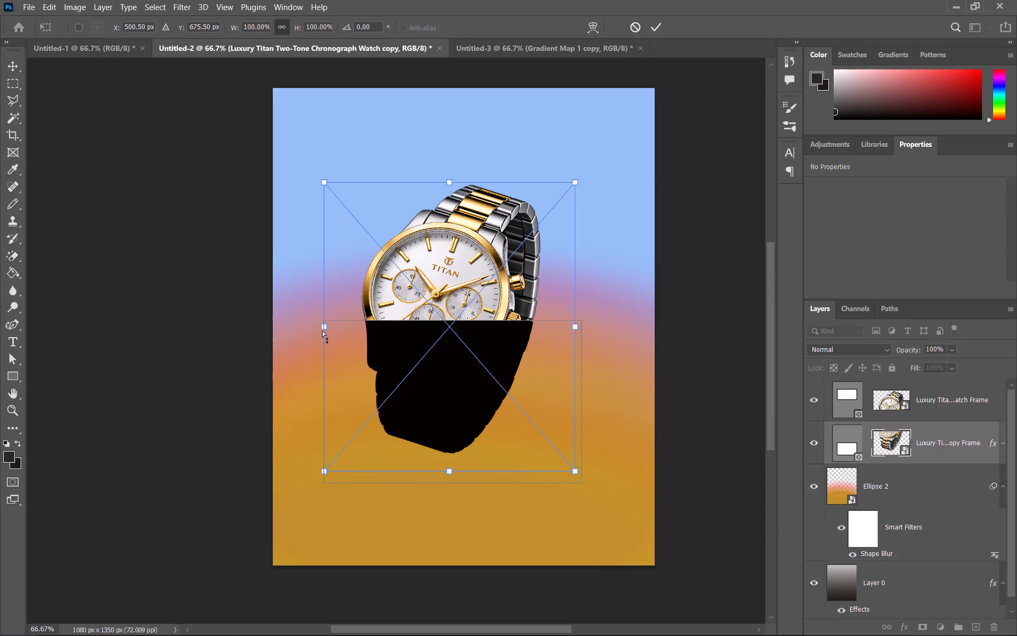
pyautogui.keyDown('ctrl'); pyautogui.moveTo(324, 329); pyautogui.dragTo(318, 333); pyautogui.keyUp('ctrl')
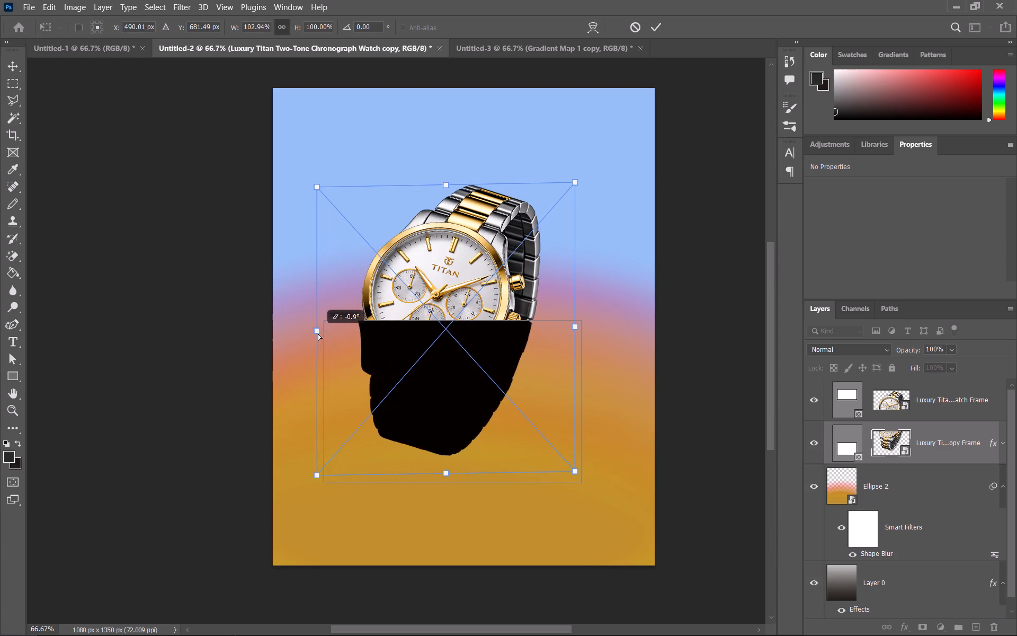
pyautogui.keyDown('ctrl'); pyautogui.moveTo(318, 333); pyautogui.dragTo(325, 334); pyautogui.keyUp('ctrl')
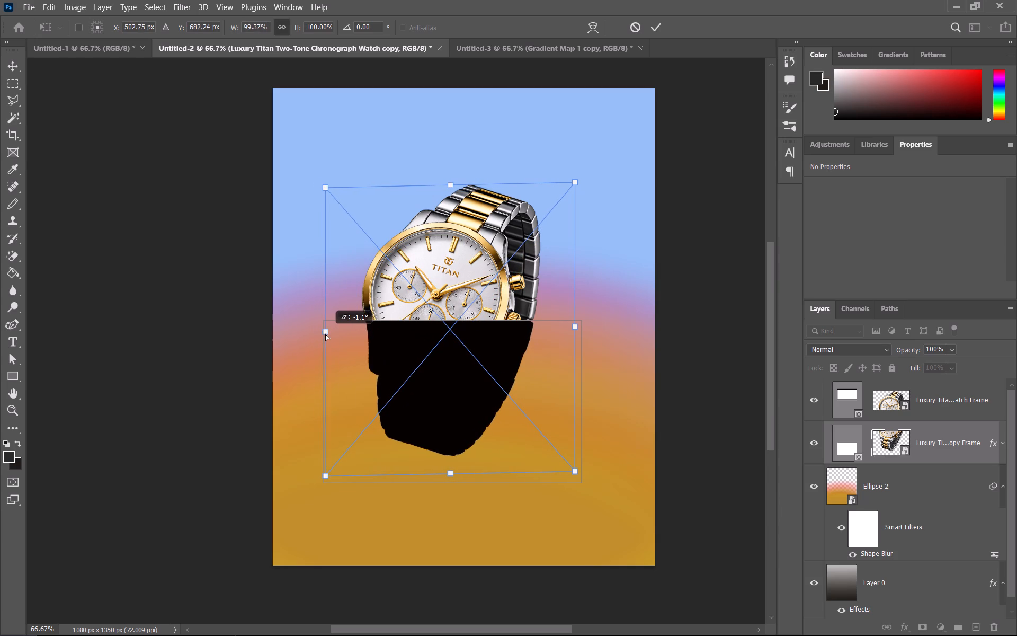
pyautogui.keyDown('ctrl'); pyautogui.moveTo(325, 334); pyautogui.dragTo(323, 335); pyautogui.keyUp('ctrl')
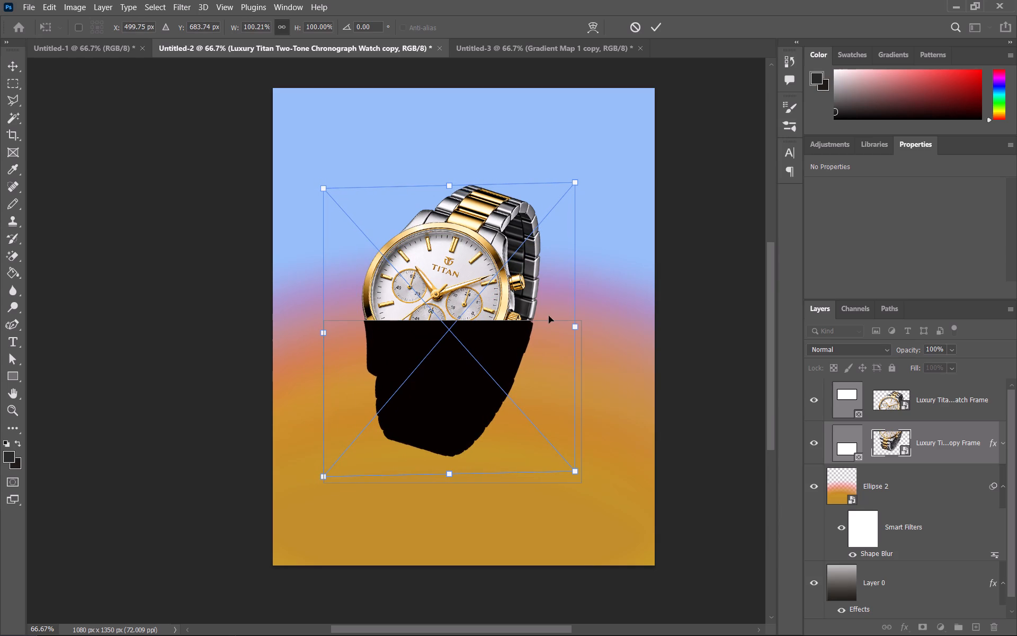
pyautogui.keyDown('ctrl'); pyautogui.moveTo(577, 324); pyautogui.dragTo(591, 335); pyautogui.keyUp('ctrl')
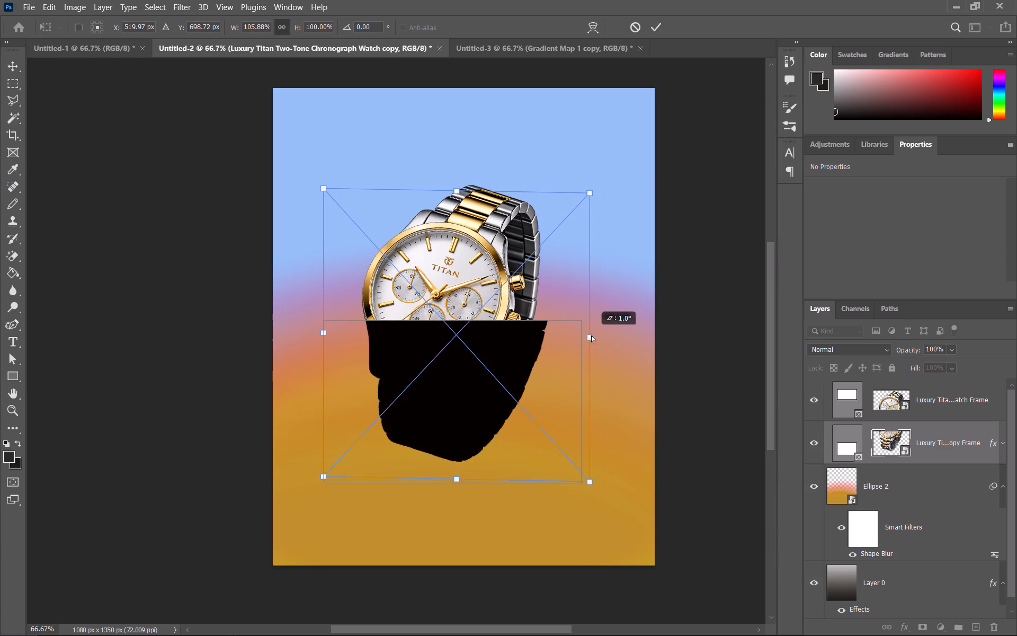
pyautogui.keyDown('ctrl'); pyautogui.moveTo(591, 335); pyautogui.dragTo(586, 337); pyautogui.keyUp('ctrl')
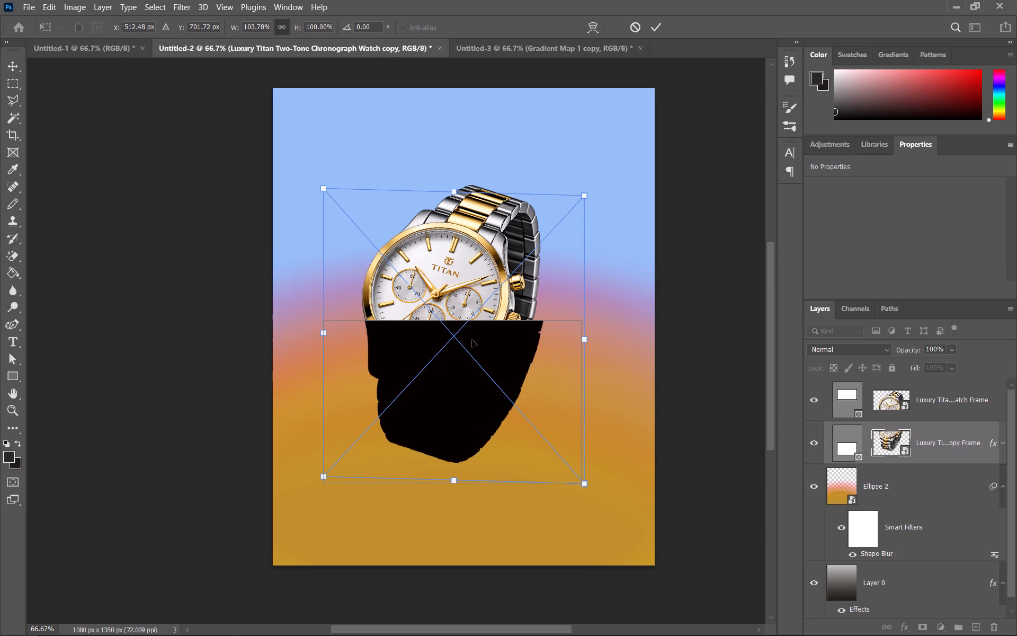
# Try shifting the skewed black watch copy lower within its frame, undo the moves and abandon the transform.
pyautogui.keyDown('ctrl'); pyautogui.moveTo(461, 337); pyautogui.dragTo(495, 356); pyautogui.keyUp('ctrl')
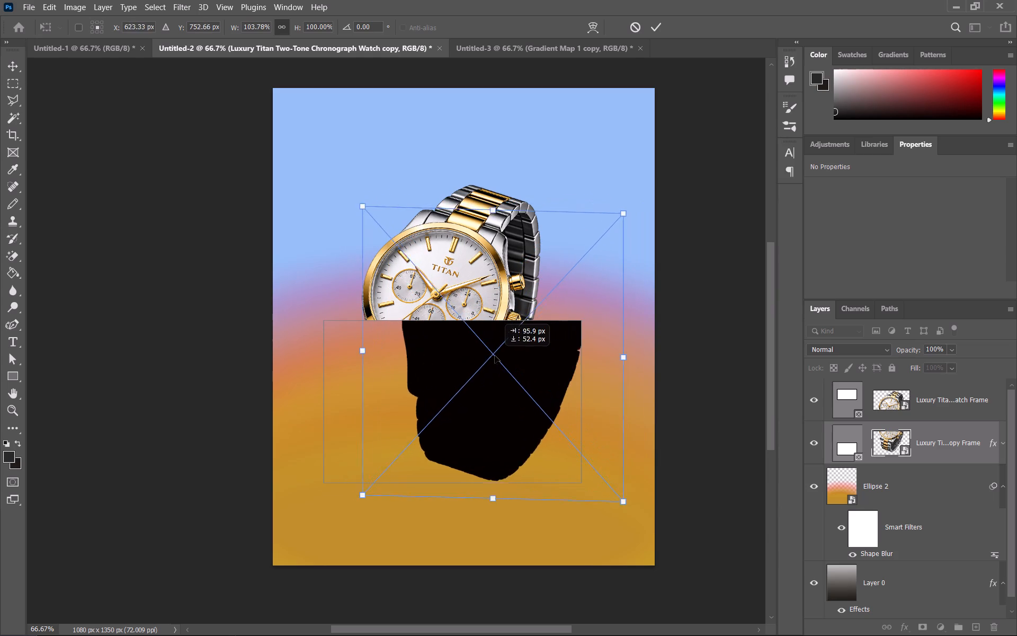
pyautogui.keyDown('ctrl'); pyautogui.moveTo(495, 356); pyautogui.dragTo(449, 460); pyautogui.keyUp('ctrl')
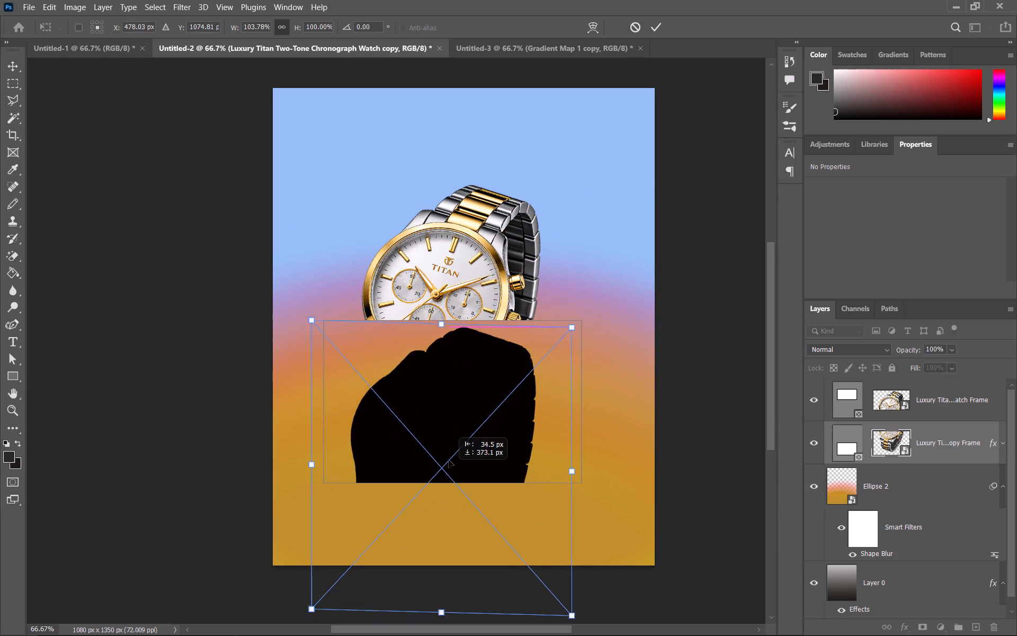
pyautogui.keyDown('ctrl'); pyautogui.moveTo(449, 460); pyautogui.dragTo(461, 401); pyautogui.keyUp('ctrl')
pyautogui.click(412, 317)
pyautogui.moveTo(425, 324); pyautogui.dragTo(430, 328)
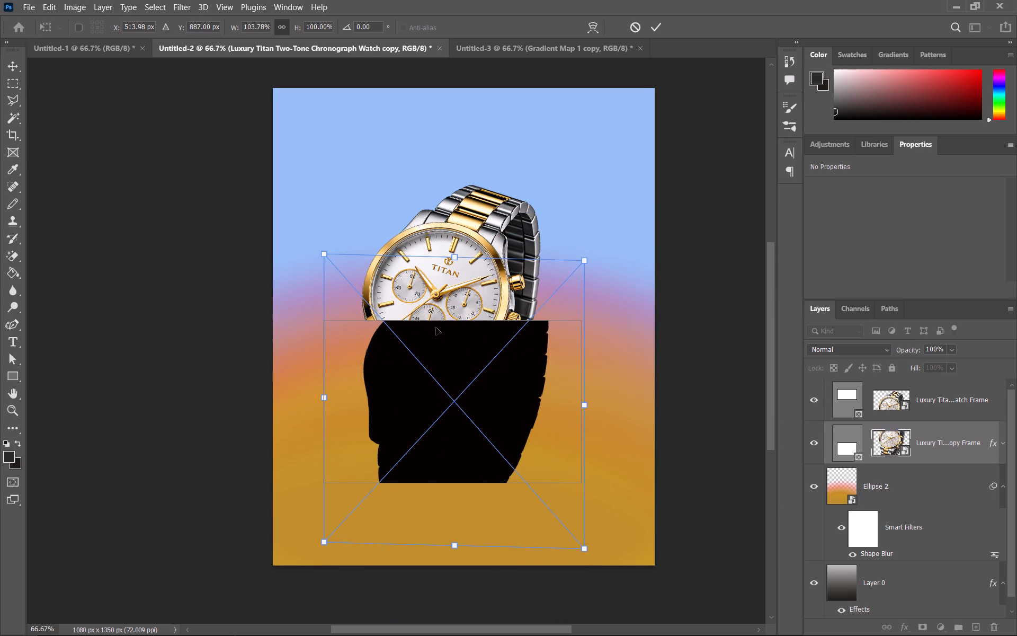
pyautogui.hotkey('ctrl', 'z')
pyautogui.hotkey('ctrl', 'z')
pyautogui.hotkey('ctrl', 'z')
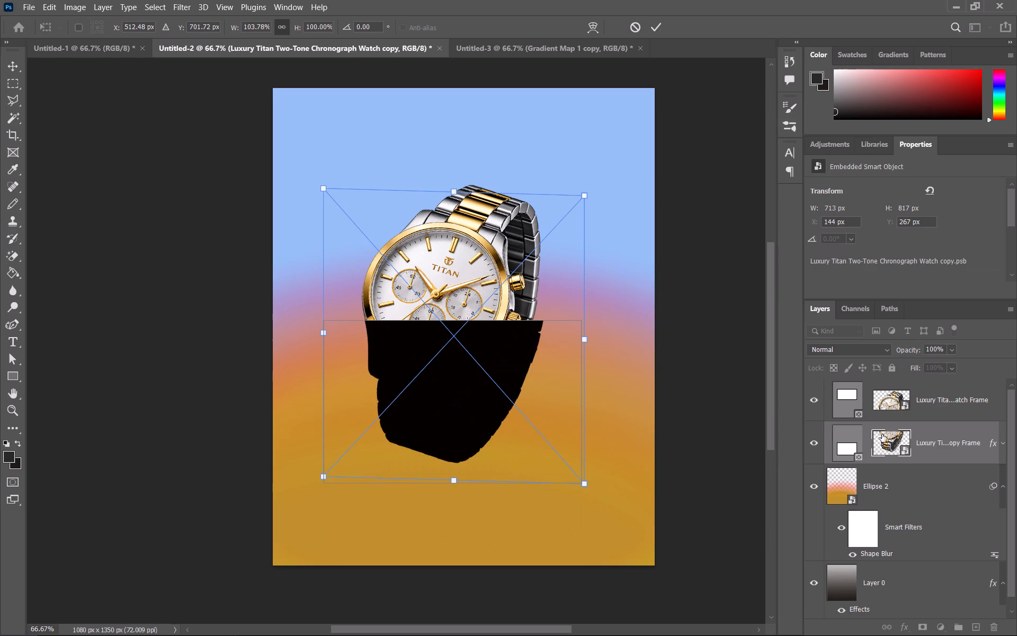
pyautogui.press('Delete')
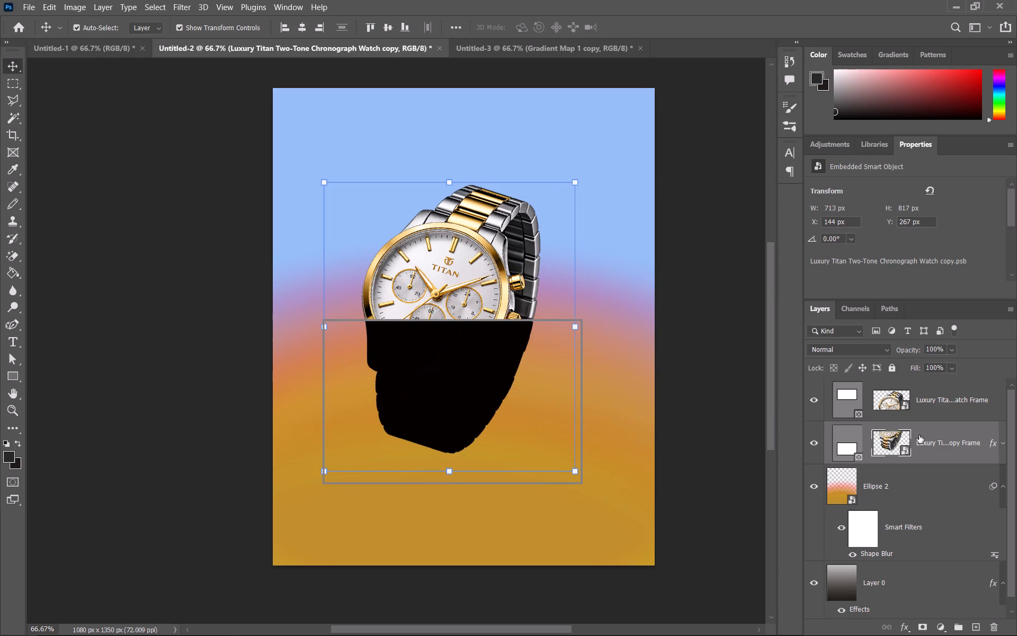
# Delete both watch frame layers, the black copy and the original, leaving Ellipse 2 as the top layer.
pyautogui.click(850, 436)
pyautogui.press('Delete')
pyautogui.click(841, 390)
pyautogui.press('Delete')
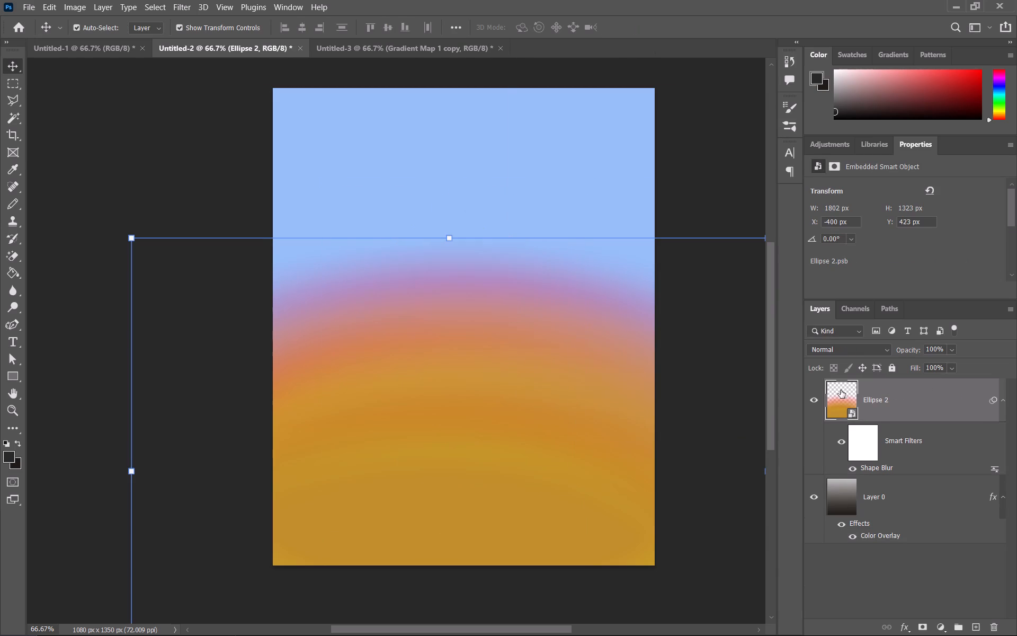
pyautogui.click(913, 405)
pyautogui.scroll(5, 876, 564)
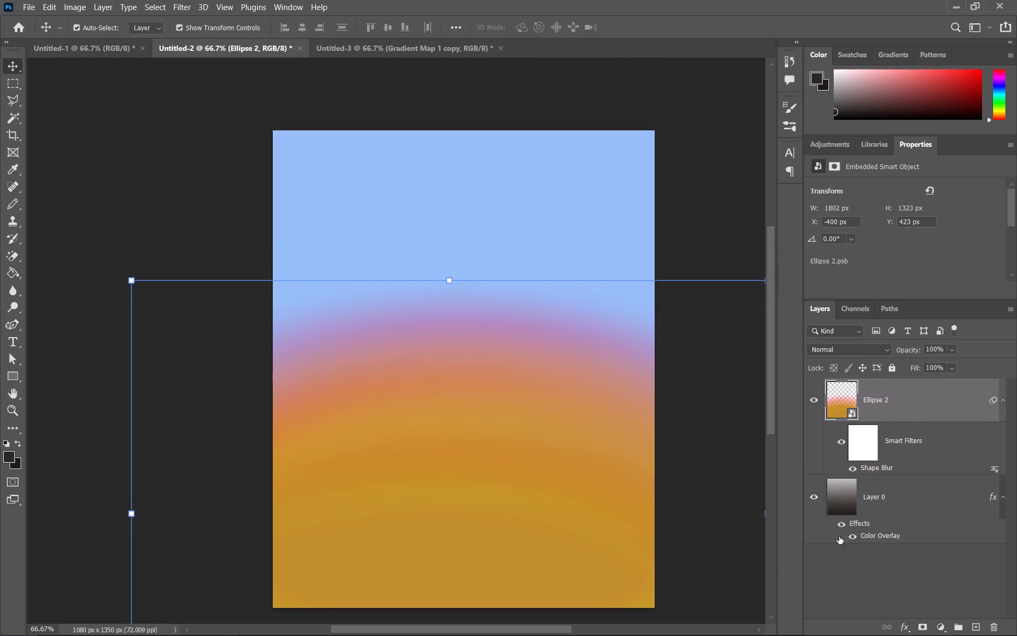
# In the Untitled-3 document, show the hidden Luxury Titan watch layer and position it at about X 184 px, Y 283 px.
pyautogui.click(344, 55)
pyautogui.scroll(-4, 391, 510)
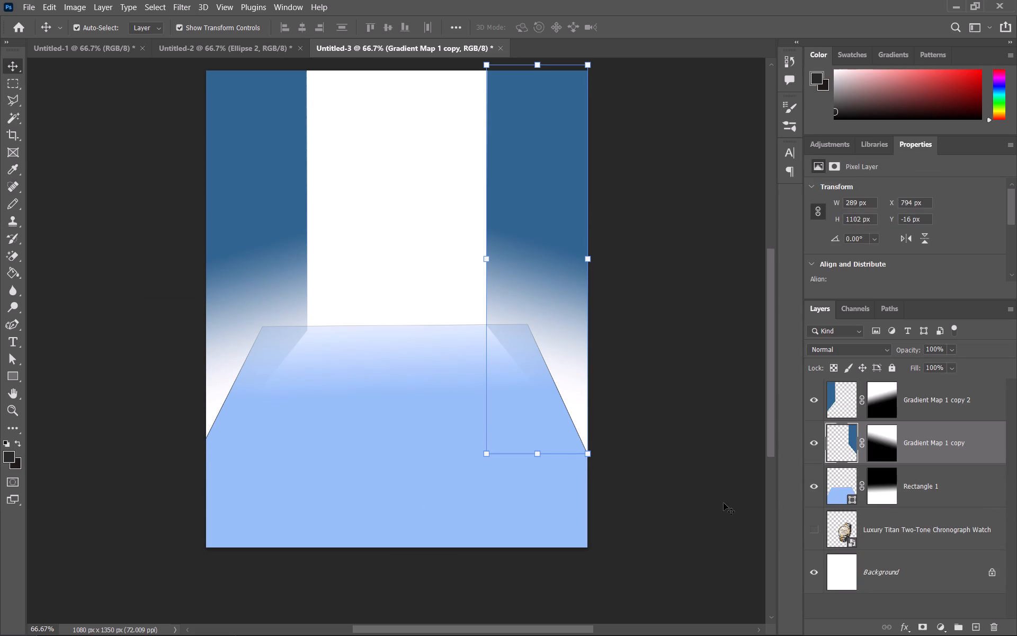
pyautogui.click(842, 538)
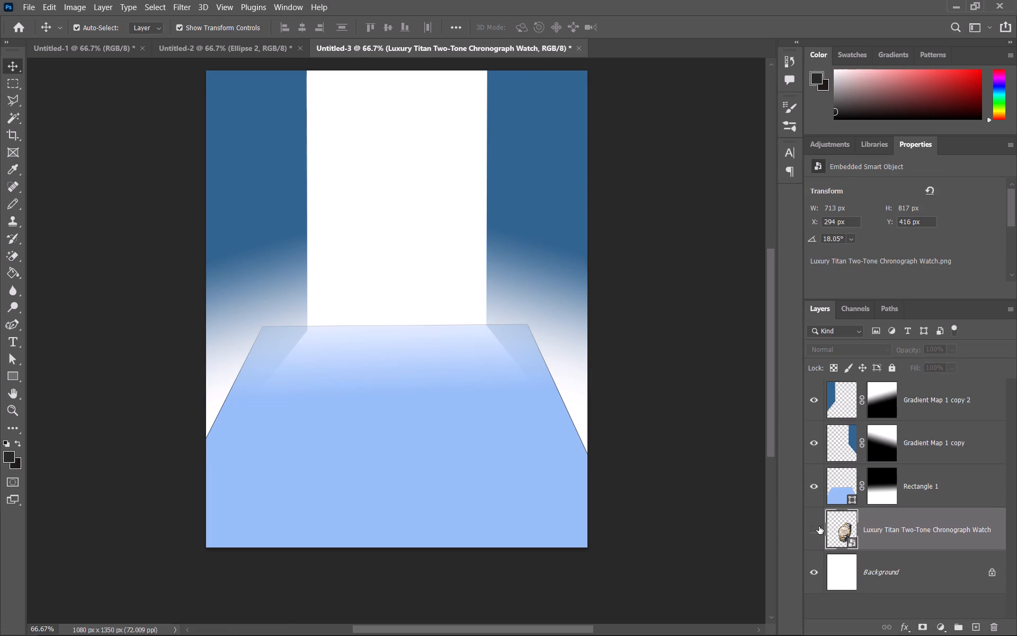
pyautogui.click(817, 526)
pyautogui.moveTo(469, 304); pyautogui.dragTo(411, 285)
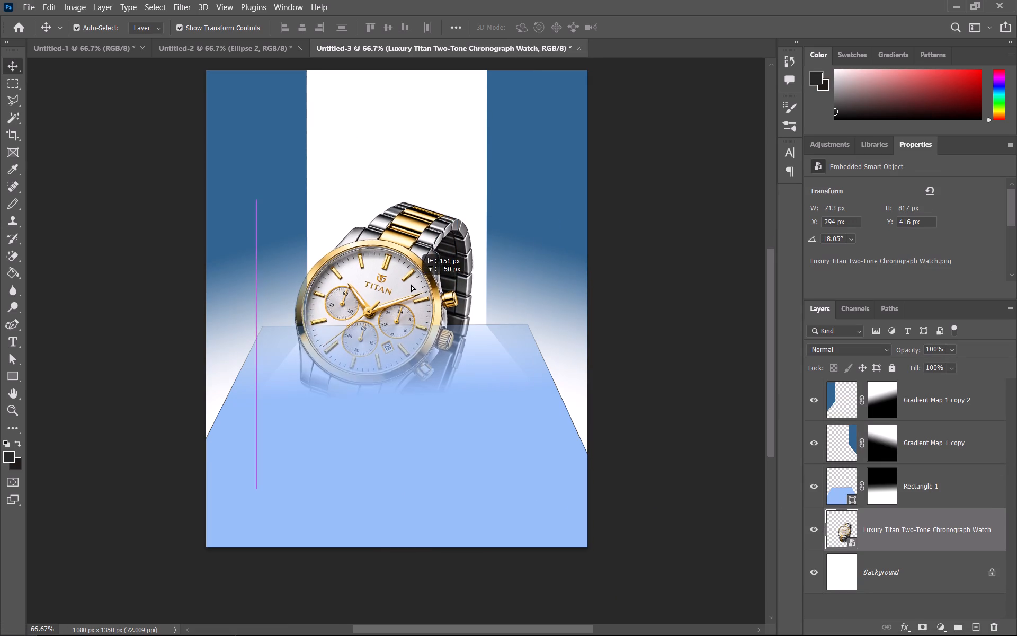
pyautogui.moveTo(411, 285); pyautogui.dragTo(428, 260)
# Move the Luxury Titan watch layer to the top of the layer stack, above Gradient Map 1 copy 2.
pyautogui.moveTo(965, 525); pyautogui.dragTo(947, 374)
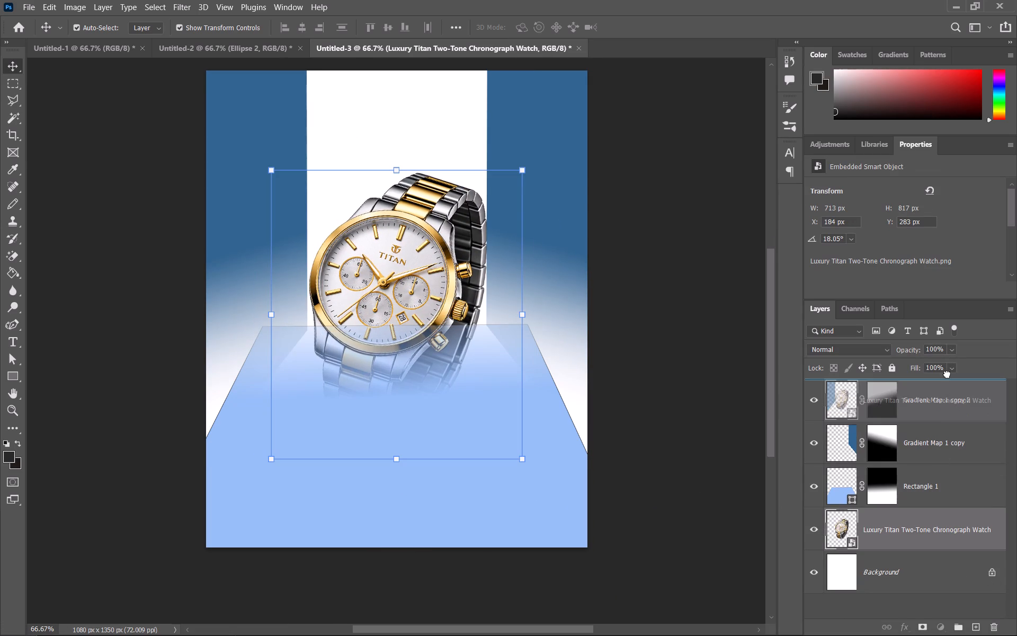
# Move the Luxury Titan watch layer to the top of the layer stack, above Gradient Map 1 copy 2.
pyautogui.moveTo(947, 374); pyautogui.dragTo(949, 359)
pyautogui.moveTo(914, 521); pyautogui.dragTo(896, 443)
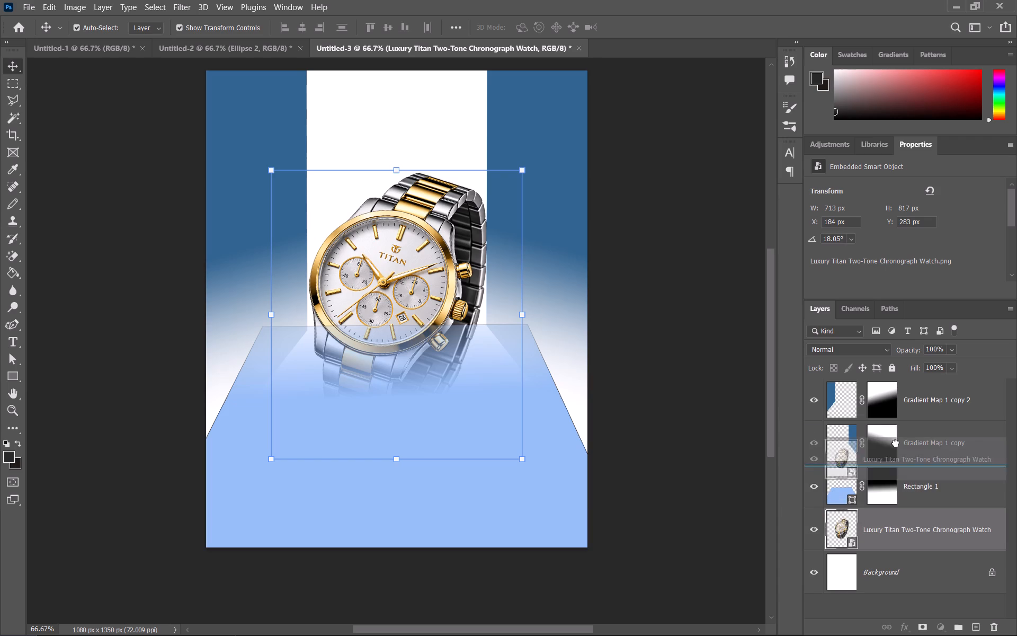
pyautogui.moveTo(896, 443); pyautogui.dragTo(896, 396)
# Raise the watch within the room scene to about X 184 px, Y 127 px.
pyautogui.moveTo(385, 347); pyautogui.dragTo(371, 350)
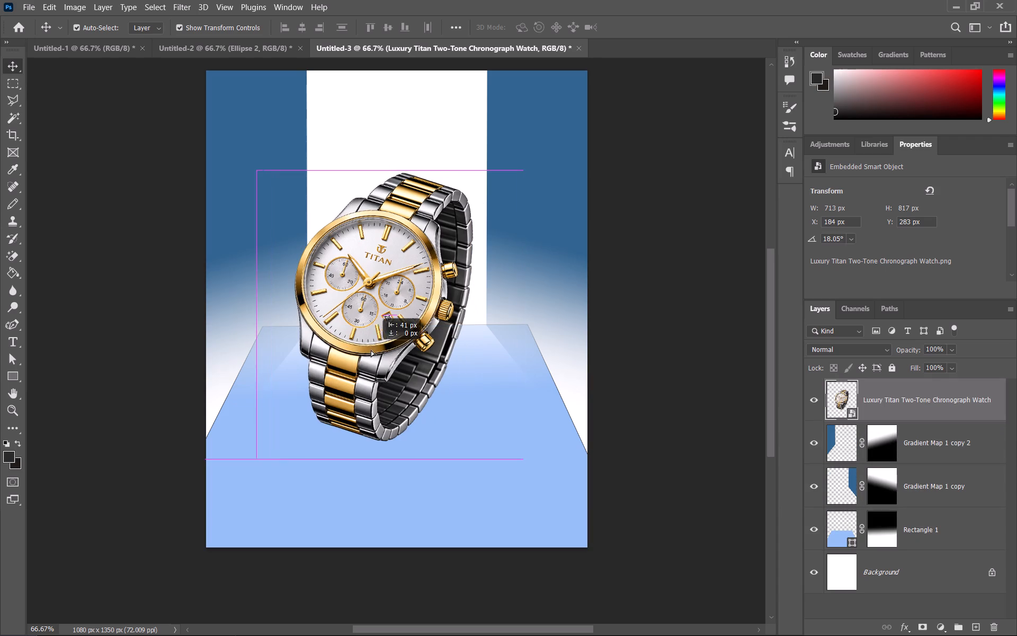
pyautogui.moveTo(371, 350); pyautogui.dragTo(391, 347)
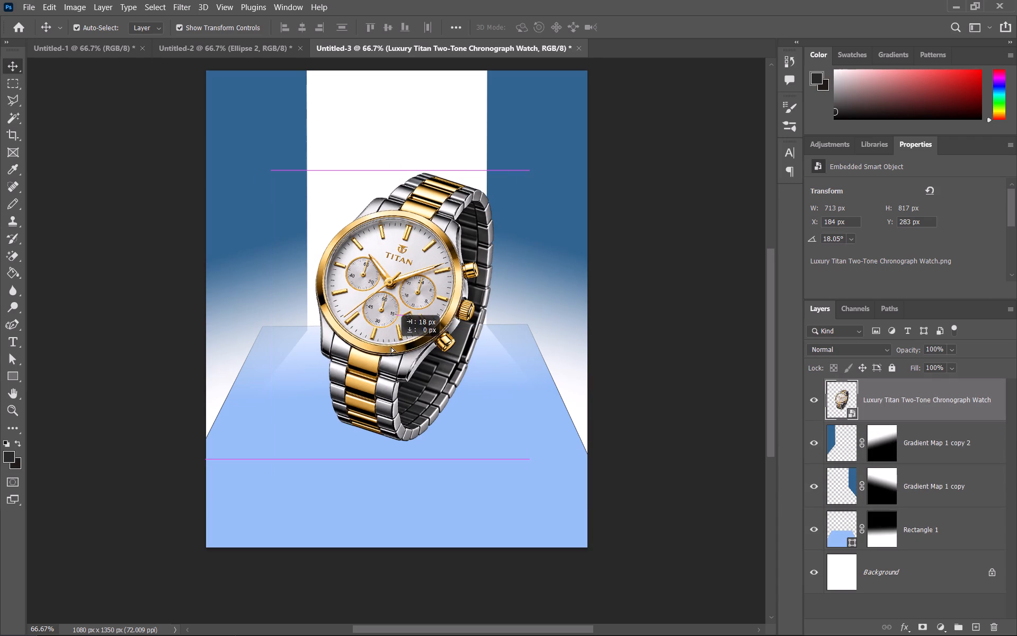
pyautogui.moveTo(391, 347); pyautogui.dragTo(379, 350)
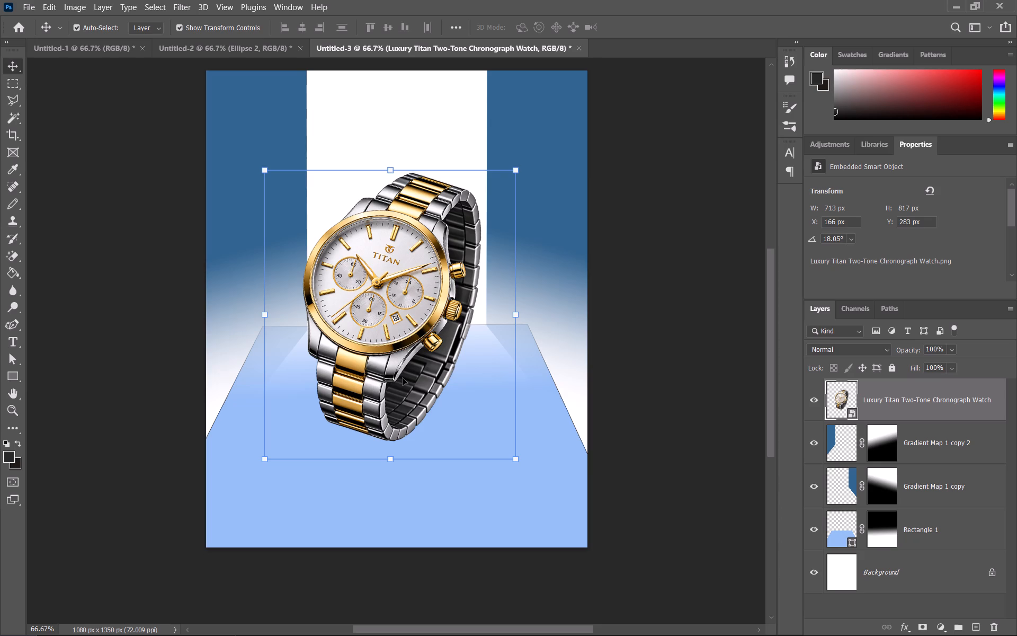
pyautogui.moveTo(398, 342); pyautogui.dragTo(390, 319)
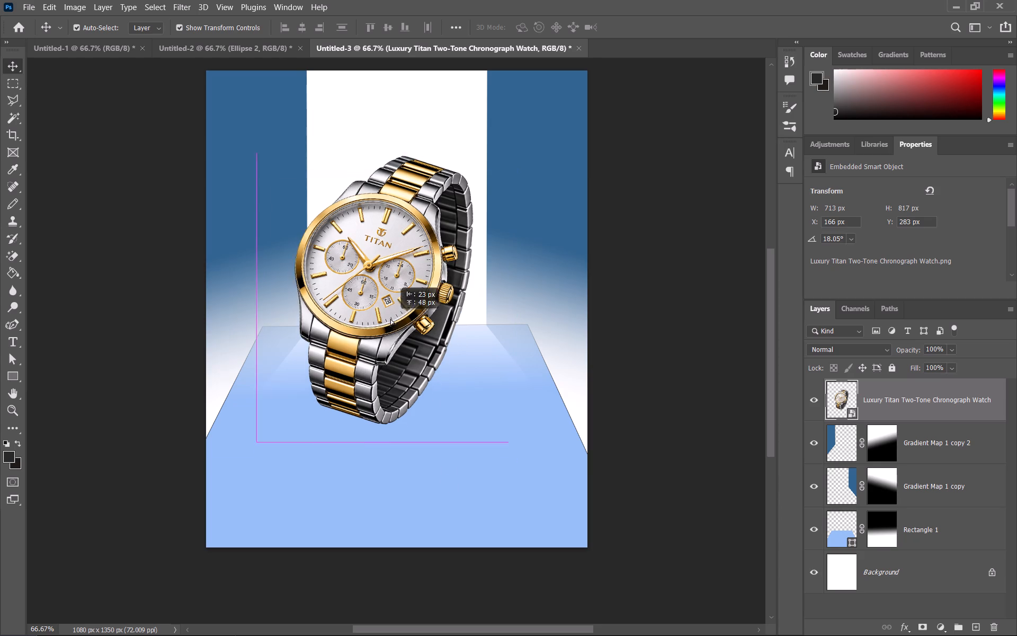
pyautogui.moveTo(390, 319); pyautogui.dragTo(406, 289)
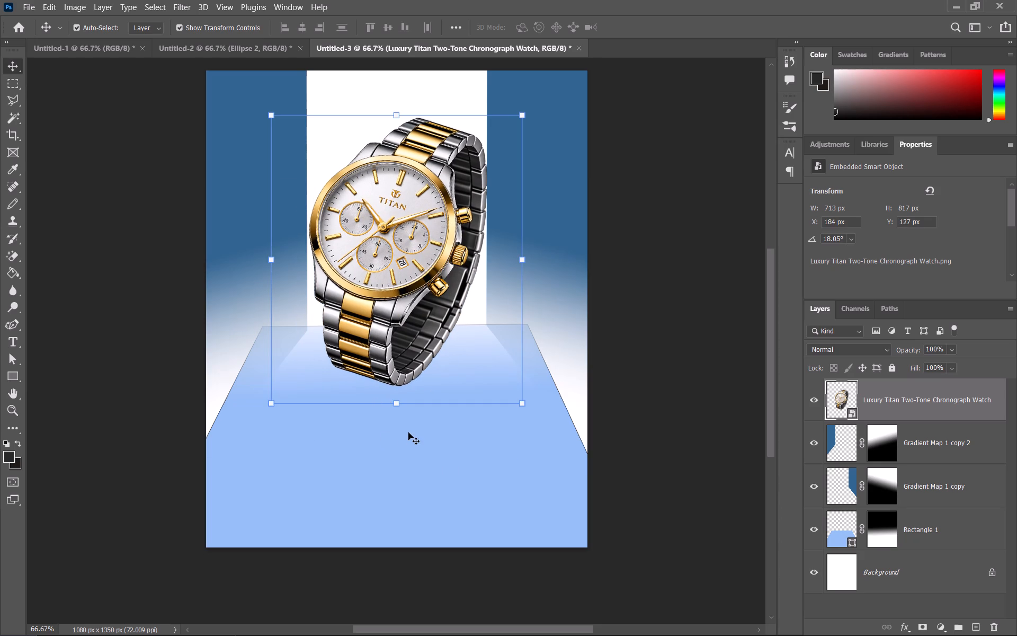
# Rotate the watch to about 22° and lower it slightly to about X 197 px, Y 124 px.
pyautogui.moveTo(406, 413); pyautogui.dragTo(370, 410)
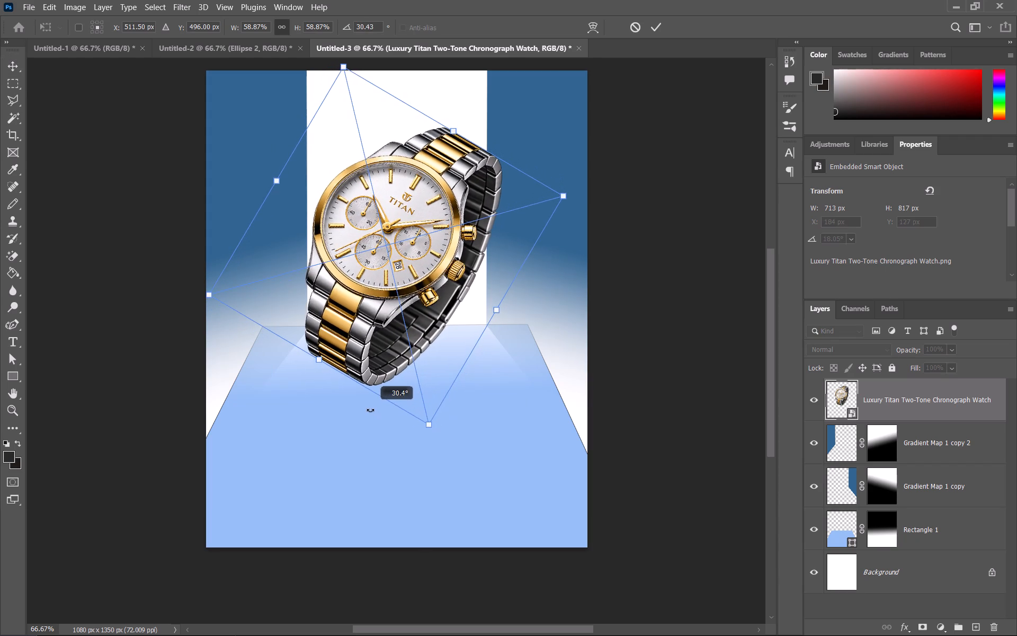
pyautogui.moveTo(370, 410); pyautogui.dragTo(374, 411)
pyautogui.moveTo(403, 318); pyautogui.dragTo(410, 338)
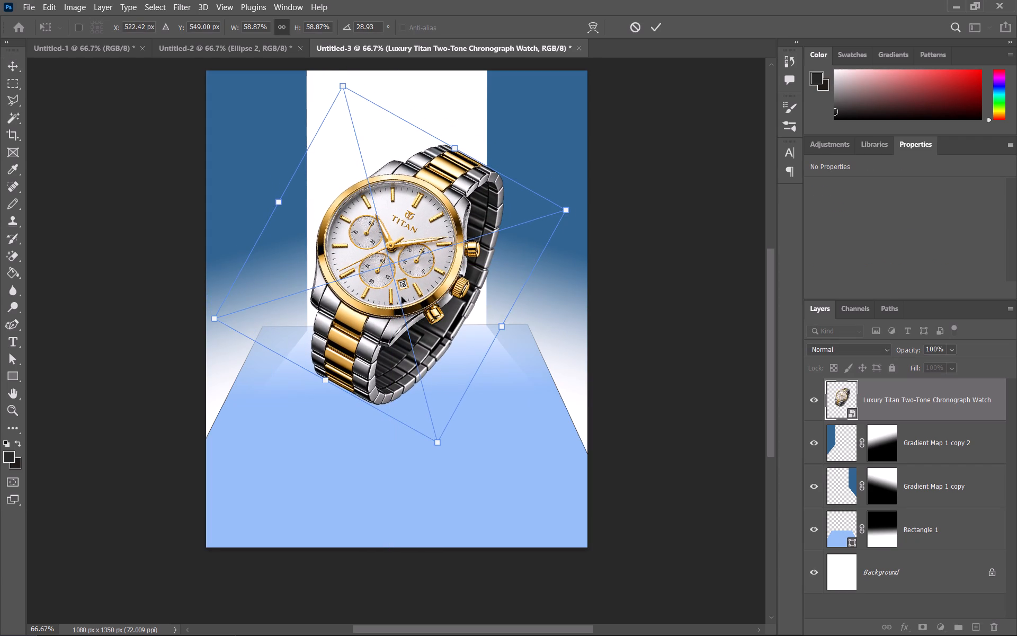
pyautogui.moveTo(385, 458); pyautogui.dragTo(408, 460)
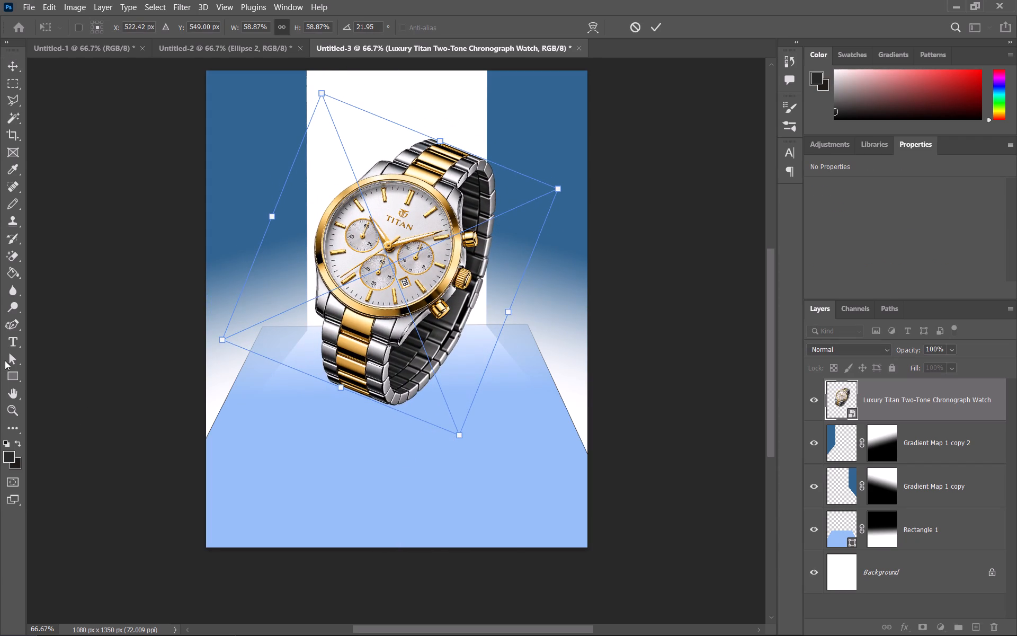
pyautogui.click(14, 382)
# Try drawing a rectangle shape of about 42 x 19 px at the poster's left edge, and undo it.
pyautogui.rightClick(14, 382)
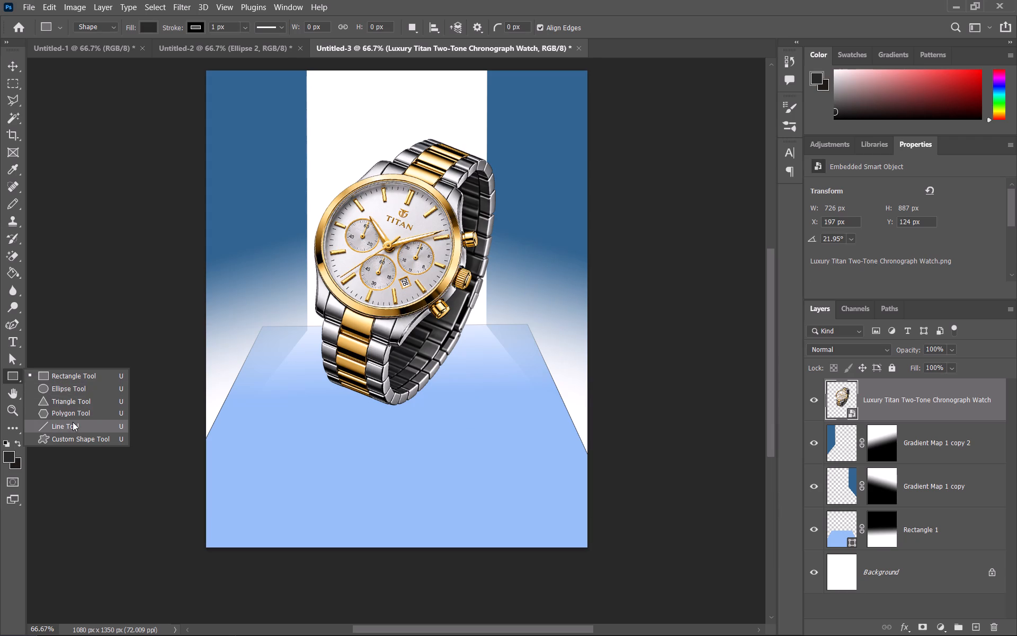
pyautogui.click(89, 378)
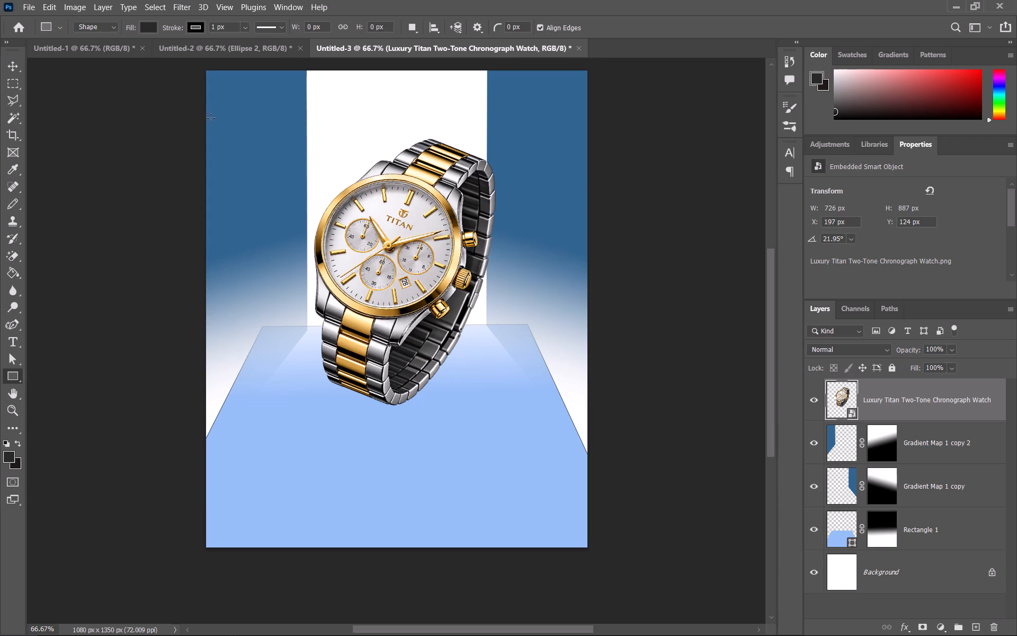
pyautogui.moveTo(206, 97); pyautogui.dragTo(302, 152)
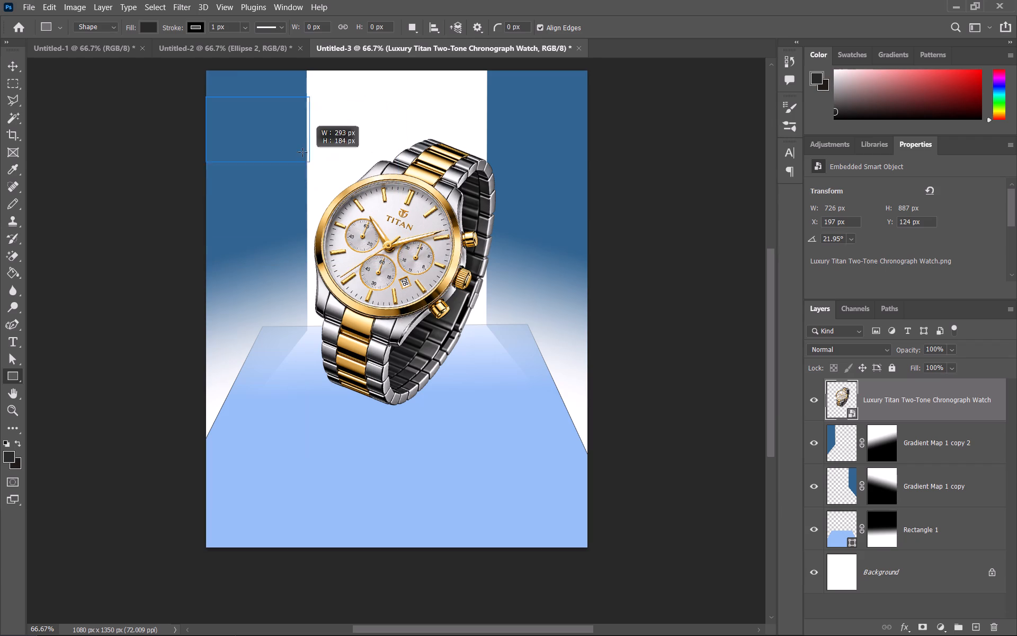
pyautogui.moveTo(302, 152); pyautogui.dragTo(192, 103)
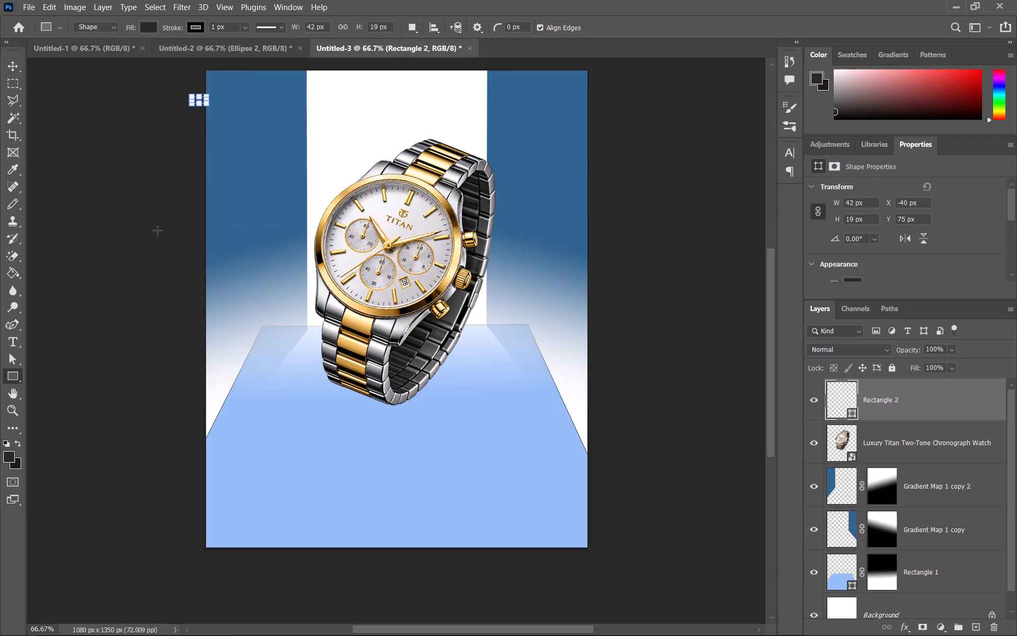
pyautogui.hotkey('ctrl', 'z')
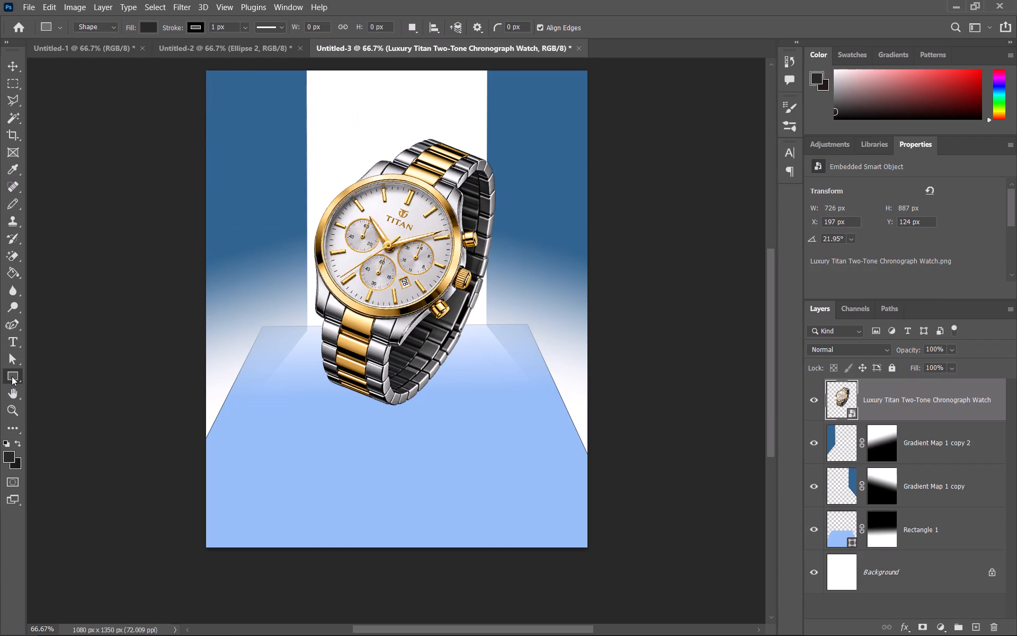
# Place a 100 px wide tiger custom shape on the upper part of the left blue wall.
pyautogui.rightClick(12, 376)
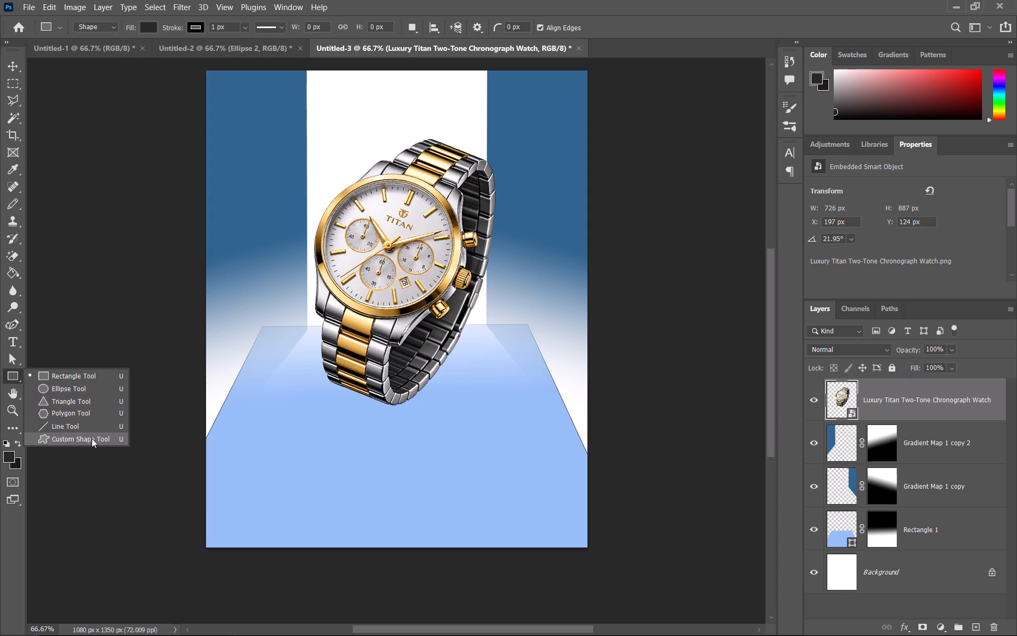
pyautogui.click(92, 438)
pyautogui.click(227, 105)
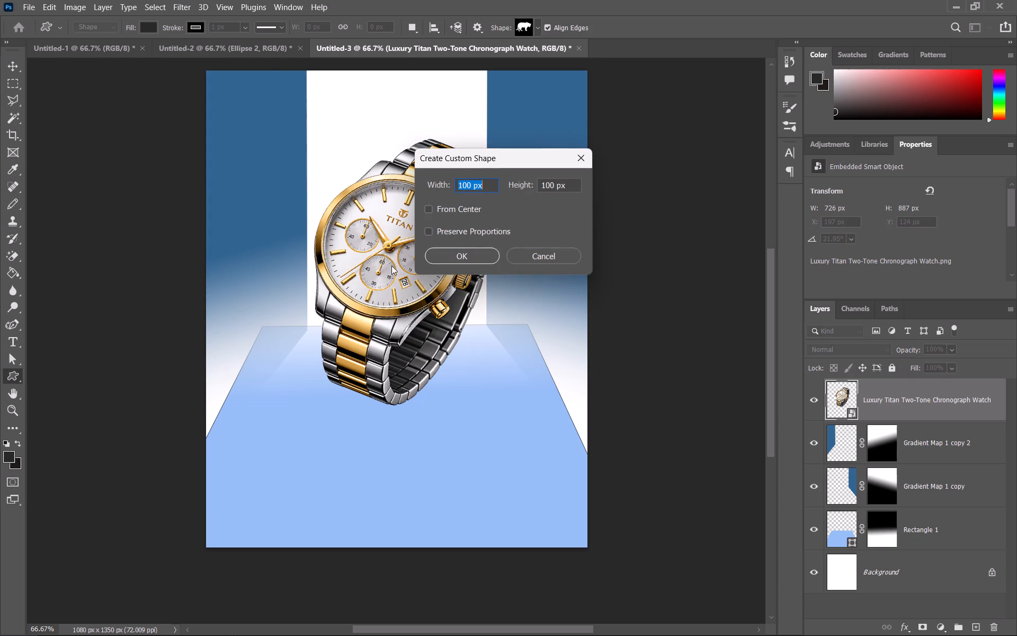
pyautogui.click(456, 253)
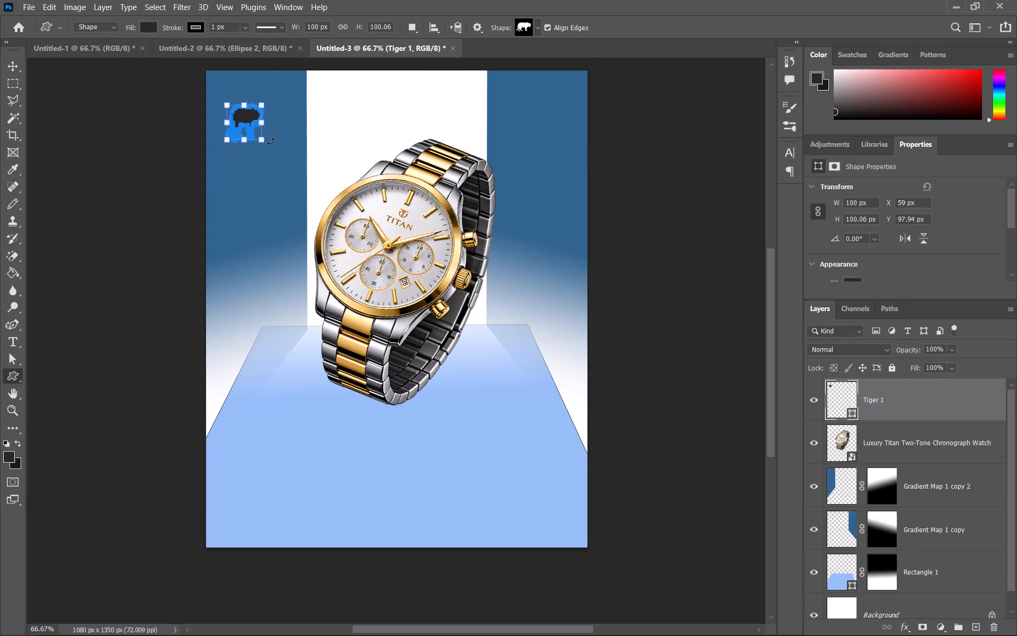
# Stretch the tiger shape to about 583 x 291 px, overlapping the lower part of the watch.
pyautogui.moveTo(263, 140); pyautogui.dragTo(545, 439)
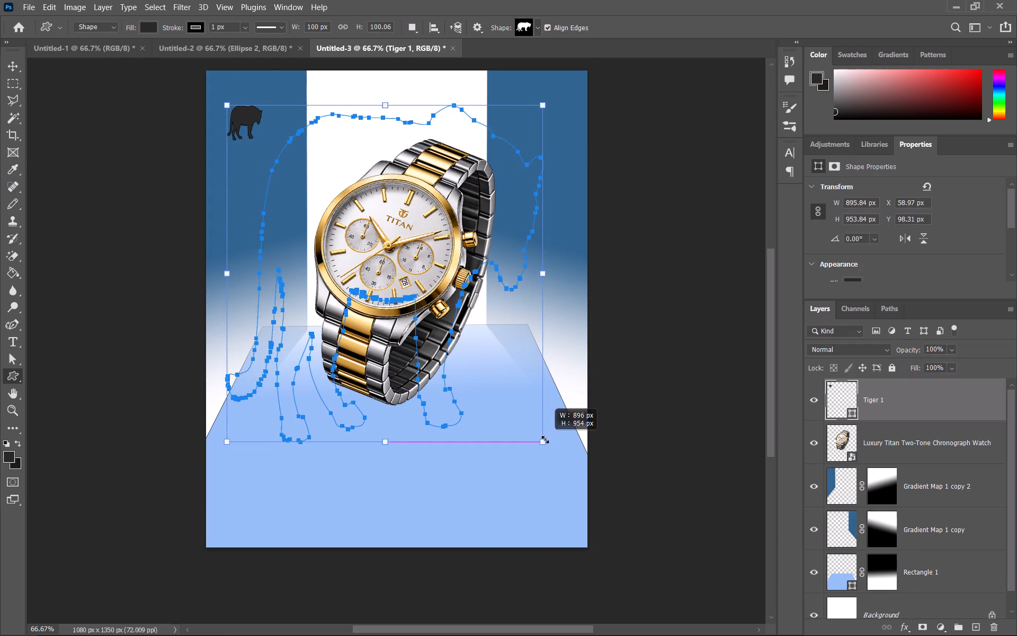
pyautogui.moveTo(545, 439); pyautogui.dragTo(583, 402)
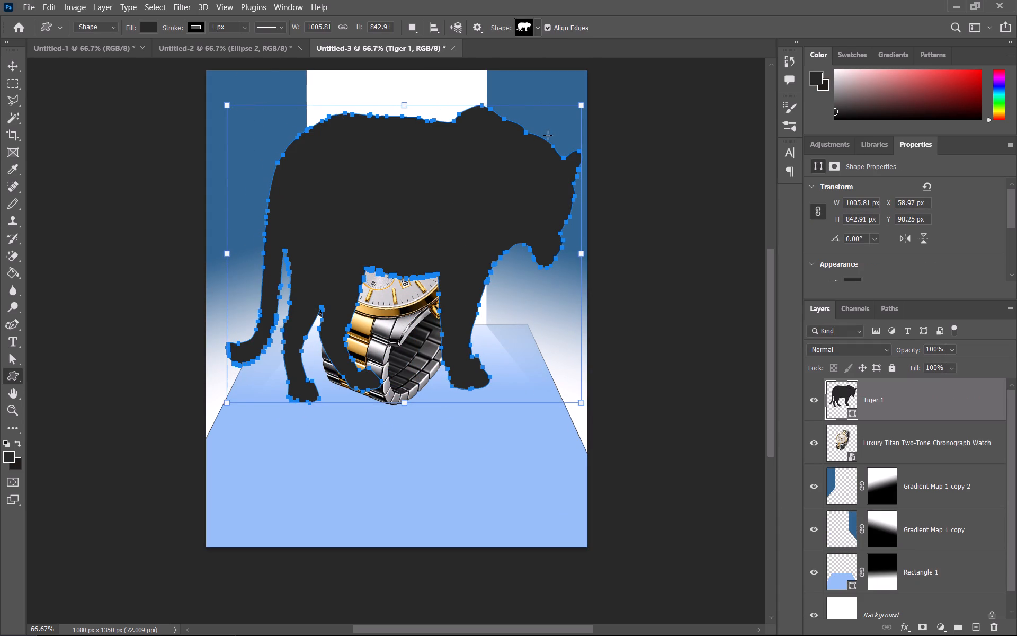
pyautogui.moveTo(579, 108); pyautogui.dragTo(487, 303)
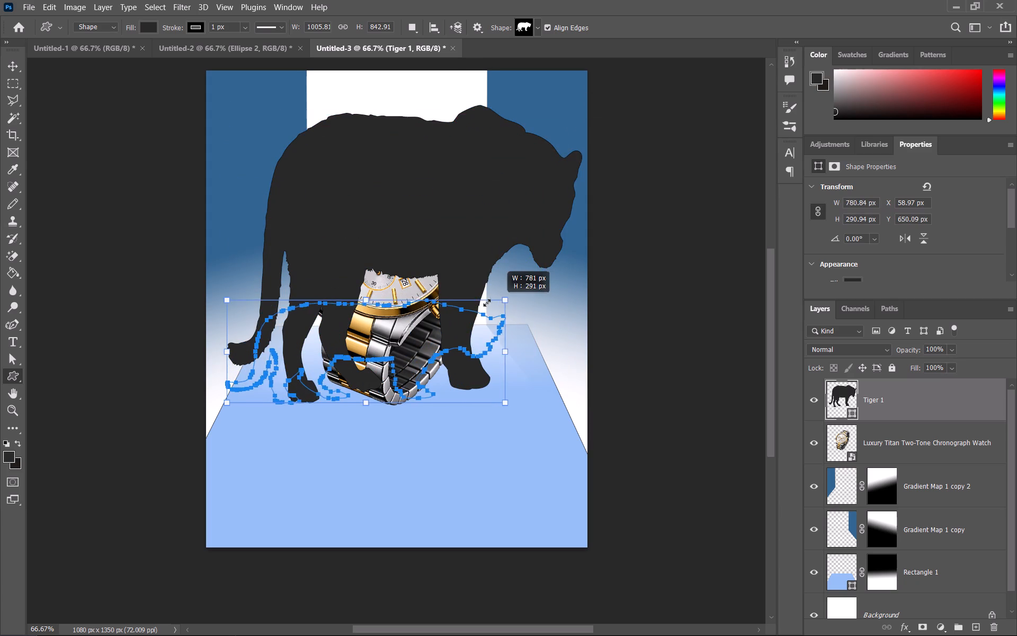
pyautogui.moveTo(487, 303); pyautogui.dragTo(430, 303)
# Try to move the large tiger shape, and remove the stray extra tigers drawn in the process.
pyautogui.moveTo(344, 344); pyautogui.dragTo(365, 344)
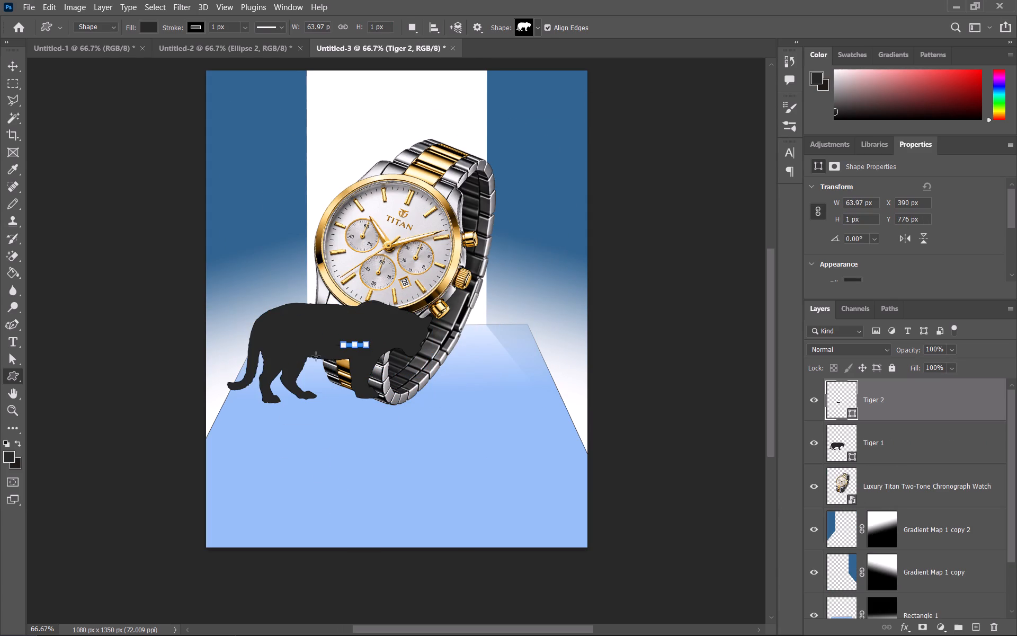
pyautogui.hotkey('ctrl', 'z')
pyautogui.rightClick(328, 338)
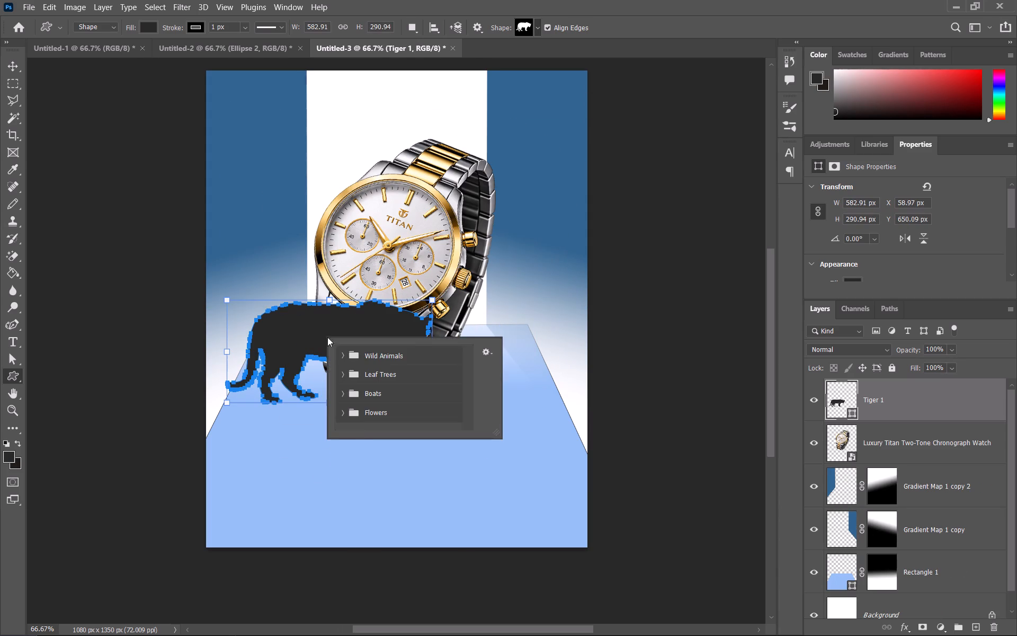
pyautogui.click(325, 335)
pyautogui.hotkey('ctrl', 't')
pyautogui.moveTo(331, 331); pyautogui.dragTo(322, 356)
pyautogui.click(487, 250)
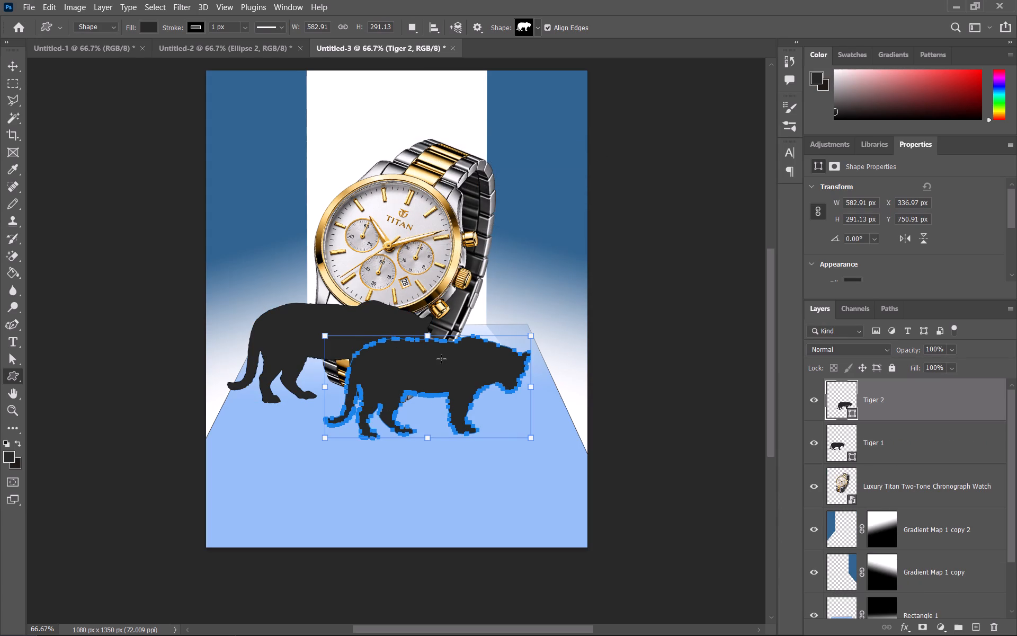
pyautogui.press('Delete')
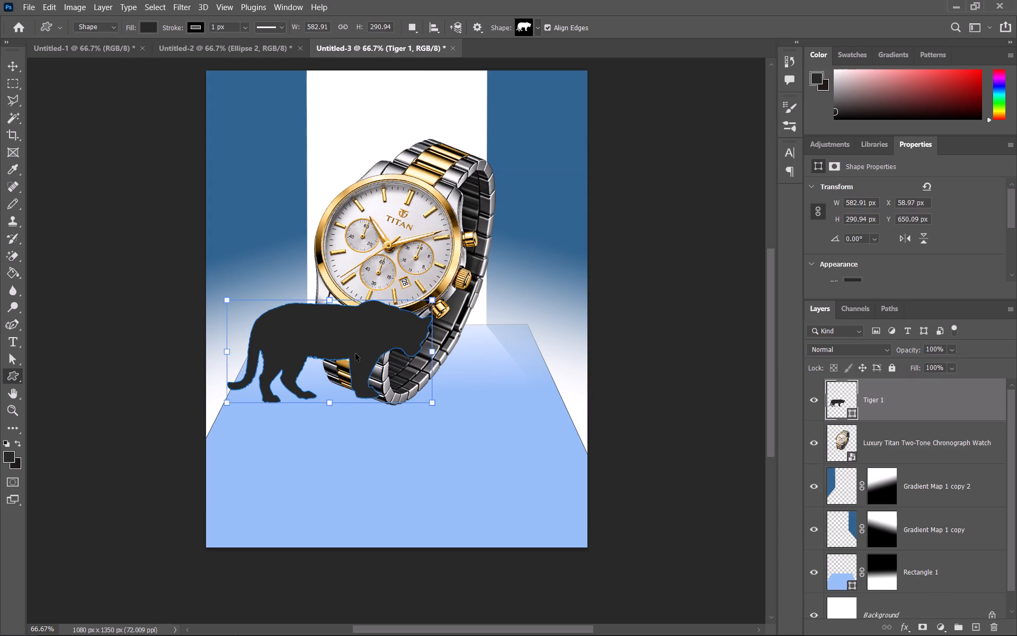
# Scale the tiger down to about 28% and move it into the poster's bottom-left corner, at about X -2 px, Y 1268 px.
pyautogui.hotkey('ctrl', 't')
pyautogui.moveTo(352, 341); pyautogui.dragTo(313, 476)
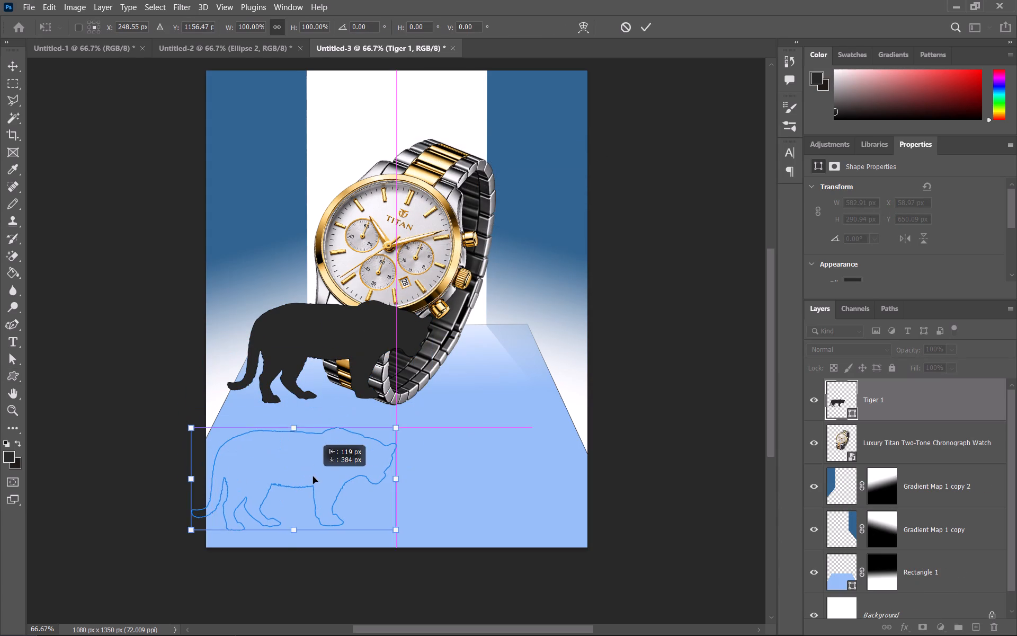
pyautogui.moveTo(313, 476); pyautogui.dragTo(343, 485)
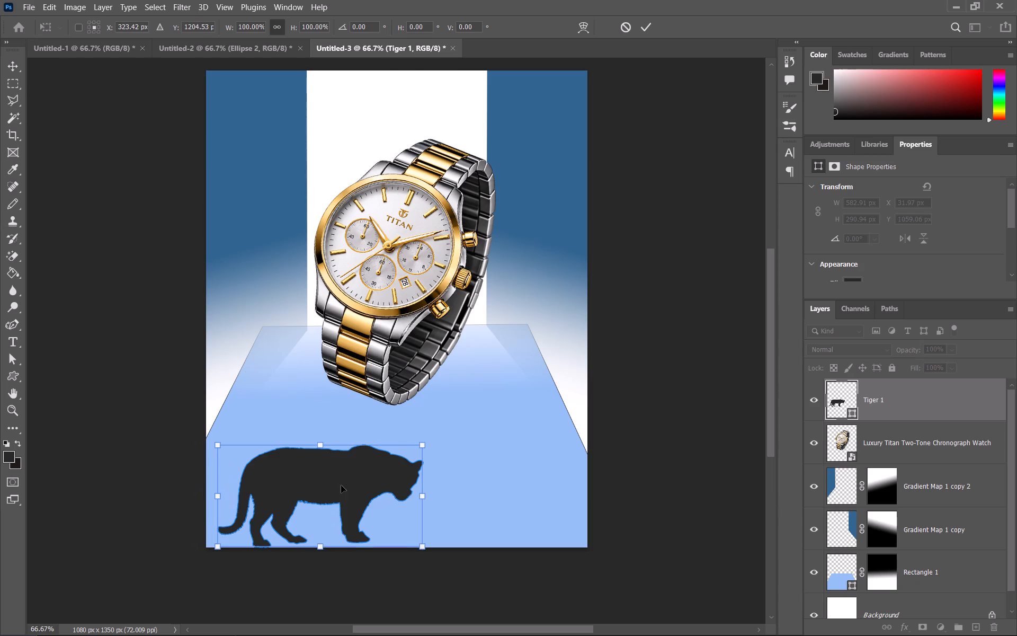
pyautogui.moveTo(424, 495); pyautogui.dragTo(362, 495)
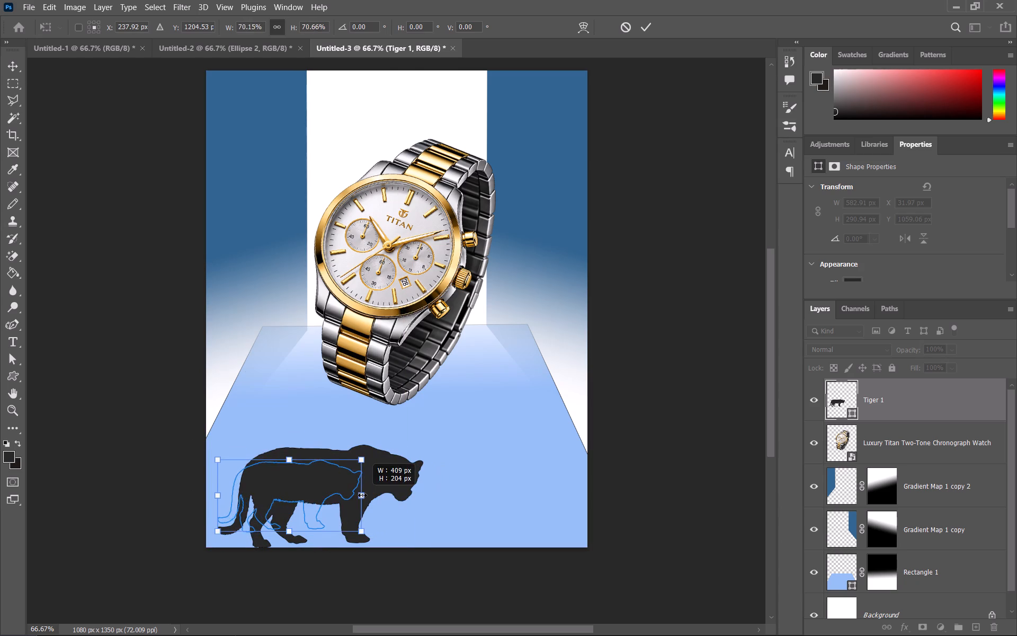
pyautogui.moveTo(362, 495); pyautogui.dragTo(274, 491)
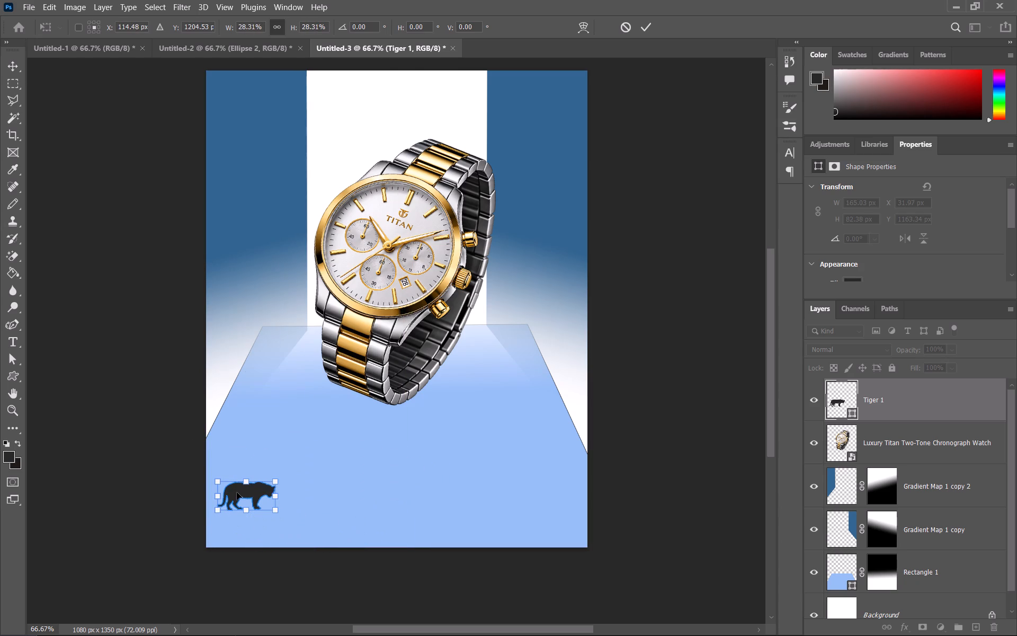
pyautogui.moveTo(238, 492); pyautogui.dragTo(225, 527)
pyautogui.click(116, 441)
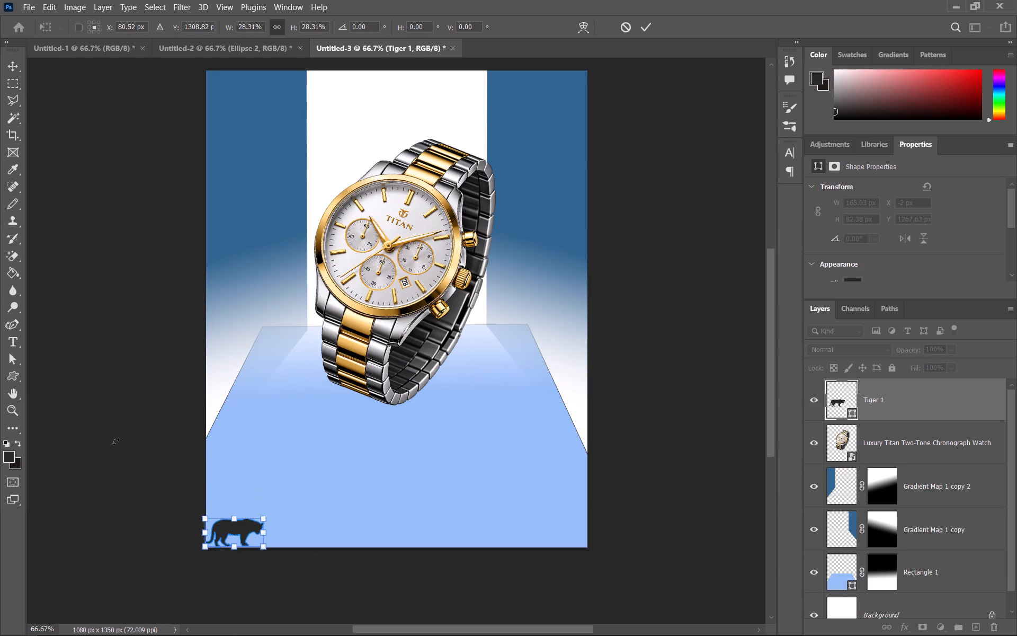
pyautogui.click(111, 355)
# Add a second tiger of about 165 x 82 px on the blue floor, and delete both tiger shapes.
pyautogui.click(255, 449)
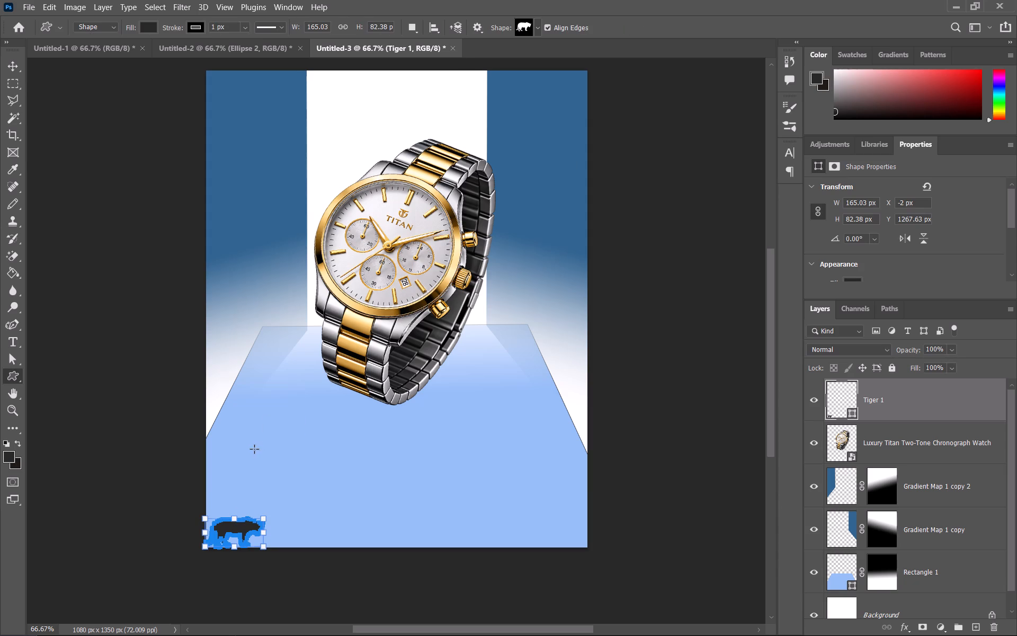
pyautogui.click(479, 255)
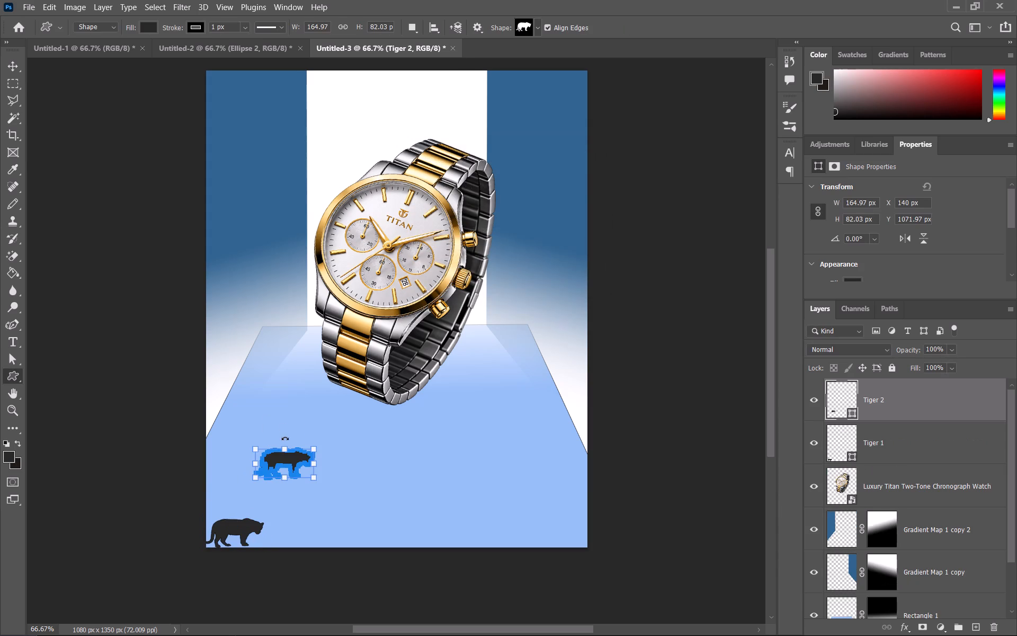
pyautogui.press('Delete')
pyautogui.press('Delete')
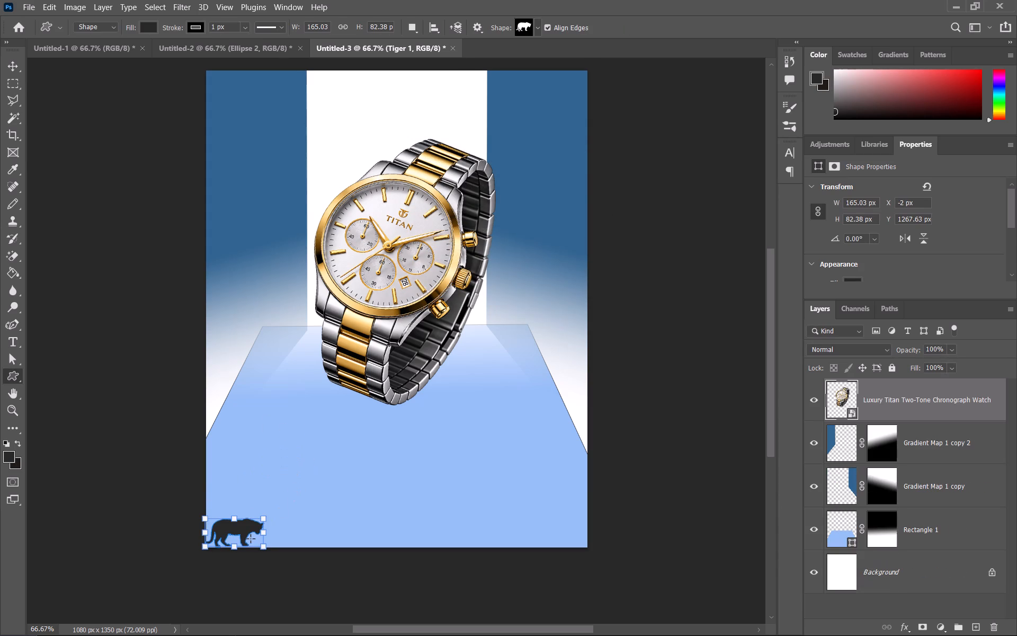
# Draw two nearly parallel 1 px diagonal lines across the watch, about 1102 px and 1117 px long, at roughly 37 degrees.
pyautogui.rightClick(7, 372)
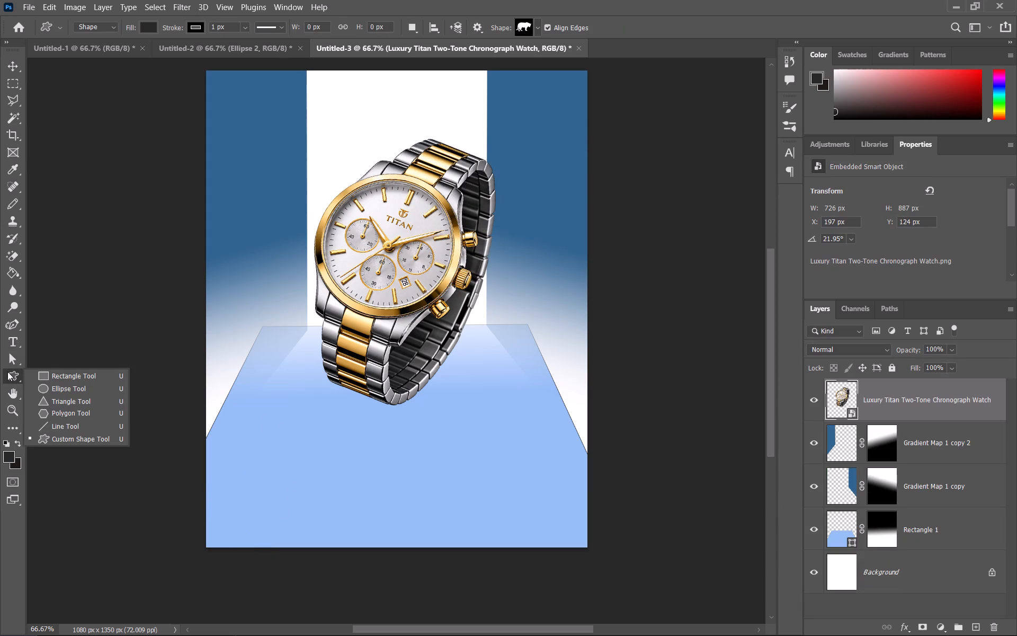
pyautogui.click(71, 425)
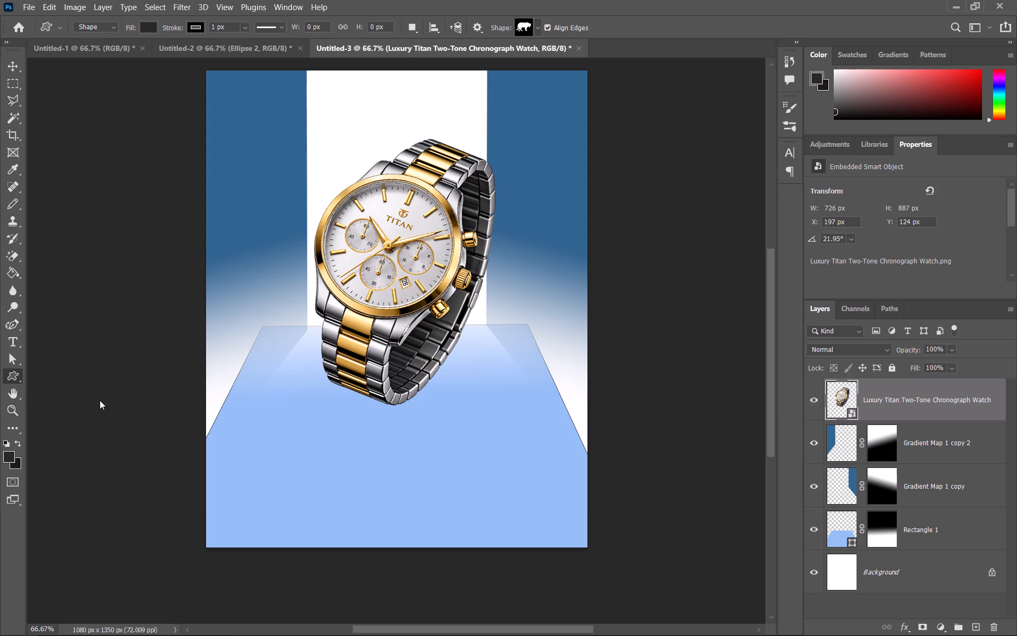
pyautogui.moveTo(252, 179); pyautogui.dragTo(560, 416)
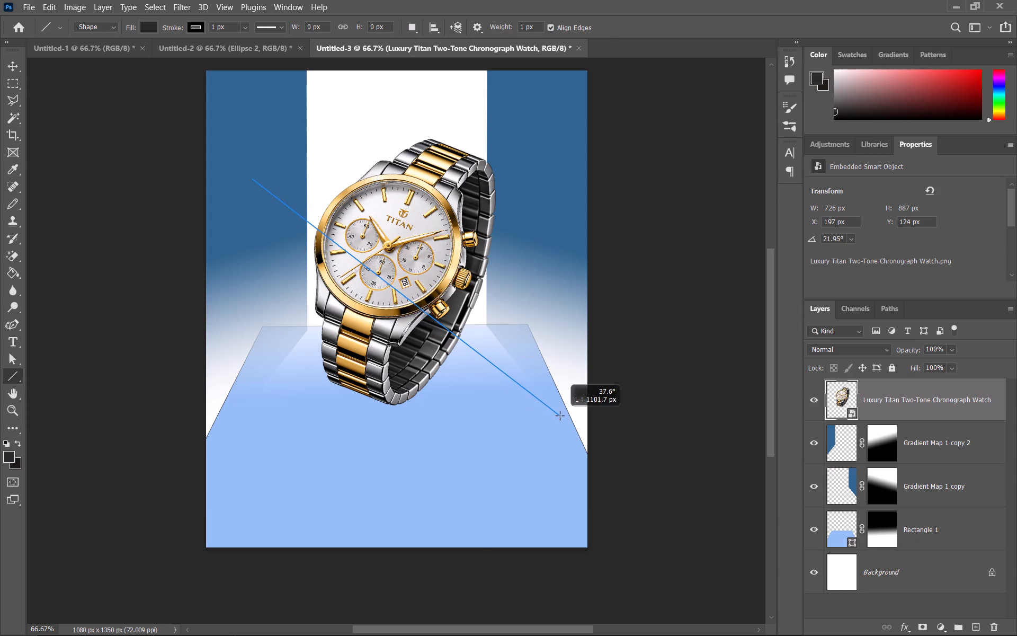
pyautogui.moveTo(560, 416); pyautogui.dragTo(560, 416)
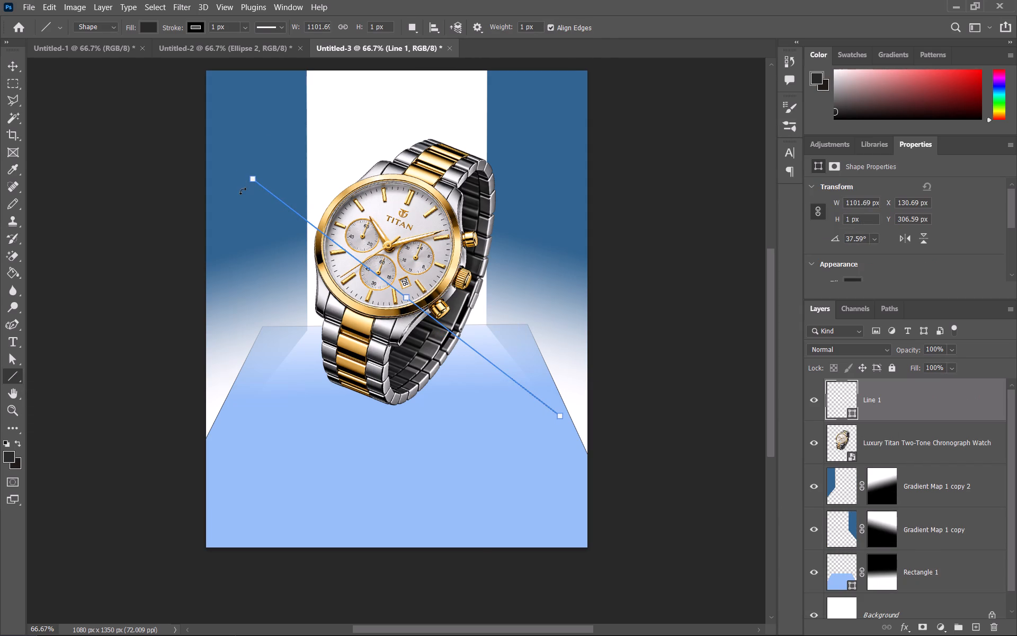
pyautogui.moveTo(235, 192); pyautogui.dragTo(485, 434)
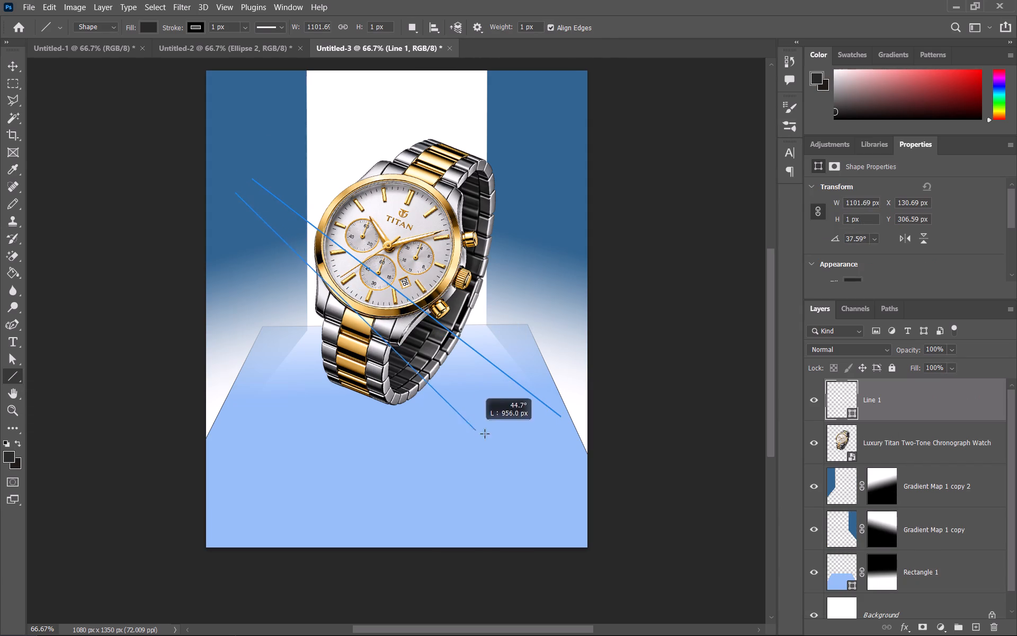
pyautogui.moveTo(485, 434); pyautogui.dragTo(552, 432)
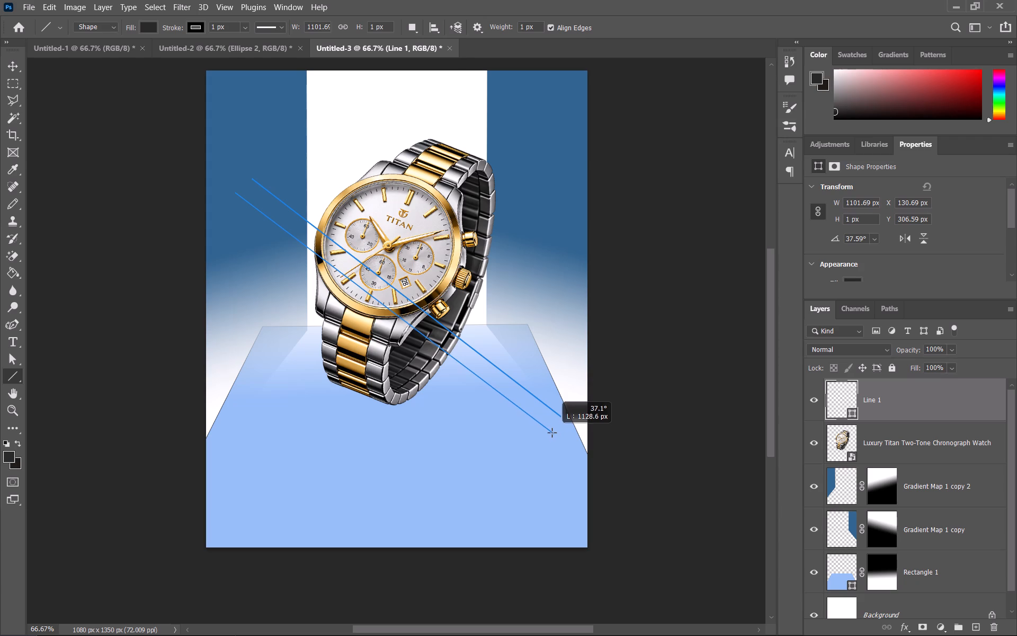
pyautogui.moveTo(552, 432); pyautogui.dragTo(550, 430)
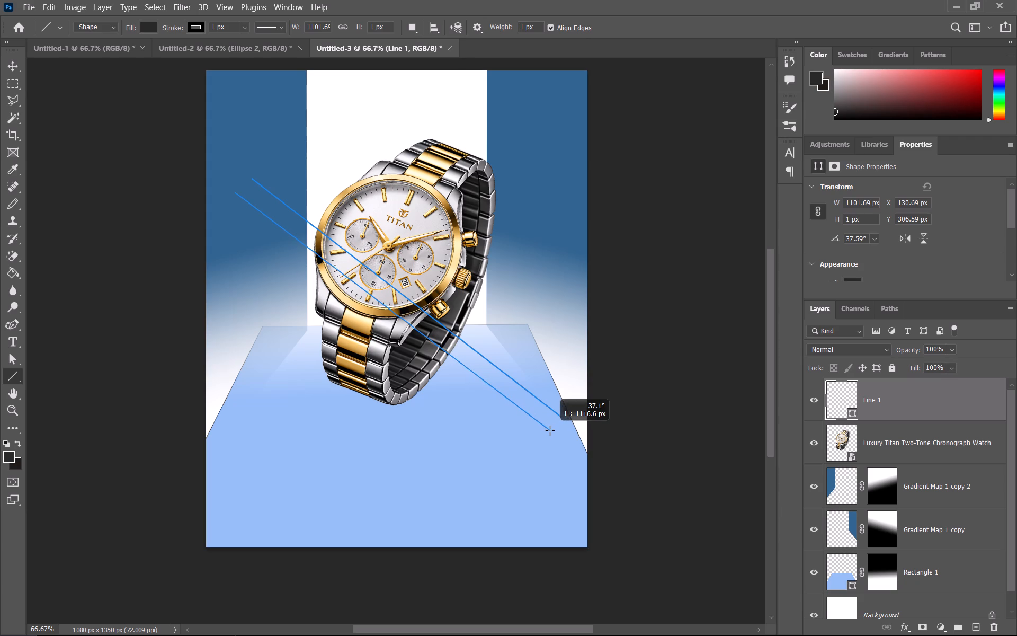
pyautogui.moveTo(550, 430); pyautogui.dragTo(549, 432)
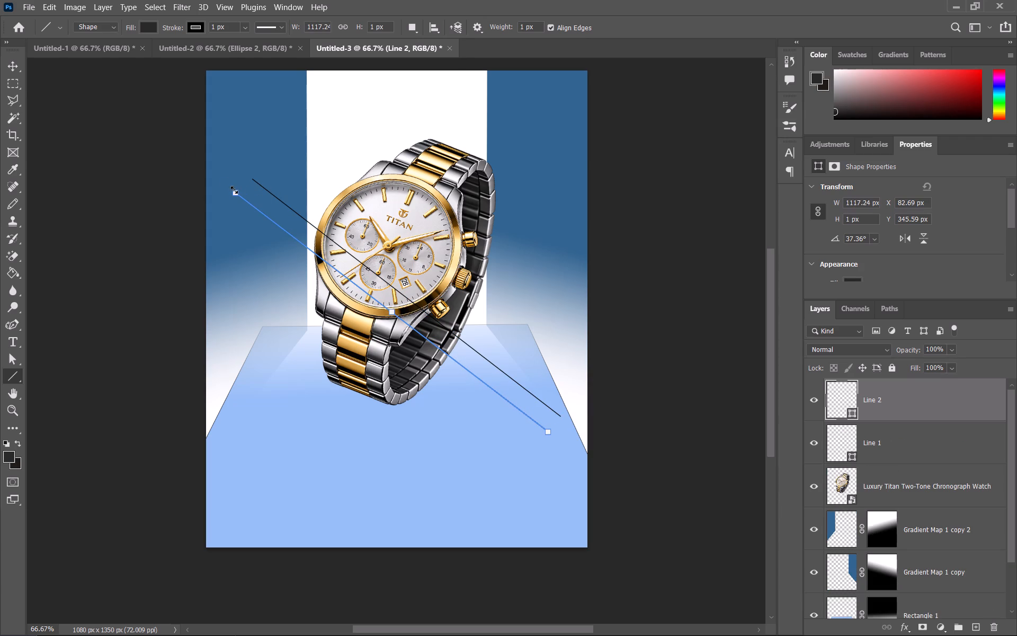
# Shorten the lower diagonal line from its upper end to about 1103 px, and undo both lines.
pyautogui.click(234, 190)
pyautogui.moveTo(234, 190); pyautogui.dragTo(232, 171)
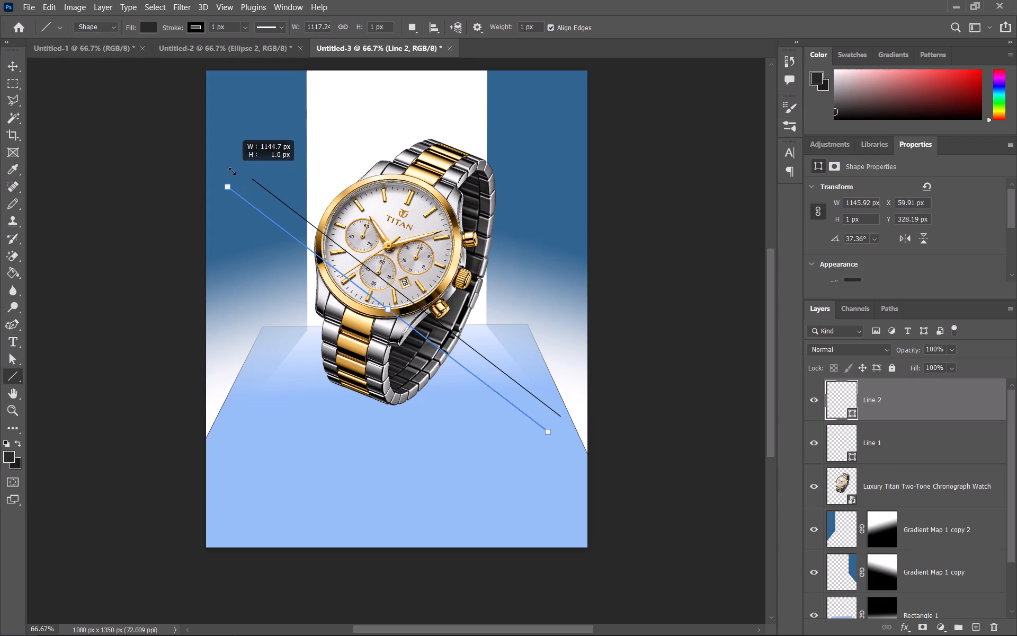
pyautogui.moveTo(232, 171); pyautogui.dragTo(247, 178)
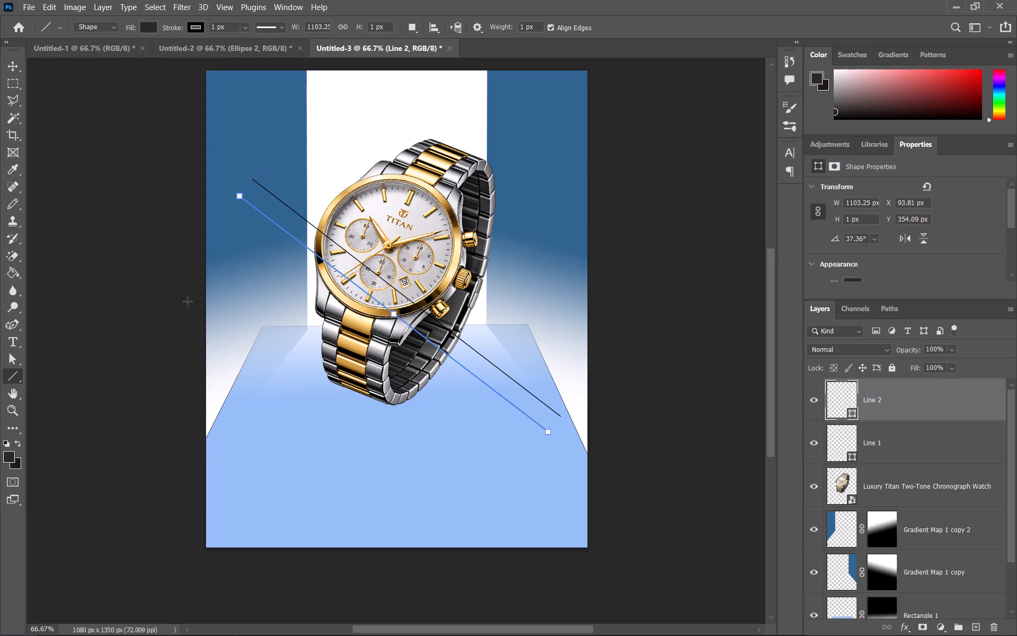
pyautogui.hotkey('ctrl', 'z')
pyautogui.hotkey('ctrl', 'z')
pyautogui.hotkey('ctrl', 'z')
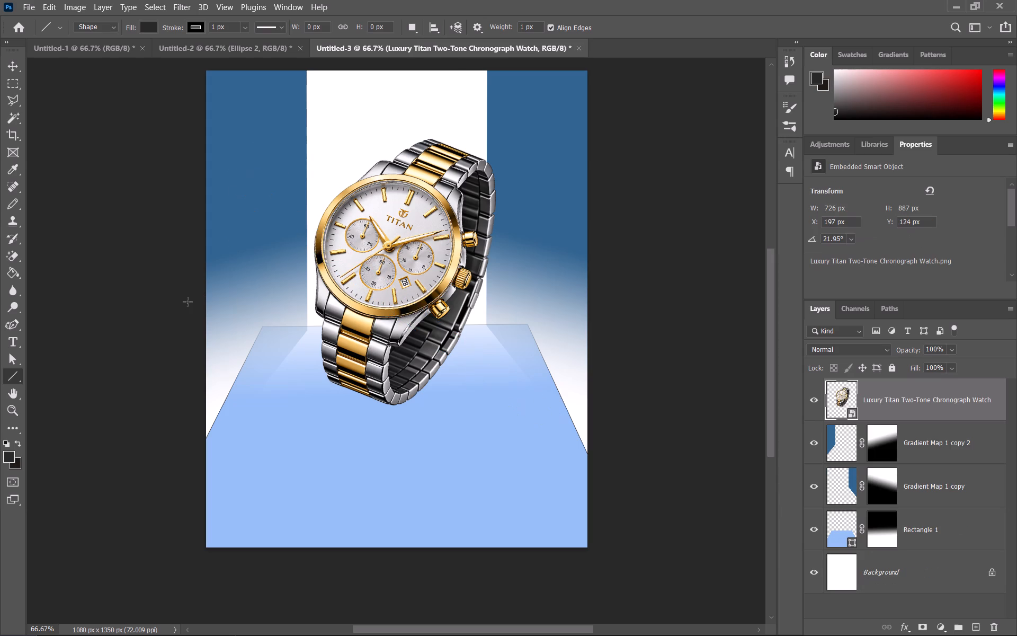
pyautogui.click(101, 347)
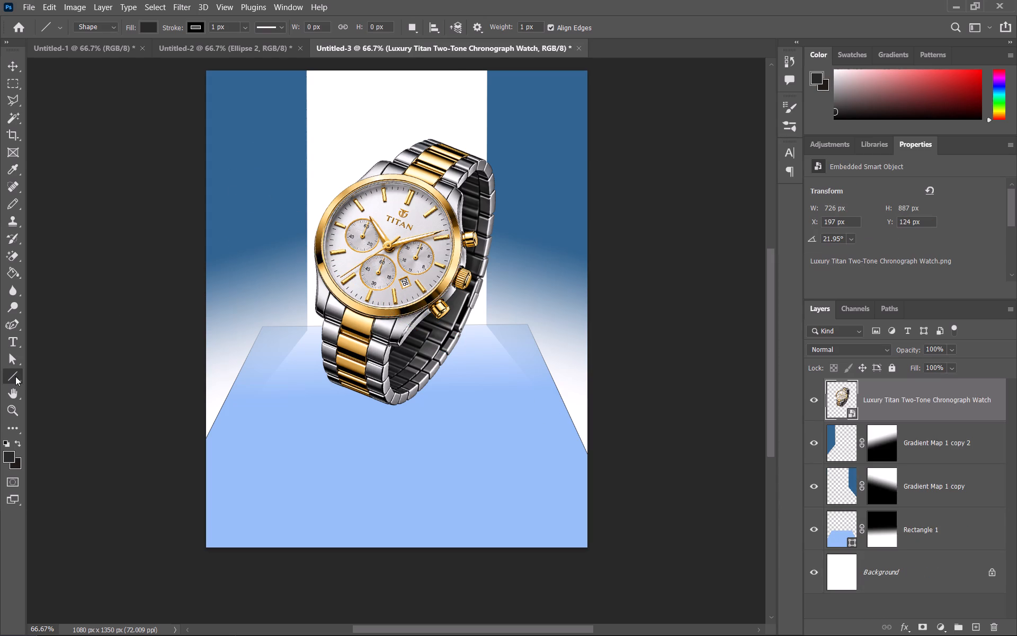
# Draw a tall dark rectangle of about 79 x 1127 px at X 131, Y 306 px, removing any stray extra rectangle.
pyautogui.rightClick(15, 376)
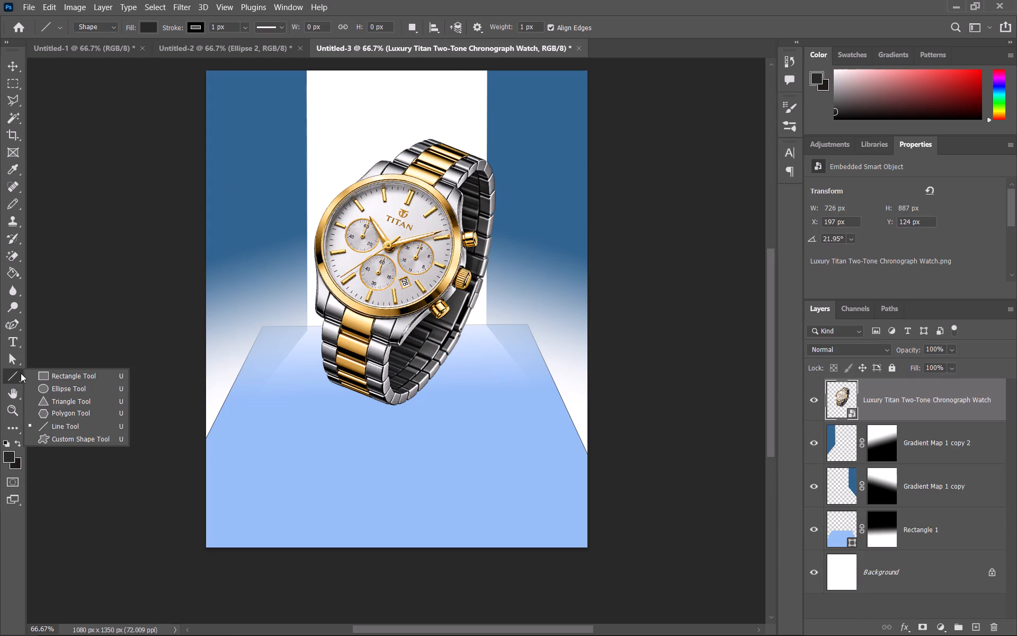
pyautogui.click(57, 371)
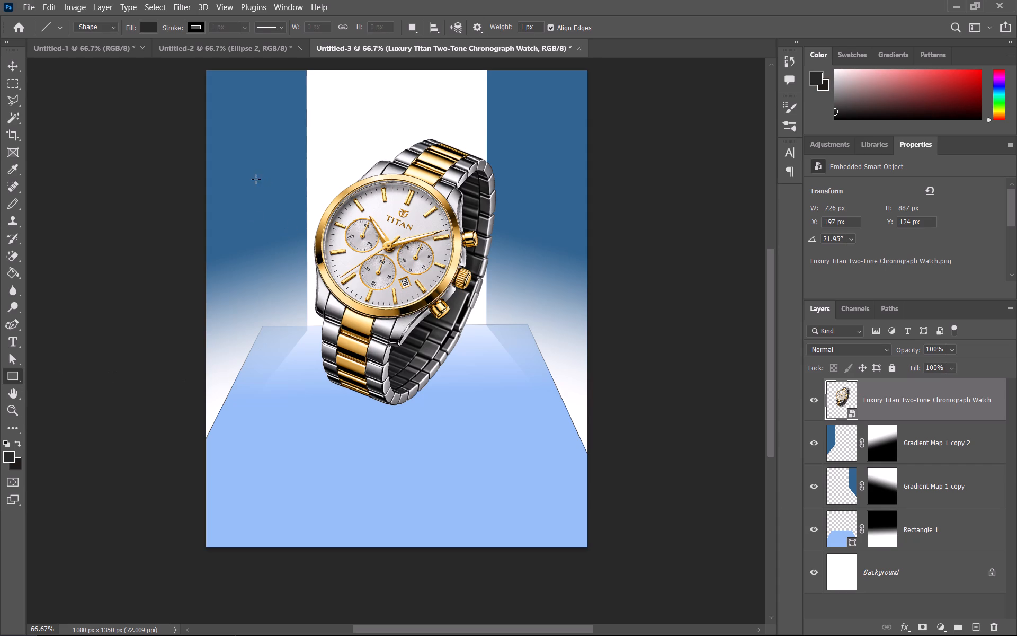
pyautogui.moveTo(252, 179); pyautogui.dragTo(275, 552)
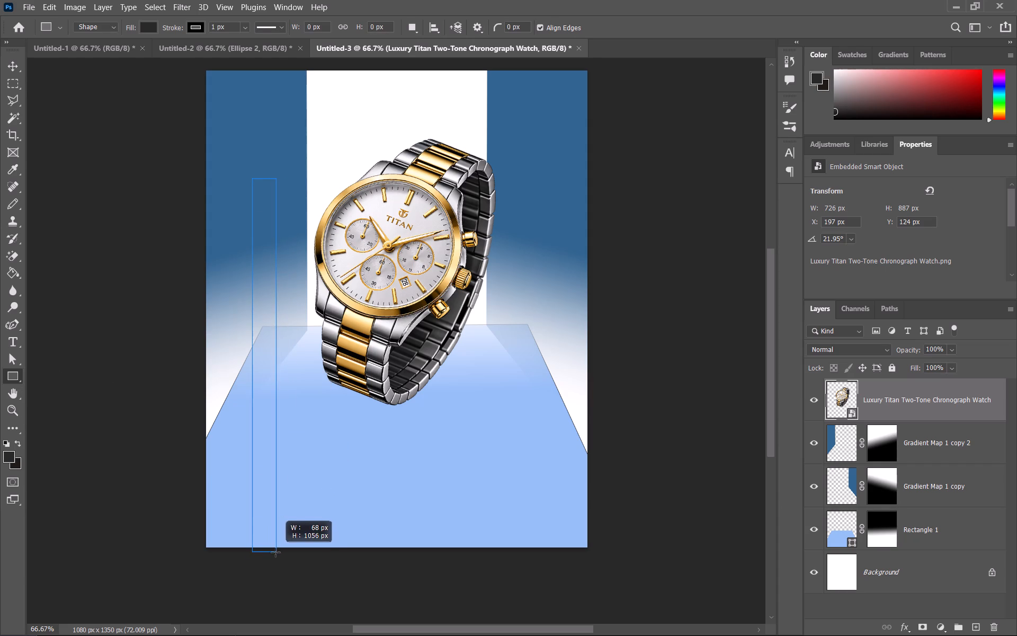
pyautogui.moveTo(275, 552); pyautogui.dragTo(280, 576)
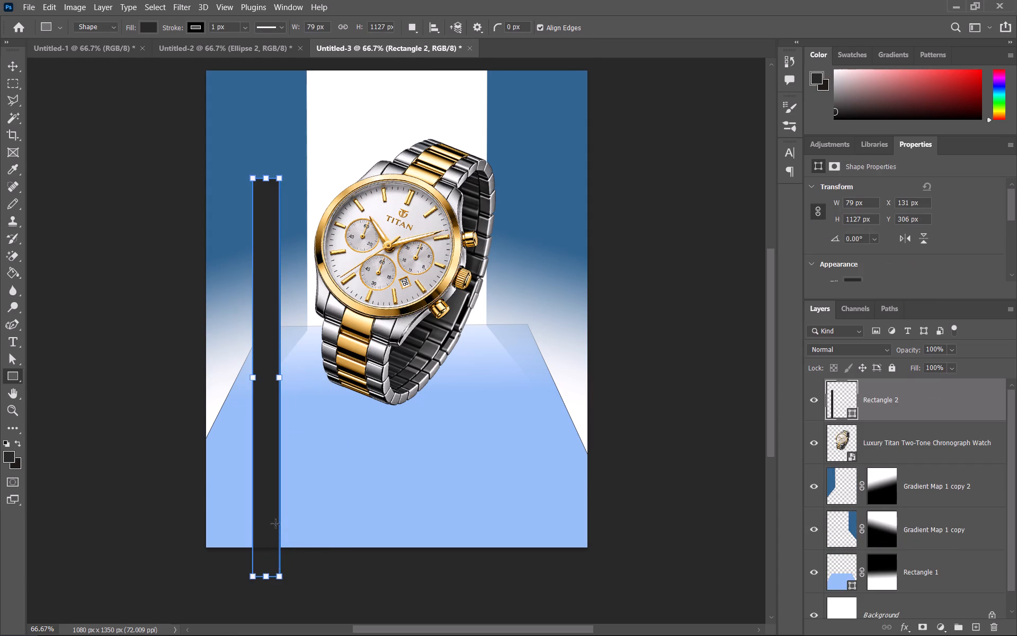
pyautogui.click(266, 517)
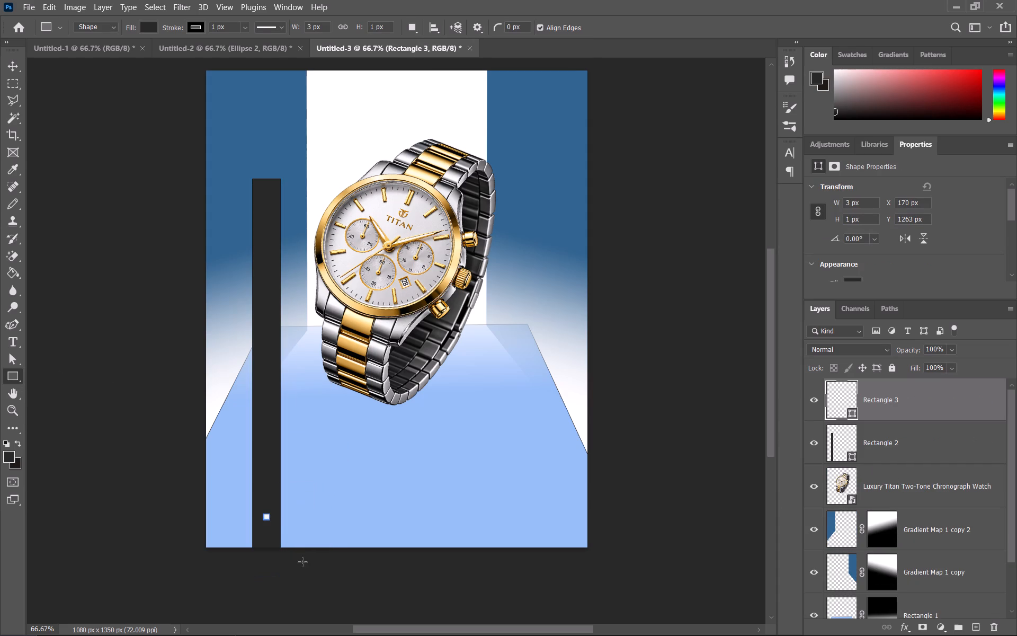
pyautogui.hotkey('ctrl', 'z')
# Move the tall dark rectangle up to a centre of about X 182, Y 675 px and rotate it to about -46.75 degrees.
pyautogui.hotkey('ctrl', 't')
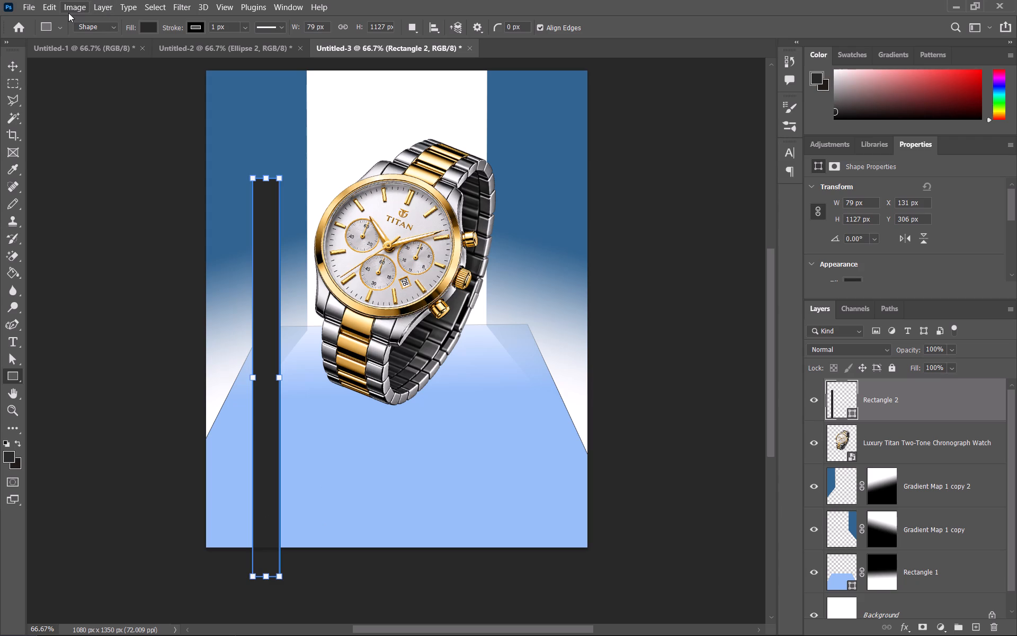
pyautogui.moveTo(269, 422); pyautogui.dragTo(270, 421)
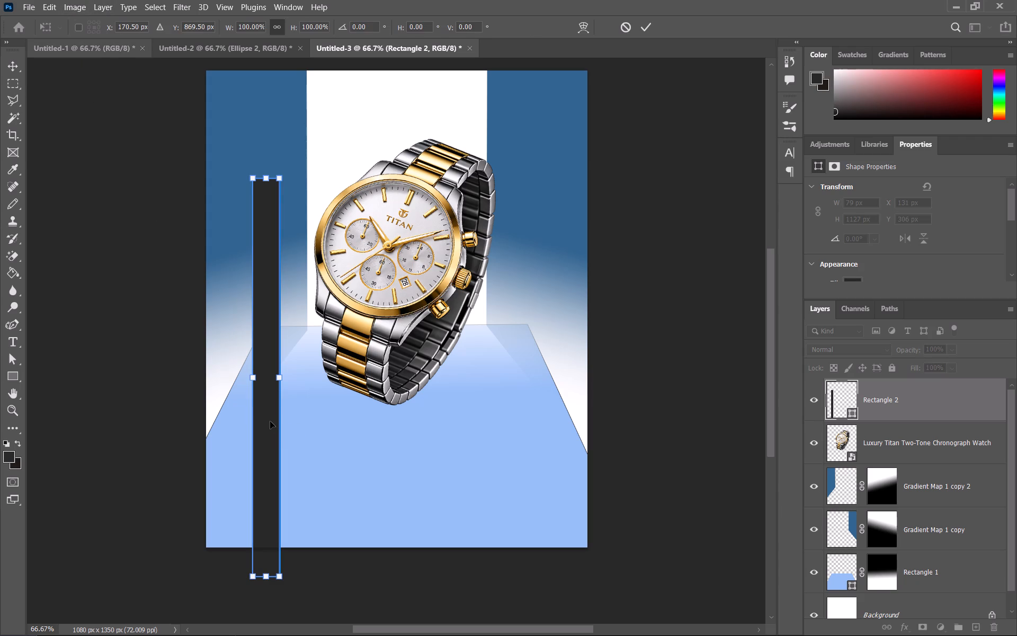
pyautogui.moveTo(270, 421); pyautogui.dragTo(270, 350)
pyautogui.moveTo(237, 457); pyautogui.dragTo(325, 497)
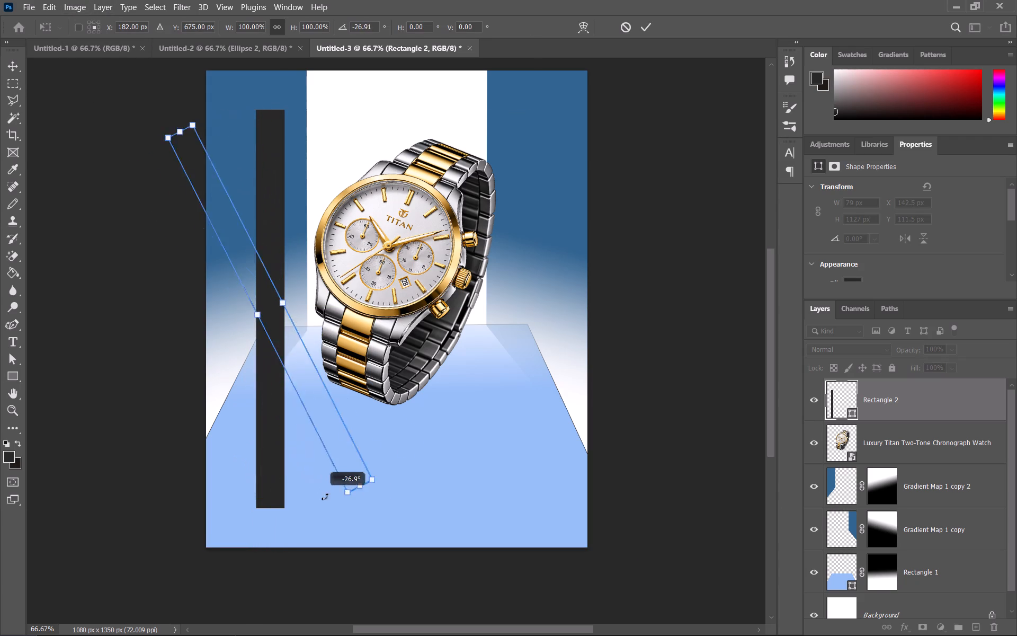
pyautogui.moveTo(325, 497); pyautogui.dragTo(403, 506)
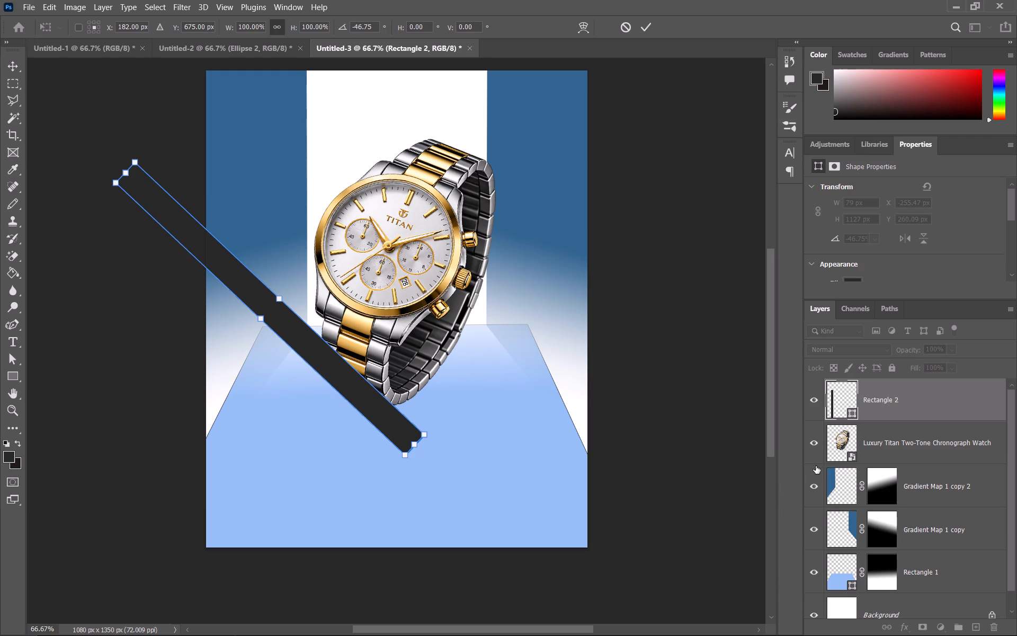
# Hide the Luxury Titan Two-Tone Chronograph Watch layer.
pyautogui.click(816, 447)
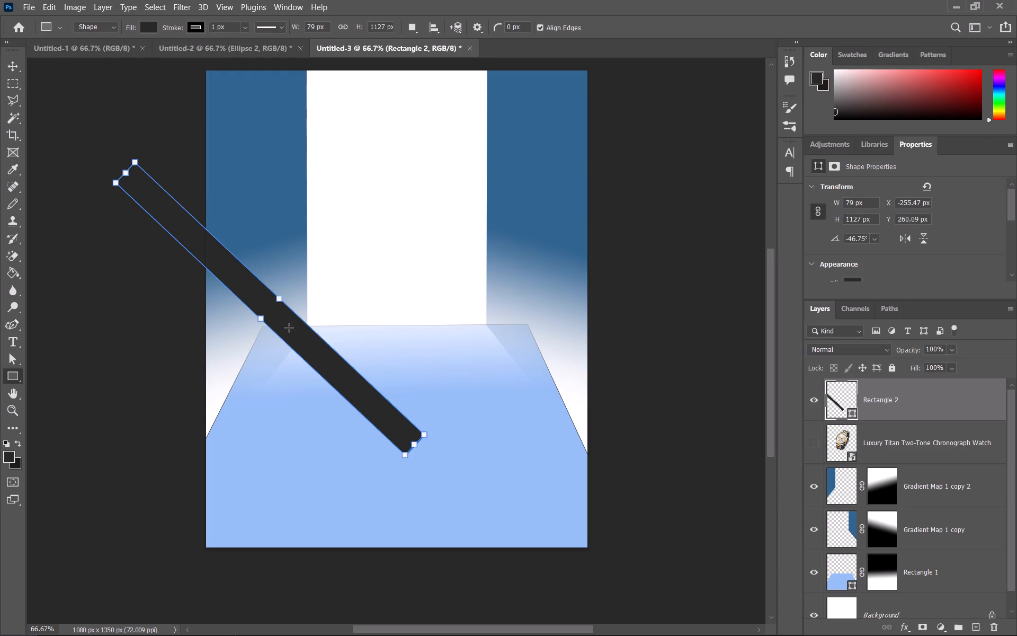
# Scale the diagonal bar to about 110.84% and centre it over the room scene at about X 540, Y 549 px.
pyautogui.moveTo(276, 315); pyautogui.dragTo(284, 306)
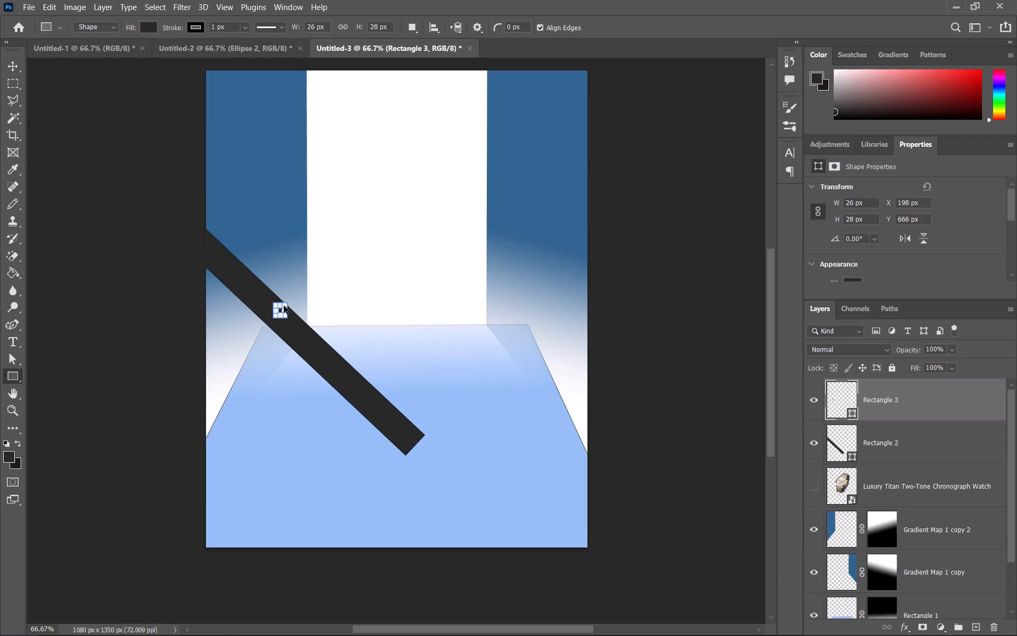
pyautogui.hotkey('ctrl', 'z')
pyautogui.hotkey('ctrl', 't')
pyautogui.moveTo(284, 304); pyautogui.dragTo(290, 304)
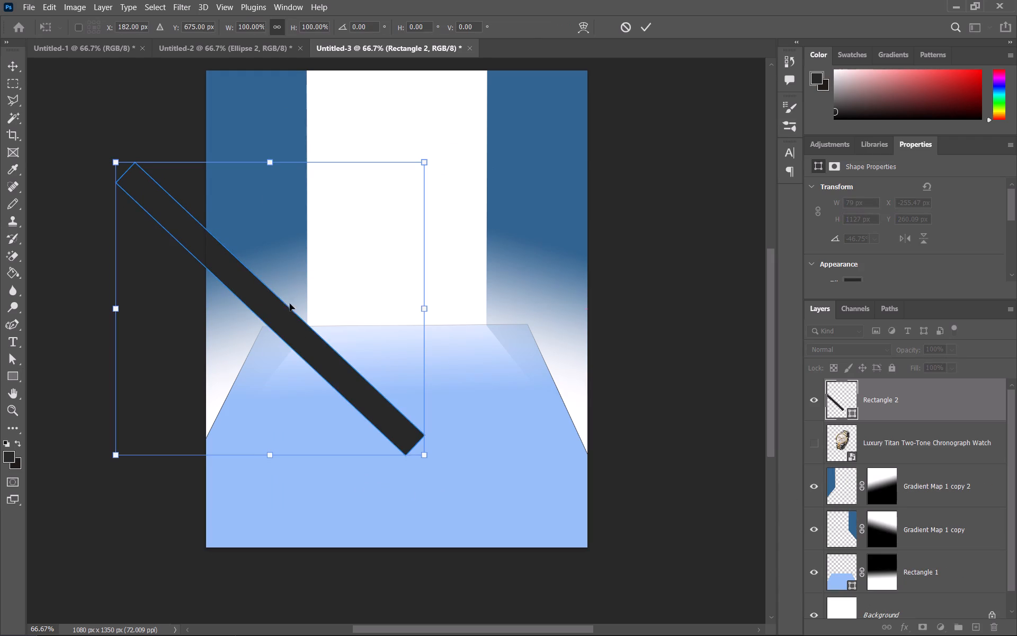
pyautogui.moveTo(290, 304); pyautogui.dragTo(406, 253)
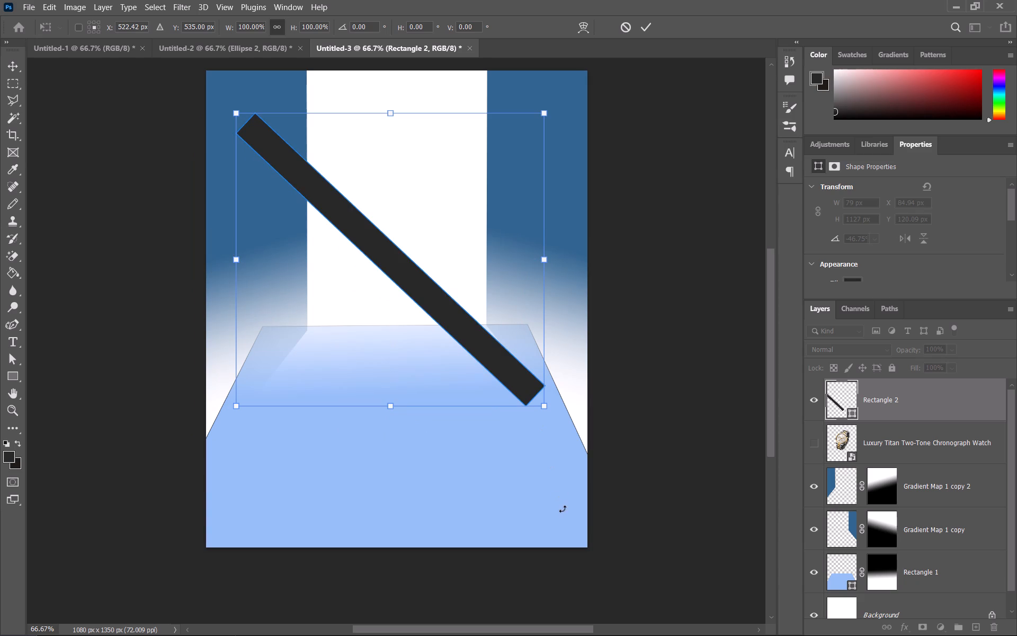
pyautogui.click(537, 393)
pyautogui.moveTo(237, 110); pyautogui.dragTo(202, 80)
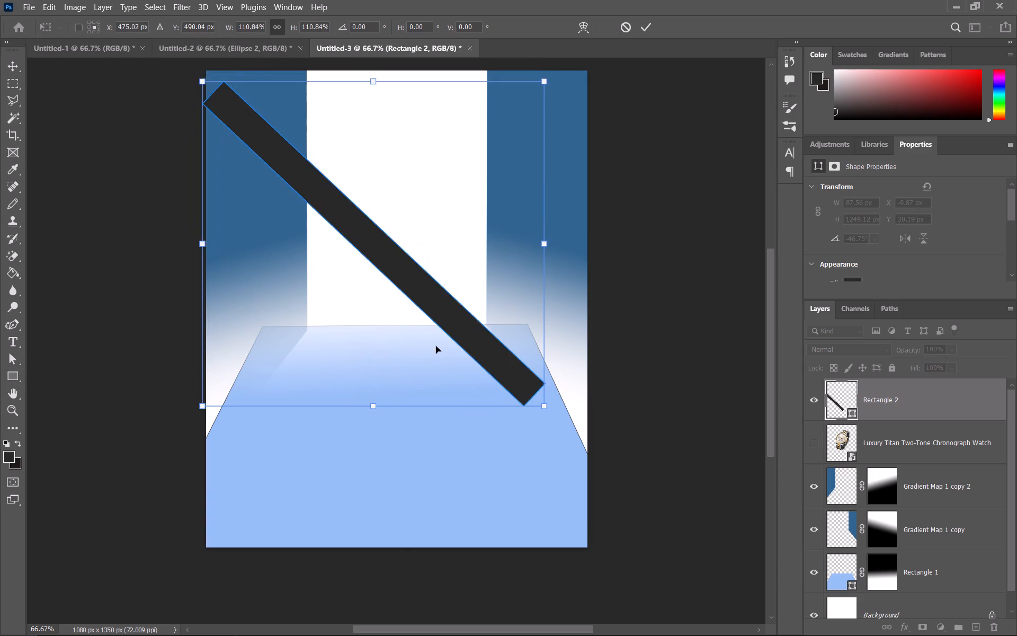
pyautogui.moveTo(447, 347); pyautogui.dragTo(468, 370)
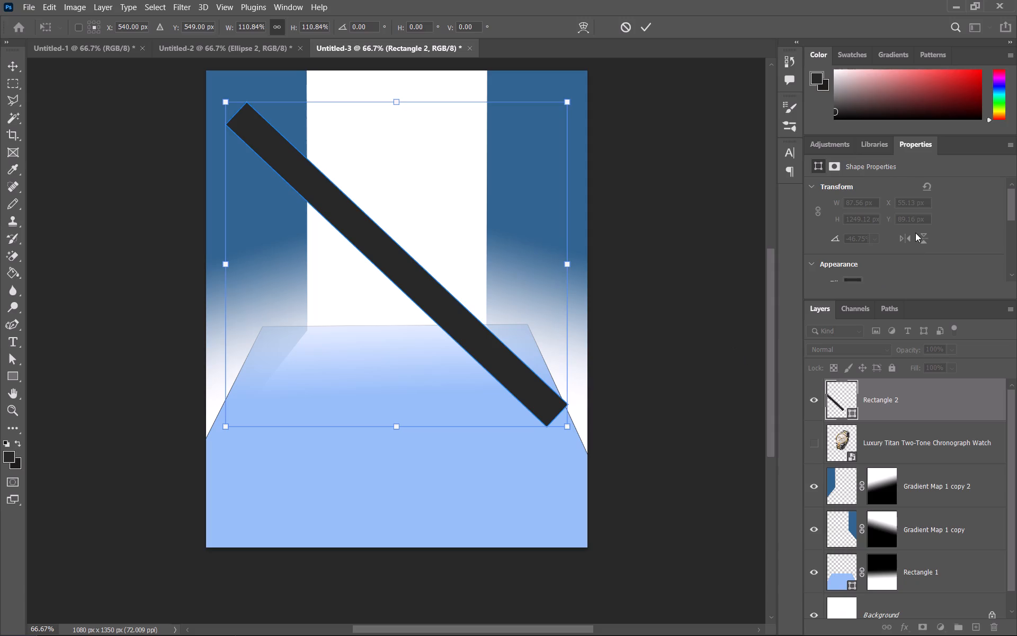
# Apply the bar's transform and add a Gradient Map adjustment clipped to the Rectangle 2 layer.
pyautogui.click(843, 148)
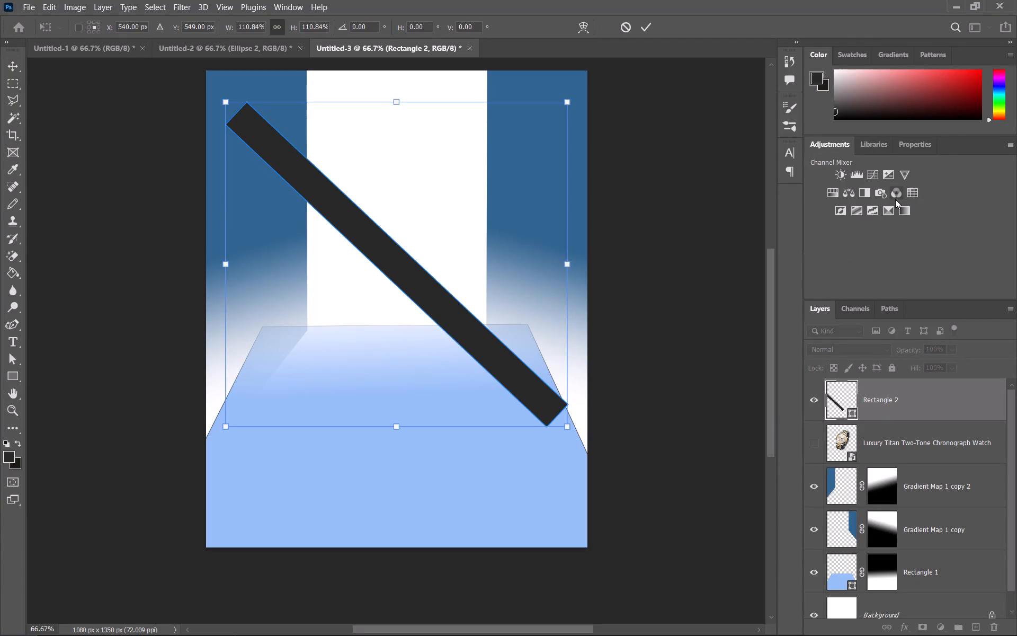
pyautogui.click(903, 207)
pyautogui.click(909, 210)
pyautogui.rightClick(875, 392)
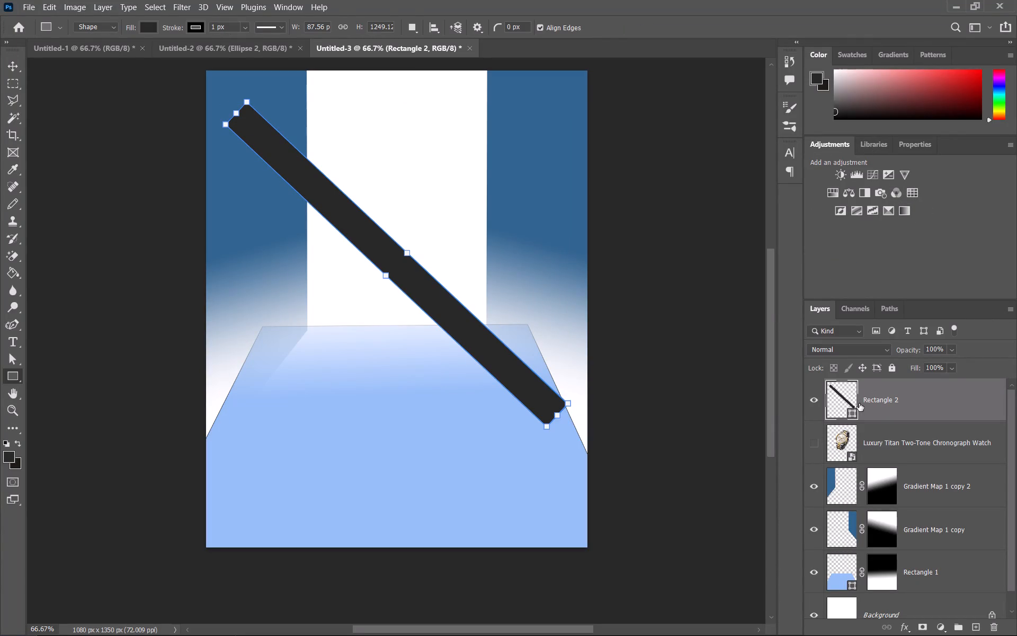
pyautogui.rightClick(834, 392)
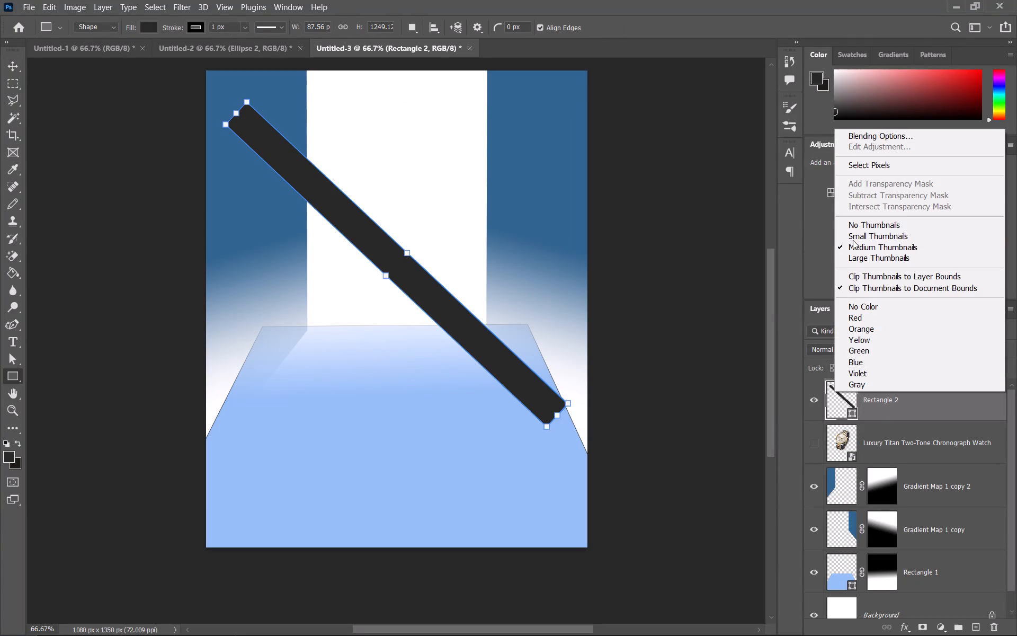
pyautogui.click(819, 240)
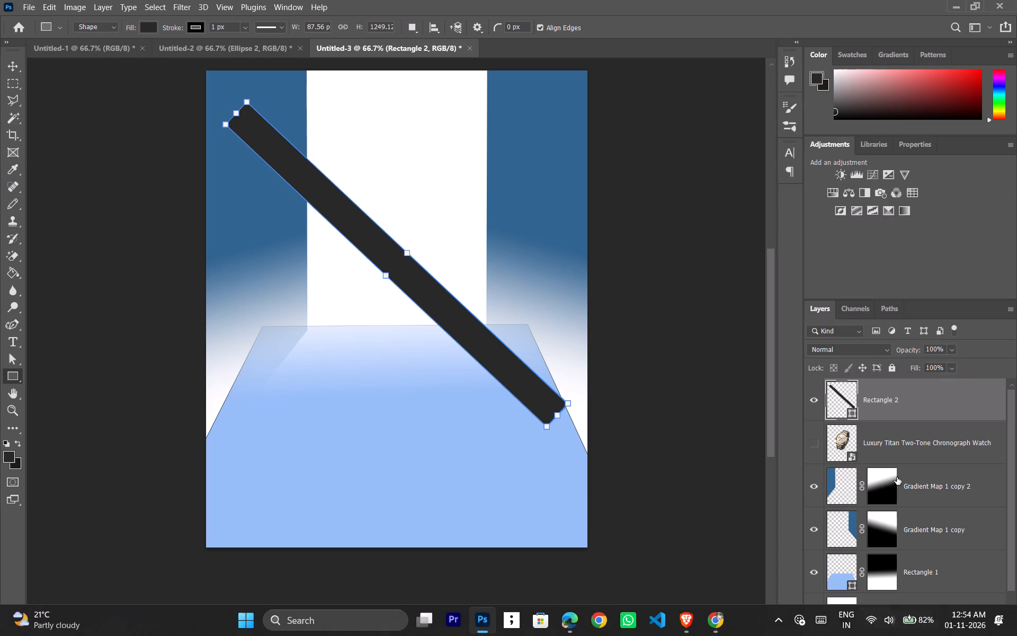
pyautogui.click(939, 630)
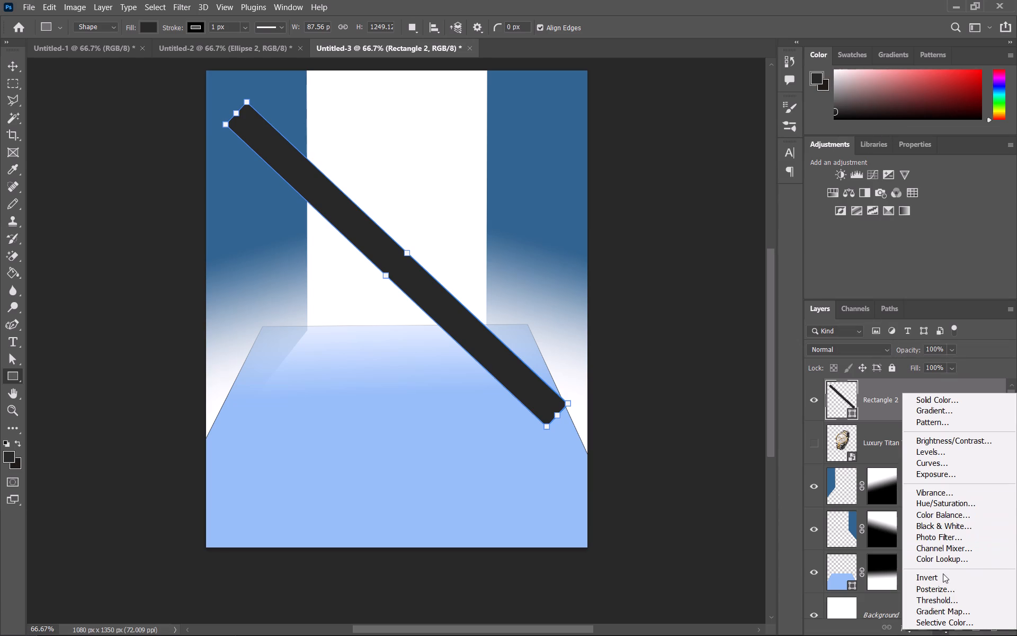
pyautogui.click(954, 608)
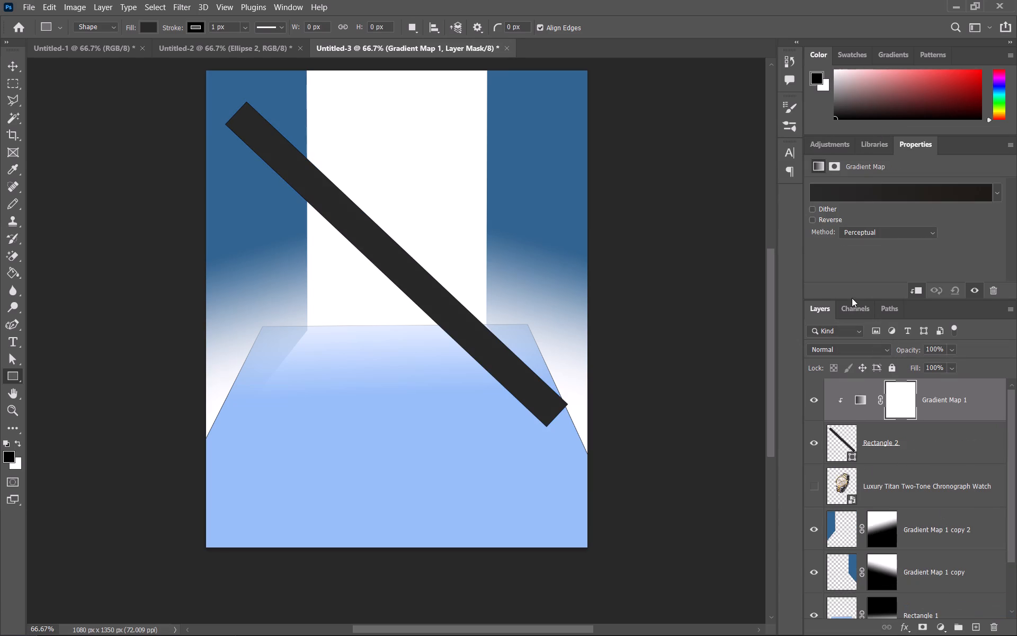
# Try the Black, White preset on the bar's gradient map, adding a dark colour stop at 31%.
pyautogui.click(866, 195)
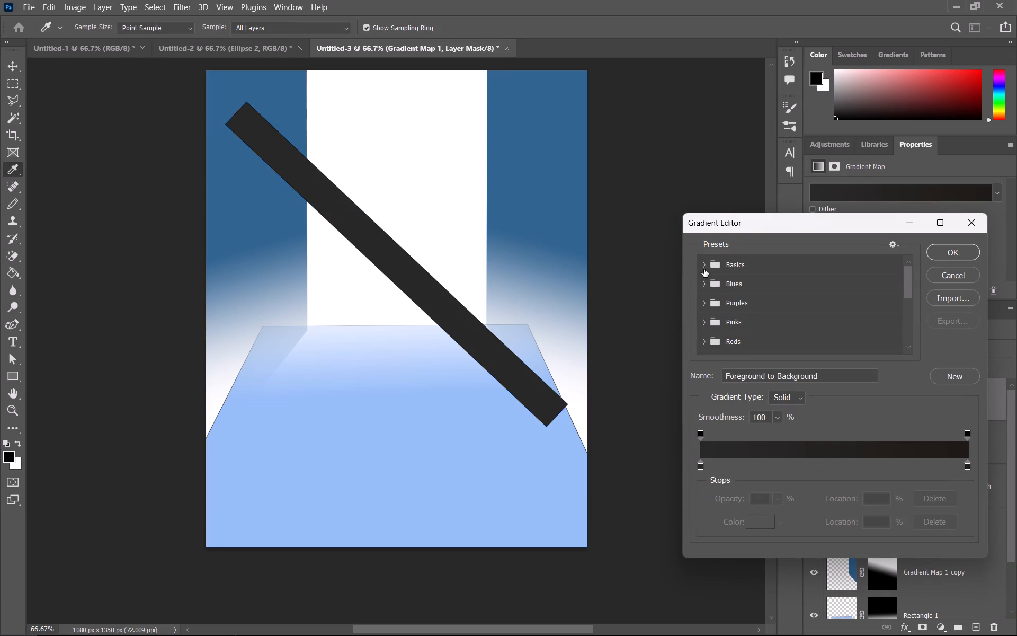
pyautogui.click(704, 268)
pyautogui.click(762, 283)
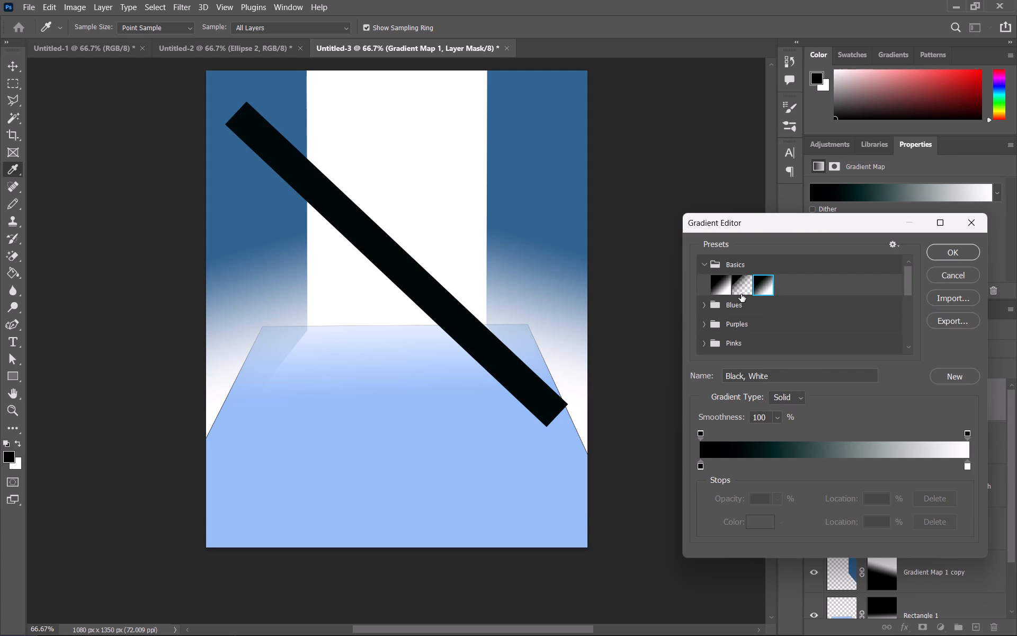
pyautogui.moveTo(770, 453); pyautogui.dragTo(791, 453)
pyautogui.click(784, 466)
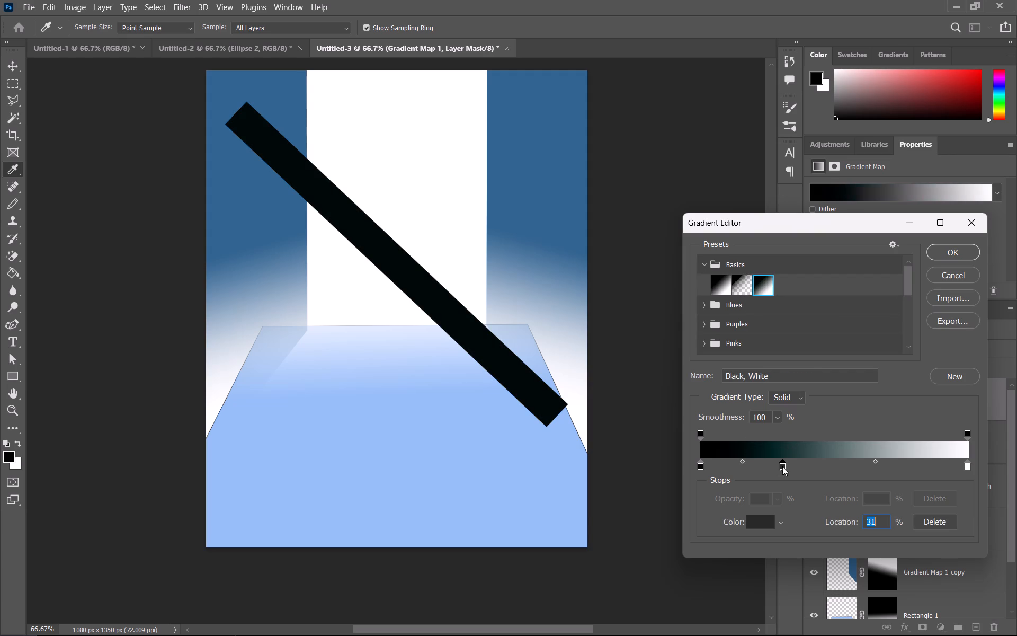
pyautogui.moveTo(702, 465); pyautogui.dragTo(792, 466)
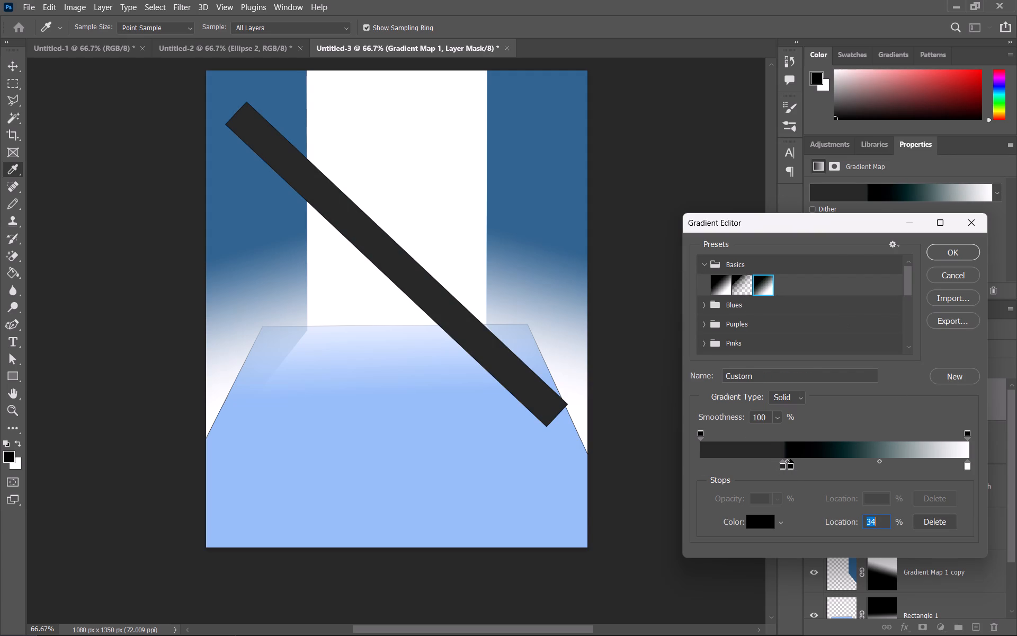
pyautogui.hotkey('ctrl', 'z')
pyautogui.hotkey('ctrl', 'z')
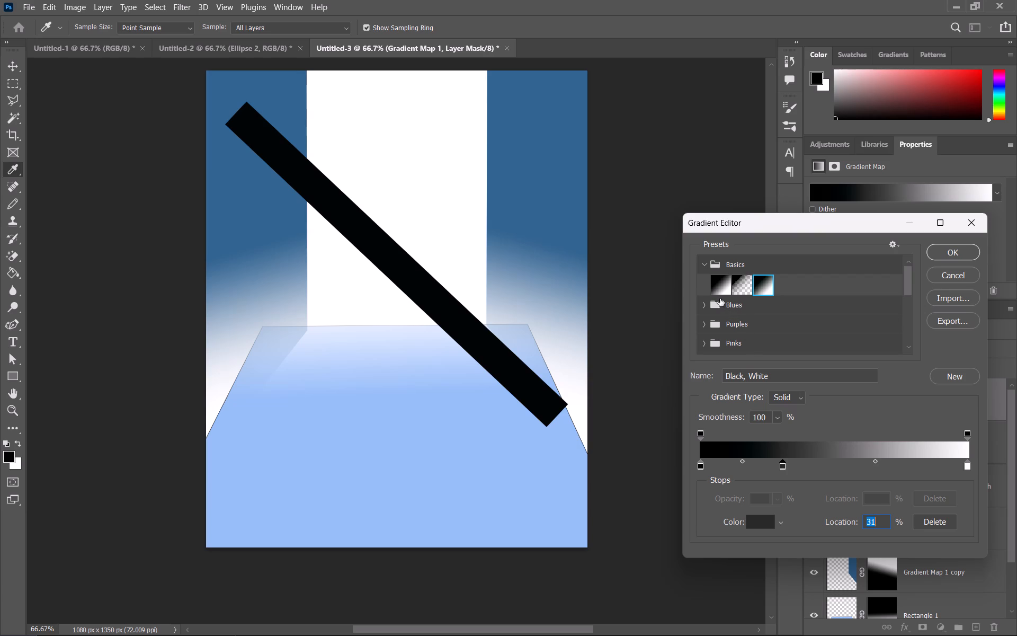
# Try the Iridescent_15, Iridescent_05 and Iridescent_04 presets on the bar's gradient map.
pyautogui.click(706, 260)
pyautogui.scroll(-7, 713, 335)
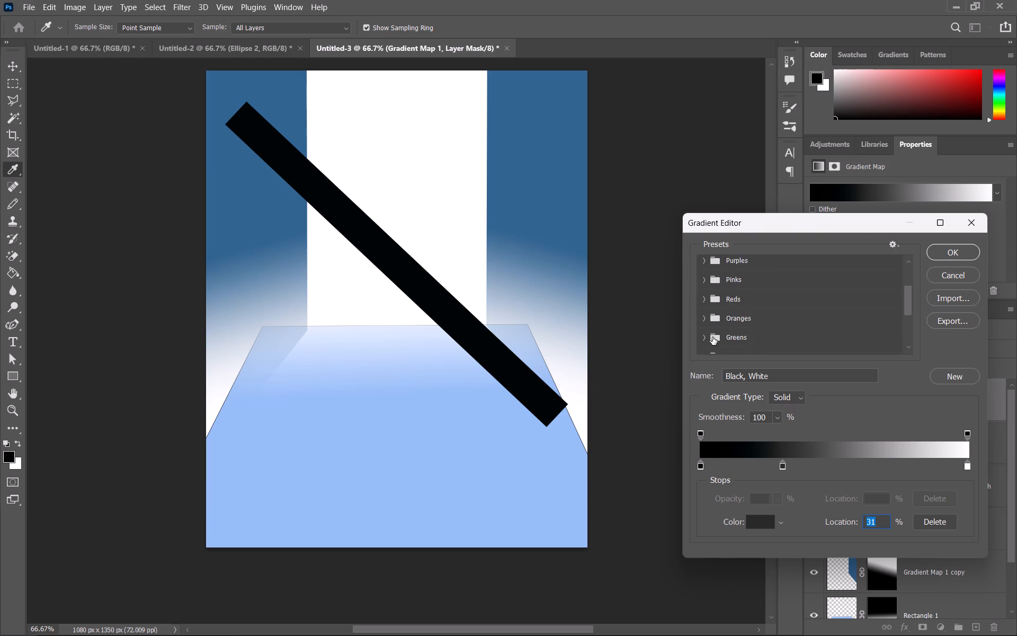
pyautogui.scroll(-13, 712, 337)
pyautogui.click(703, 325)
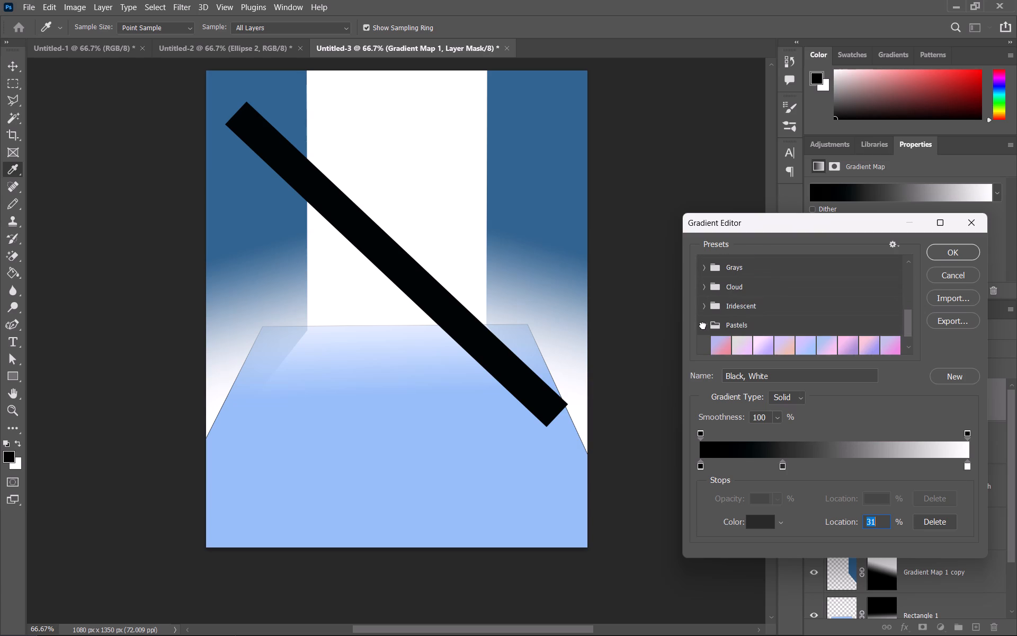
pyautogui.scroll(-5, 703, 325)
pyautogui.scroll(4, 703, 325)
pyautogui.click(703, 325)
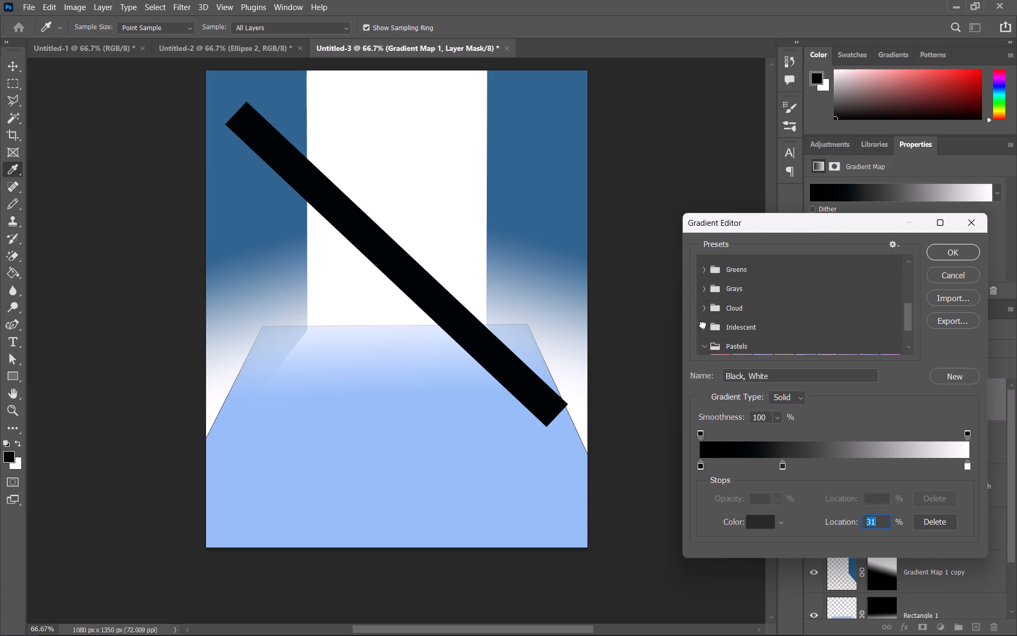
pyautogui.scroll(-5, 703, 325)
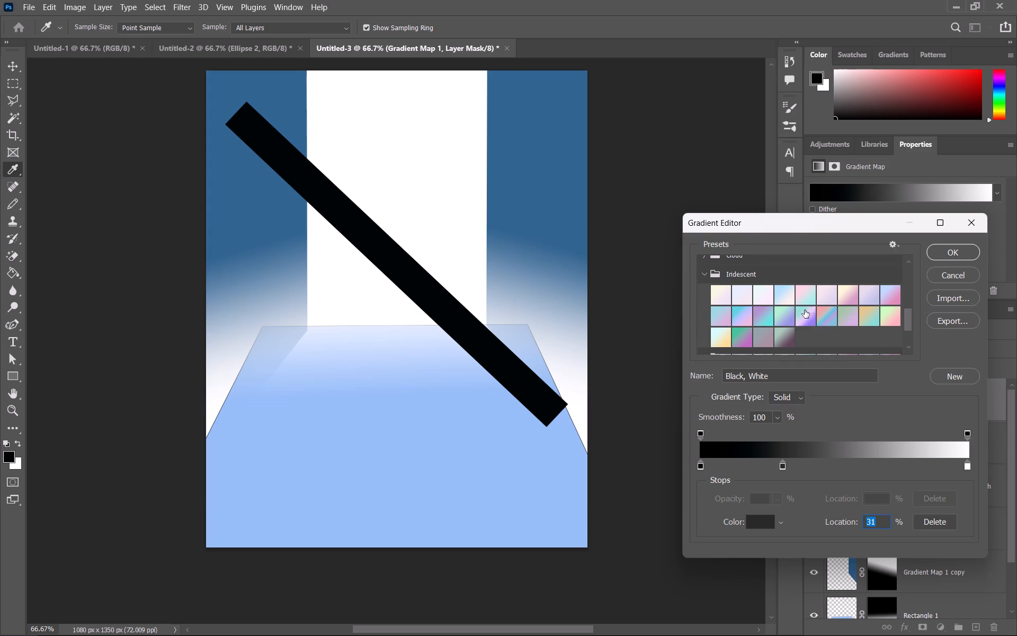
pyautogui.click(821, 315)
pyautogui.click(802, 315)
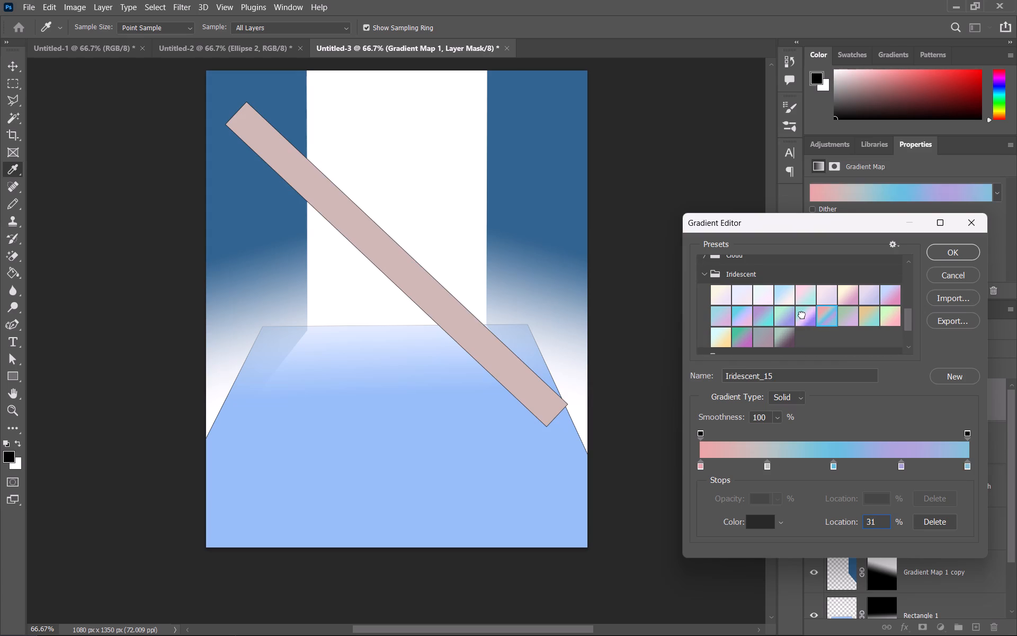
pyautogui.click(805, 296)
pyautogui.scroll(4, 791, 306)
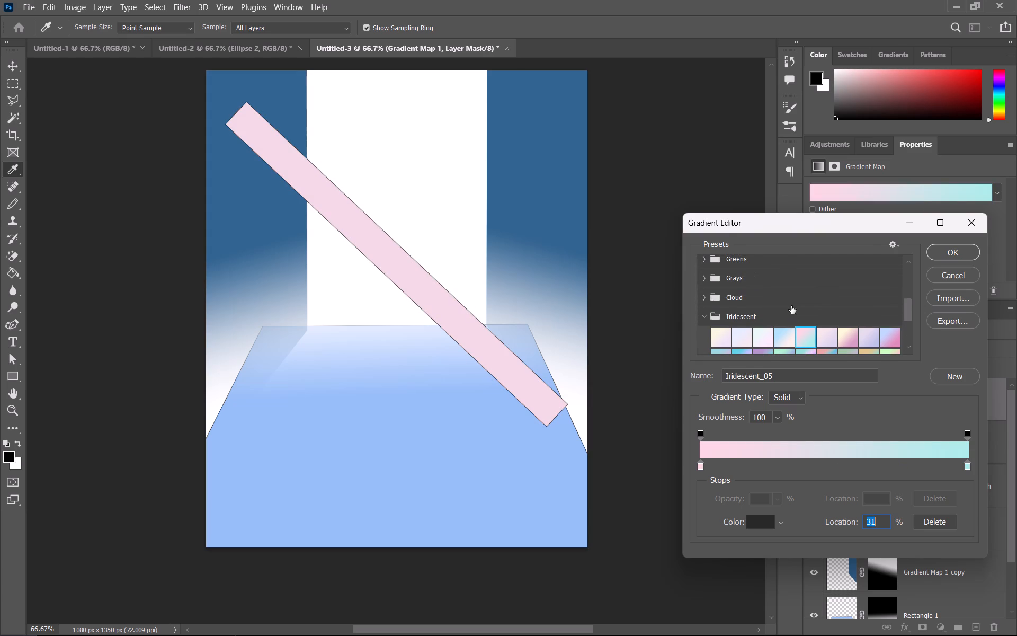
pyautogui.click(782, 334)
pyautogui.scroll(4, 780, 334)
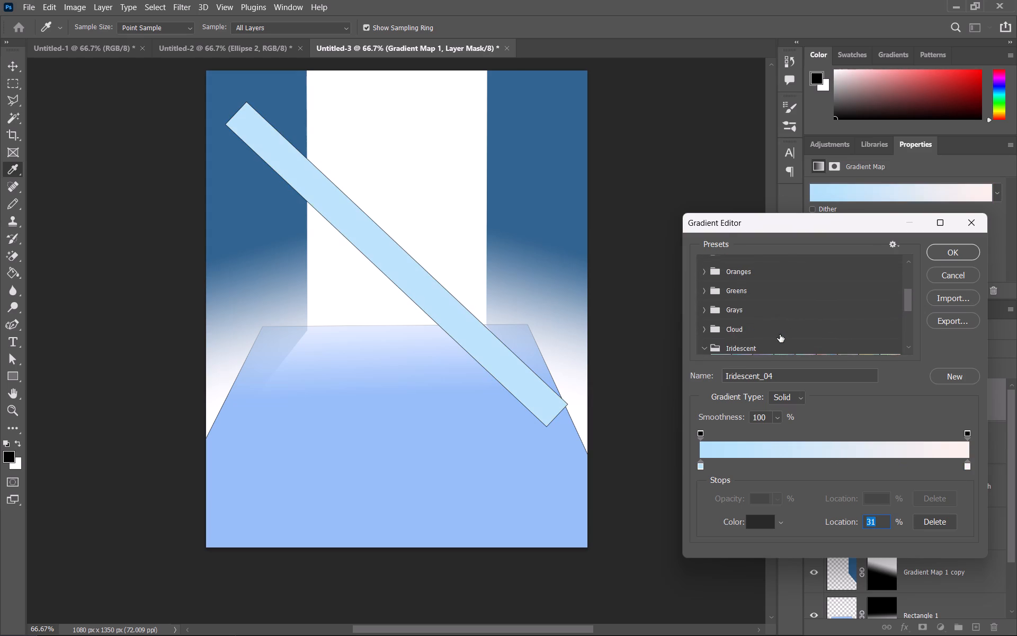
# Apply the Gray_09 preset to the bar's gradient map with colour stops at about 10%, 41% and 69%, moving the end opacity stop inward.
pyautogui.click(705, 317)
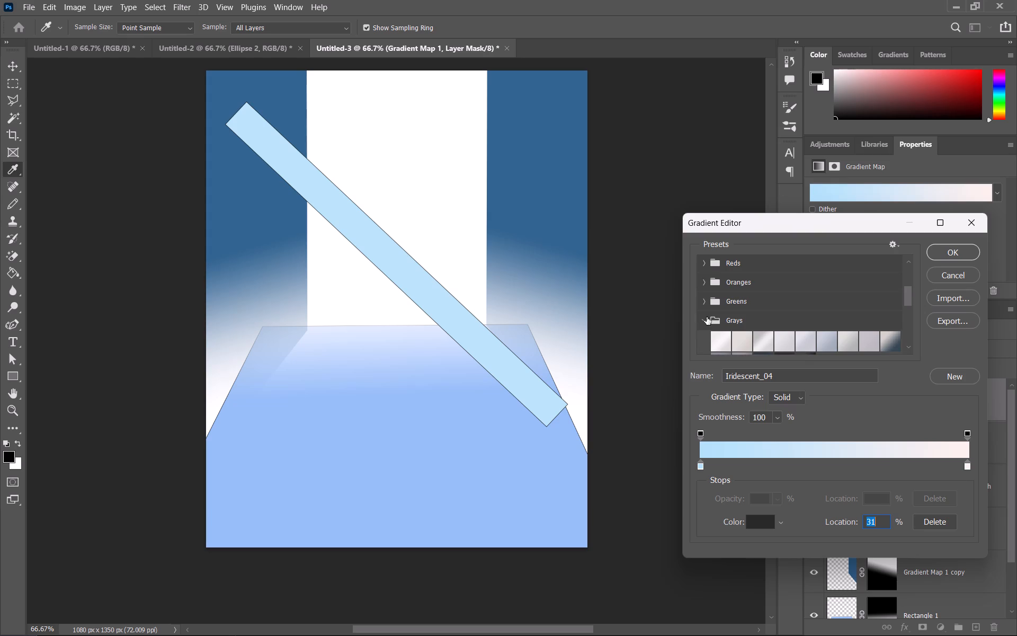
pyautogui.scroll(-6, 845, 338)
pyautogui.click(885, 278)
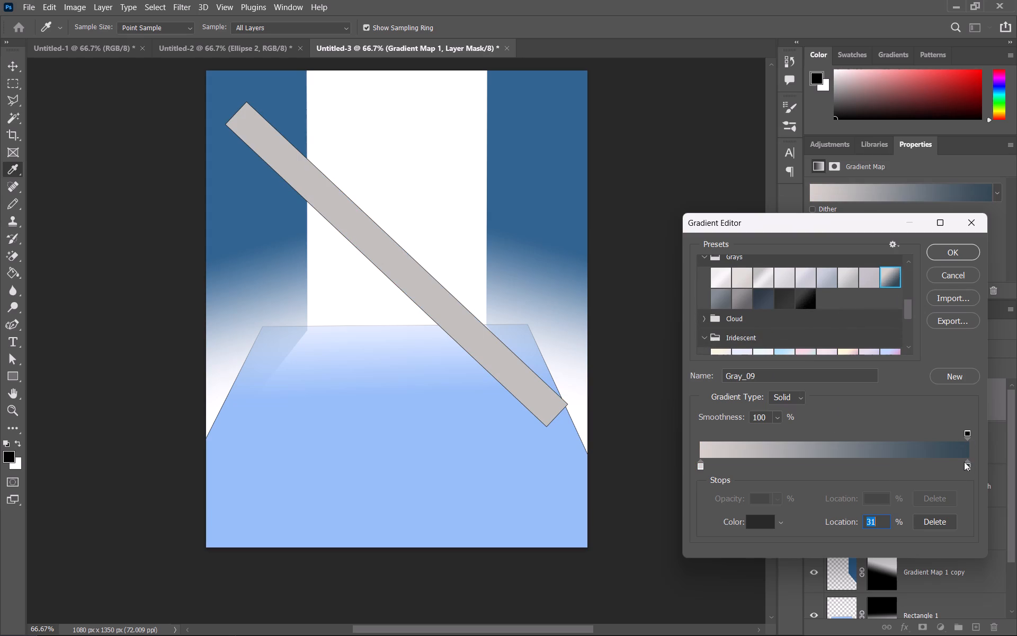
pyautogui.moveTo(964, 463); pyautogui.dragTo(886, 469)
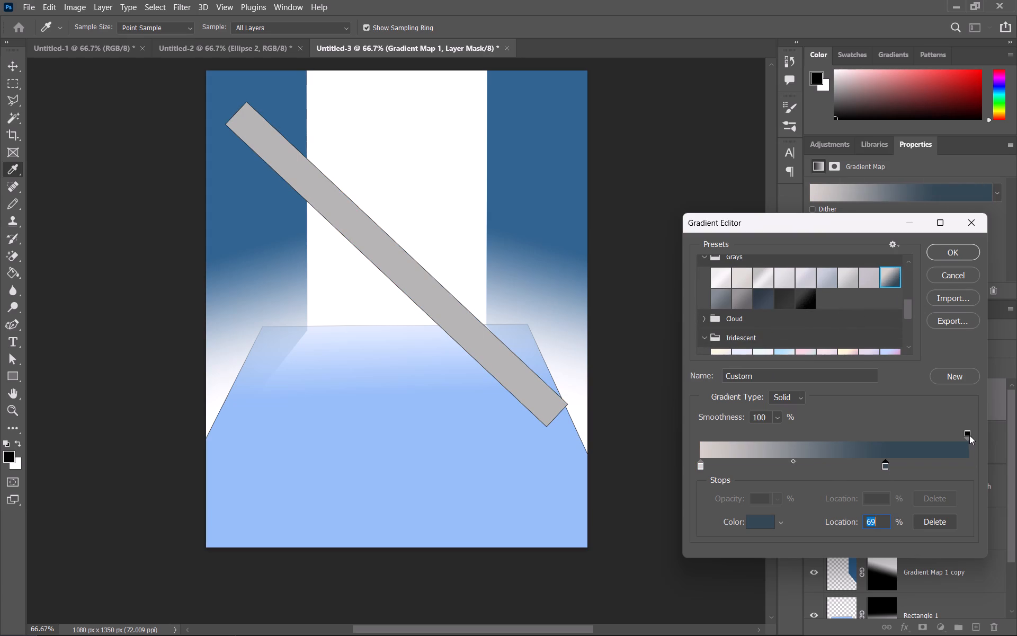
pyautogui.moveTo(967, 435); pyautogui.dragTo(923, 438)
pyautogui.moveTo(889, 467); pyautogui.dragTo(806, 465)
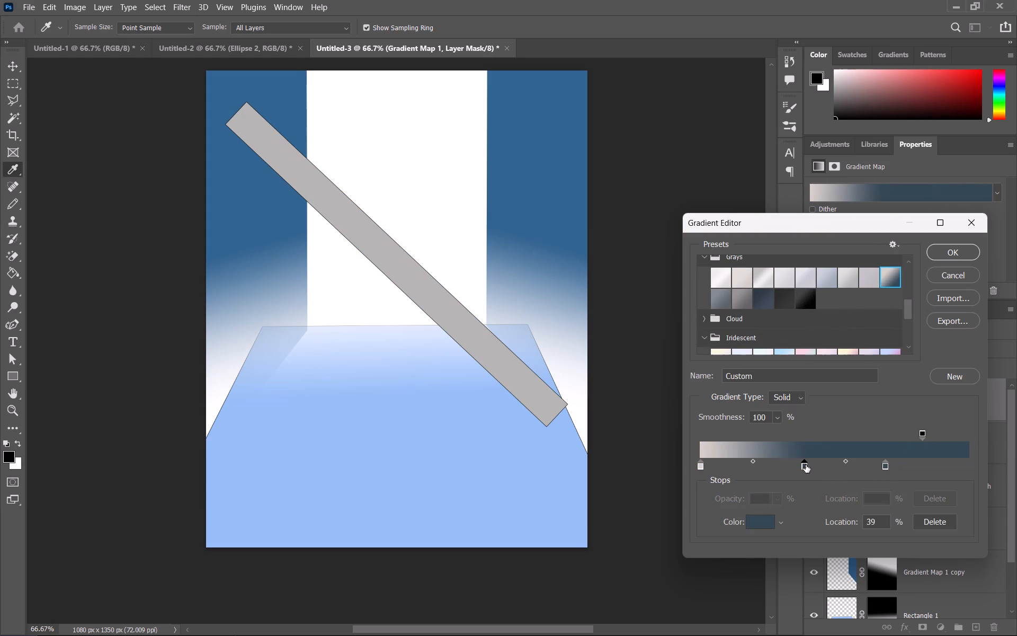
pyautogui.moveTo(806, 465); pyautogui.dragTo(810, 465)
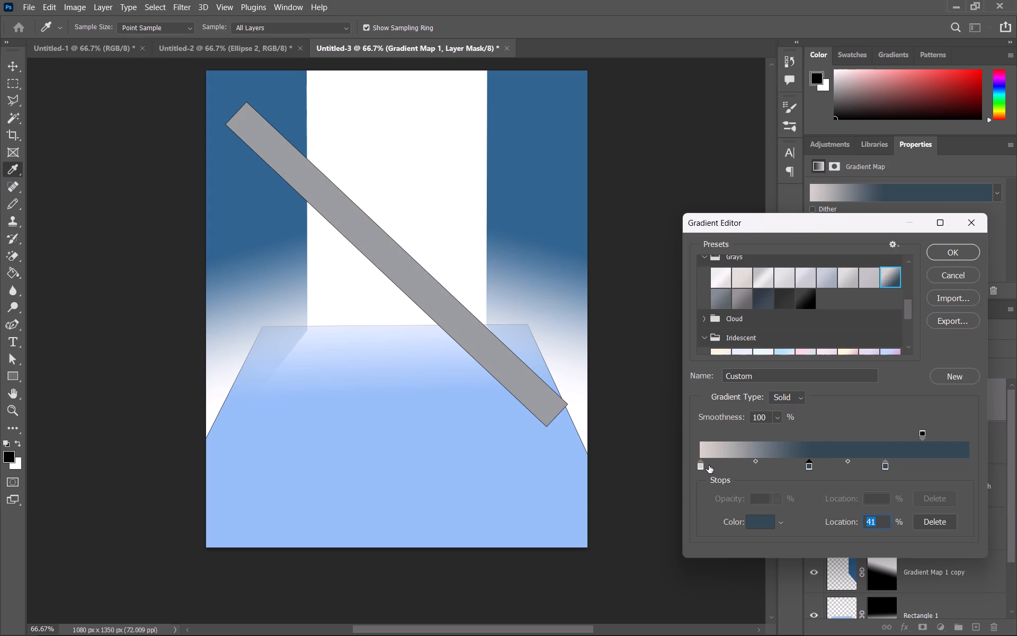
pyautogui.moveTo(704, 465); pyautogui.dragTo(745, 464)
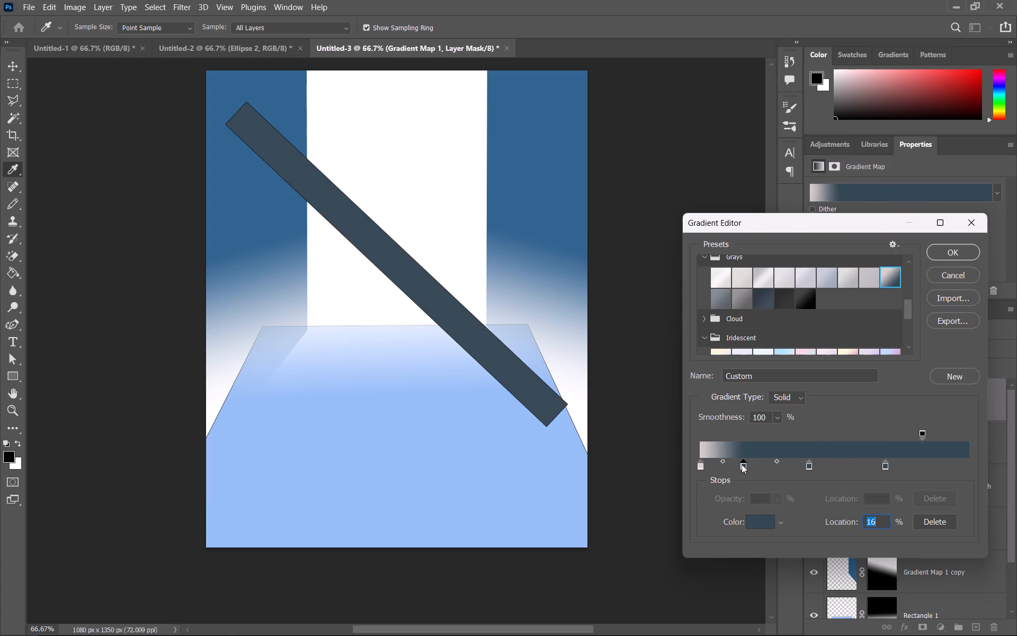
pyautogui.hotkey('ctrl', 'z')
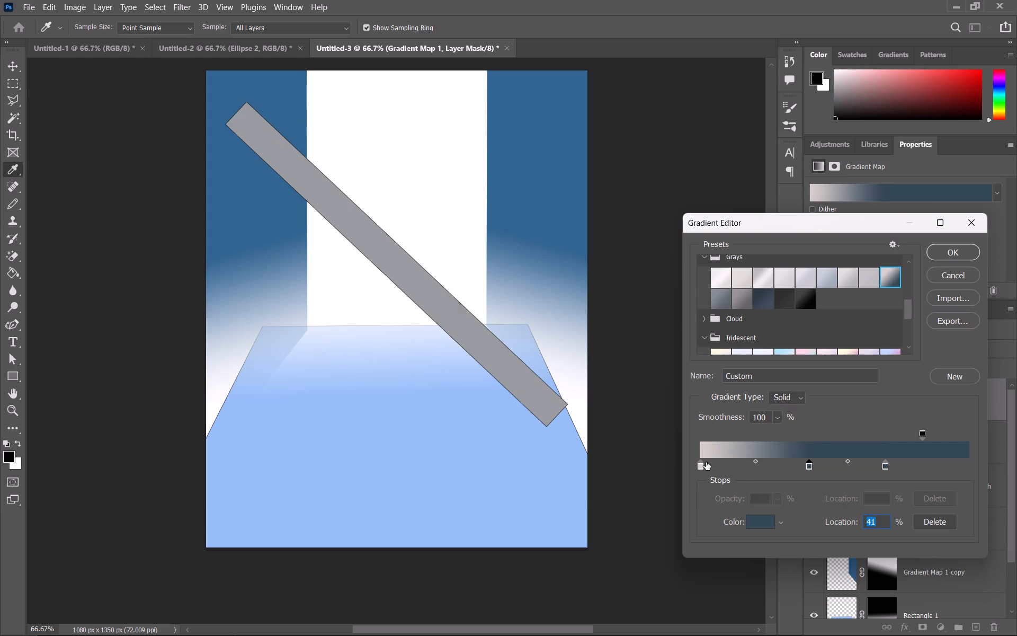
pyautogui.moveTo(702, 464); pyautogui.dragTo(729, 464)
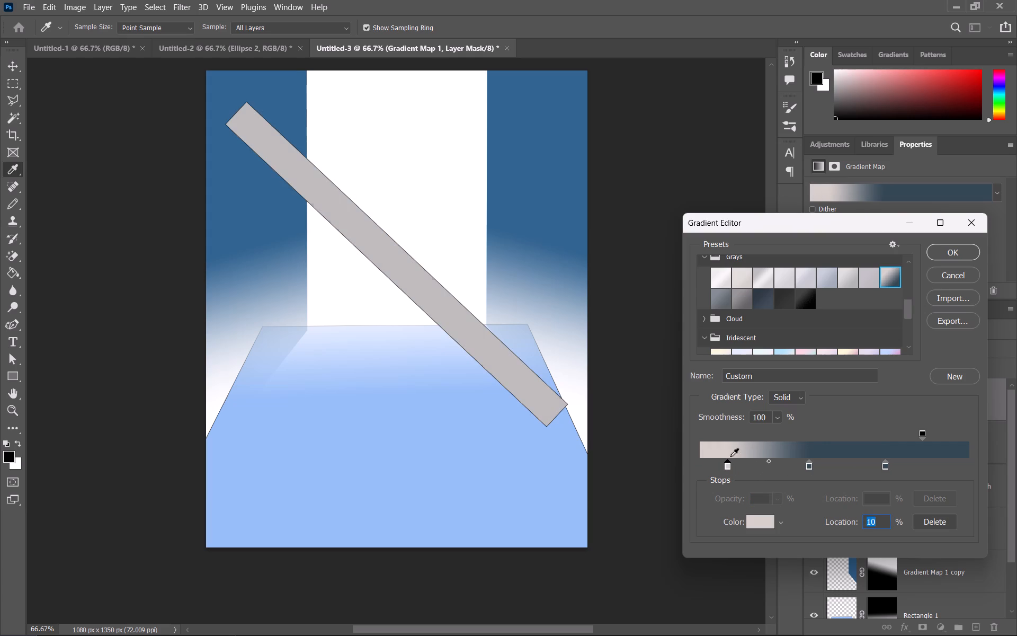
pyautogui.click(941, 251)
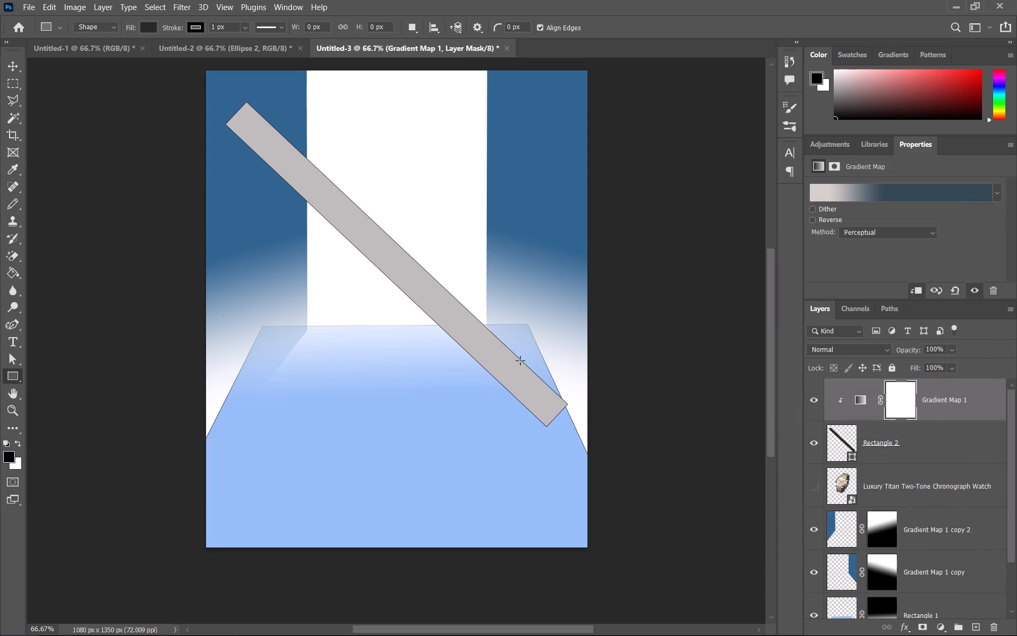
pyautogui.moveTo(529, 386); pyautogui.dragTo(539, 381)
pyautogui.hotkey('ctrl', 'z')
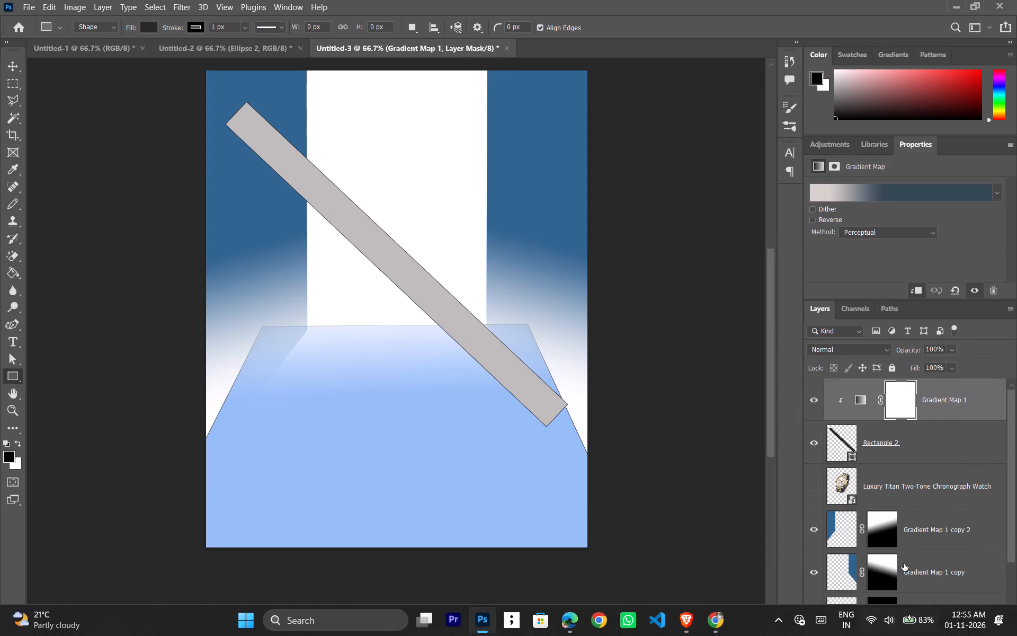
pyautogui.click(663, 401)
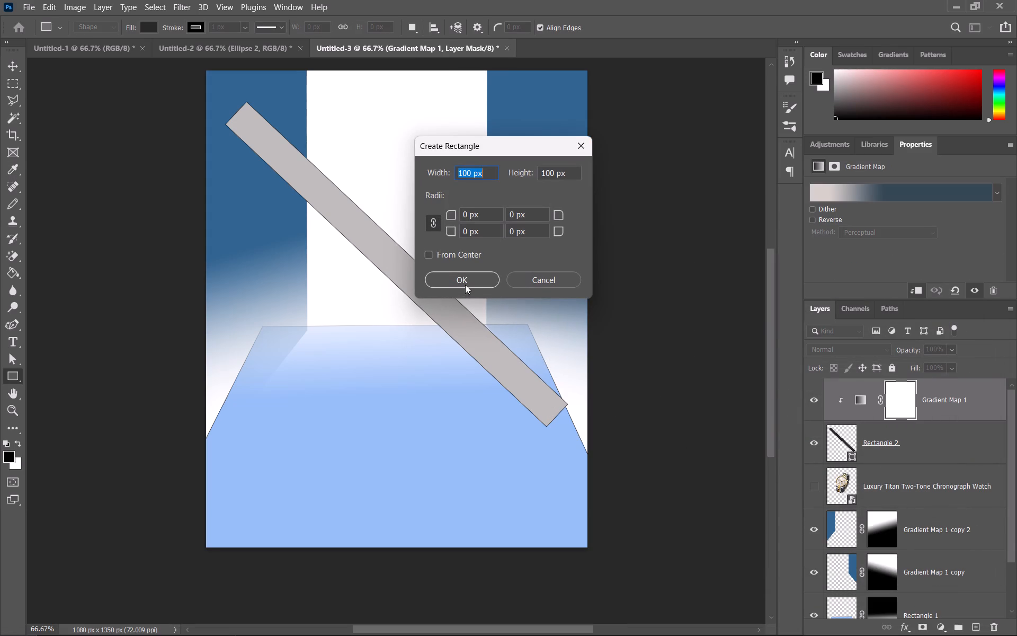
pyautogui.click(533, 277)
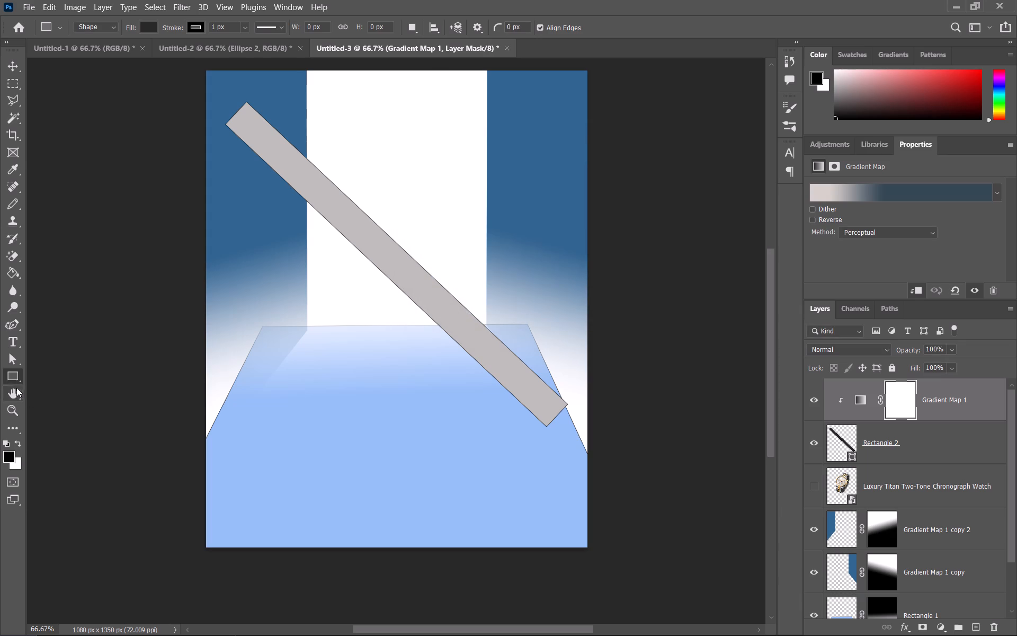
# Draw a dark ellipse about 66 x 76 px over the upper end of the diagonal bar.
pyautogui.rightClick(12, 370)
pyautogui.click(59, 387)
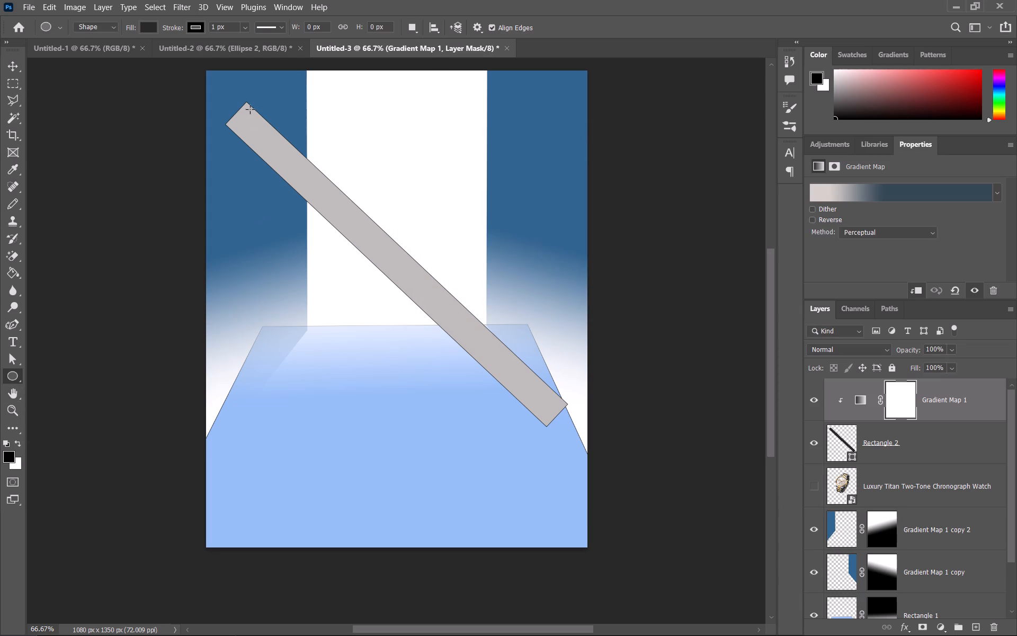
pyautogui.moveTo(246, 103); pyautogui.dragTo(235, 107)
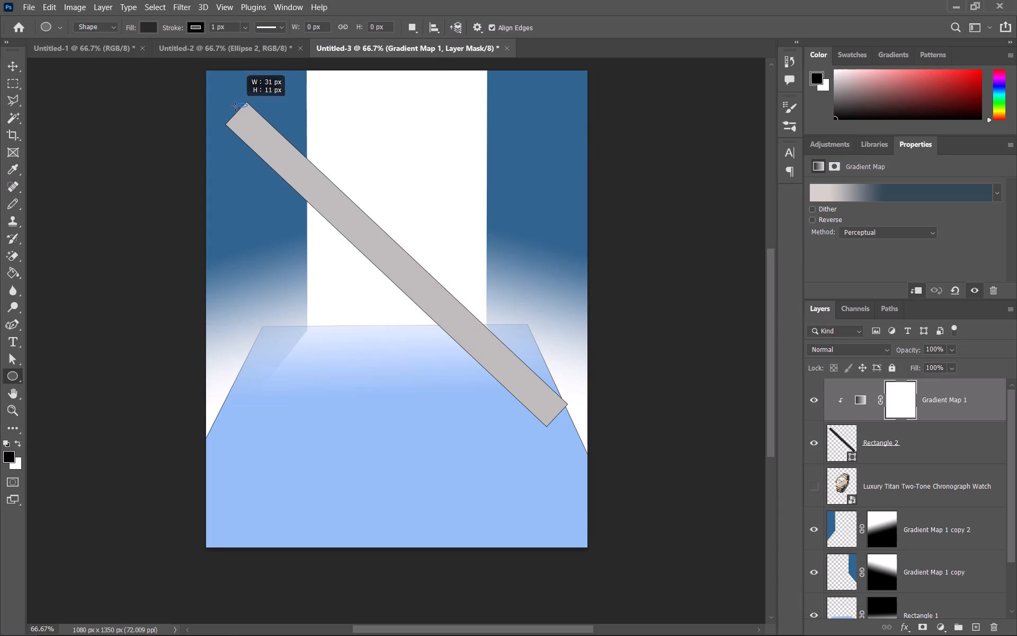
pyautogui.moveTo(235, 107); pyautogui.dragTo(224, 129)
pyautogui.click(236, 119)
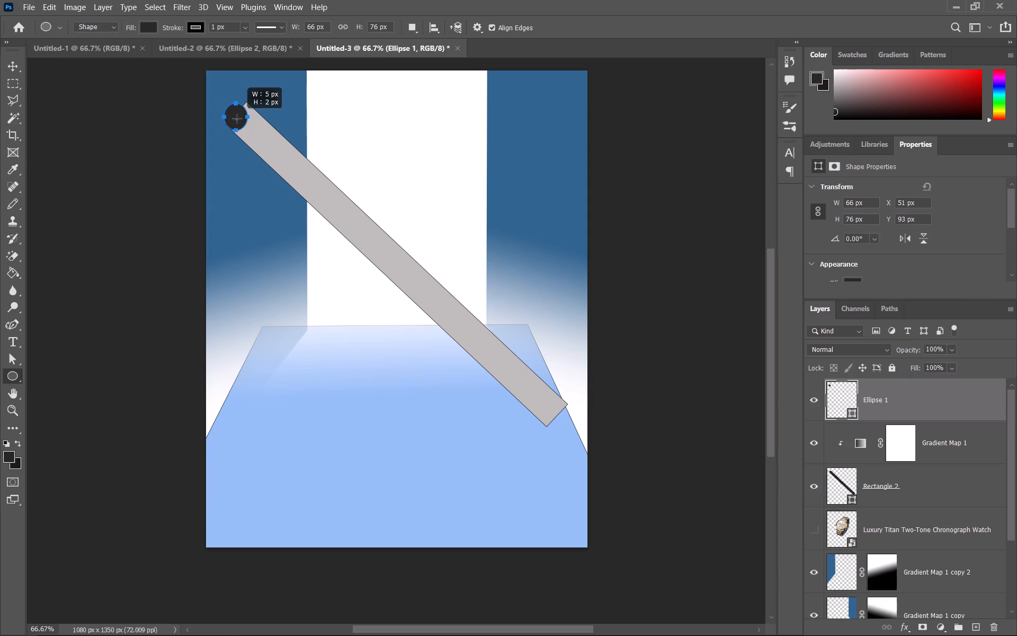
pyautogui.hotkey('ctrl', 'z')
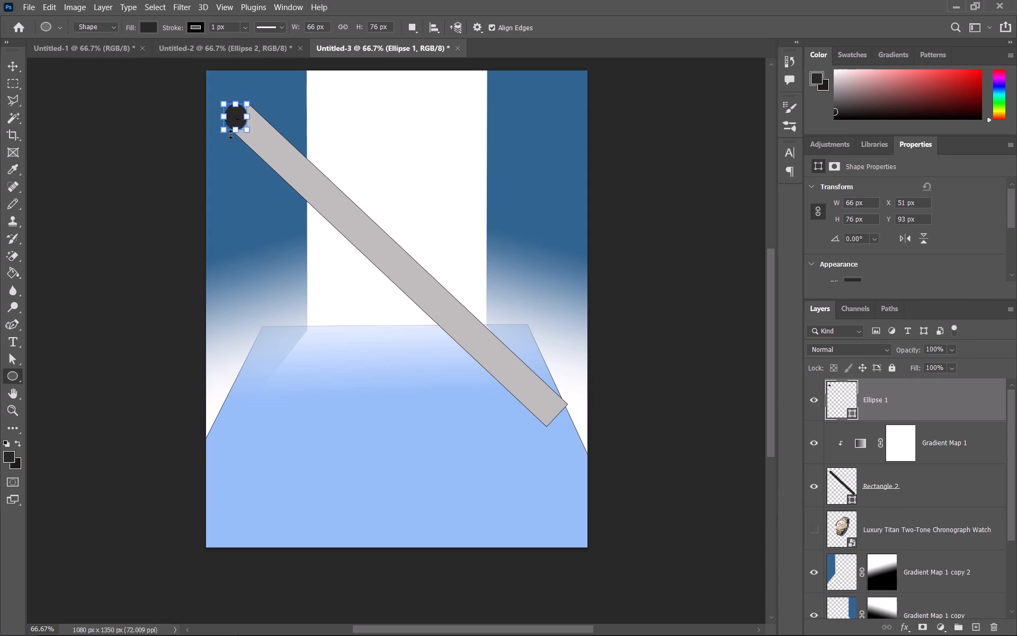
# Move the ellipse slightly up and scale it to about 123.38%, centred at about X 88, Y 121 px.
pyautogui.click(11, 68)
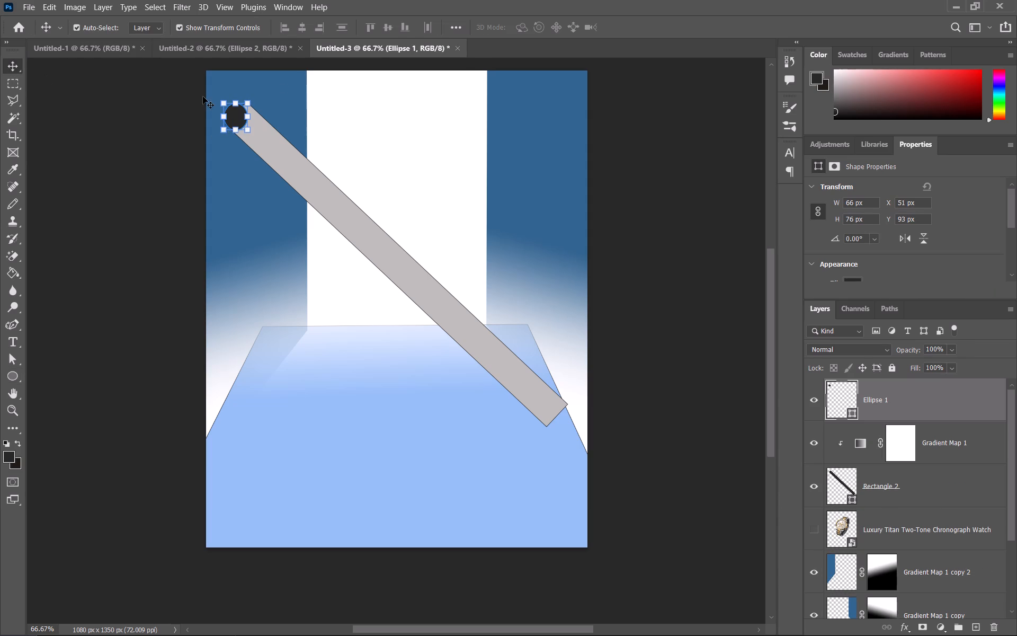
pyautogui.moveTo(235, 116); pyautogui.dragTo(237, 109)
pyautogui.moveTo(234, 123); pyautogui.dragTo(236, 129)
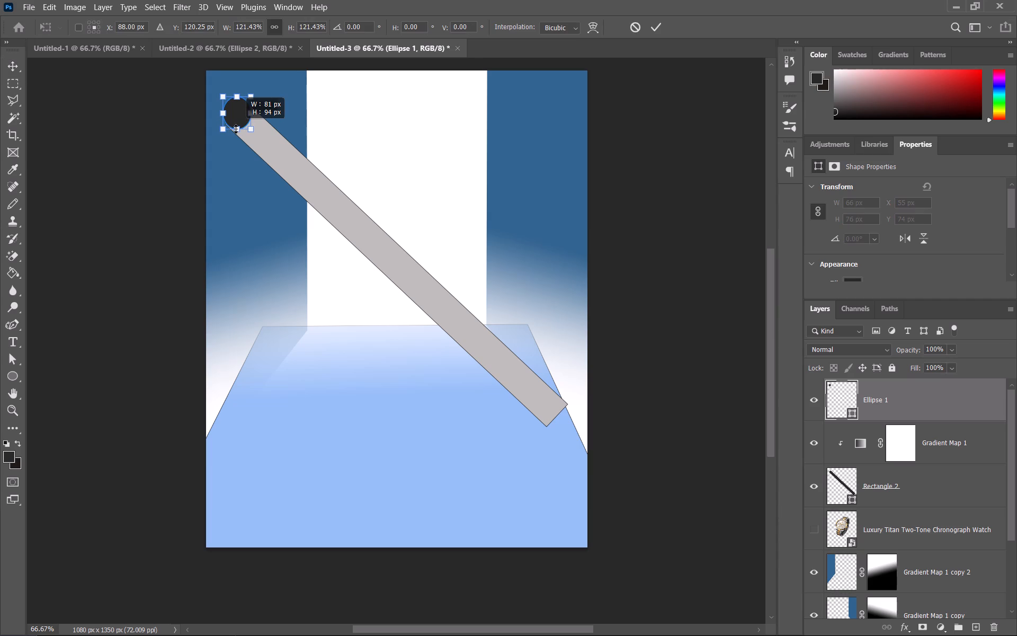
pyautogui.moveTo(236, 129); pyautogui.dragTo(239, 130)
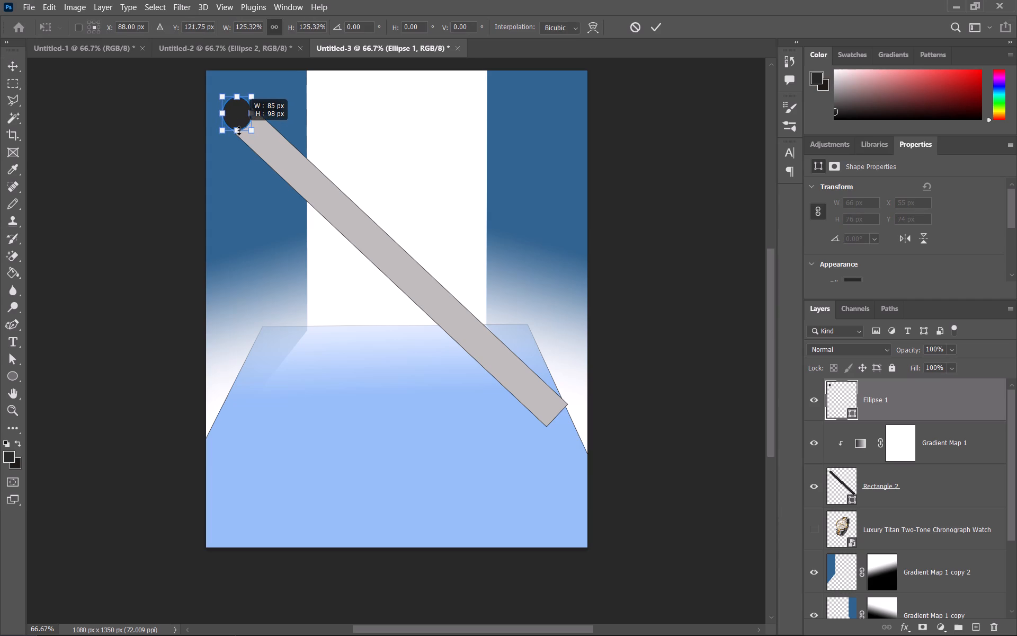
pyautogui.moveTo(239, 130); pyautogui.dragTo(239, 129)
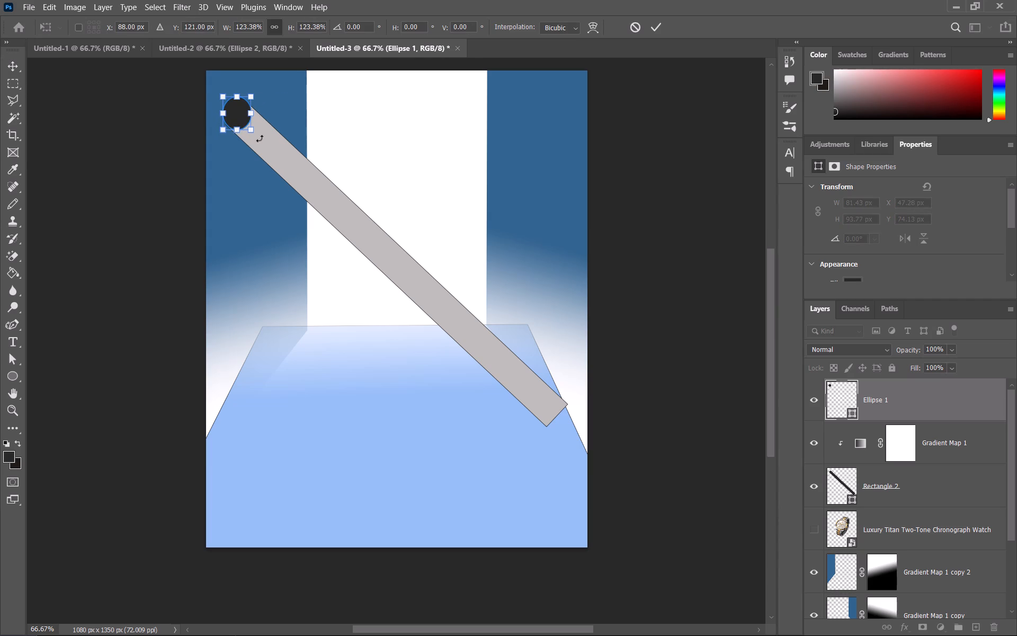
# Distort the ellipse by pulling its lower-right and upper-right corners inward, to about 107.7% width and a 7.1° vertical skew.
pyautogui.hotkey('ctrl', 't')
pyautogui.hotkey('ctrl', 't')
pyautogui.hotkey('ctrl', 't')
pyautogui.hotkey('ctrl', 't')
pyautogui.hotkey('ctrl', 't')
pyautogui.hotkey('ctrl', 't')
pyautogui.hotkey('ctrl', 't')
pyautogui.hotkey('ctrl', 't')
pyautogui.hotkey('ctrl', 't')
pyautogui.hotkey('ctrl', 't')
pyautogui.hotkey('ctrl', 't')
pyautogui.hotkey('ctrl', 't')
pyautogui.hotkey('ctrl', 't')
pyautogui.hotkey('ctrl', 't')
pyautogui.hotkey('ctrl', 't')
pyautogui.hotkey('ctrl', 't')
pyautogui.hotkey('ctrl', 't')
pyautogui.hotkey('ctrl', 't')
pyautogui.hotkey('ctrl', 't')
pyautogui.hotkey('ctrl', 't')
pyautogui.hotkey('ctrl', 't')
pyautogui.keyDown('ctrl'); pyautogui.moveTo(252, 131); pyautogui.dragTo(236, 119); pyautogui.keyUp('ctrl')
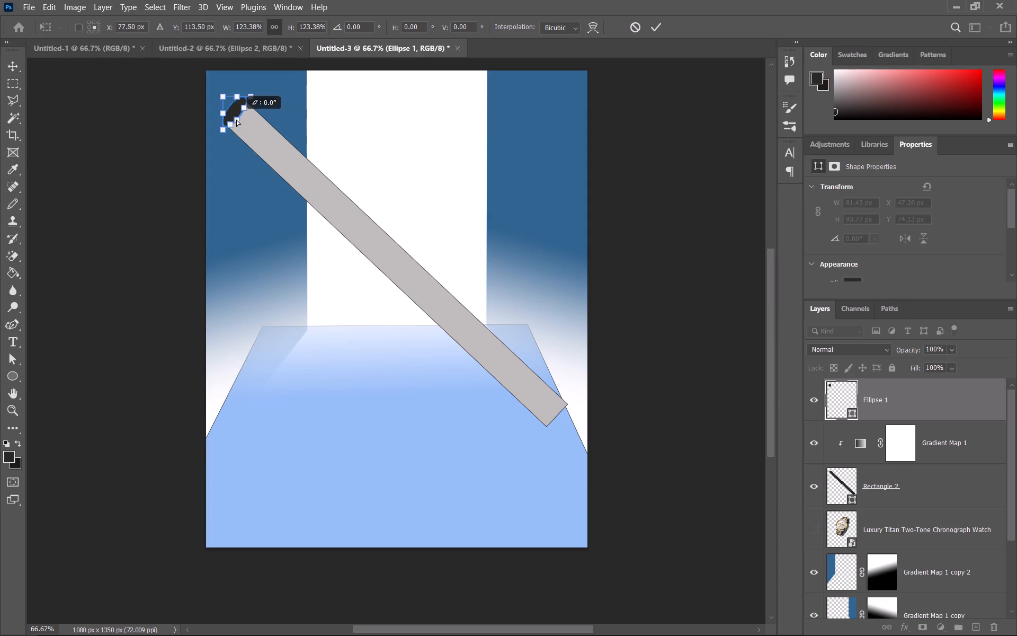
pyautogui.keyDown('ctrl'); pyautogui.moveTo(236, 119); pyautogui.dragTo(241, 118); pyautogui.keyUp('ctrl')
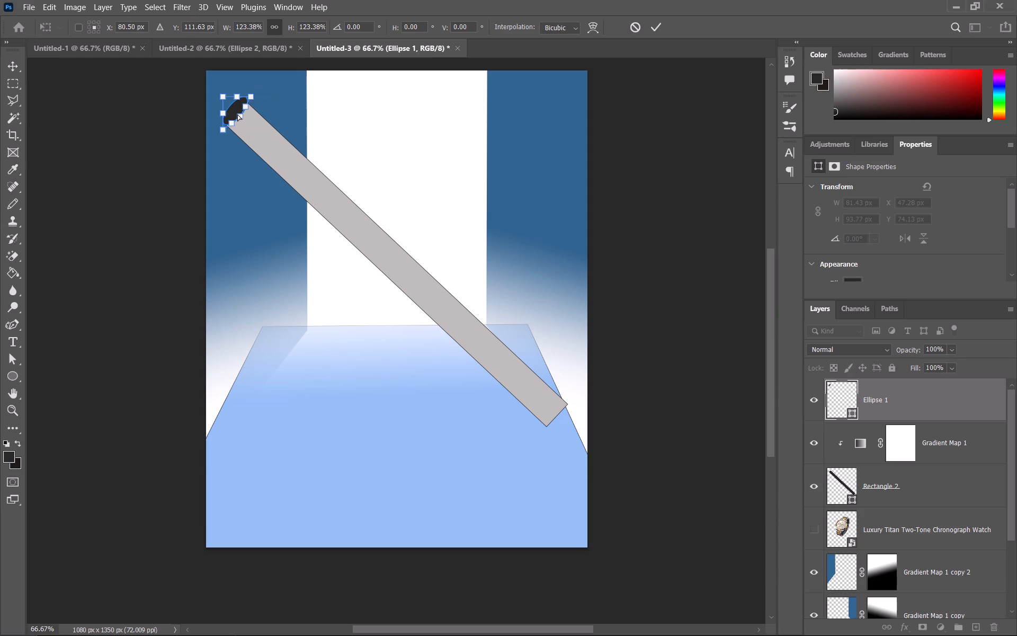
pyautogui.keyDown('ctrl'); pyautogui.click(247, 93); pyautogui.keyUp('ctrl')
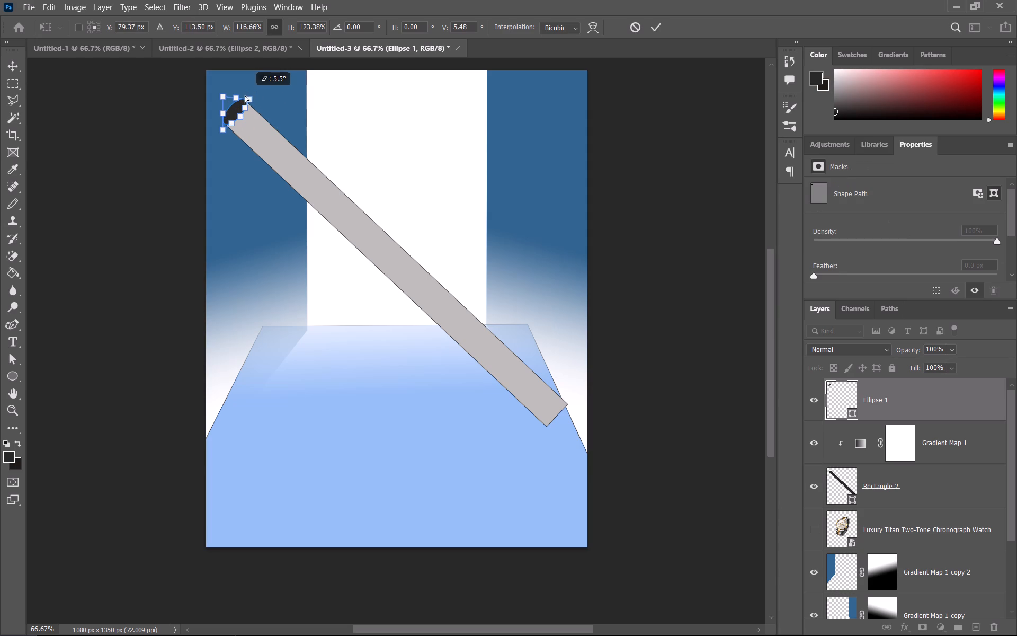
# Refine the ellipse's distortion from its upper-right and lower-left corners to about 122.3% width, 114.9% height and a 15.1° horizontal skew.
pyautogui.hotkey('ctrl', '=')
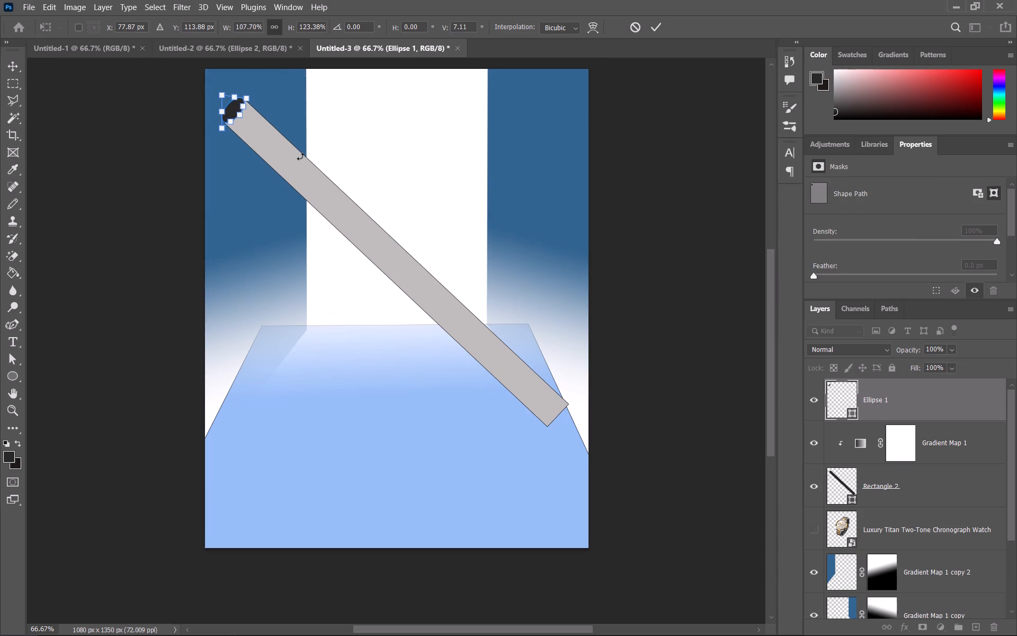
pyautogui.hotkey('ctrl', '=')
pyautogui.scroll(20, 264, 152)
pyautogui.scroll(12, 264, 152)
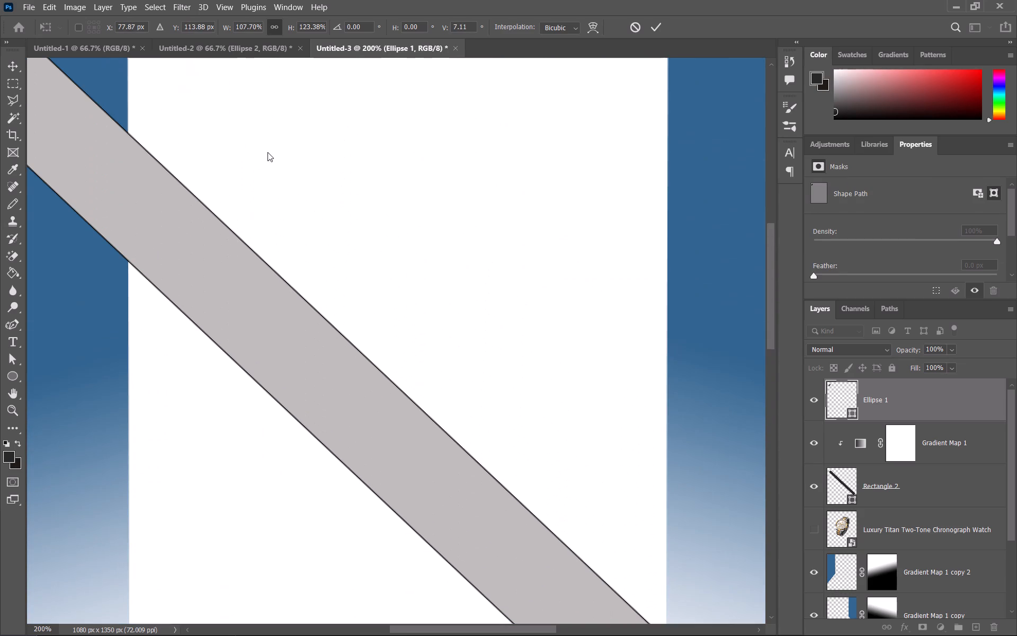
pyautogui.moveTo(467, 626); pyautogui.dragTo(381, 617)
pyautogui.scroll(20, 412, 175)
pyautogui.scroll(1, 412, 175)
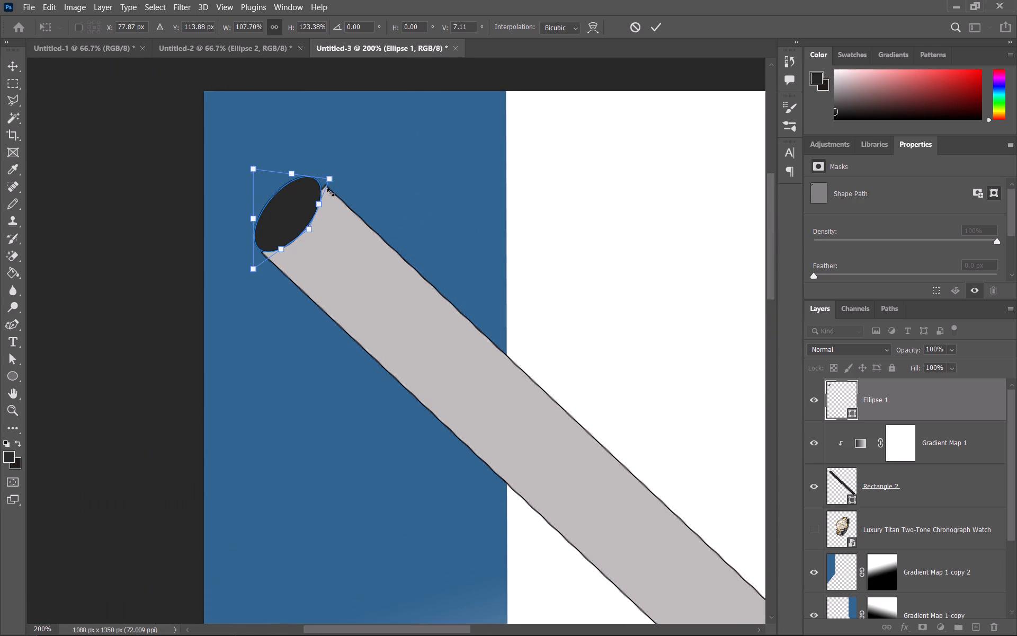
pyautogui.hotkey('ctrl', 't')
pyautogui.hotkey('ctrl', 't')
pyautogui.hotkey('ctrl', 't')
pyautogui.hotkey('ctrl', 't')
pyautogui.hotkey('ctrl', 't')
pyautogui.hotkey('ctrl', 't')
pyautogui.hotkey('ctrl', 't')
pyautogui.hotkey('ctrl', 't')
pyautogui.hotkey('ctrl', 't')
pyautogui.hotkey('ctrl', 't')
pyautogui.hotkey('ctrl', 't')
pyautogui.hotkey('ctrl', 't')
pyautogui.hotkey('ctrl', 't')
pyautogui.hotkey('ctrl', 't')
pyautogui.hotkey('ctrl', 't')
pyautogui.hotkey('ctrl', 't')
pyautogui.hotkey('ctrl', 't')
pyautogui.hotkey('ctrl', 't')
pyautogui.hotkey('ctrl', 't')
pyautogui.hotkey('ctrl', 't')
pyautogui.keyDown('ctrl'); pyautogui.moveTo(330, 177); pyautogui.dragTo(342, 186); pyautogui.keyUp('ctrl')
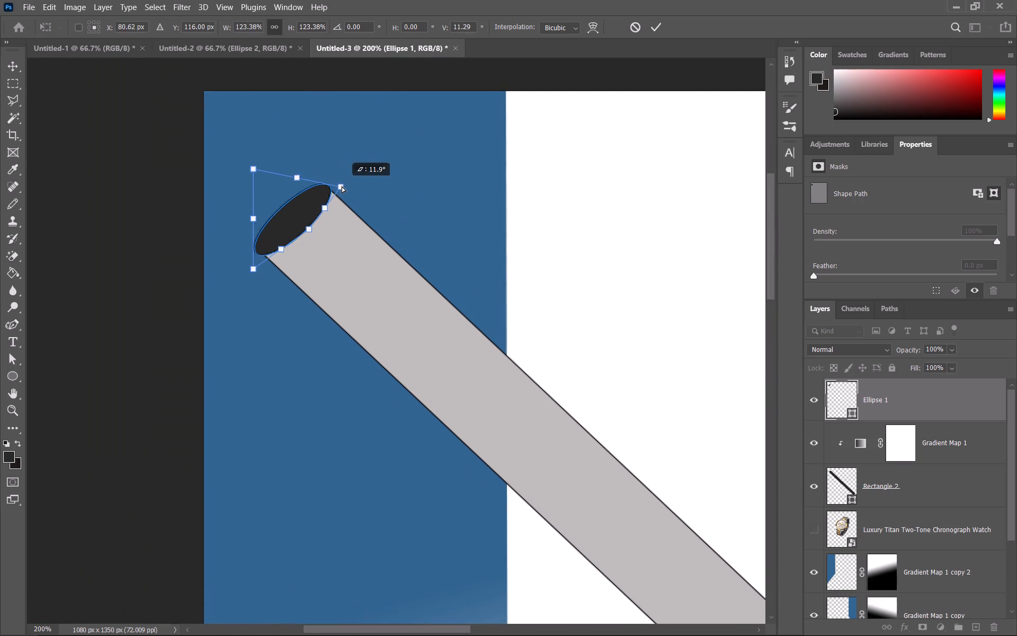
pyautogui.keyDown('ctrl'); pyautogui.moveTo(342, 186); pyautogui.dragTo(338, 185); pyautogui.keyUp('ctrl')
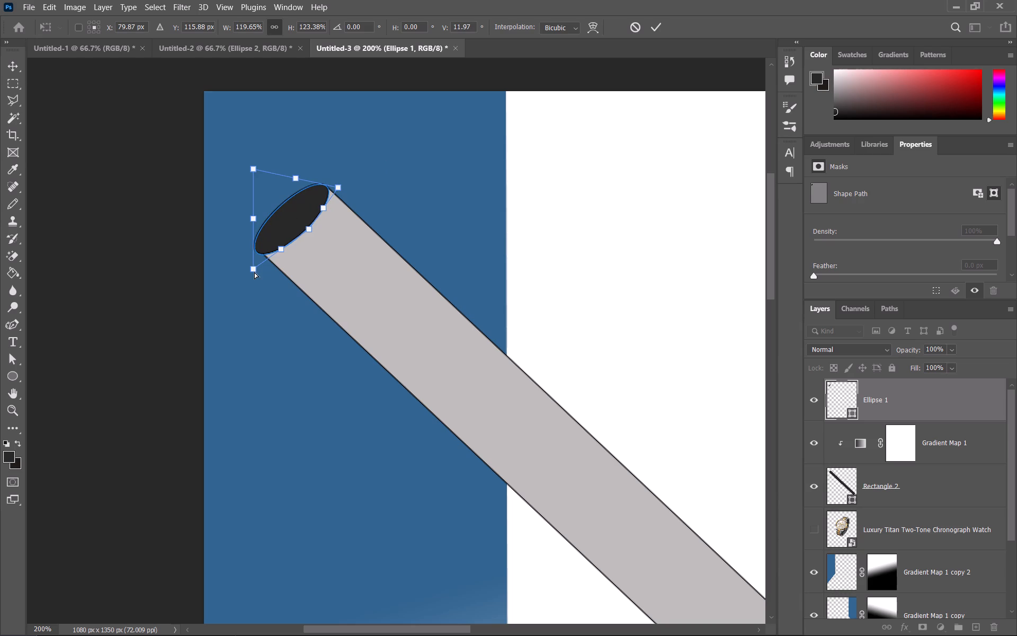
pyautogui.keyDown('ctrl'); pyautogui.moveTo(254, 270); pyautogui.dragTo(261, 261); pyautogui.keyUp('ctrl')
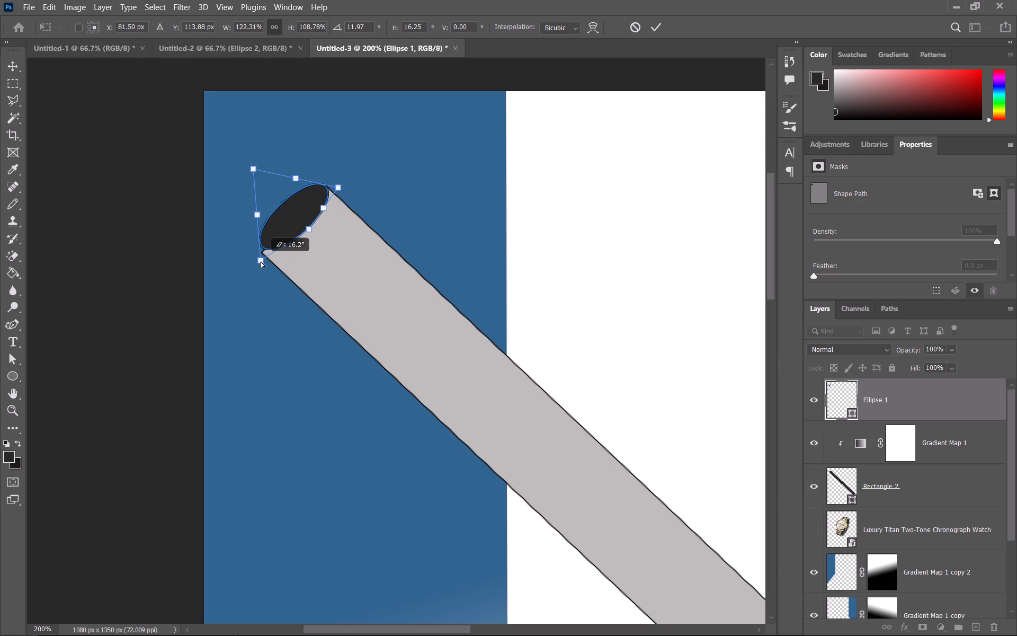
pyautogui.keyDown('ctrl'); pyautogui.moveTo(261, 261); pyautogui.dragTo(259, 266); pyautogui.keyUp('ctrl')
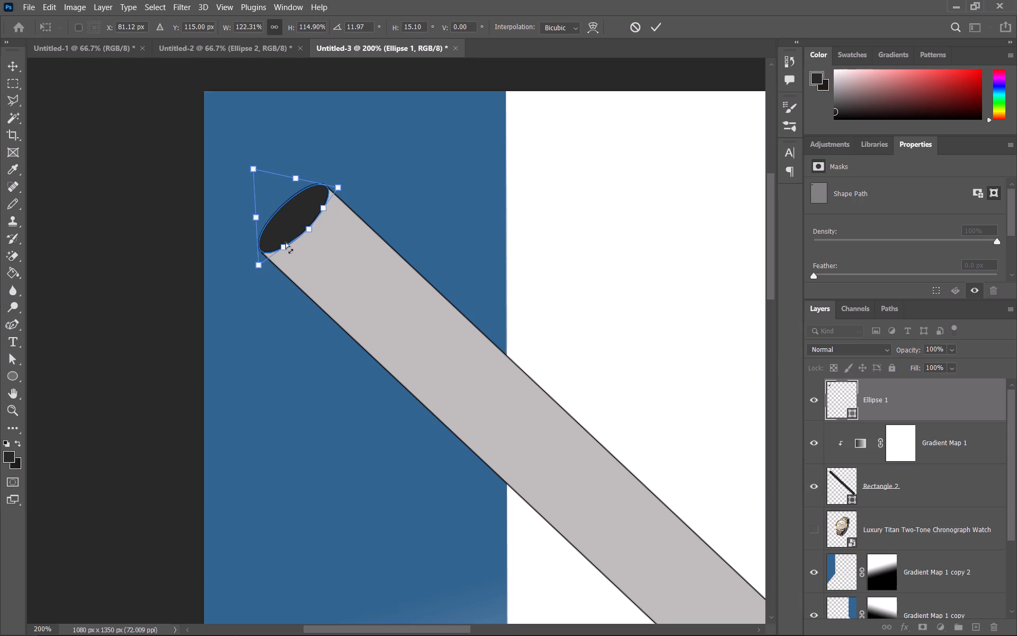
# Resize the distorted ellipse to about 126% width and 120% height, fit it over the bar's upper end and apply the transform.
pyautogui.keyDown('ctrl'); pyautogui.click(304, 210); pyautogui.keyUp('ctrl')
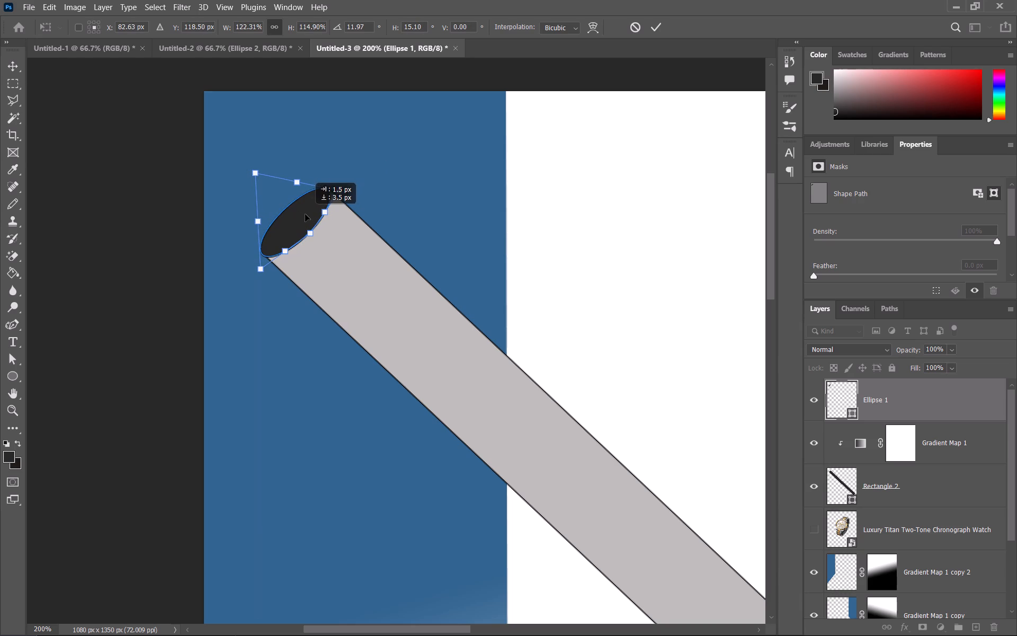
pyautogui.moveTo(339, 190); pyautogui.dragTo(335, 190)
pyautogui.moveTo(343, 190); pyautogui.dragTo(335, 190, button='right')
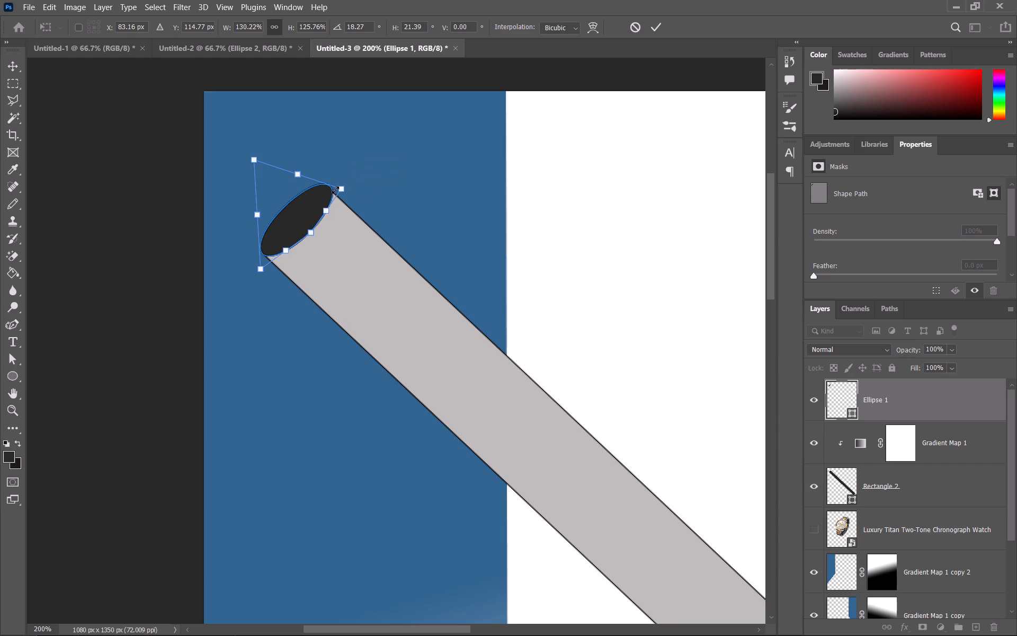
pyautogui.moveTo(335, 190); pyautogui.dragTo(331, 190, button='right')
pyautogui.moveTo(335, 190); pyautogui.dragTo(329, 190)
pyautogui.click(341, 190)
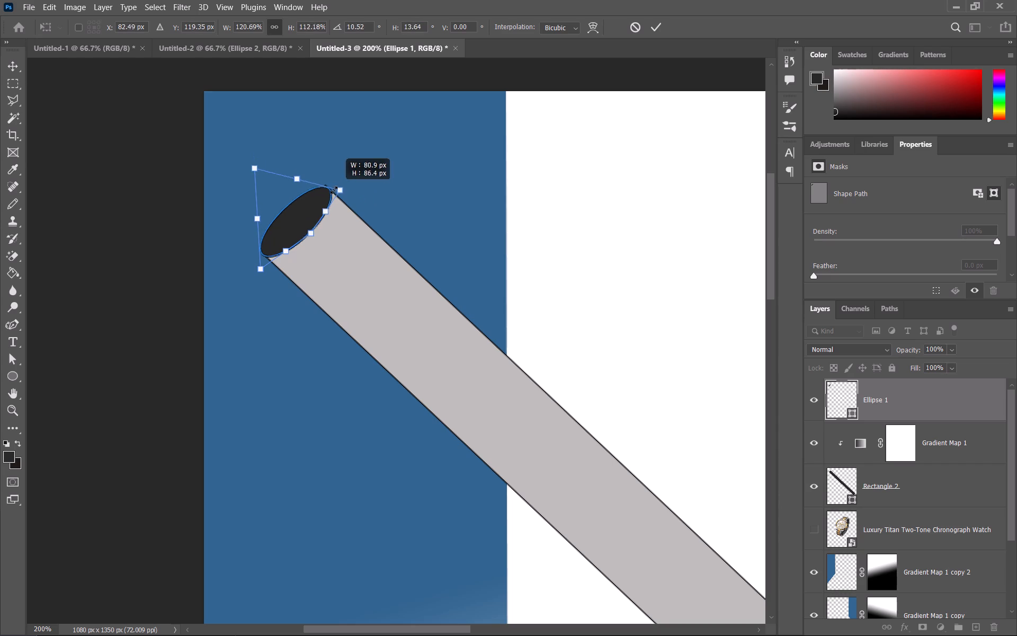
pyautogui.moveTo(311, 195); pyautogui.dragTo(311, 194)
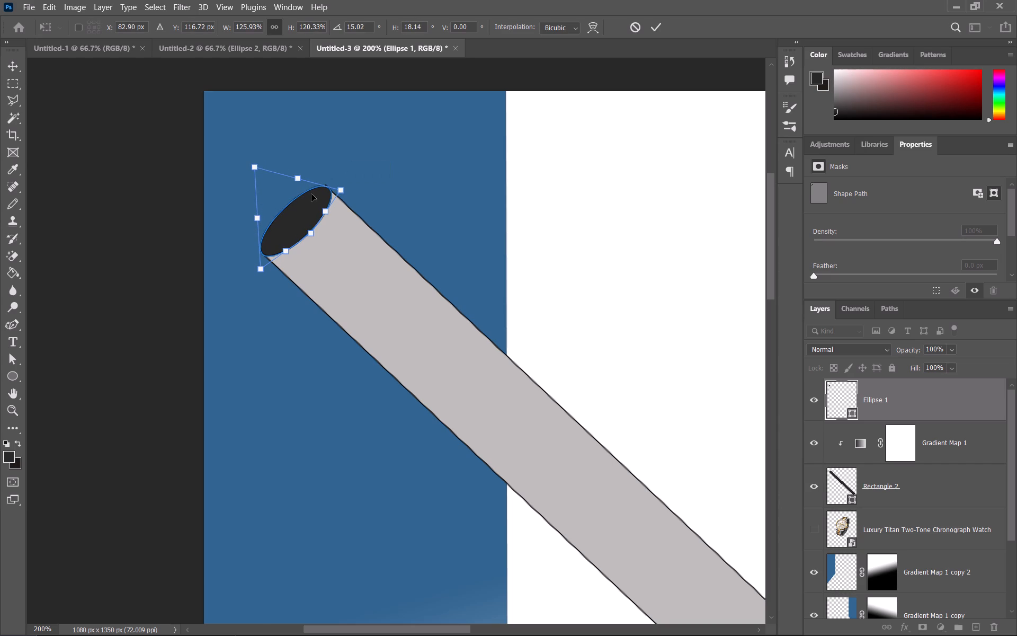
pyautogui.moveTo(311, 194); pyautogui.dragTo(306, 191)
pyautogui.click(388, 434)
pyautogui.press('Return')
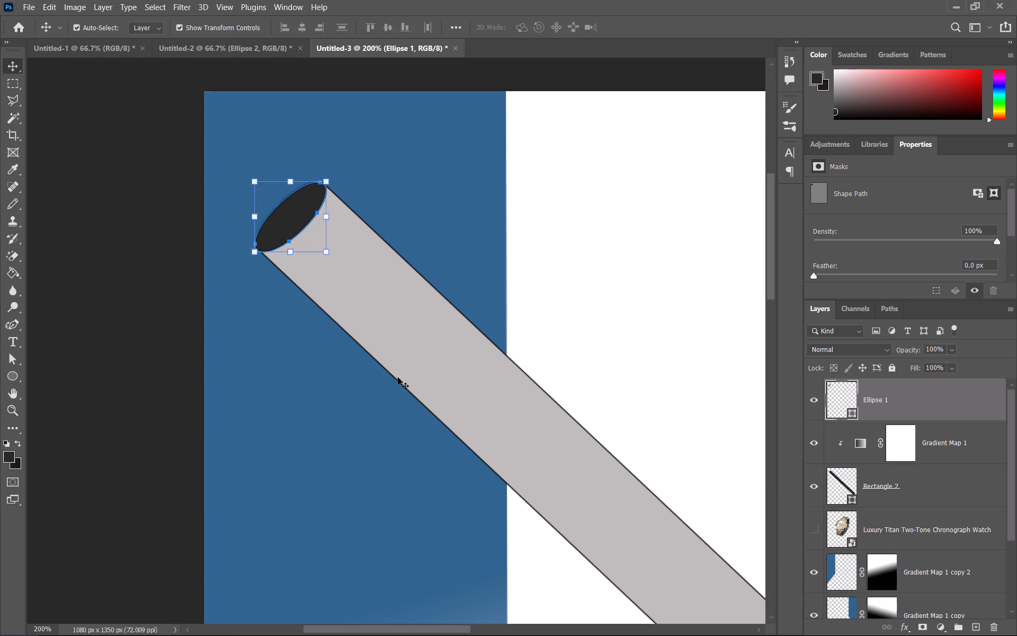
pyautogui.click(159, 283)
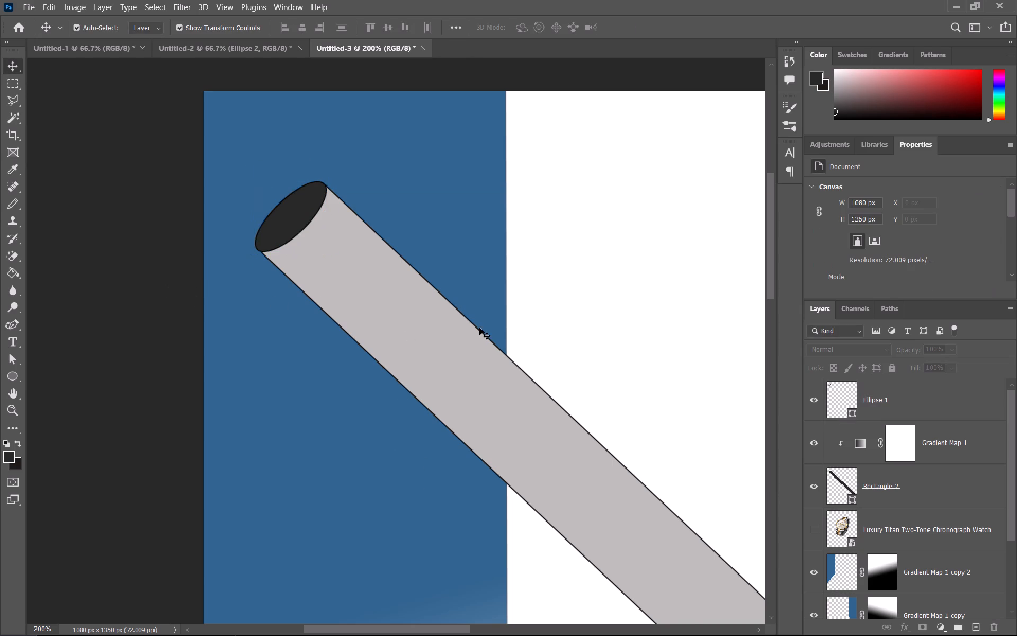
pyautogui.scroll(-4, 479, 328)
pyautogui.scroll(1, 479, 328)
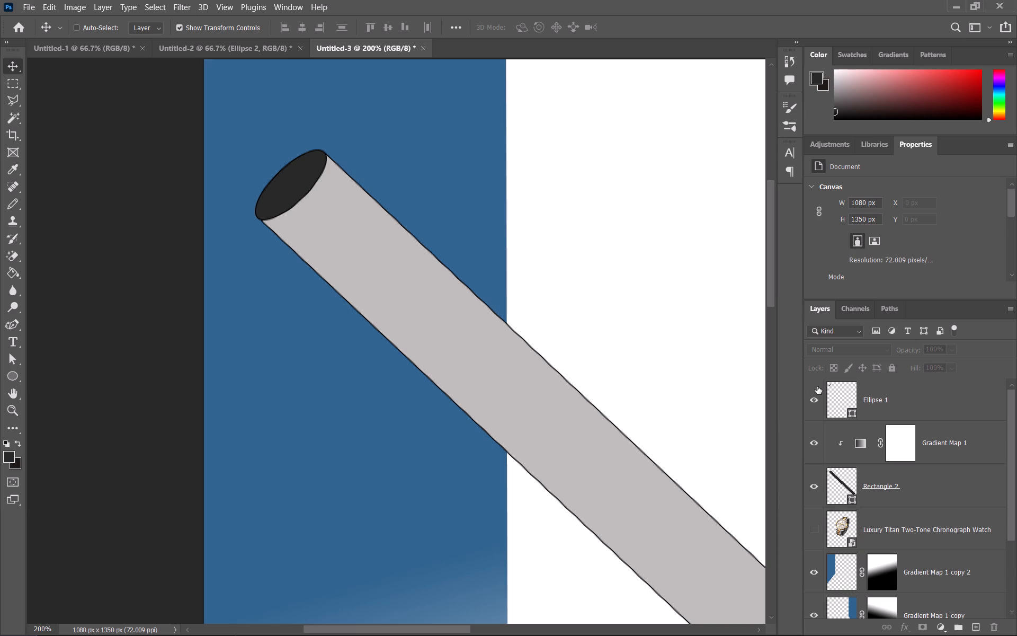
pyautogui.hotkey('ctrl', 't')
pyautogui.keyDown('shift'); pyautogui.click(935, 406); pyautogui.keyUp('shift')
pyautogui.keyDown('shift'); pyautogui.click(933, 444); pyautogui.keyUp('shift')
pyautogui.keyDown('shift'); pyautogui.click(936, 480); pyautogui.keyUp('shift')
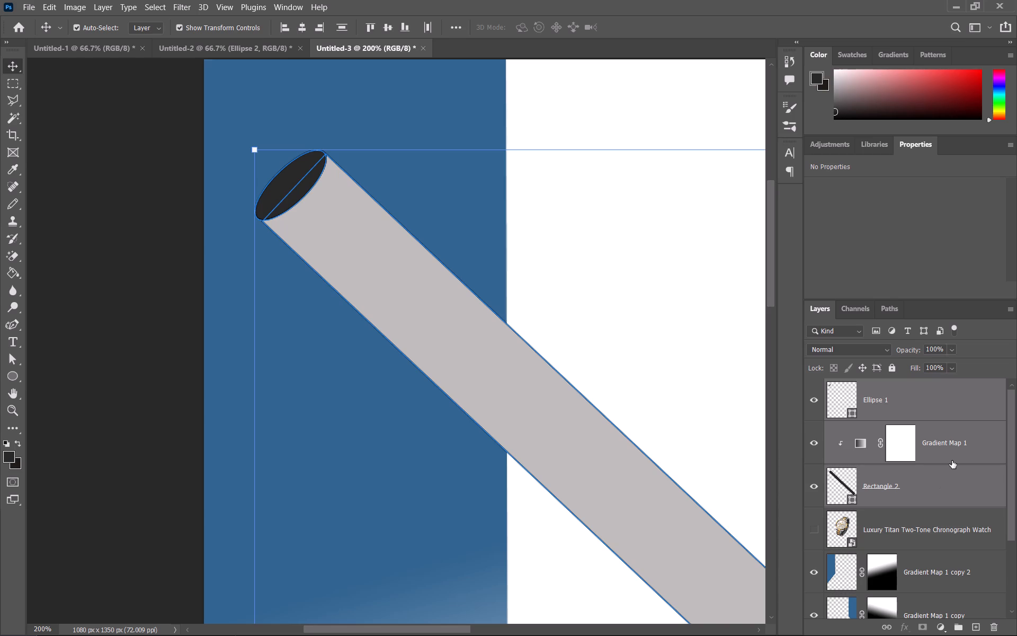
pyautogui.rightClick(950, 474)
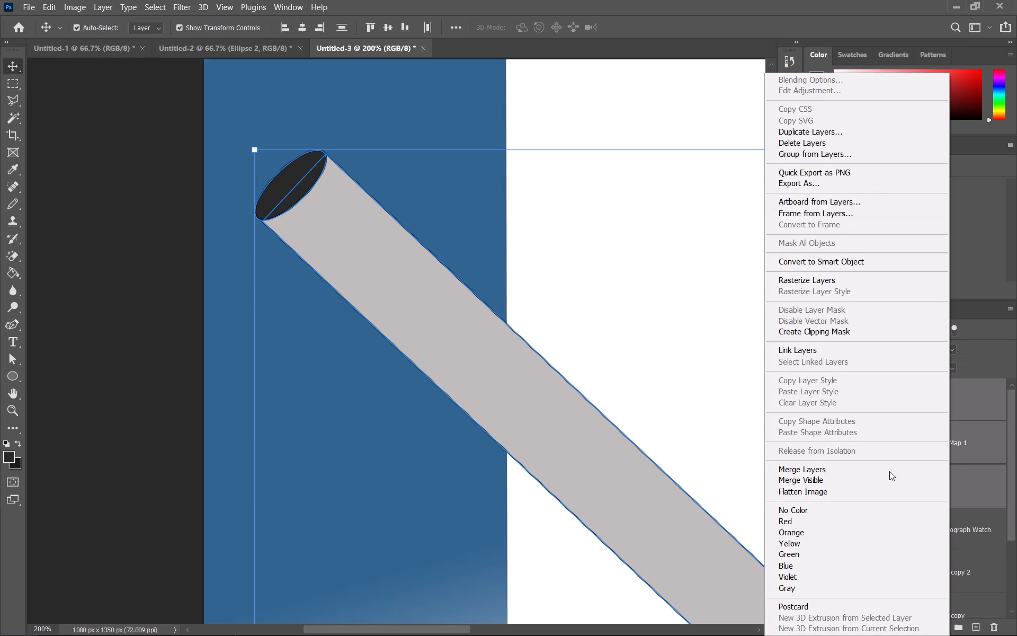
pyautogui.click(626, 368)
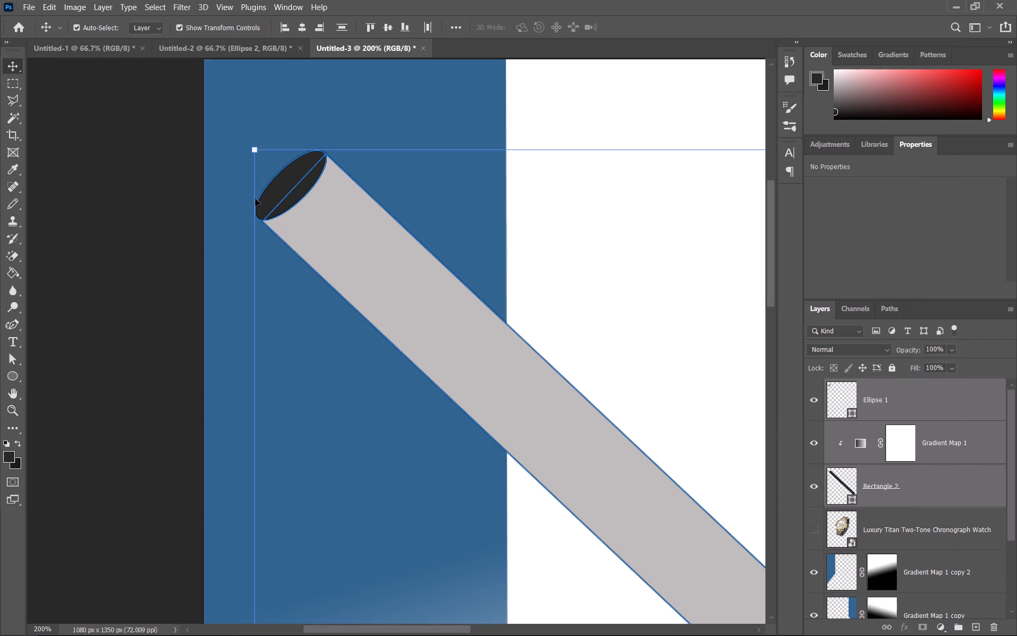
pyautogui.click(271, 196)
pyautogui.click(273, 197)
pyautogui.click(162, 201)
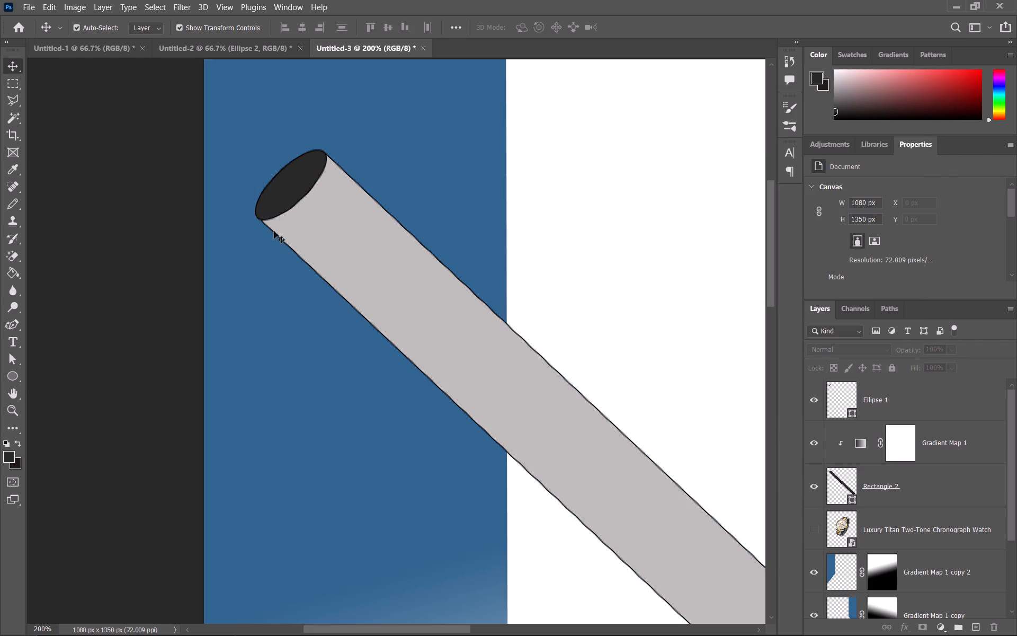
# Duplicate the dark ellipse at the bar's upper end, with the CMYK colour proof switched on.
pyautogui.click(279, 200)
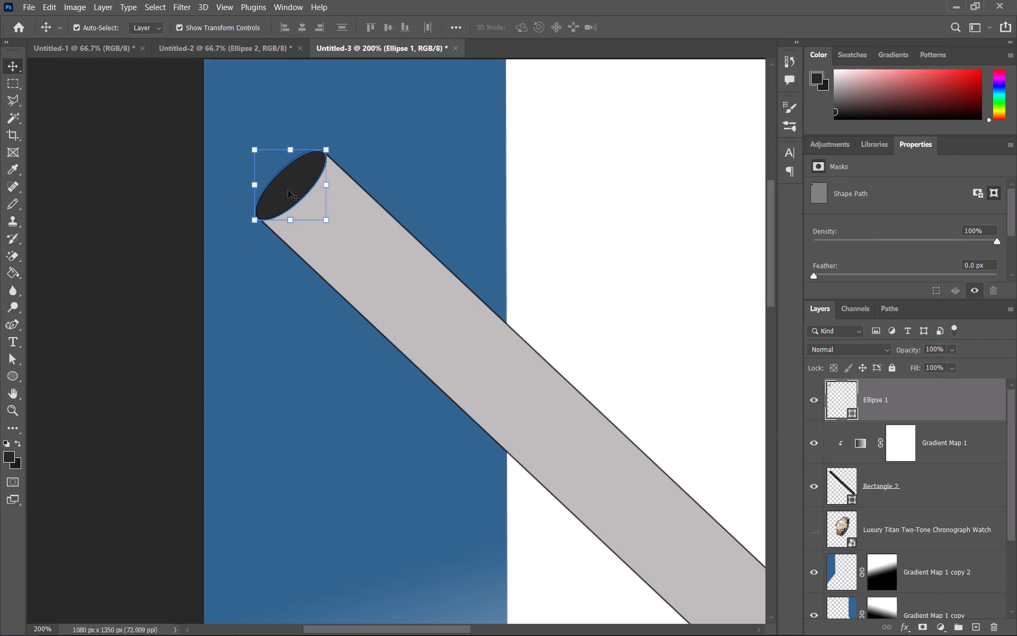
pyautogui.hotkey('ctrl', 'y')
pyautogui.hotkey('ctrl', 'j')
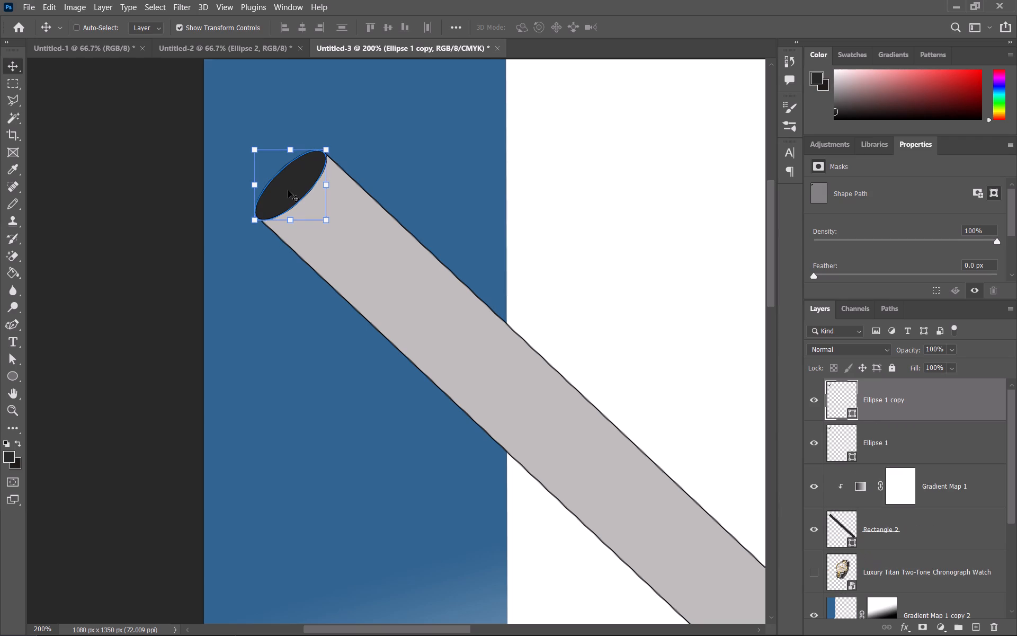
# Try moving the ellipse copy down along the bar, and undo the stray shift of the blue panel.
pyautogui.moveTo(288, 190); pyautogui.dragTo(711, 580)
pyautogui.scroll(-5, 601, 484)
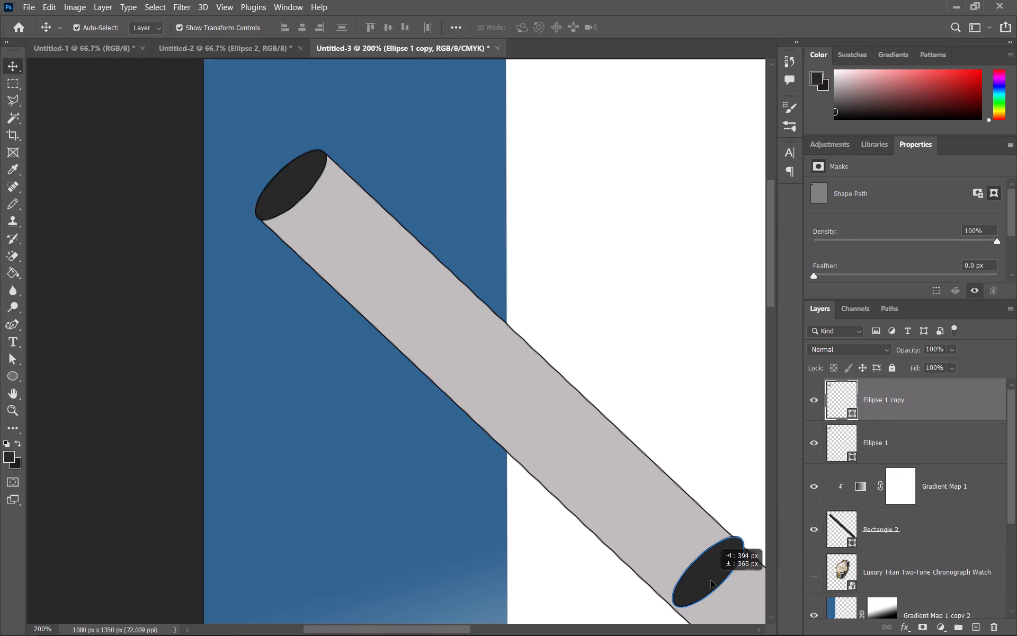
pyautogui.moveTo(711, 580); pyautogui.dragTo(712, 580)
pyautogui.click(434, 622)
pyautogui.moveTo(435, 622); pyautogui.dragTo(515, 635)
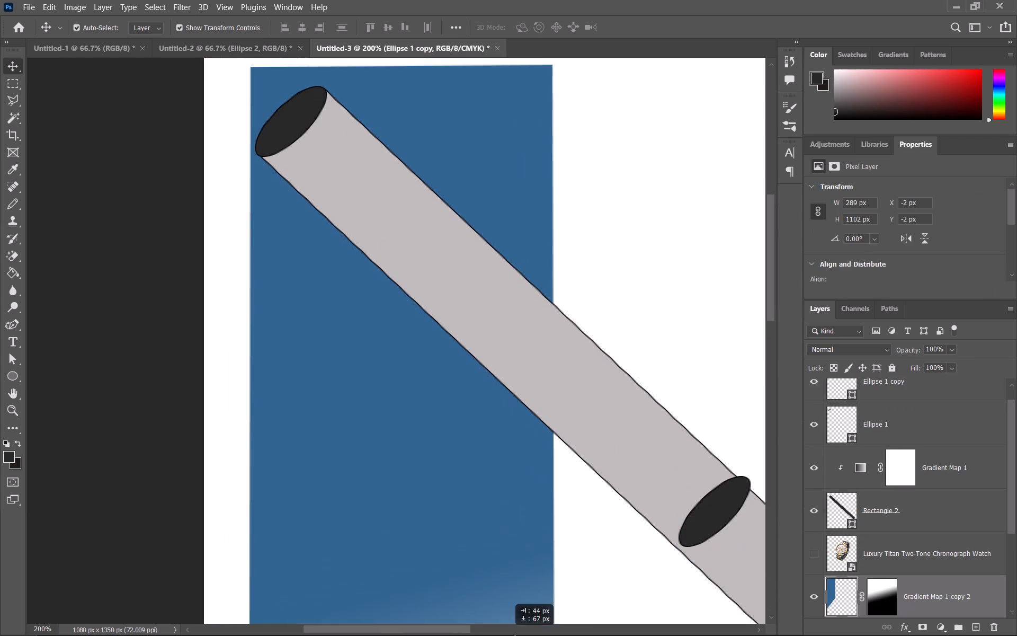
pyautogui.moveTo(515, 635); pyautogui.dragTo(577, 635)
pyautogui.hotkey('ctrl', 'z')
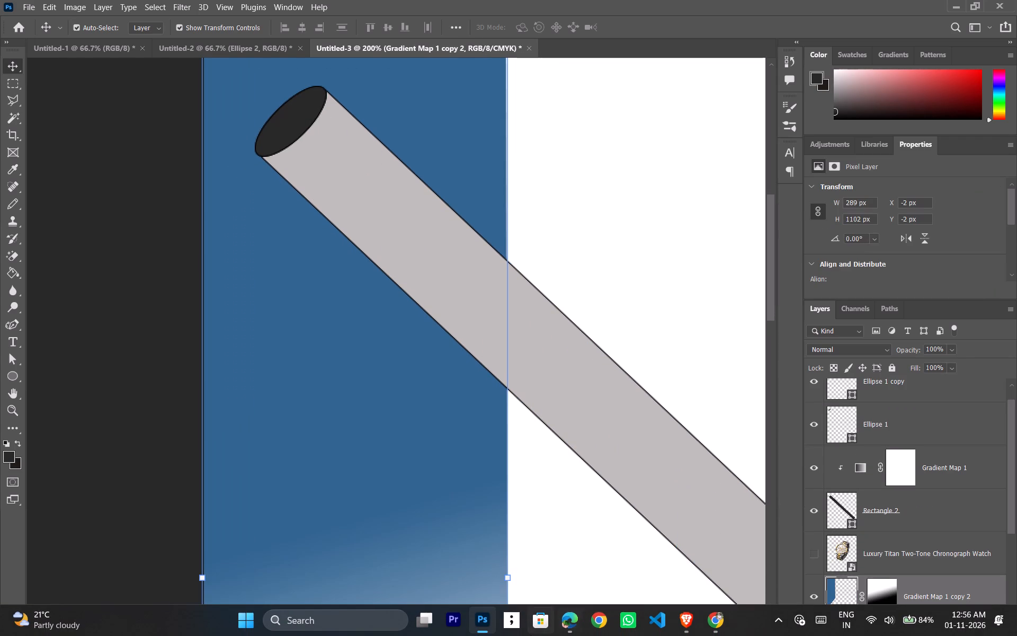
# Duplicate the dark ellipse at the bar's upper end and move the copy along the bar to its lower end.
pyautogui.scroll(-5, 1011, 465)
pyautogui.scroll(13, 995, 490)
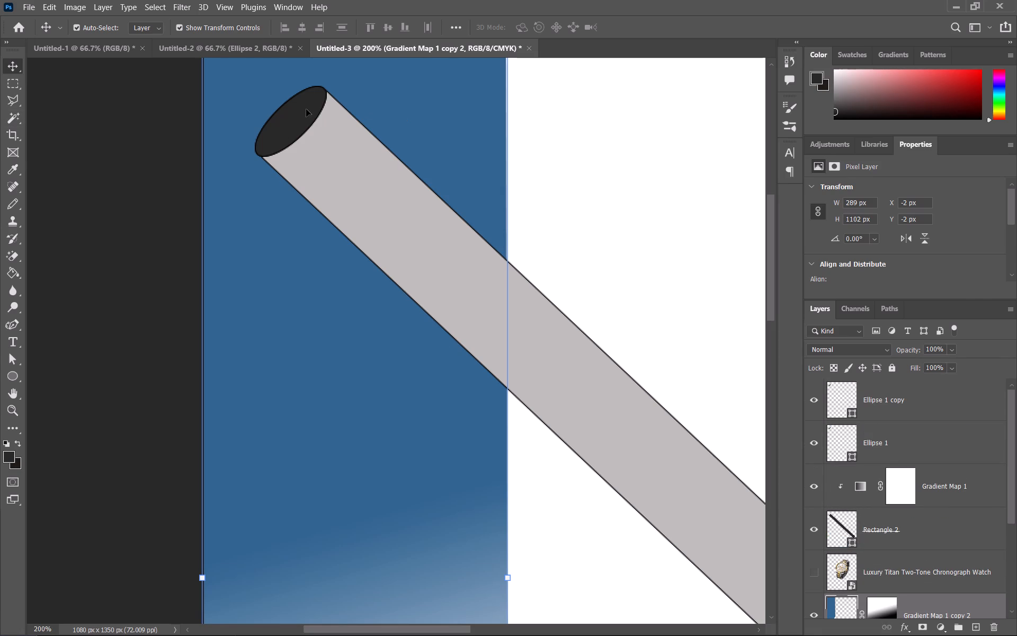
pyautogui.click(306, 109)
pyautogui.hotkey('ctrl', 'j')
pyautogui.moveTo(306, 109); pyautogui.dragTo(475, 287)
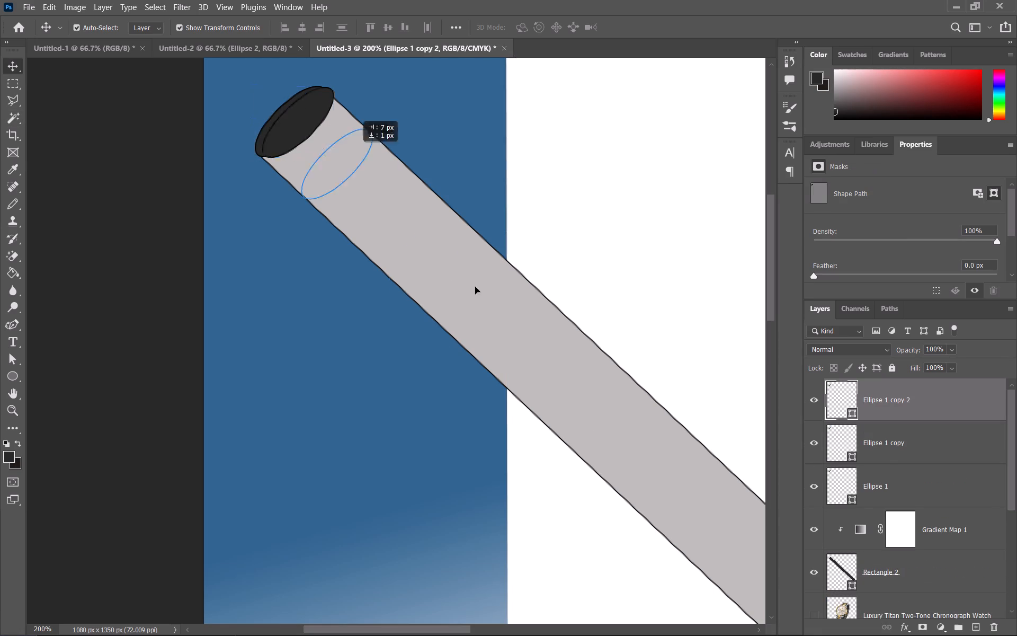
pyautogui.moveTo(475, 287); pyautogui.dragTo(731, 481)
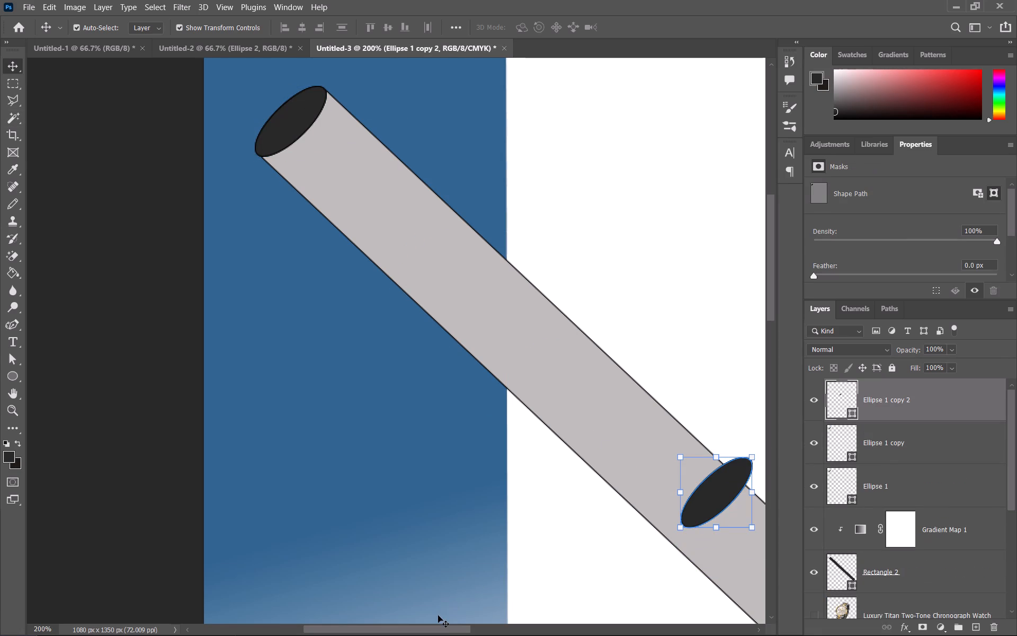
pyautogui.moveTo(446, 629); pyautogui.dragTo(547, 629)
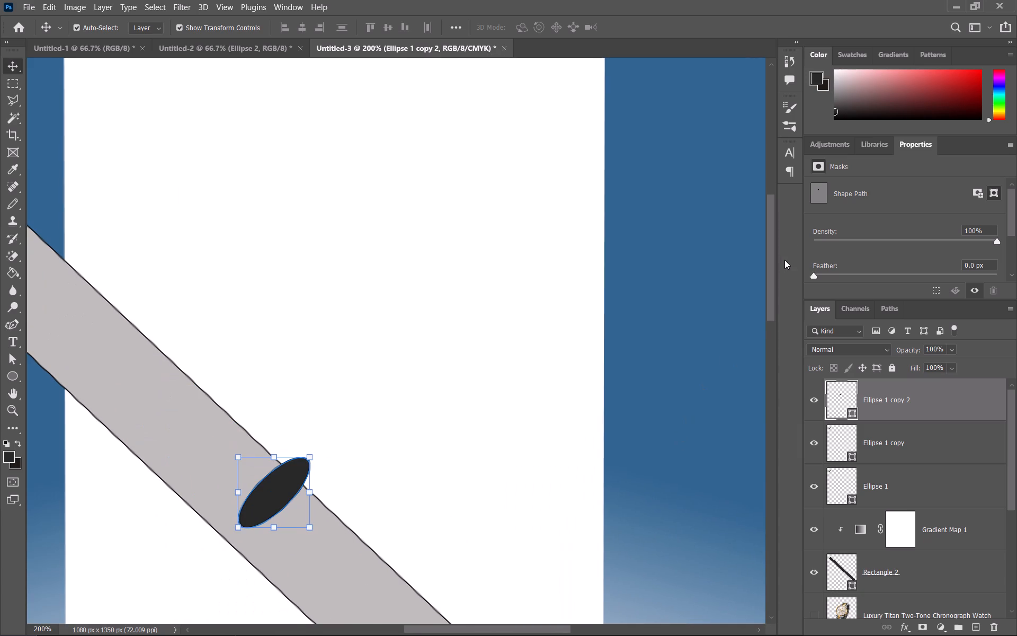
pyautogui.moveTo(774, 260); pyautogui.dragTo(783, 352)
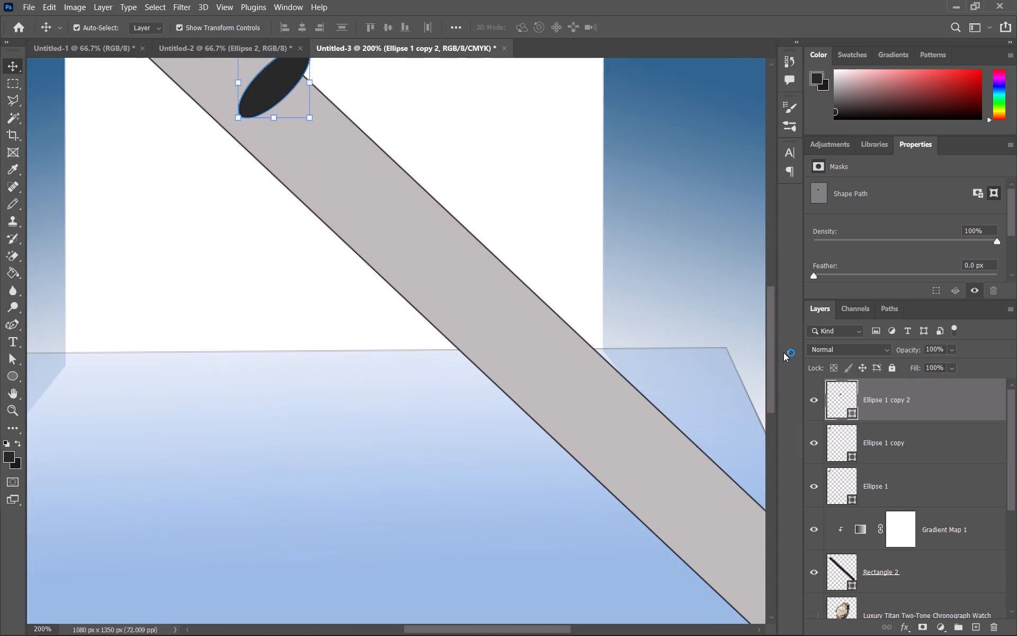
pyautogui.moveTo(783, 352); pyautogui.dragTo(782, 319)
pyautogui.moveTo(284, 237); pyautogui.dragTo(519, 477)
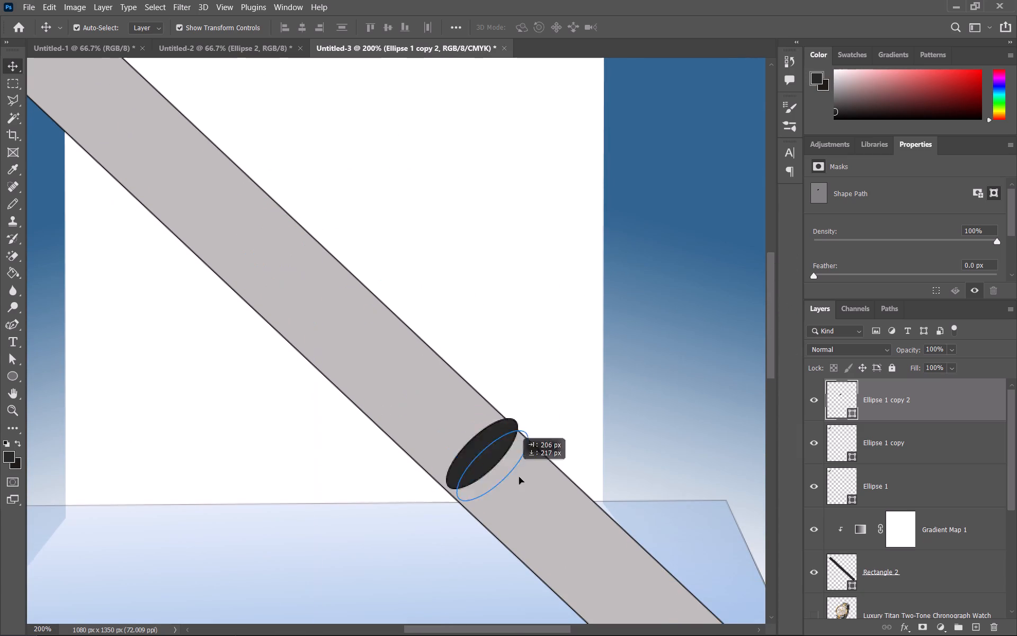
pyautogui.moveTo(519, 477); pyautogui.dragTo(528, 486)
pyautogui.moveTo(510, 626); pyautogui.dragTo(555, 632)
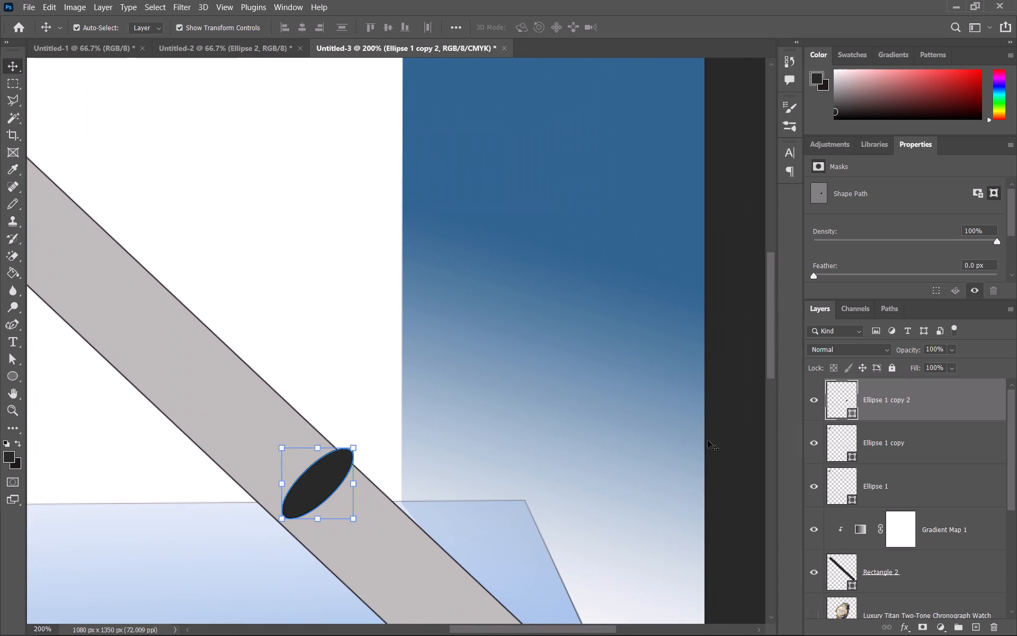
pyautogui.moveTo(769, 317); pyautogui.dragTo(788, 373)
pyautogui.moveTo(319, 247); pyautogui.dragTo(346, 262)
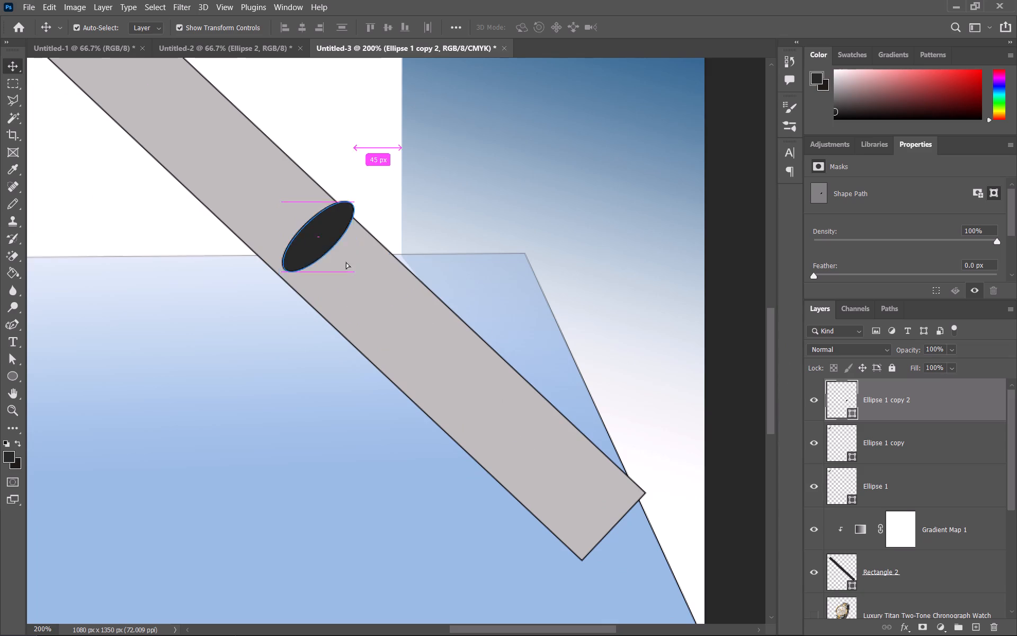
pyautogui.moveTo(346, 262); pyautogui.dragTo(619, 543)
# Nudge the ellipse copy a few pixels up and to the left to cap the bar's lower end, and deselect it.
pyautogui.press('Right')
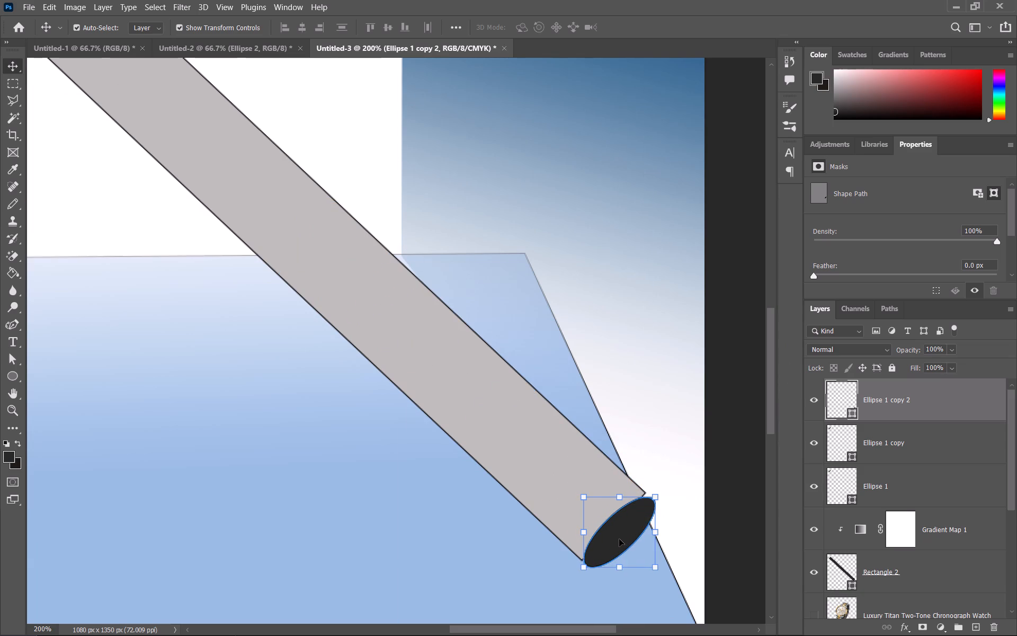
pyautogui.press('Right')
pyautogui.press('Up')
pyautogui.press('Up')
pyautogui.press('Up')
pyautogui.press('Left')
pyautogui.press('Left')
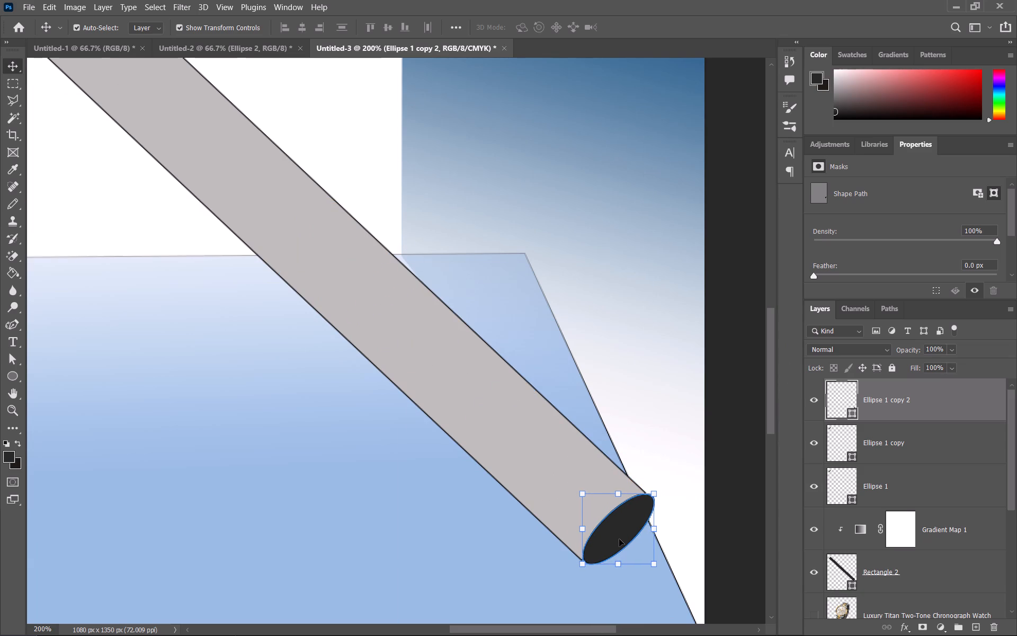
pyautogui.press('Left')
pyautogui.press('Left')
pyautogui.press('Left')
pyautogui.press('Up')
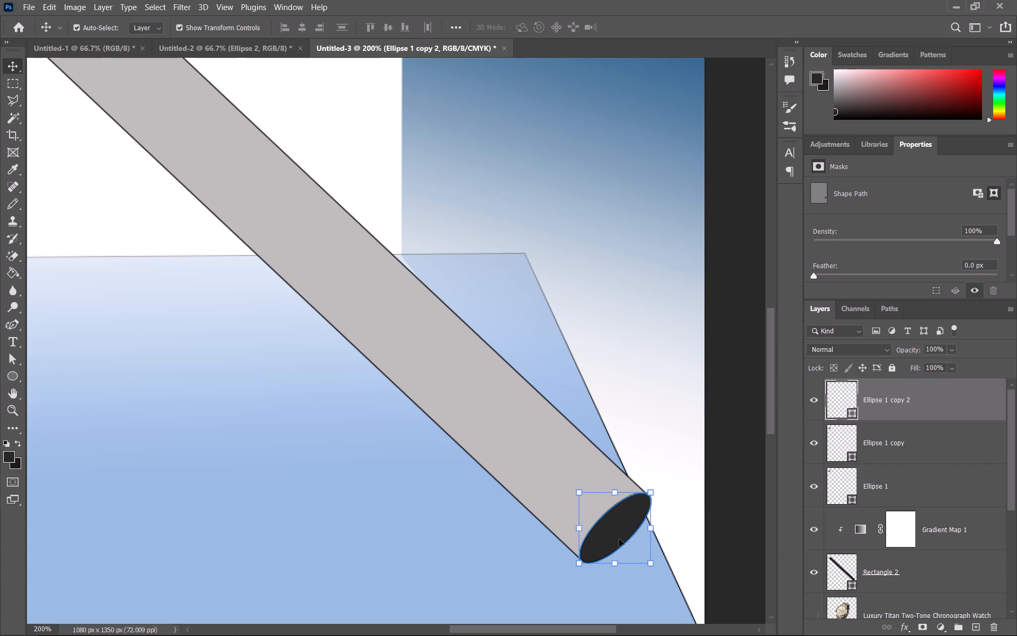
pyautogui.click(677, 412)
pyautogui.click(734, 483)
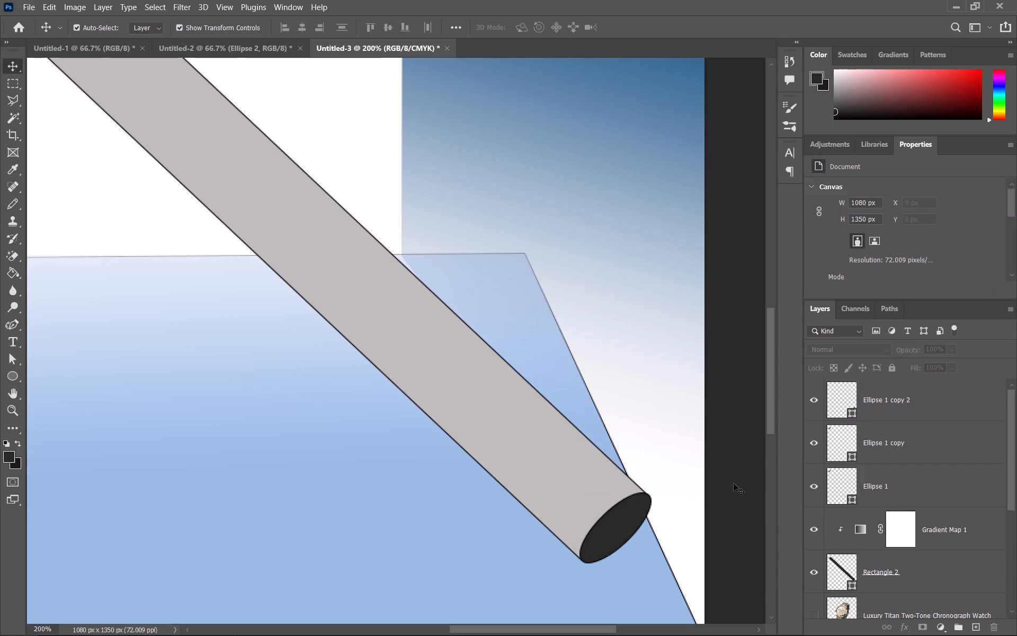
# Select the layers Ellipse 1 copy 2, Ellipse 1 copy, Ellipse 1, Gradient Map 1 and Rectangle 2 together.
pyautogui.moveTo(808, 378); pyautogui.dragTo(846, 452)
pyautogui.keyDown('shift'); pyautogui.click(883, 401); pyautogui.keyUp('shift')
pyautogui.keyDown('shift'); pyautogui.click(901, 445); pyautogui.keyUp('shift')
pyautogui.keyDown('shift'); pyautogui.click(914, 484); pyautogui.keyUp('shift')
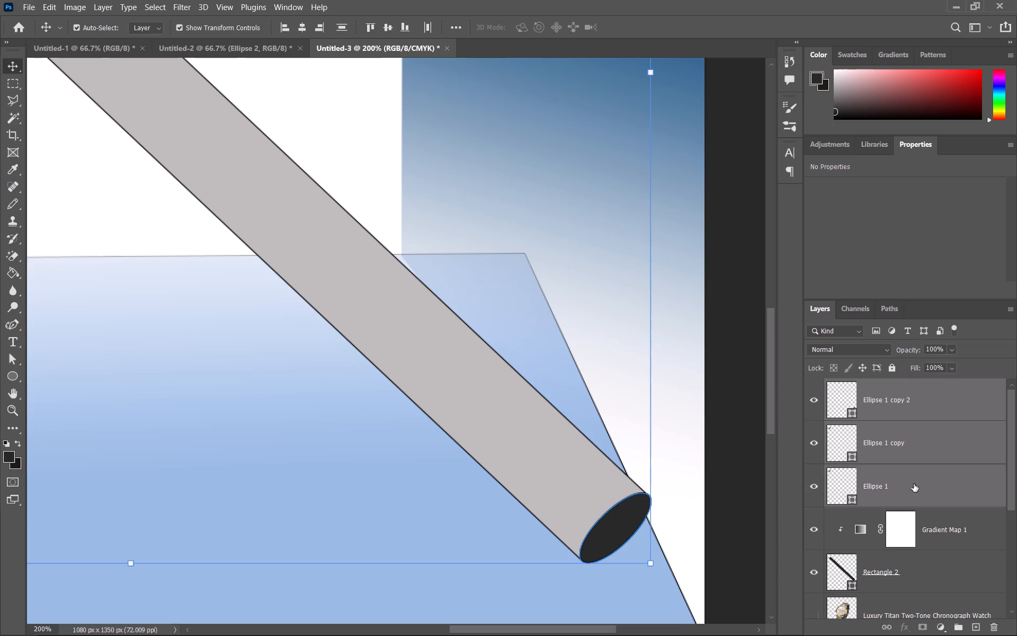
pyautogui.keyDown('shift'); pyautogui.click(931, 534); pyautogui.keyUp('shift')
pyautogui.keyDown('shift'); pyautogui.click(936, 574); pyautogui.keyUp('shift')
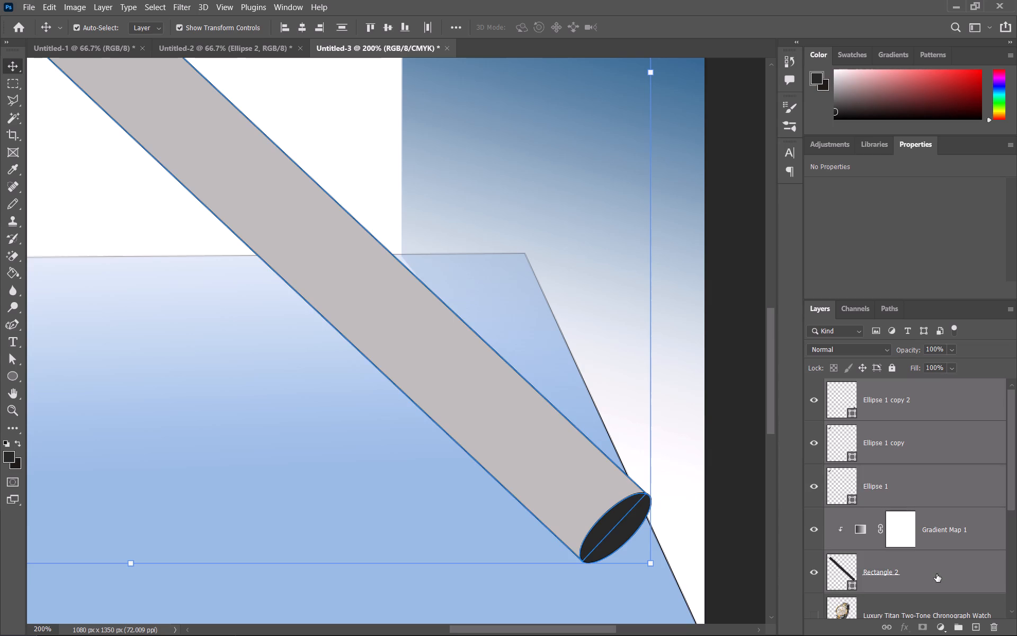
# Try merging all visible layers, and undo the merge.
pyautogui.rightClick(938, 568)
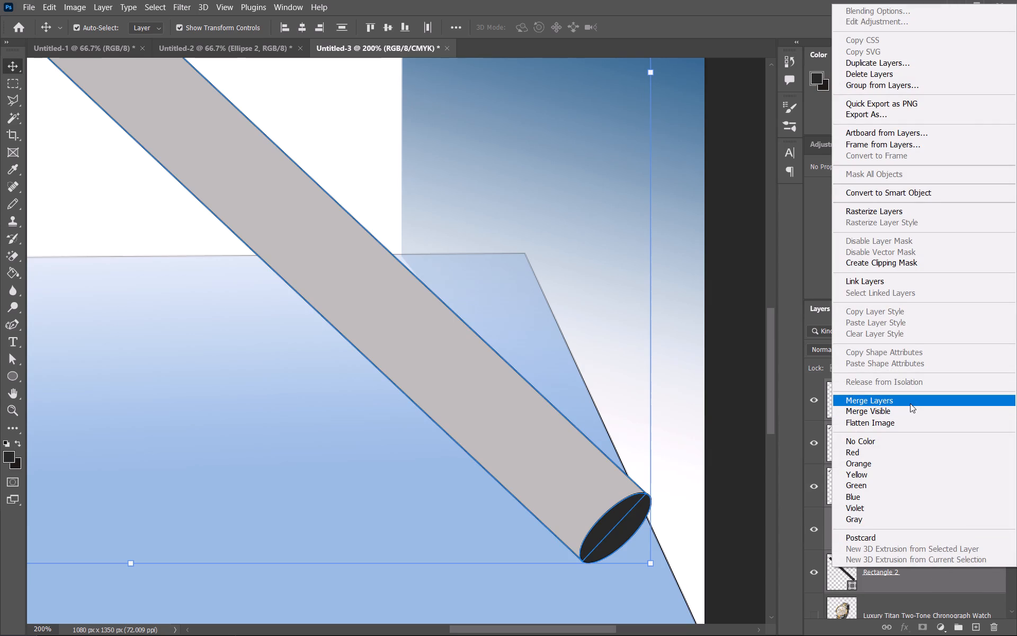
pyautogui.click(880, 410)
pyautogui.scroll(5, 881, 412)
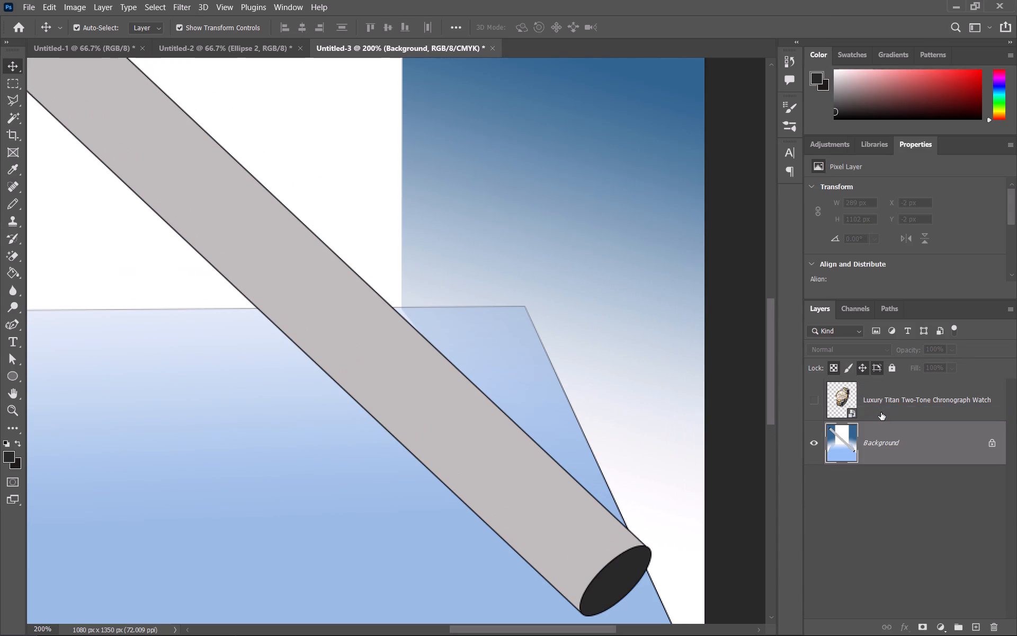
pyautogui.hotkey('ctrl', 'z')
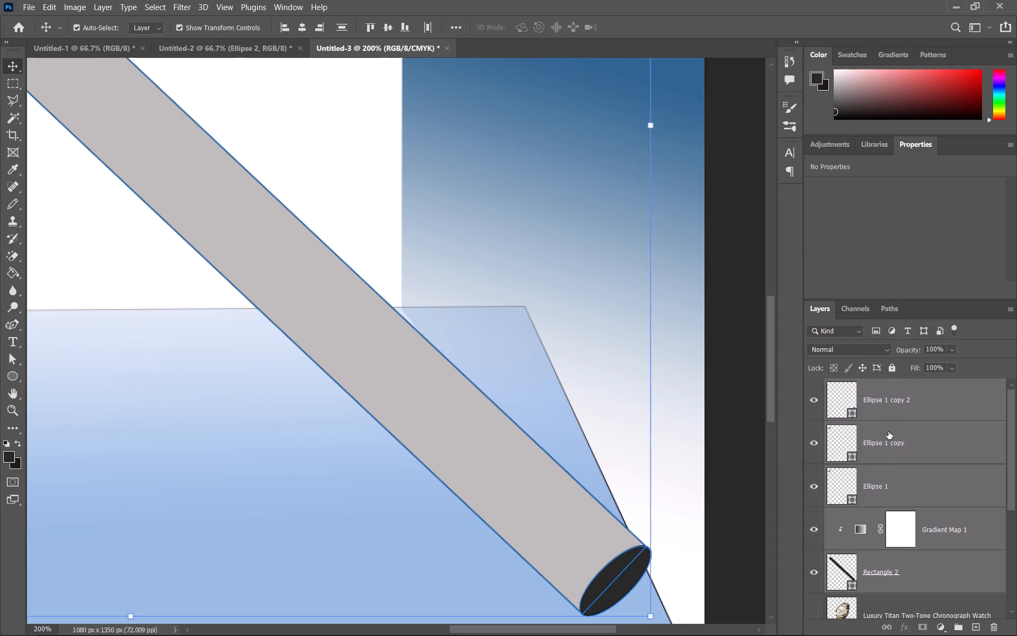
# Merge the selected ellipse, gradient map and rectangle layers into a single layer.
pyautogui.rightClick(888, 432)
pyautogui.click(764, 473)
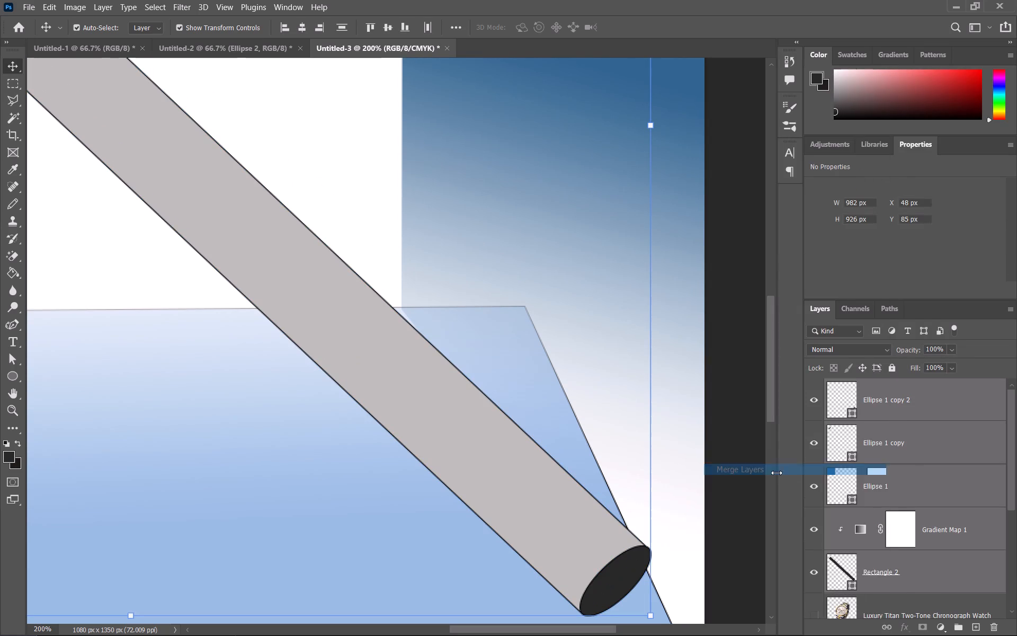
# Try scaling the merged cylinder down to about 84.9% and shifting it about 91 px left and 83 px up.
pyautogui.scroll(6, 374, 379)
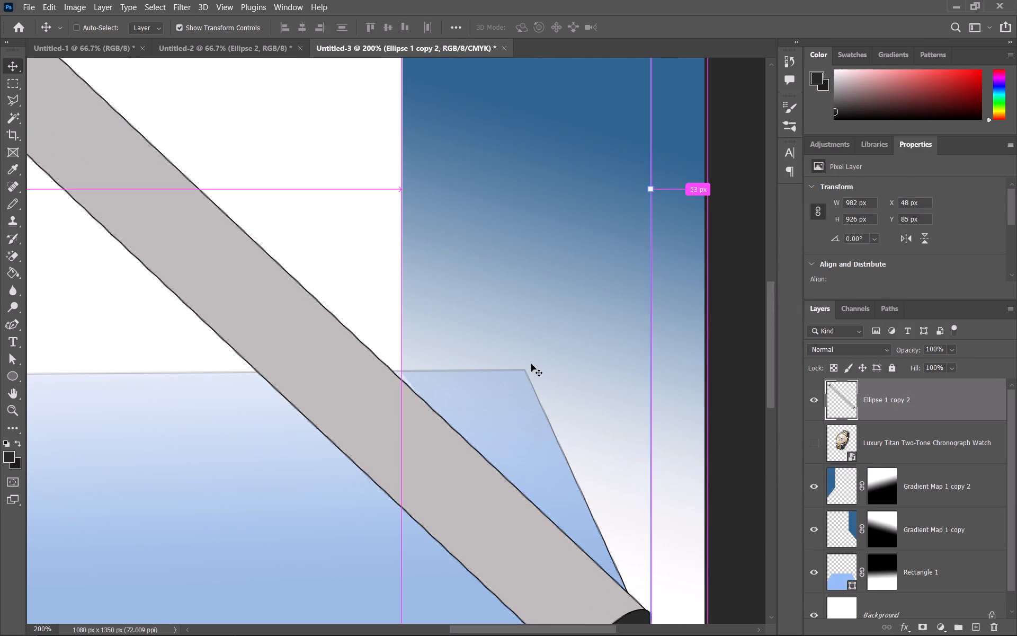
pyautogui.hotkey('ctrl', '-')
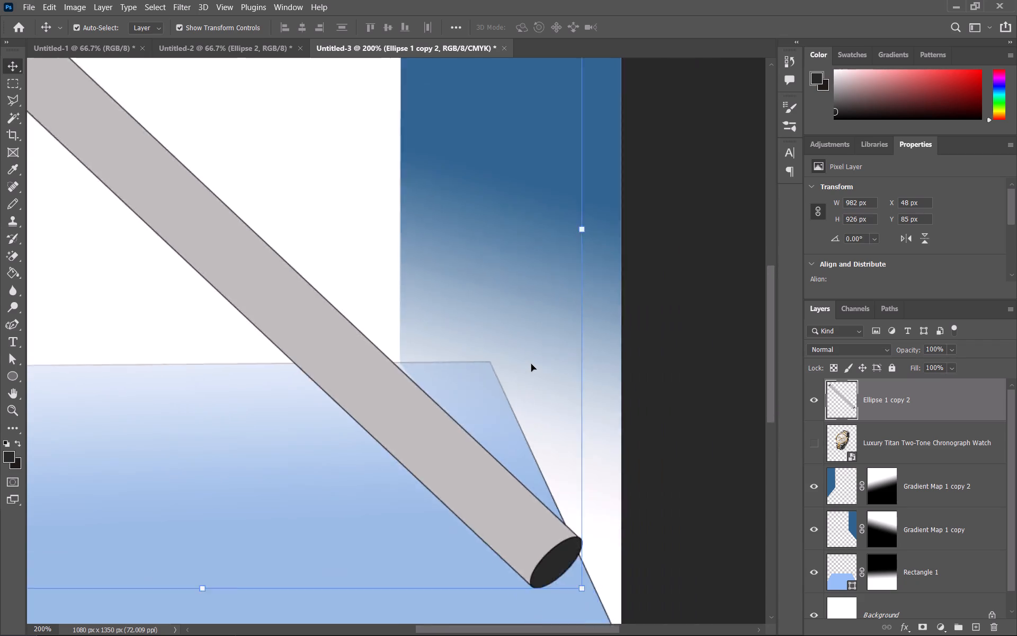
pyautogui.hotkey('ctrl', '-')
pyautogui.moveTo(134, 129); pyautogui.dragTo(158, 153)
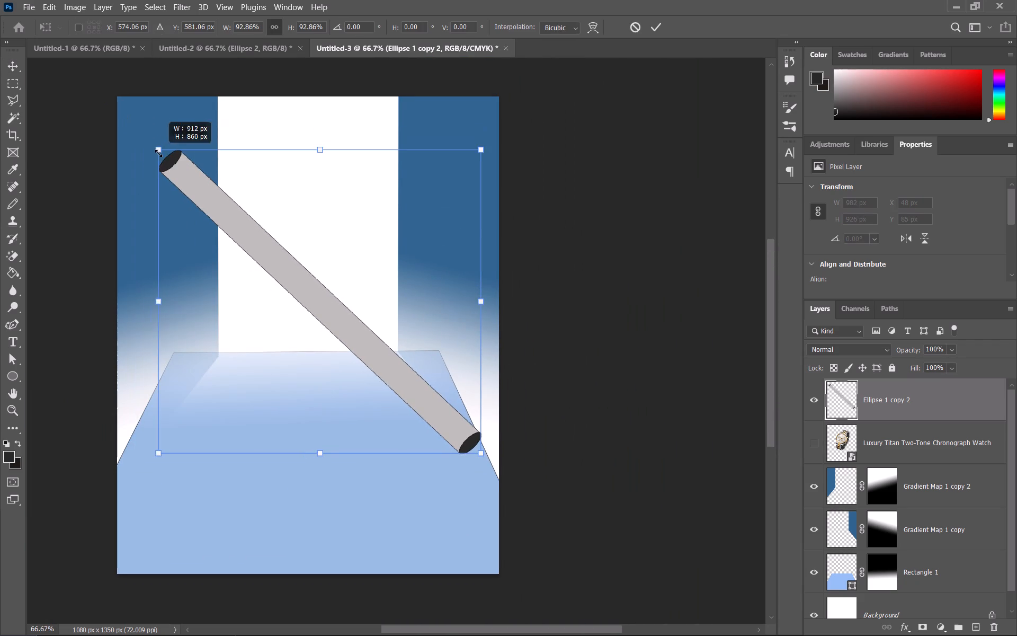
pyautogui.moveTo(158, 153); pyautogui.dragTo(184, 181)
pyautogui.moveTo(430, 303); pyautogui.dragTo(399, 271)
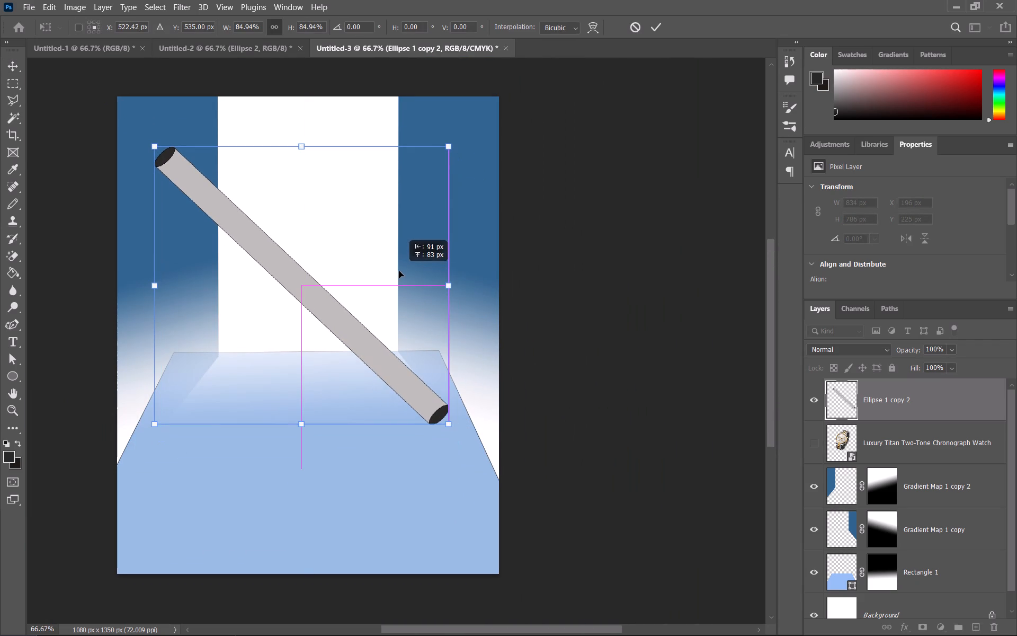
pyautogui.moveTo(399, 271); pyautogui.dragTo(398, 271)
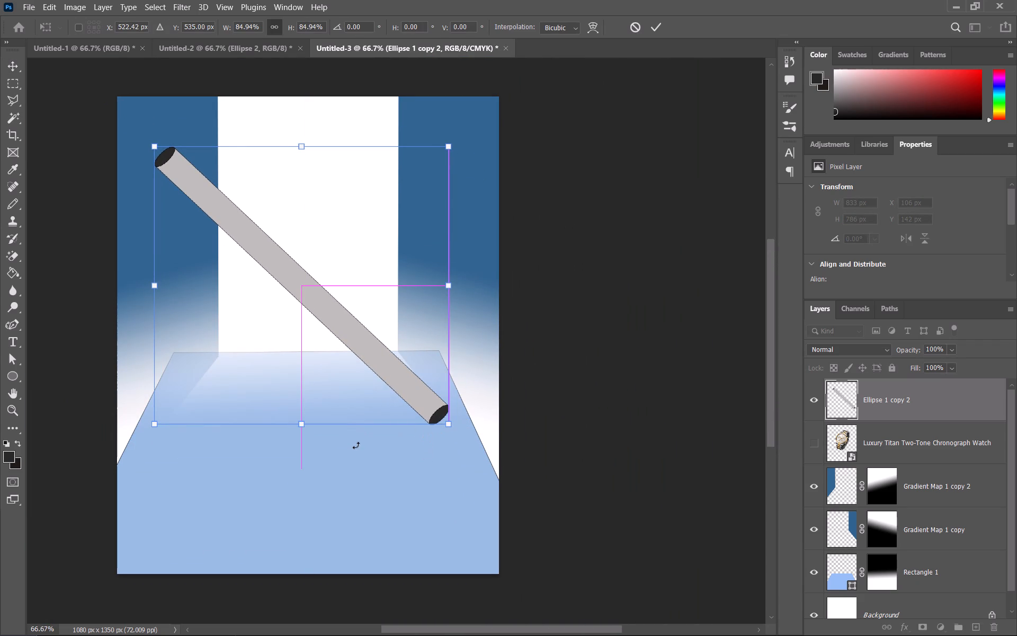
# Rotate the cylinder to about -5.9°, enlarge it to about 119.4%, and position it so both ends run past the canvas edges.
pyautogui.moveTo(343, 444); pyautogui.dragTo(361, 446)
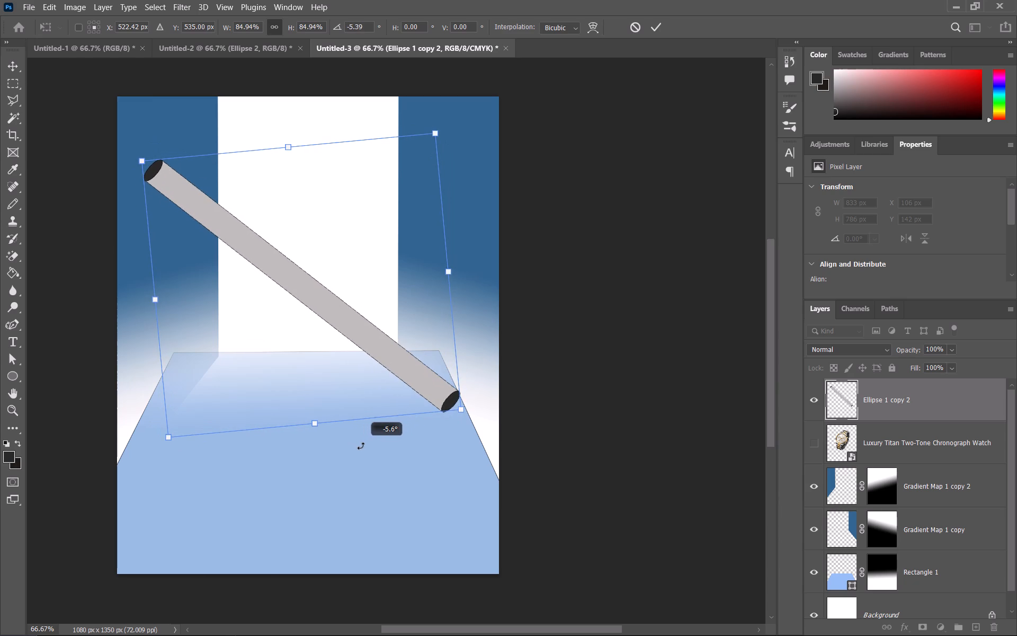
pyautogui.moveTo(361, 446); pyautogui.dragTo(362, 446)
pyautogui.moveTo(462, 414); pyautogui.dragTo(559, 558)
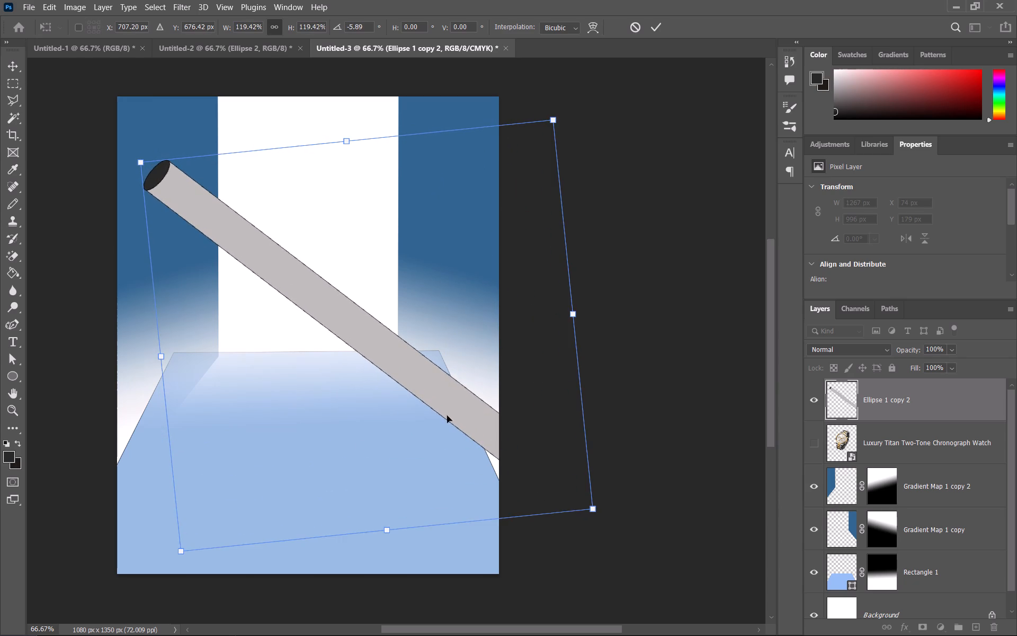
pyautogui.moveTo(427, 398); pyautogui.dragTo(378, 330)
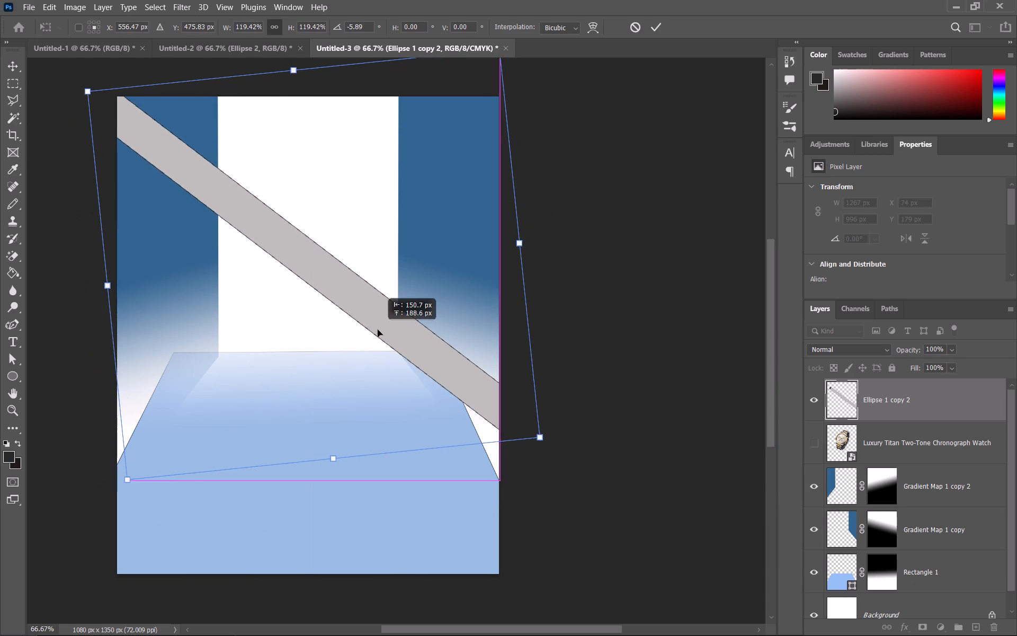
pyautogui.moveTo(378, 330); pyautogui.dragTo(378, 358)
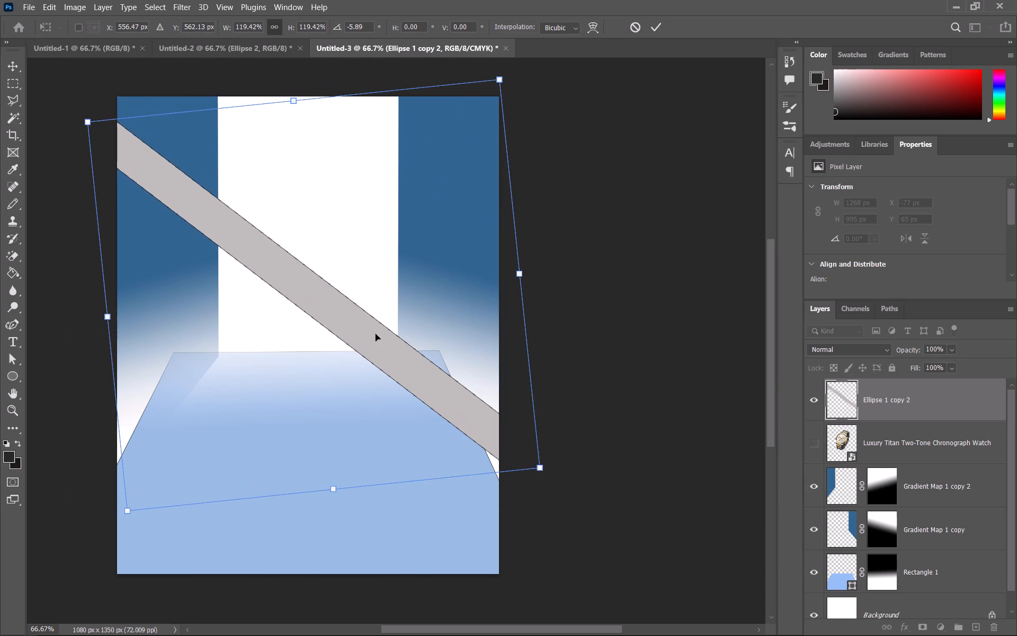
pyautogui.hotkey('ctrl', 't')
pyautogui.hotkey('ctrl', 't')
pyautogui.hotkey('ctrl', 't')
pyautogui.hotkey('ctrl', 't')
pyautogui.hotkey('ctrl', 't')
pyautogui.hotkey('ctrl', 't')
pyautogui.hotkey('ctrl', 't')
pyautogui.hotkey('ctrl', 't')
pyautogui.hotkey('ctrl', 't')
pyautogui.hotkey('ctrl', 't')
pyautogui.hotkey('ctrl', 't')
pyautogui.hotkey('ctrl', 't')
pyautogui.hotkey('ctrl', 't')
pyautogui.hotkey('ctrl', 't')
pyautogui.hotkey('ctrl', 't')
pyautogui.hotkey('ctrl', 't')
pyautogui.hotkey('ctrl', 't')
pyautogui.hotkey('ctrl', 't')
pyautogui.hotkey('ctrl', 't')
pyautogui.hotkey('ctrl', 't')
# Distort the cylinder thinner by pulling its bounding box's upper-right corner inward, and reposition it to about X -77, Y 36 px.
pyautogui.keyDown('ctrl'); pyautogui.moveTo(497, 82); pyautogui.dragTo(497, 82); pyautogui.keyUp('ctrl')
pyautogui.keyDown('ctrl'); pyautogui.moveTo(497, 82); pyautogui.dragTo(379, 234); pyautogui.keyUp('ctrl')
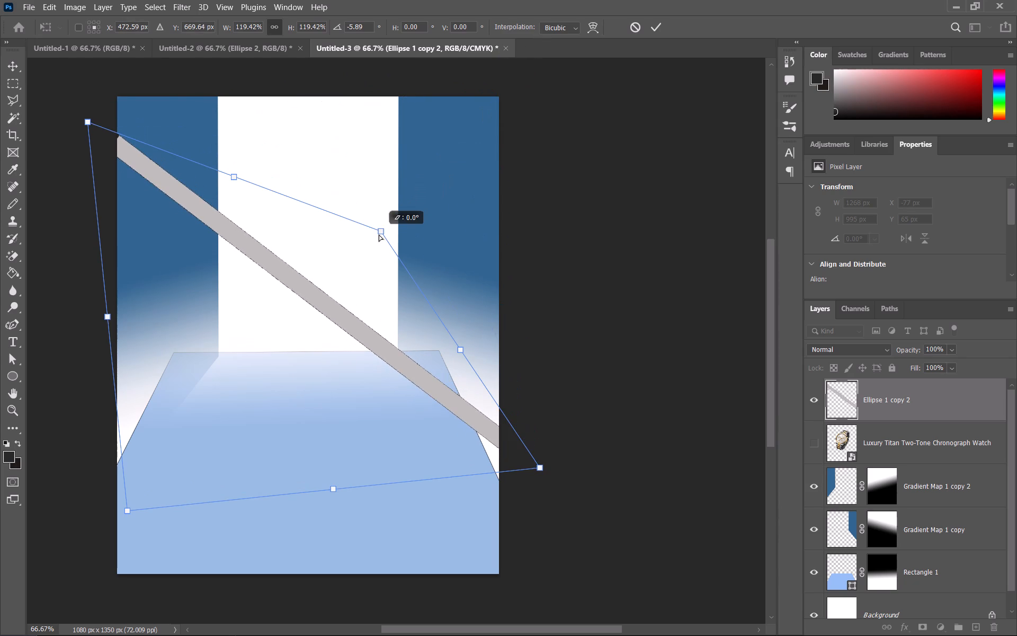
pyautogui.keyDown('ctrl'); pyautogui.moveTo(379, 234); pyautogui.dragTo(392, 226); pyautogui.keyUp('ctrl')
pyautogui.keyDown('ctrl'); pyautogui.moveTo(379, 234); pyautogui.dragTo(395, 228, button='right'); pyautogui.keyUp('ctrl')
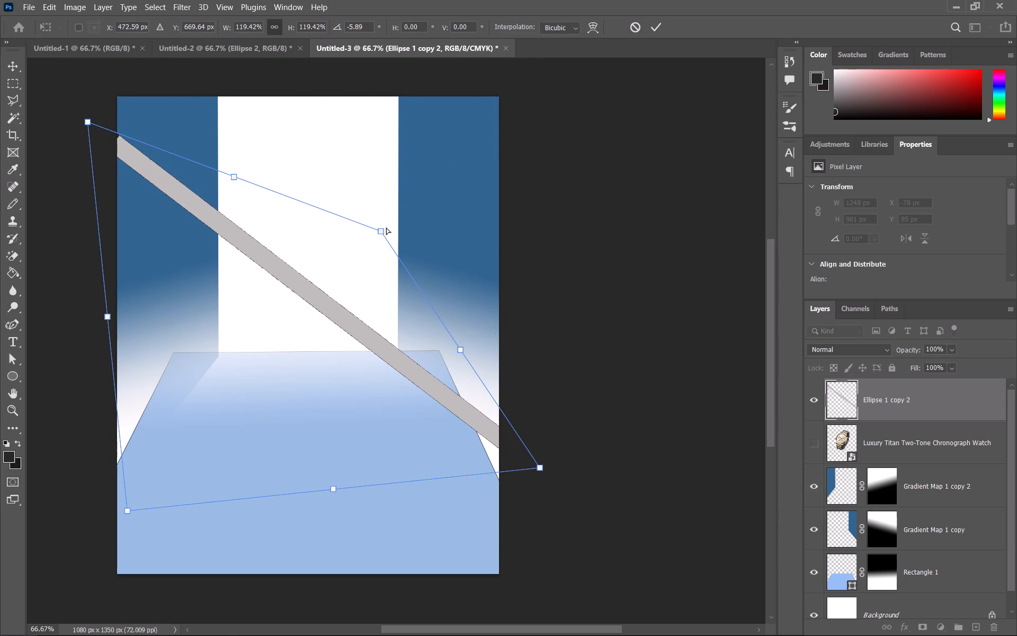
pyautogui.keyDown('ctrl'); pyautogui.click(386, 227); pyautogui.keyUp('ctrl')
pyautogui.keyDown('ctrl'); pyautogui.moveTo(381, 230); pyautogui.dragTo(387, 225); pyautogui.keyUp('ctrl')
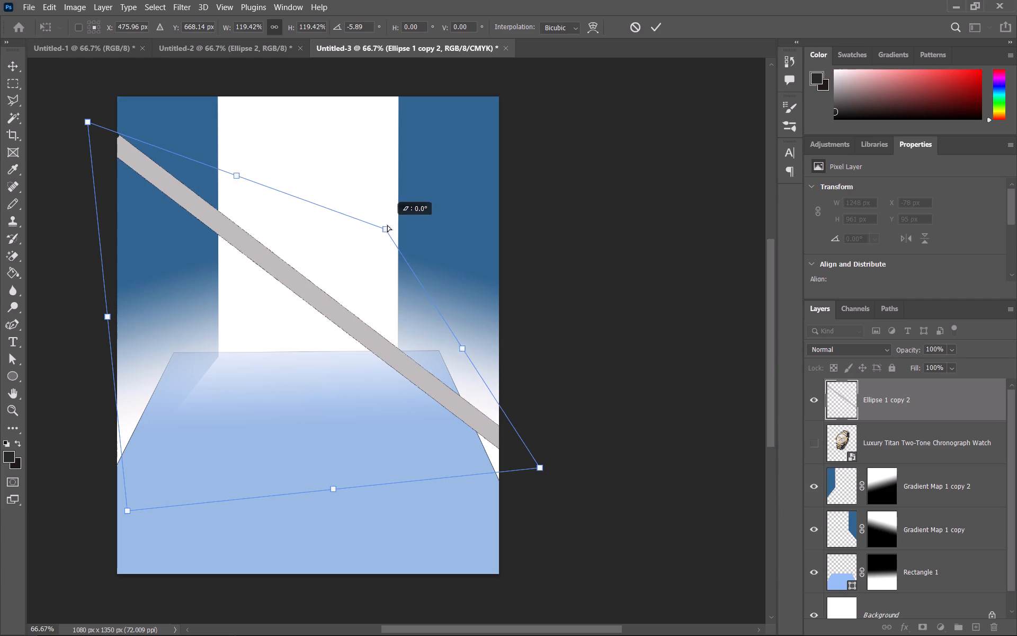
pyautogui.keyDown('ctrl'); pyautogui.moveTo(387, 225); pyautogui.dragTo(396, 201); pyautogui.keyUp('ctrl')
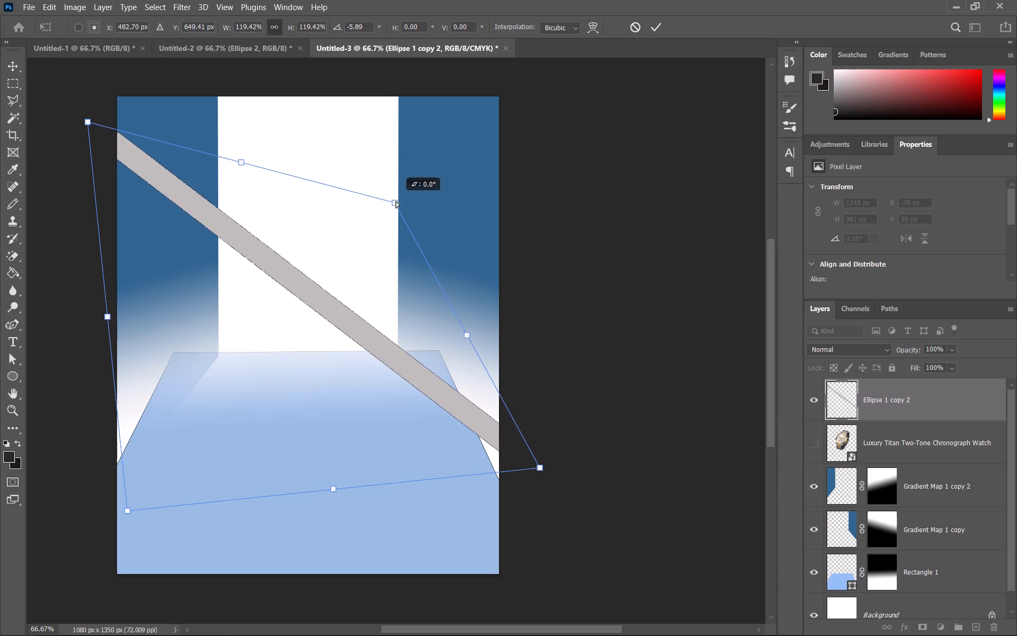
pyautogui.keyDown('ctrl'); pyautogui.moveTo(396, 201); pyautogui.dragTo(396, 201); pyautogui.keyUp('ctrl')
pyautogui.moveTo(339, 305); pyautogui.dragTo(337, 267)
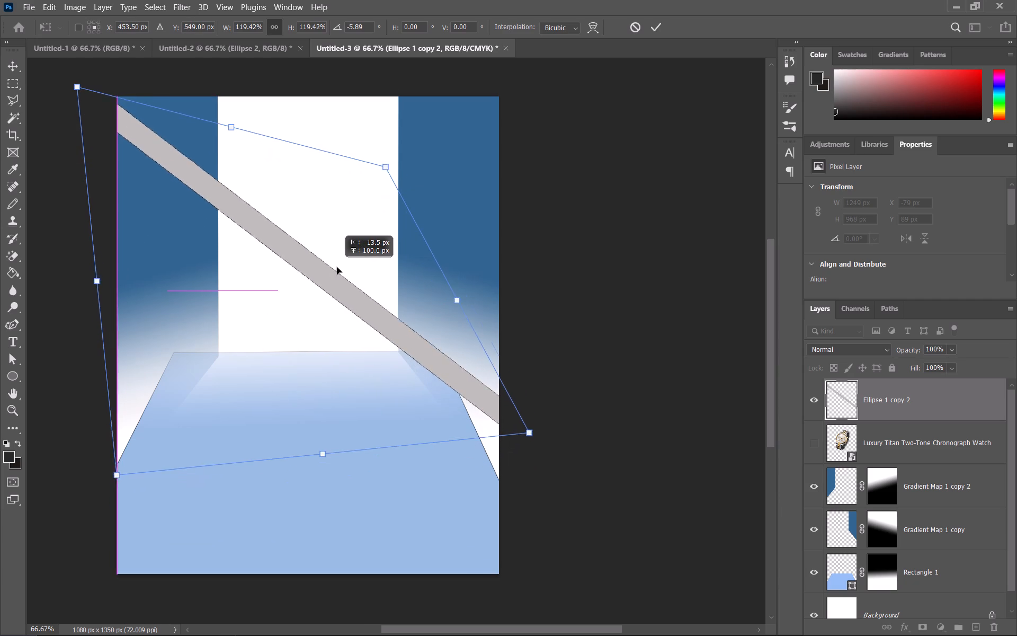
pyautogui.moveTo(337, 267); pyautogui.dragTo(337, 286)
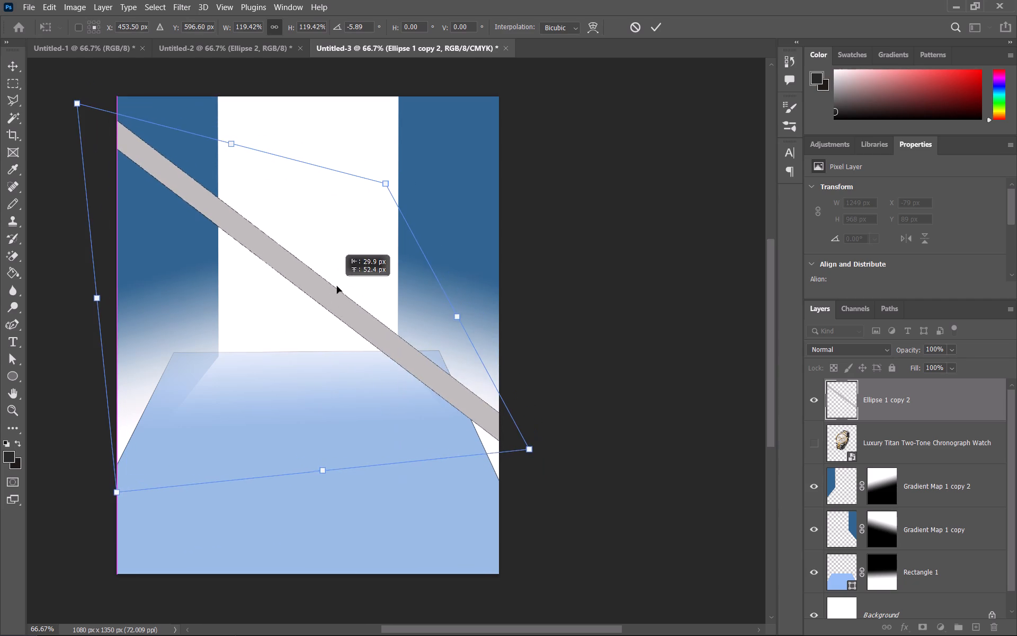
pyautogui.moveTo(337, 286); pyautogui.dragTo(337, 286)
pyautogui.click(747, 248)
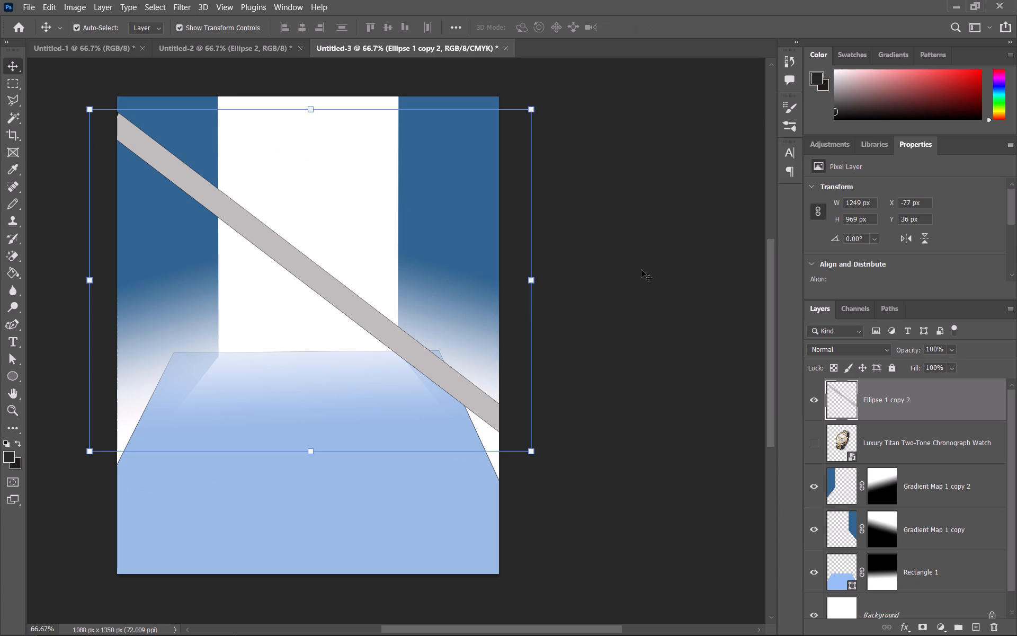
pyautogui.click(641, 270)
# Scale the cylinder to about 89.6%, rotate it about 8.2°, and place its dark upper end just inside the canvas's top edge.
pyautogui.click(128, 143)
pyautogui.moveTo(91, 111); pyautogui.dragTo(142, 139)
pyautogui.moveTo(198, 242); pyautogui.dragTo(197, 195)
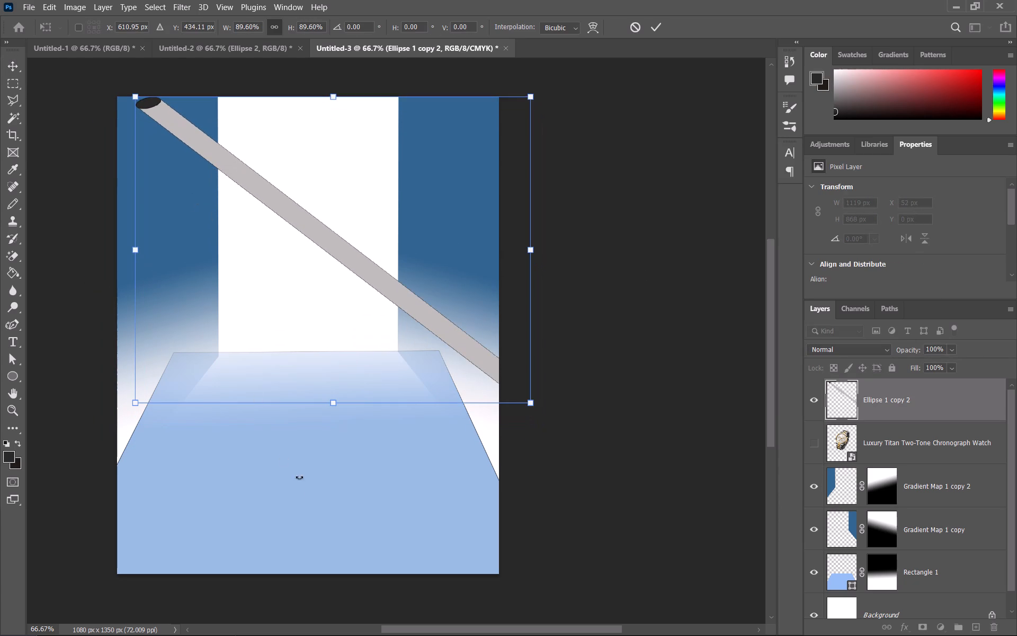
pyautogui.moveTo(313, 497); pyautogui.dragTo(279, 489)
pyautogui.moveTo(299, 322); pyautogui.dragTo(306, 350)
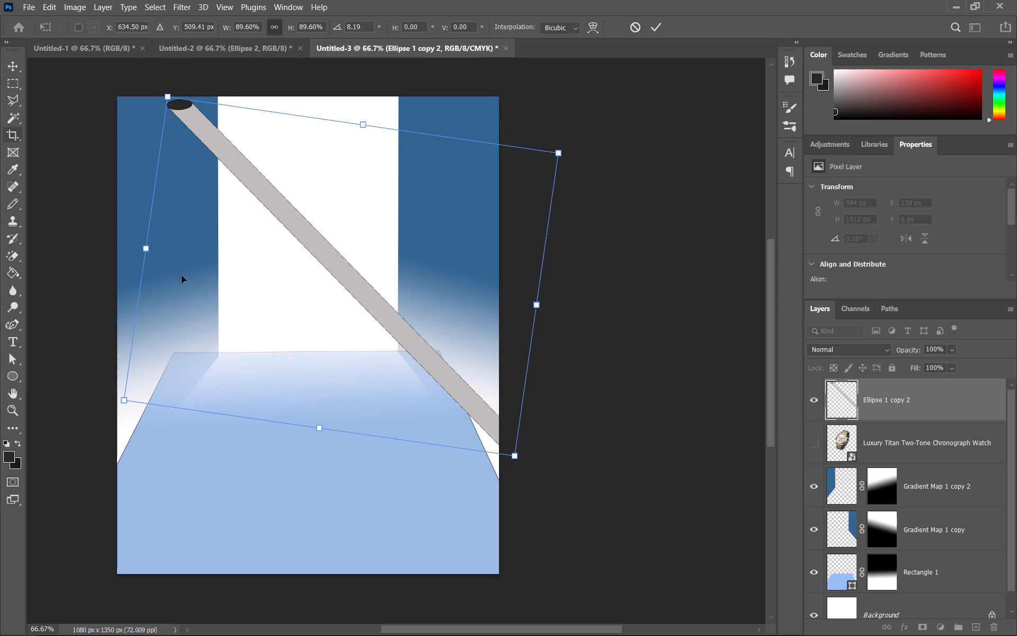
pyautogui.hotkey('ctrl', 'j')
pyautogui.hotkey('ctrl', 'j')
pyautogui.click(407, 275)
# Duplicate the Ellipse 1 copy 2 cylinder layer.
pyautogui.click(917, 405)
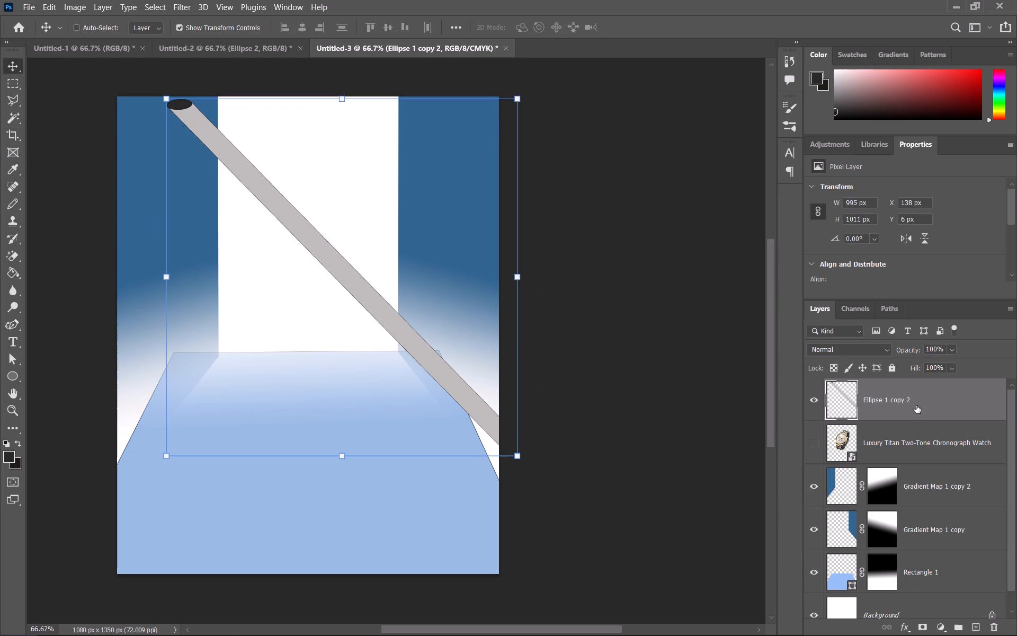
pyautogui.hotkey('ctrl', 'j')
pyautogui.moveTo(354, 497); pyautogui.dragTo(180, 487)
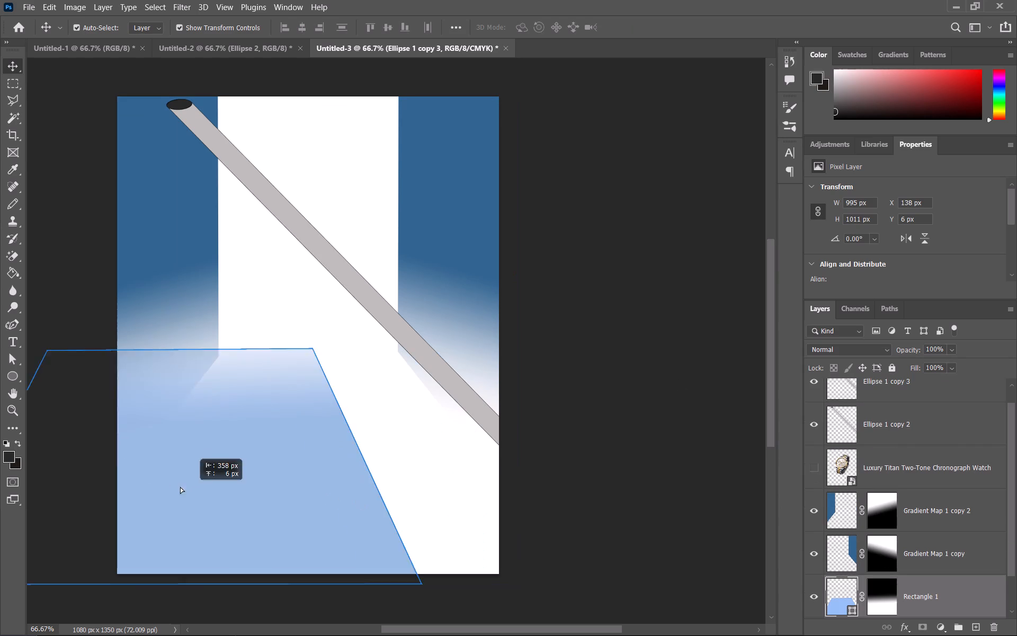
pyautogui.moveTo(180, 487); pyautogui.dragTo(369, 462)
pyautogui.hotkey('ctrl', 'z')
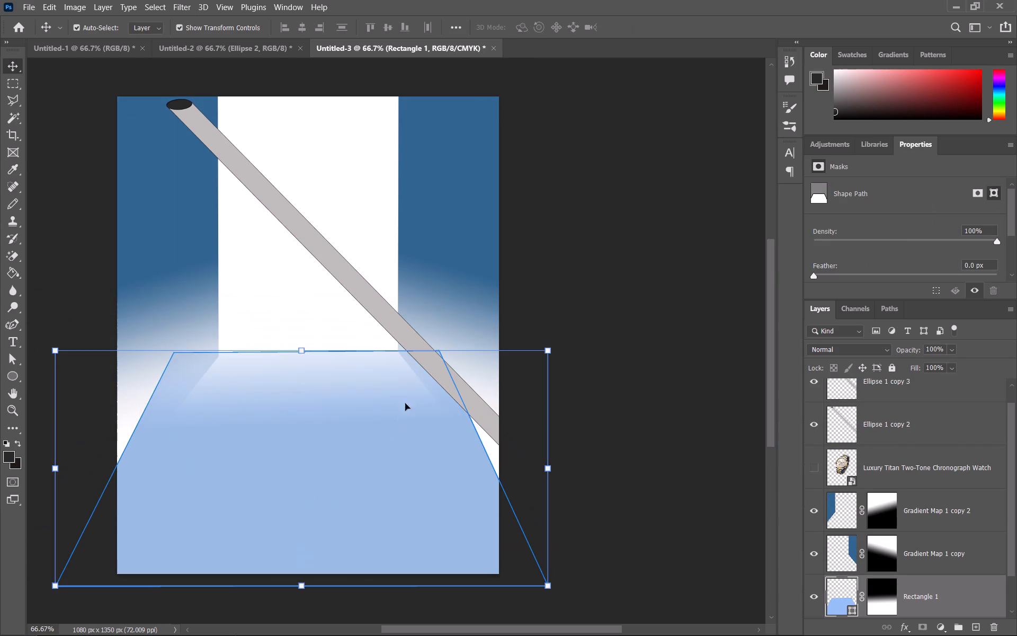
# Move the duplicated cylinder about 95 px left and 24 px down, alongside the original.
pyautogui.click(398, 332)
pyautogui.moveTo(398, 333); pyautogui.dragTo(369, 342)
# Rotate the duplicated cylinder to about 78.2° so it crosses the original in an X.
pyautogui.click(307, 536)
pyautogui.click(368, 284)
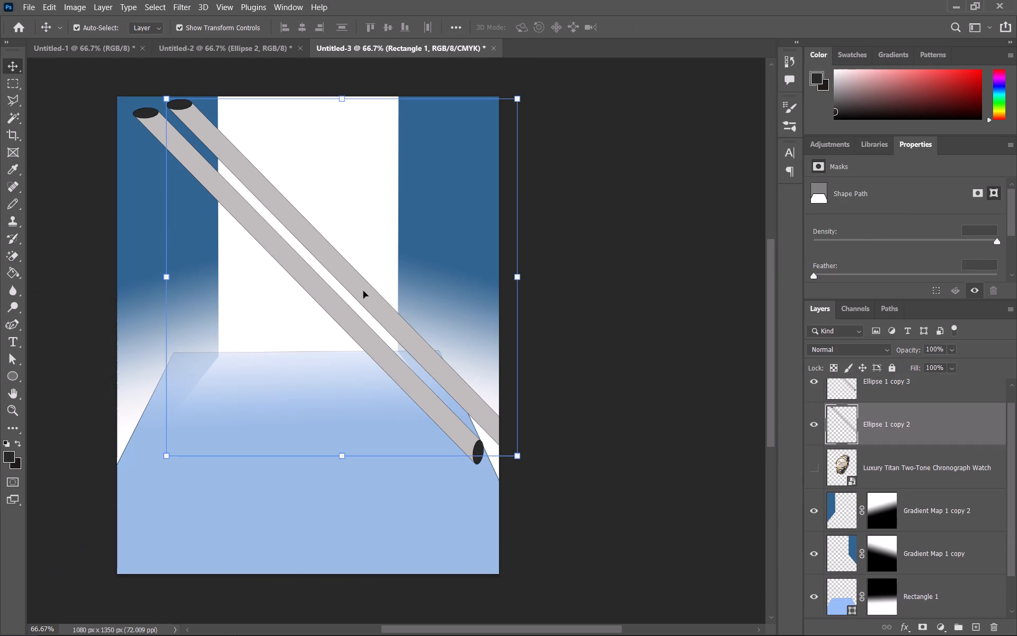
pyautogui.click(351, 313)
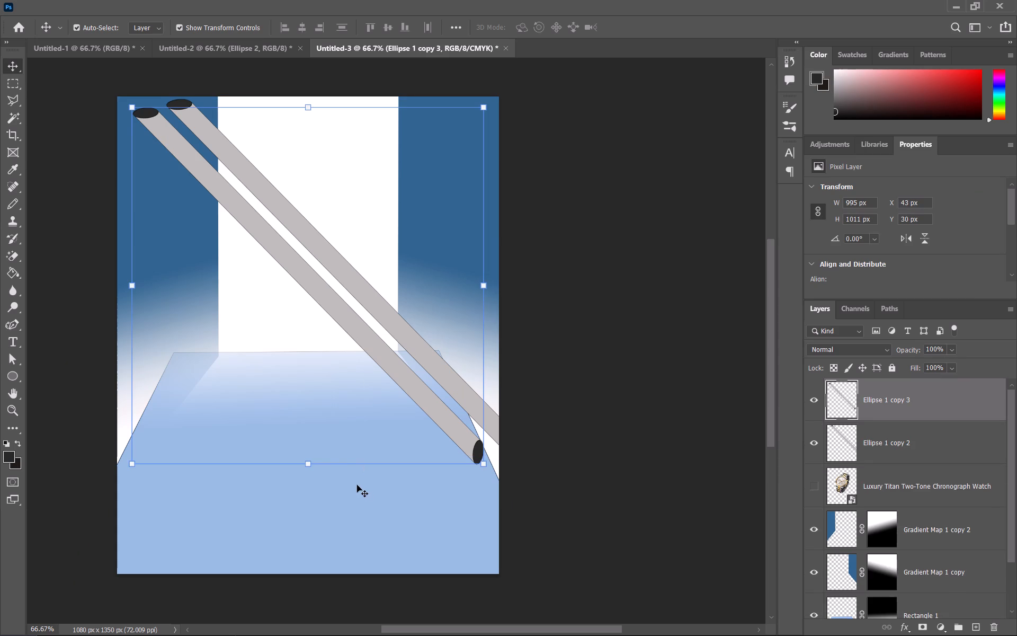
pyautogui.moveTo(346, 475); pyautogui.dragTo(63, 366)
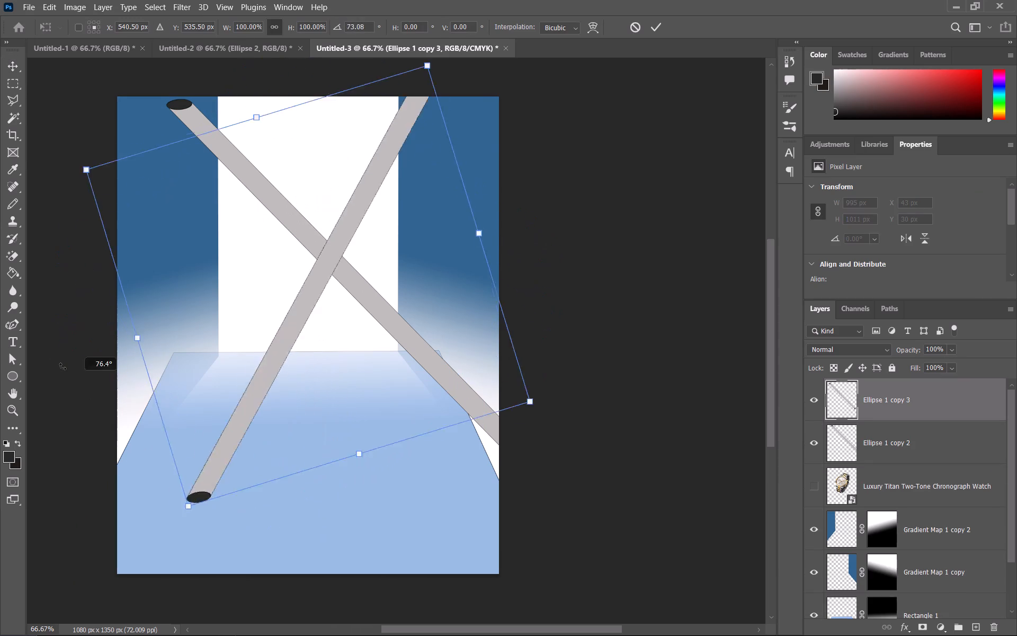
pyautogui.moveTo(63, 366); pyautogui.dragTo(104, 379)
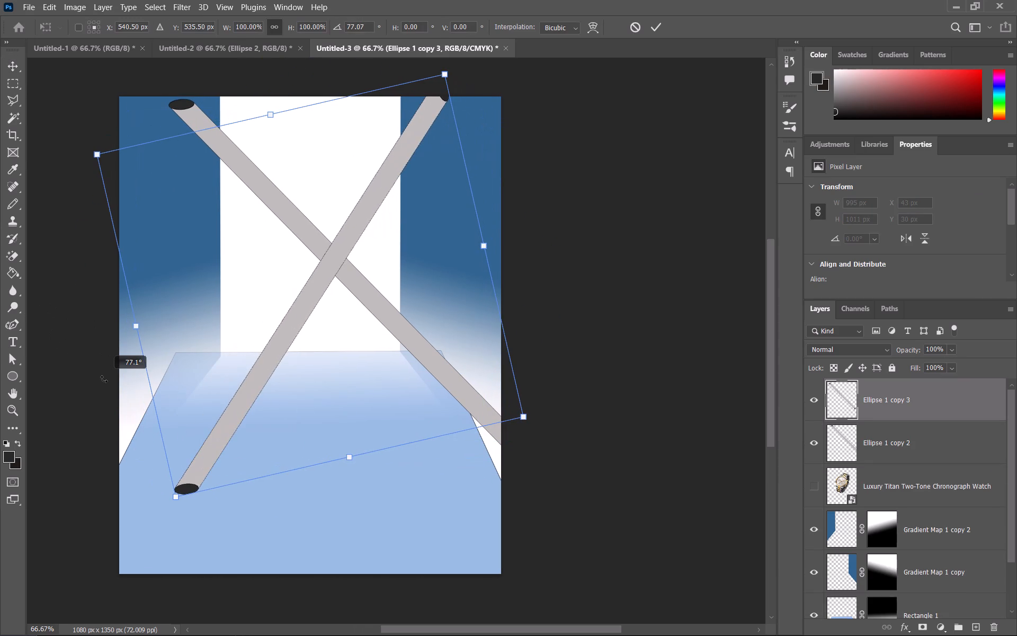
pyautogui.moveTo(104, 379); pyautogui.dragTo(94, 378)
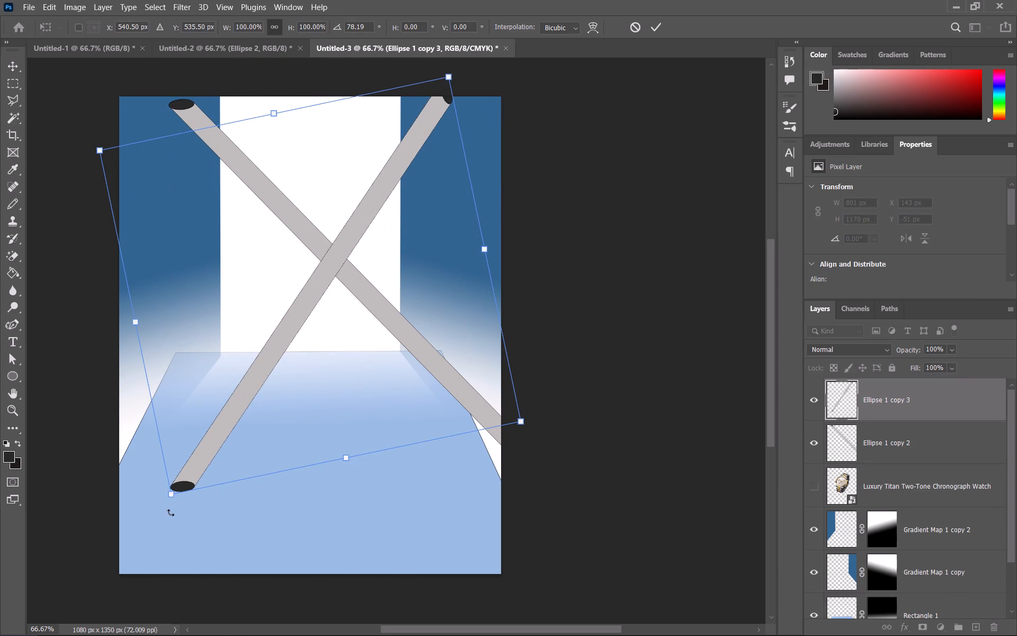
# Distort the rotated cylinder, stretching its lower end past the canvas's lower-left corner and pulling its upper end just inside the top edge.
pyautogui.hotkey('ctrl', 't')
pyautogui.hotkey('ctrl', 't')
pyautogui.hotkey('ctrl', 't')
pyautogui.hotkey('ctrl', 't')
pyautogui.hotkey('ctrl', 't')
pyautogui.hotkey('ctrl', 't')
pyautogui.hotkey('ctrl', 't')
pyautogui.hotkey('ctrl', 't')
pyautogui.hotkey('ctrl', 't')
pyautogui.hotkey('ctrl', 't')
pyautogui.hotkey('ctrl', 't')
pyautogui.hotkey('ctrl', 't')
pyautogui.hotkey('ctrl', 't')
pyautogui.hotkey('ctrl', 't')
pyautogui.hotkey('ctrl', 't')
pyautogui.hotkey('ctrl', 't')
pyautogui.hotkey('ctrl', 't')
pyautogui.hotkey('ctrl', 't')
pyautogui.hotkey('ctrl', 't')
pyautogui.hotkey('ctrl', 't')
pyautogui.keyDown('ctrl'); pyautogui.moveTo(168, 489); pyautogui.dragTo(83, 602); pyautogui.keyUp('ctrl')
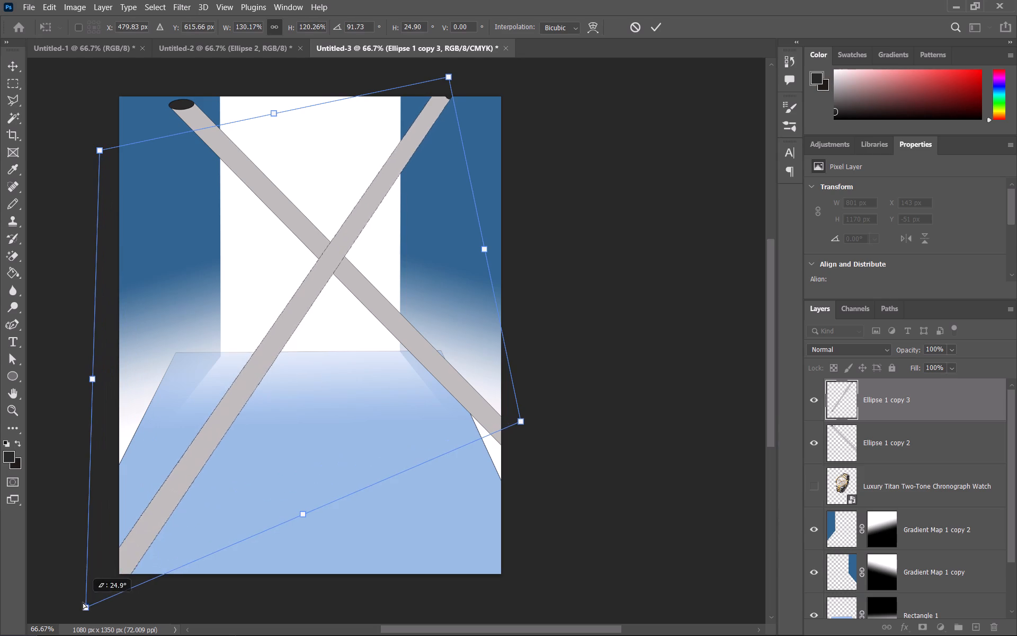
pyautogui.keyDown('ctrl'); pyautogui.moveTo(83, 602); pyautogui.dragTo(63, 607); pyautogui.keyUp('ctrl')
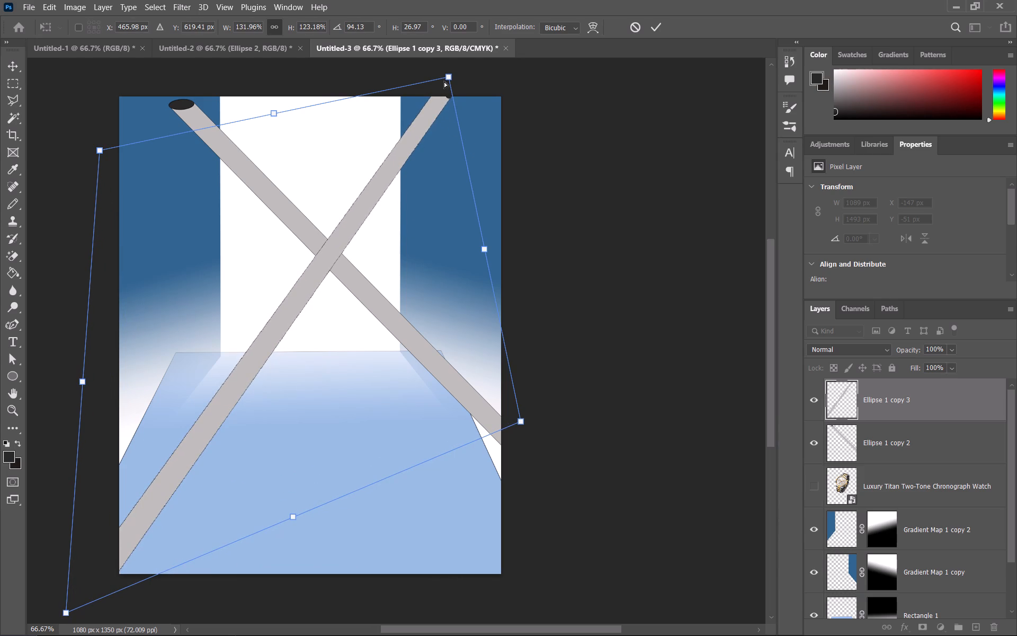
pyautogui.keyDown('ctrl'); pyautogui.moveTo(449, 77); pyautogui.dragTo(441, 98); pyautogui.keyUp('ctrl')
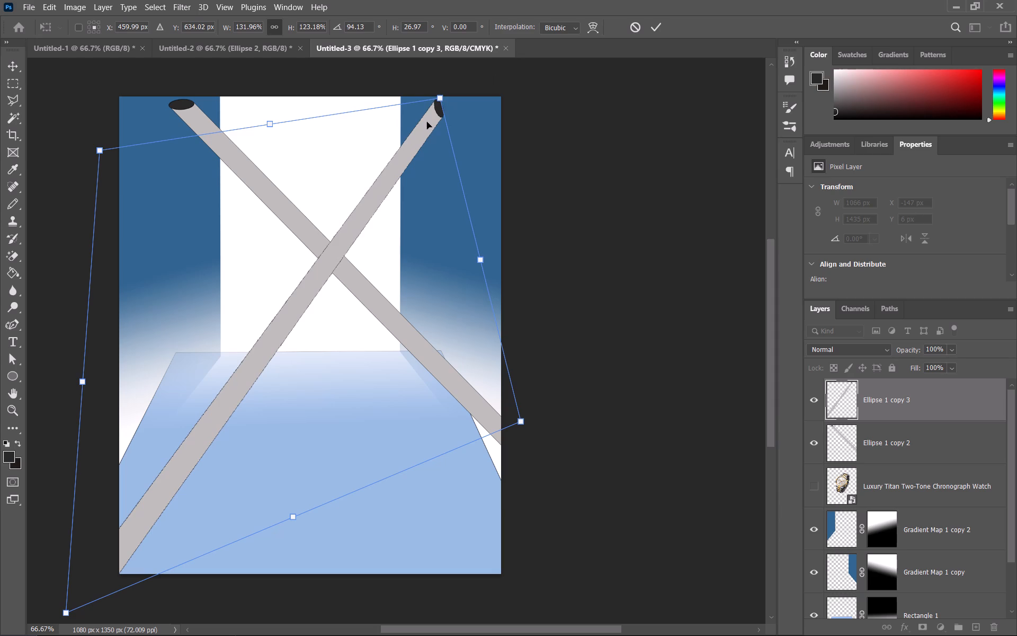
pyautogui.hotkey('ctrl', 'j')
pyautogui.click(894, 448)
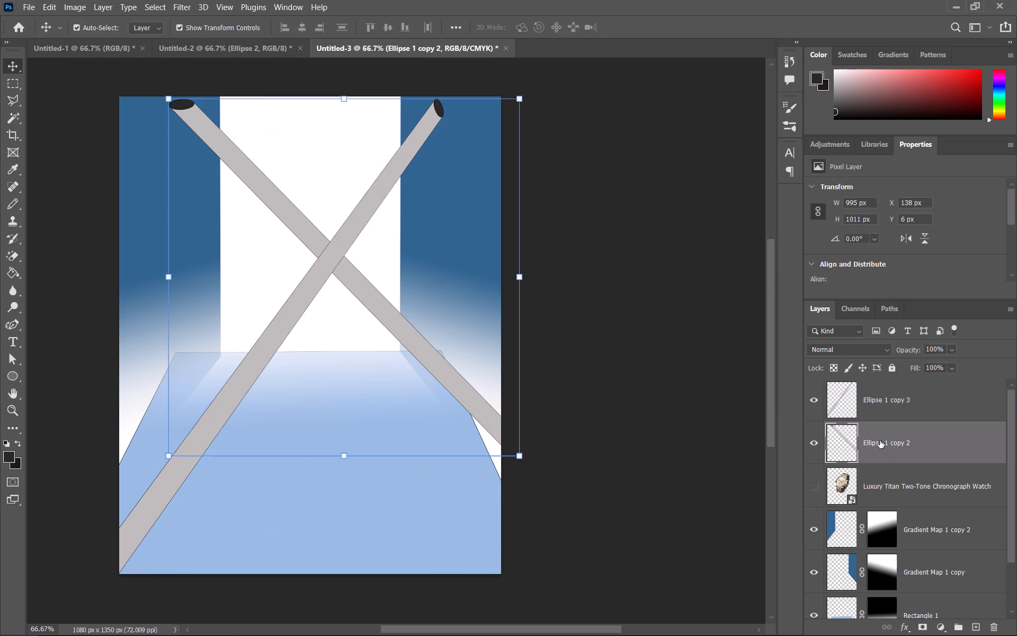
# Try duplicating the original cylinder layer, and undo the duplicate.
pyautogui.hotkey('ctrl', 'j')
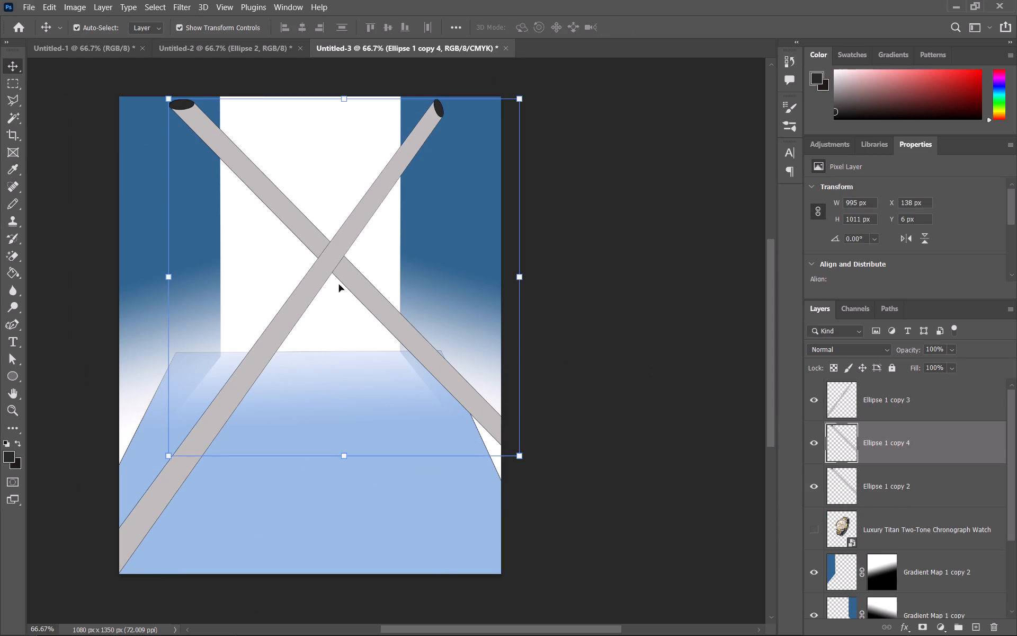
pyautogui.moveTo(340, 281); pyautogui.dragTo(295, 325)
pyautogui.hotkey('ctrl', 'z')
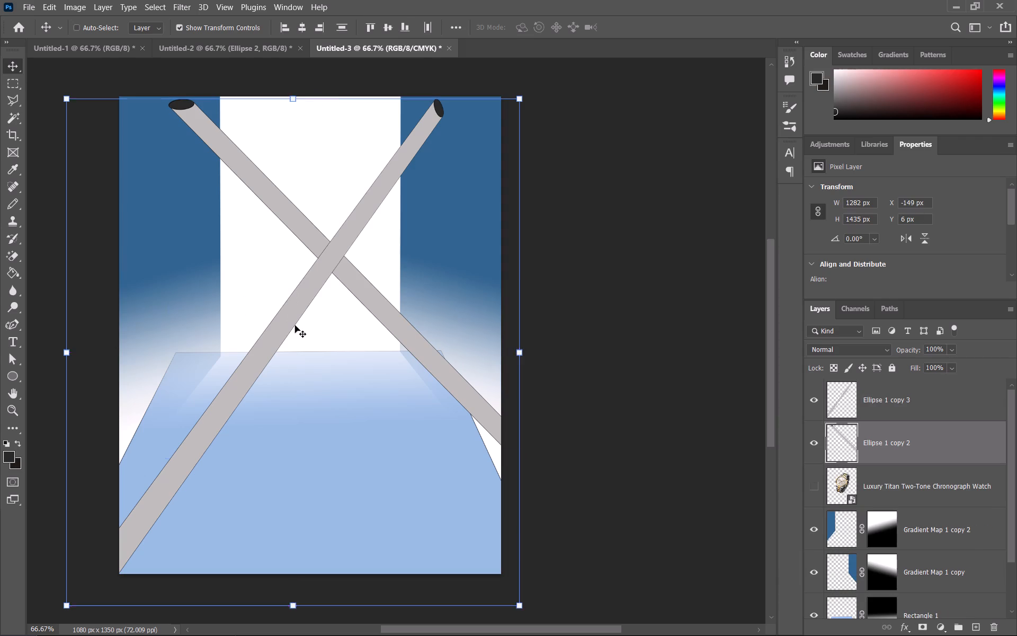
# Move the original cylinder about 194 px left and 129 px up, running its upper end past the canvas's top edge.
pyautogui.click(371, 289)
pyautogui.moveTo(368, 289); pyautogui.dragTo(310, 305)
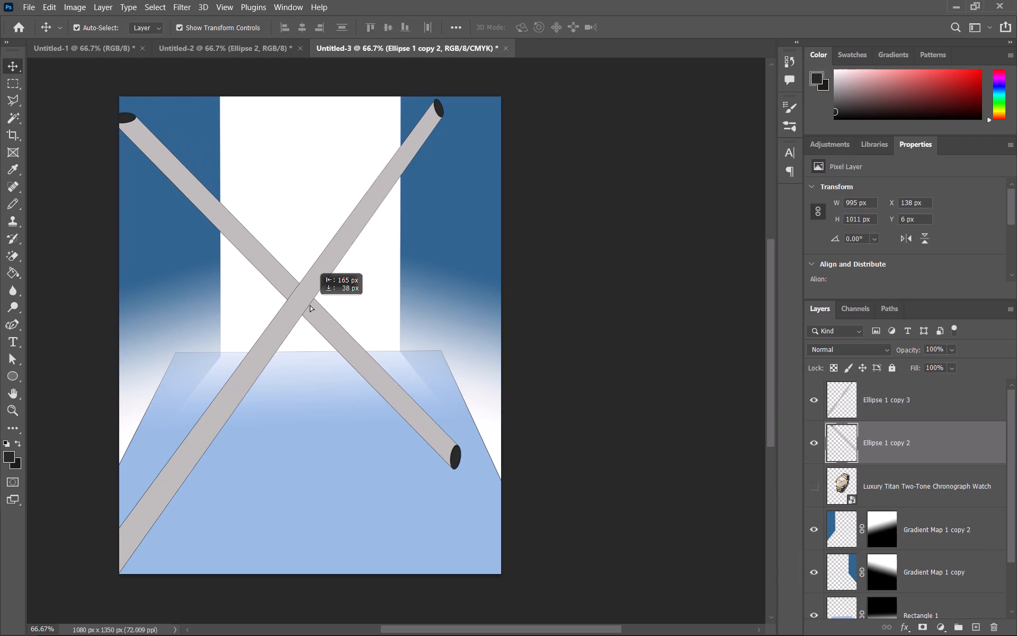
pyautogui.moveTo(310, 305); pyautogui.dragTo(381, 282)
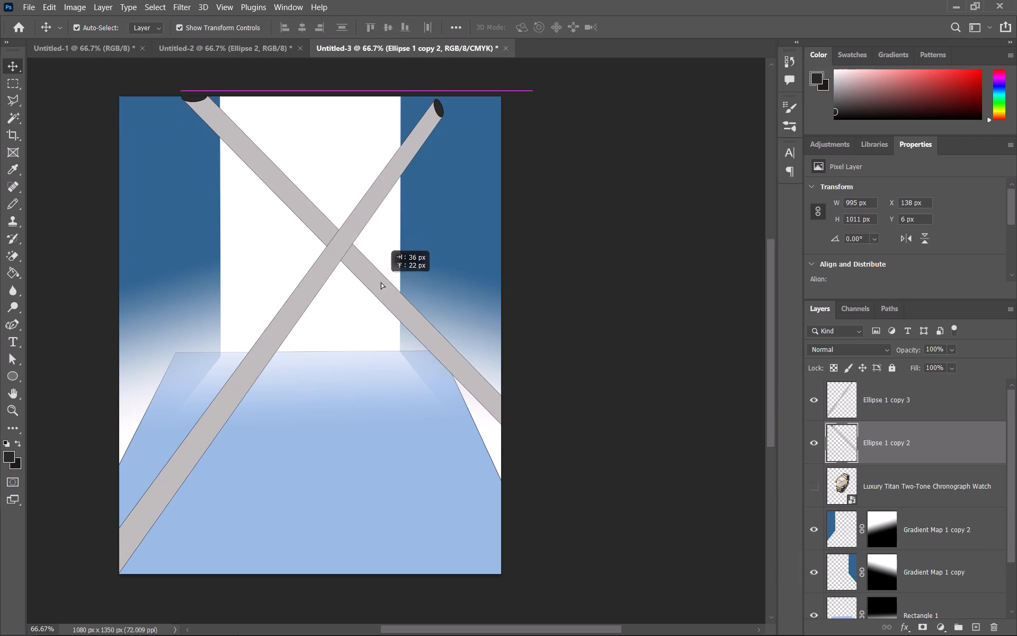
pyautogui.moveTo(381, 282); pyautogui.dragTo(304, 244)
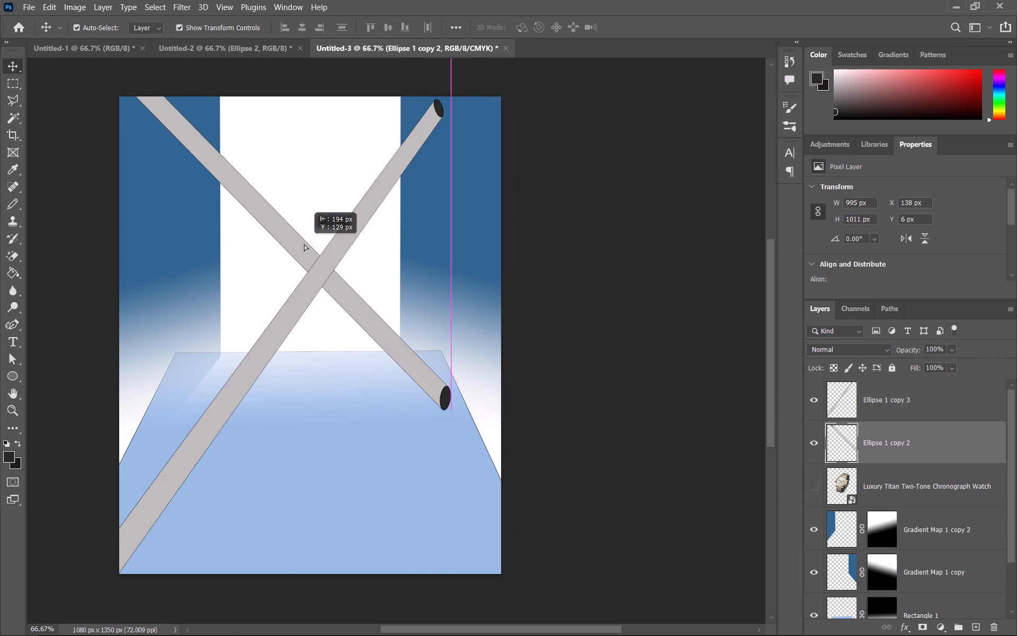
pyautogui.moveTo(304, 244); pyautogui.dragTo(302, 244)
# Duplicate the repositioned Ellipse 1 copy 2 cylinder layer.
pyautogui.click(861, 406)
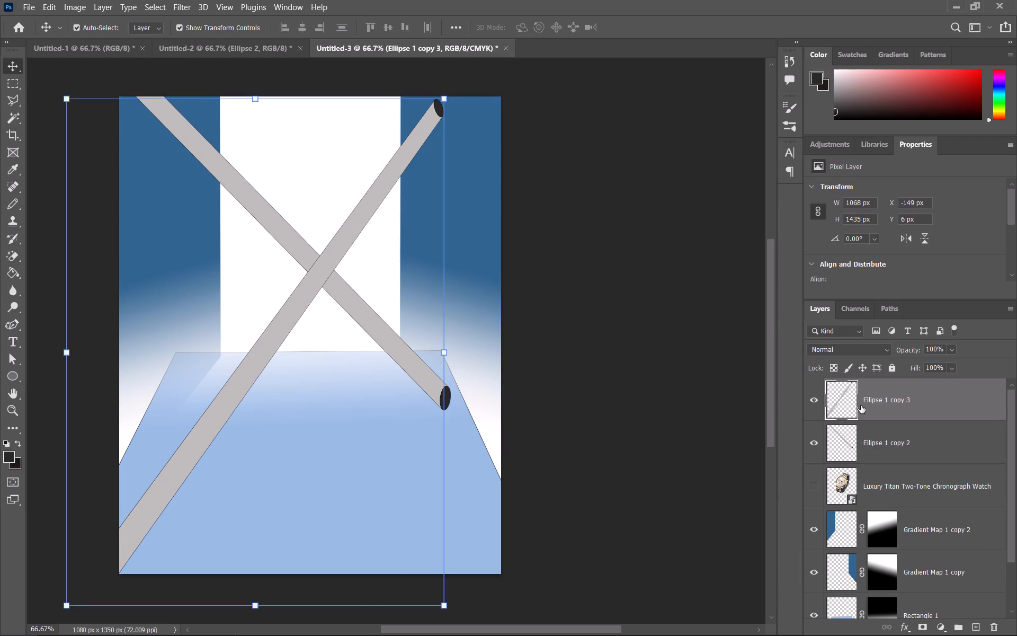
pyautogui.click(867, 448)
pyautogui.hotkey('ctrl', 'j')
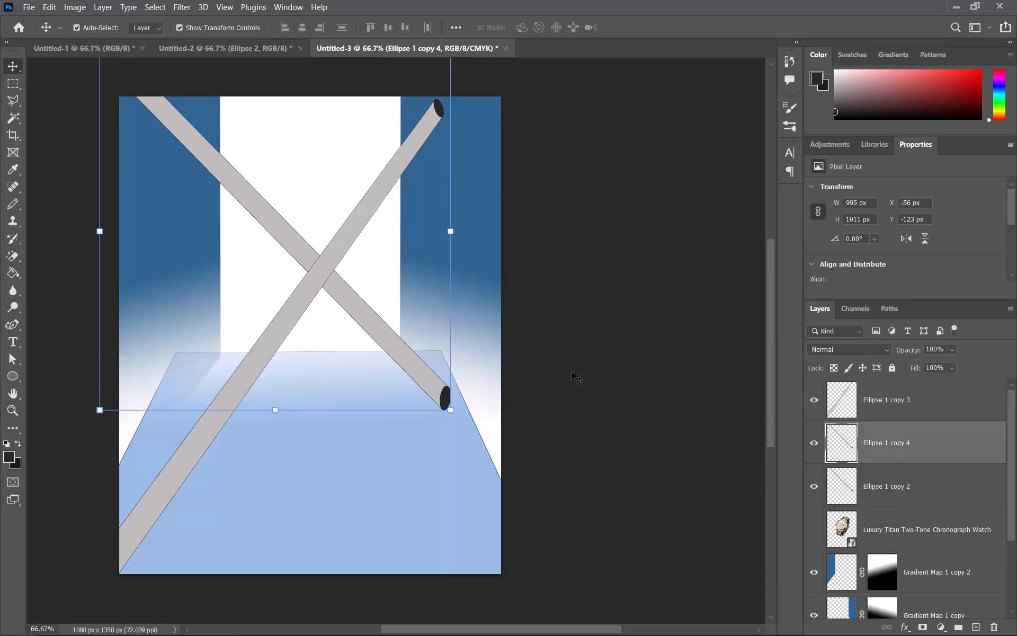
# Move the three cylinder layers together with the Gradient Map 1 copy panel about 17 px right and 20 px up.
pyautogui.moveTo(391, 303); pyautogui.dragTo(415, 334)
pyautogui.click(376, 315)
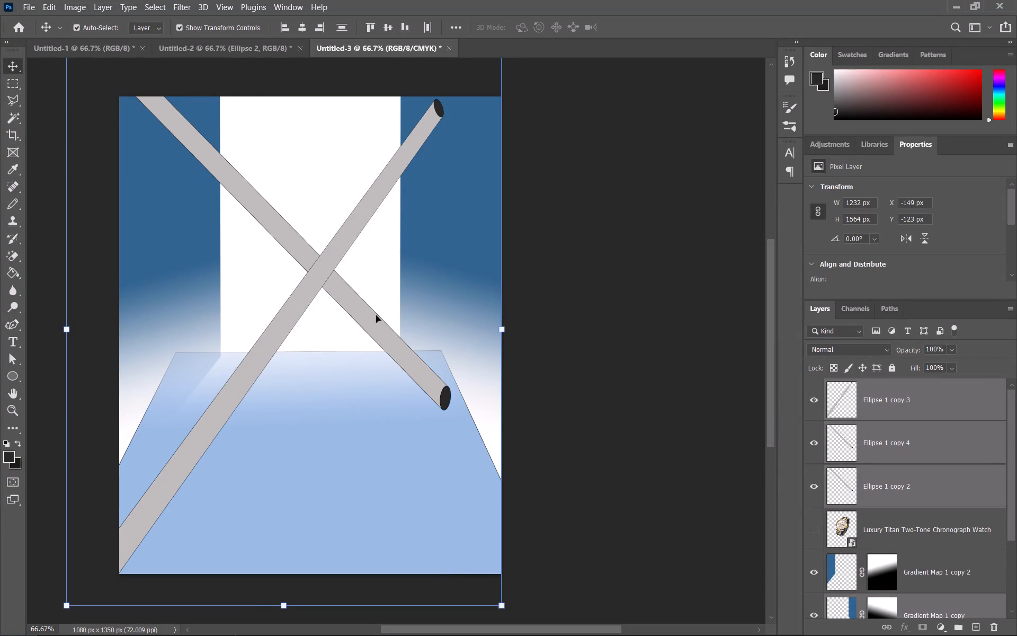
pyautogui.click(357, 320)
pyautogui.moveTo(359, 319); pyautogui.dragTo(395, 337)
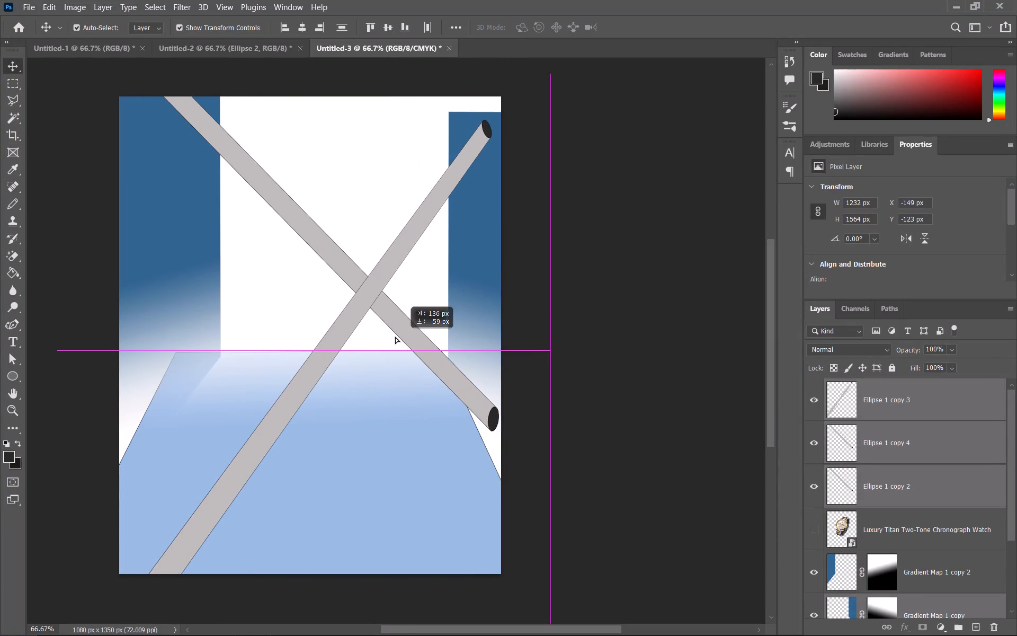
pyautogui.moveTo(395, 337); pyautogui.dragTo(364, 312)
# Move the Ellipse 1 copy 4 cylinder to about X 192, Y 55 px and rotate it about 136° so it lies nearly horizontal.
pyautogui.click(887, 493)
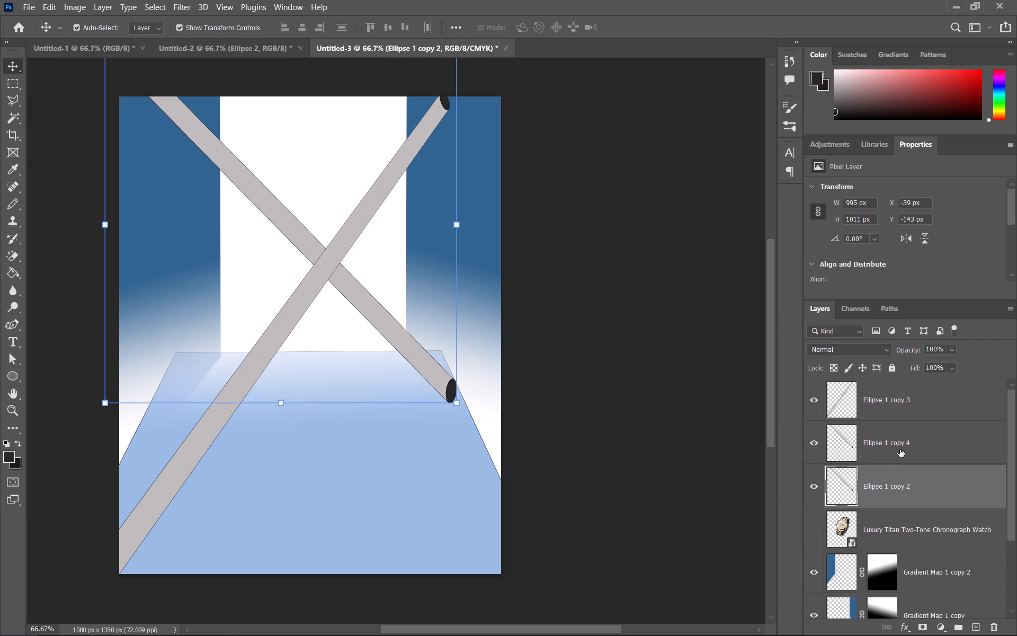
pyautogui.moveTo(378, 316); pyautogui.dragTo(508, 393)
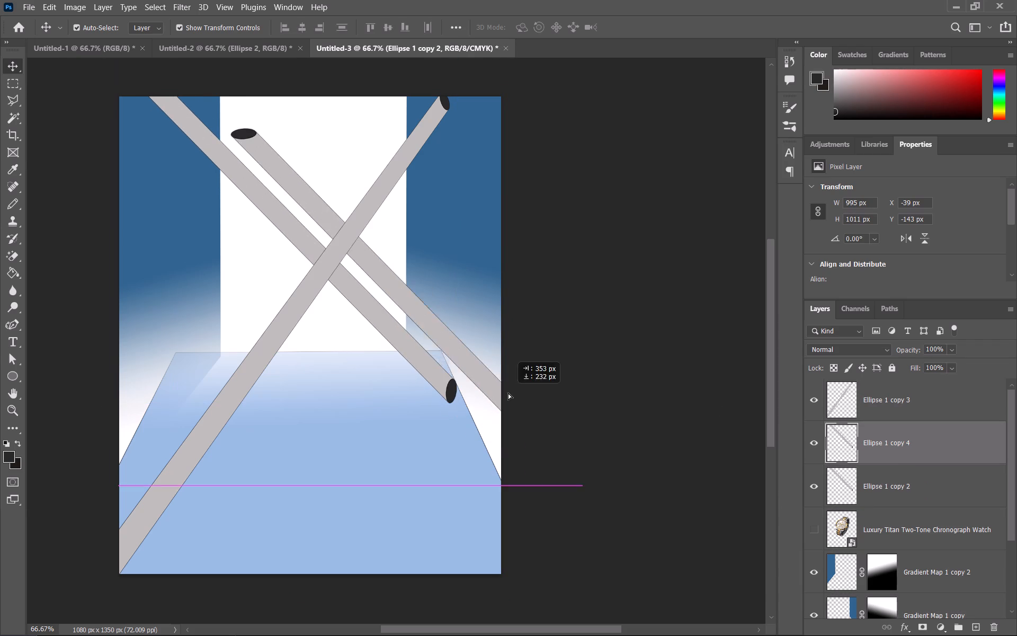
pyautogui.moveTo(508, 393); pyautogui.dragTo(460, 389)
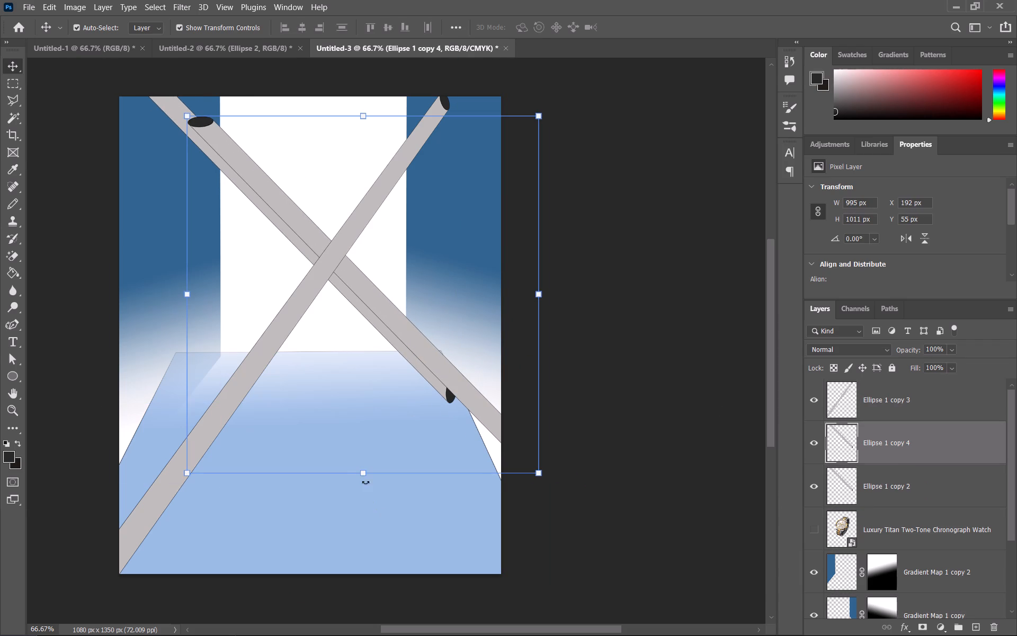
pyautogui.click(362, 476)
pyautogui.moveTo(371, 491); pyautogui.dragTo(76, 189)
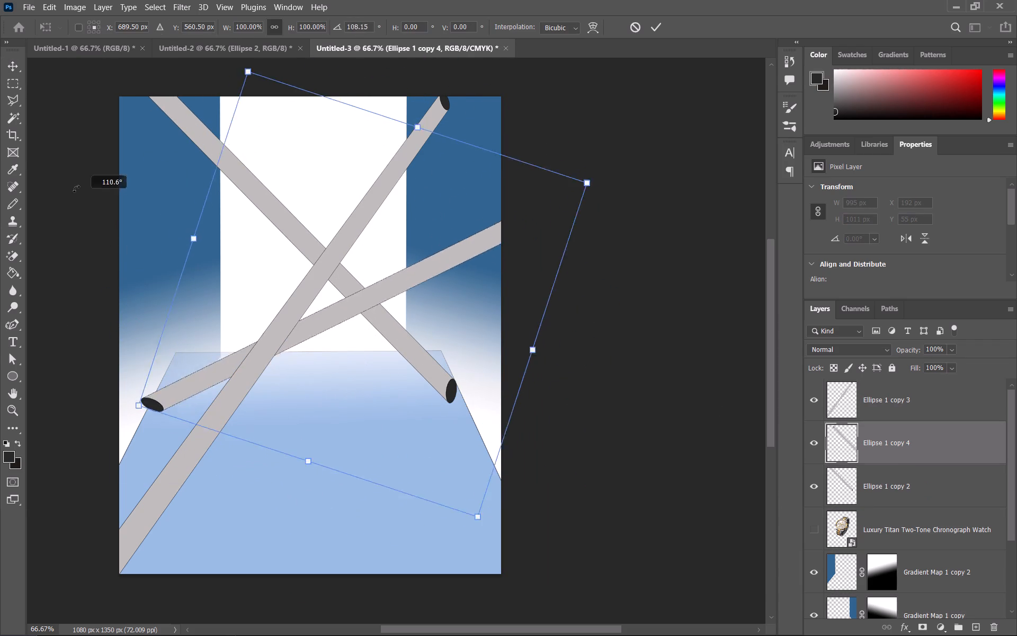
pyautogui.moveTo(76, 189); pyautogui.dragTo(33, 55)
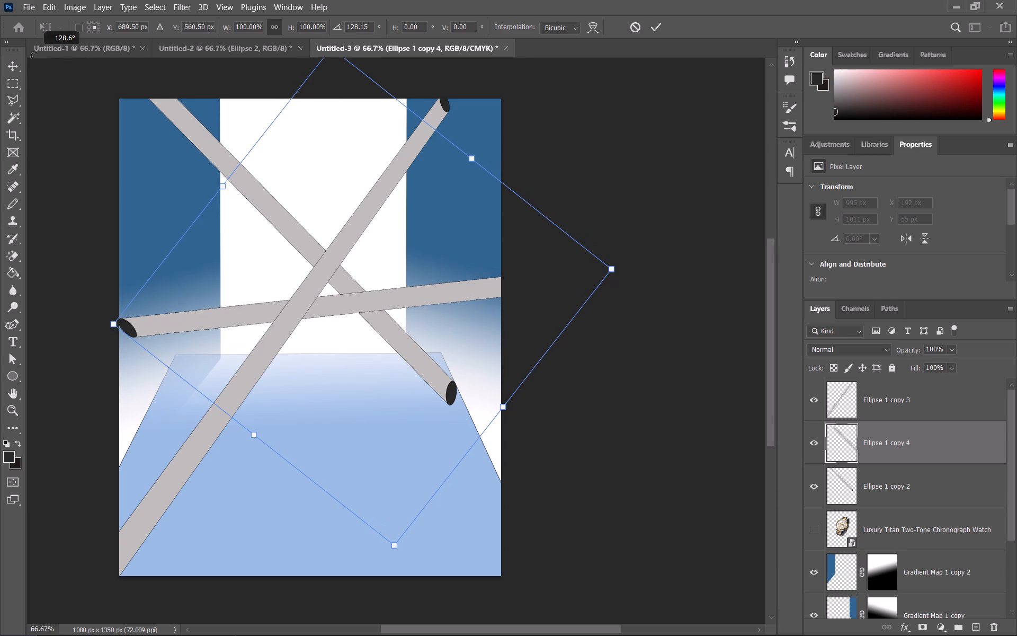
pyautogui.moveTo(33, 55); pyautogui.dragTo(40, 43)
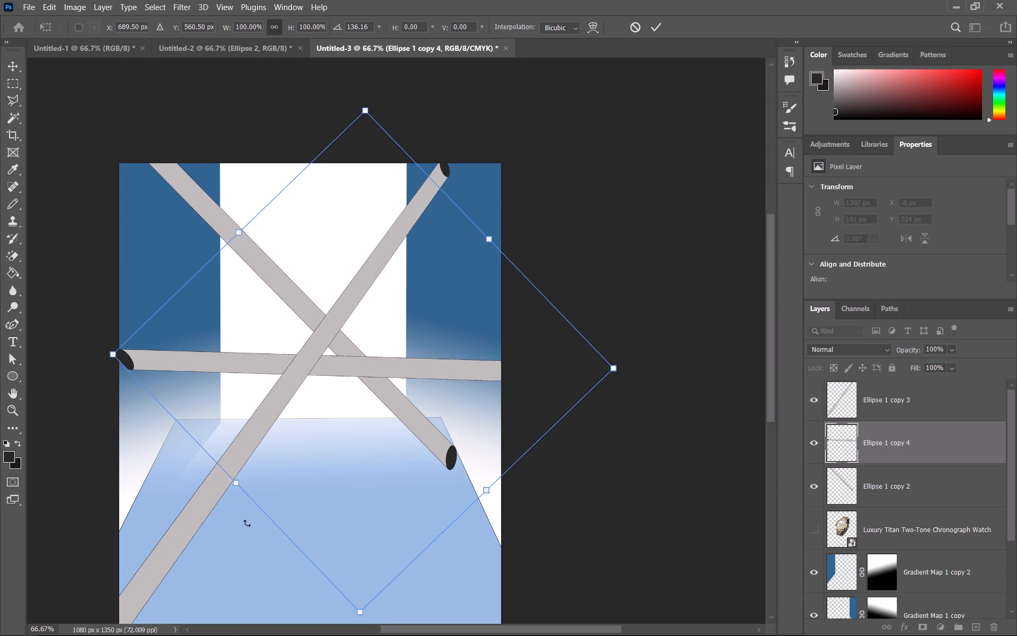
# Position the rotated cylinder over the two diagonals' crossing, with its transform centre at about X 751, Y 449 px.
pyautogui.moveTo(360, 420); pyautogui.dragTo(385, 422)
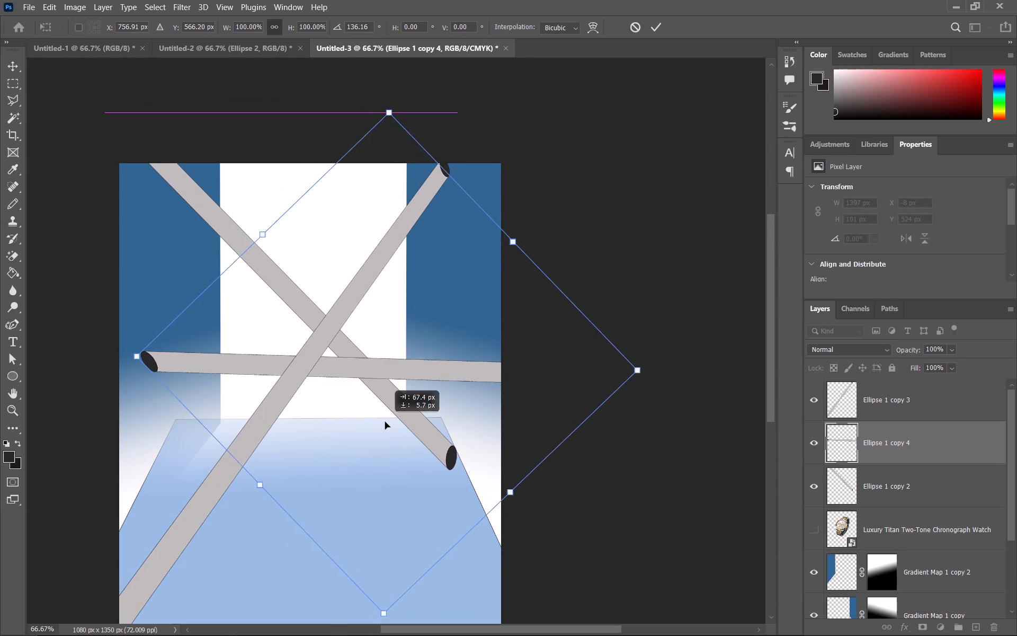
pyautogui.moveTo(385, 422); pyautogui.dragTo(382, 390)
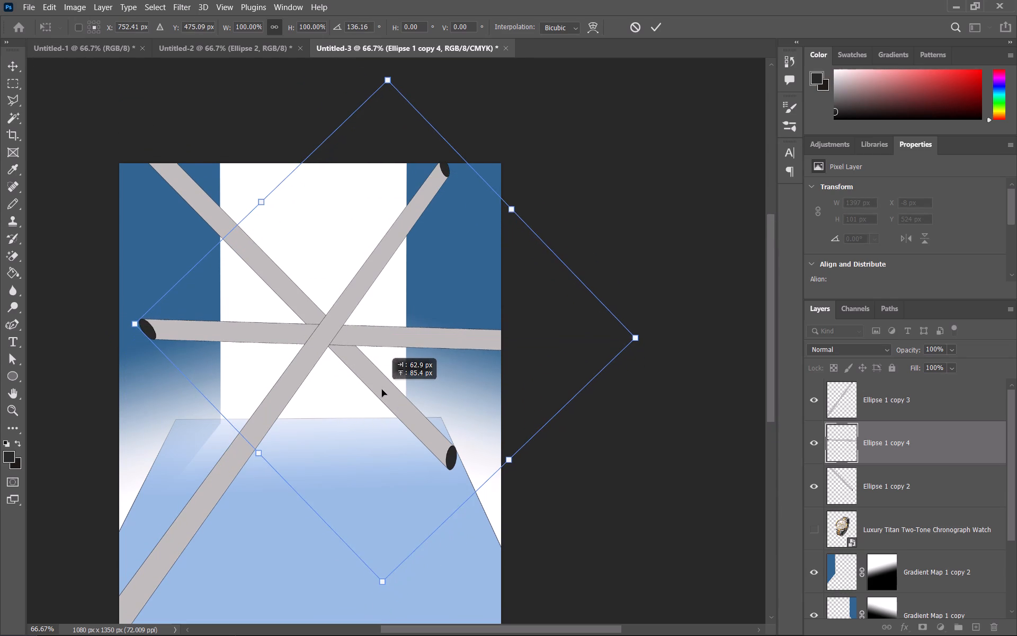
pyautogui.moveTo(382, 390); pyautogui.dragTo(381, 383)
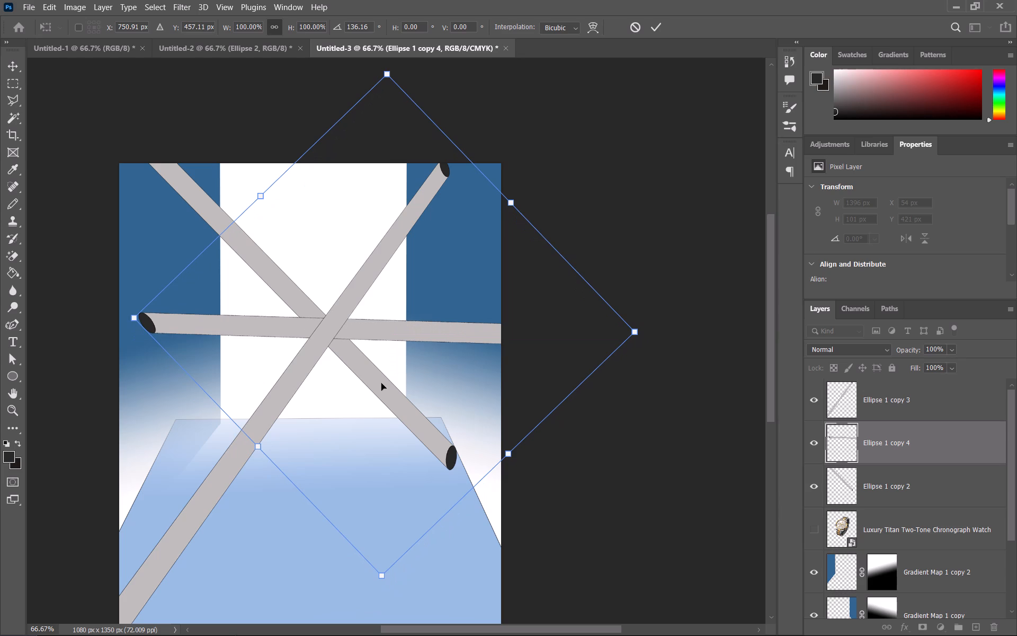
pyautogui.hotkey('ctrl', '=')
pyautogui.hotkey('ctrl', '=')
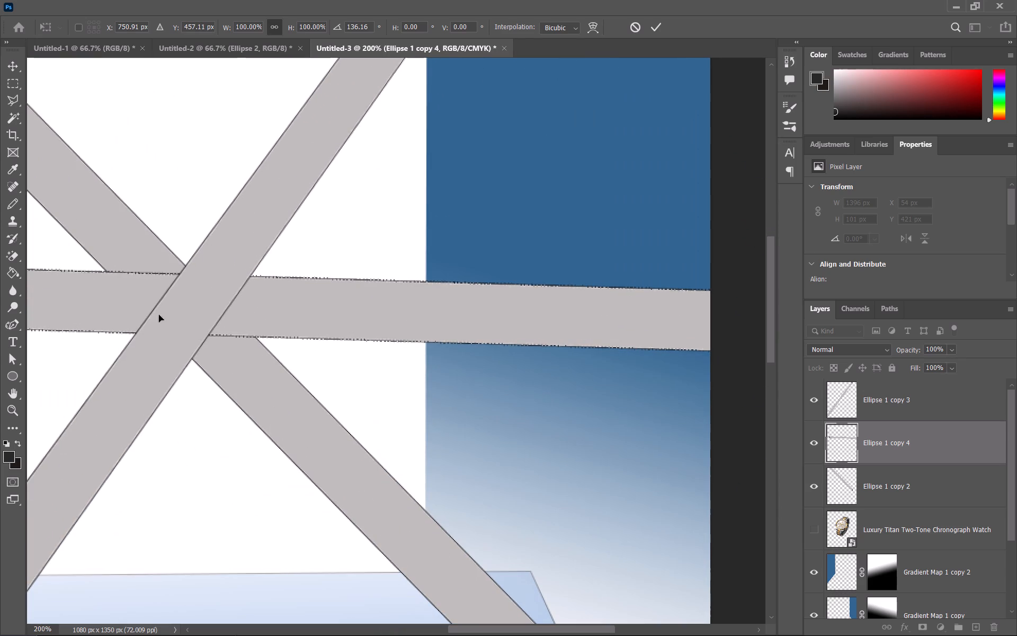
pyautogui.press('Up')
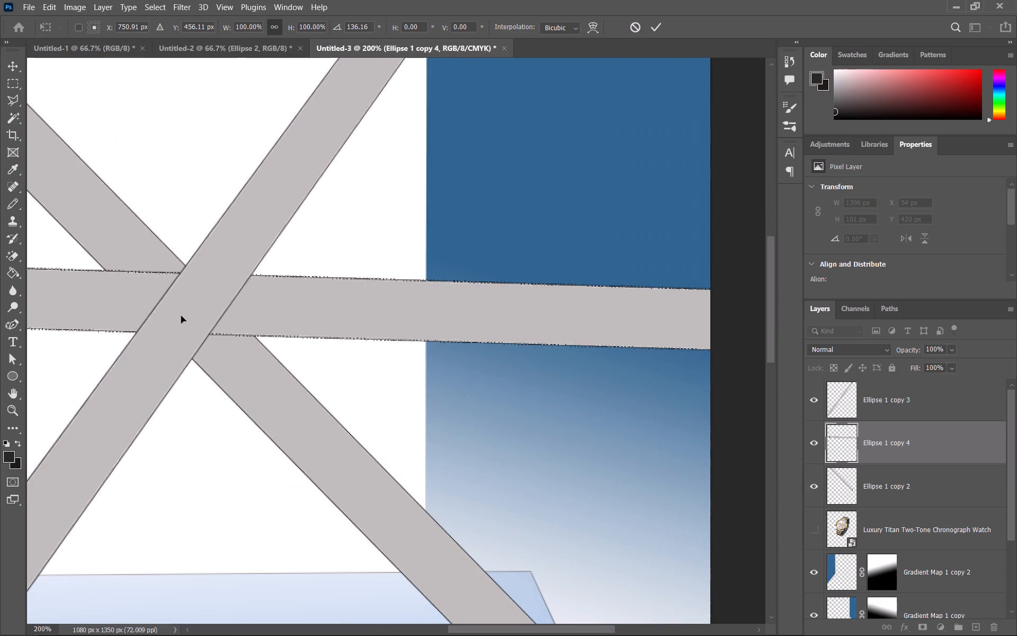
pyautogui.press('Up')
pyautogui.press('Up')
pyautogui.press('Up')
pyautogui.press('Up')
pyautogui.press('Up')
pyautogui.press('Up')
pyautogui.press('Up')
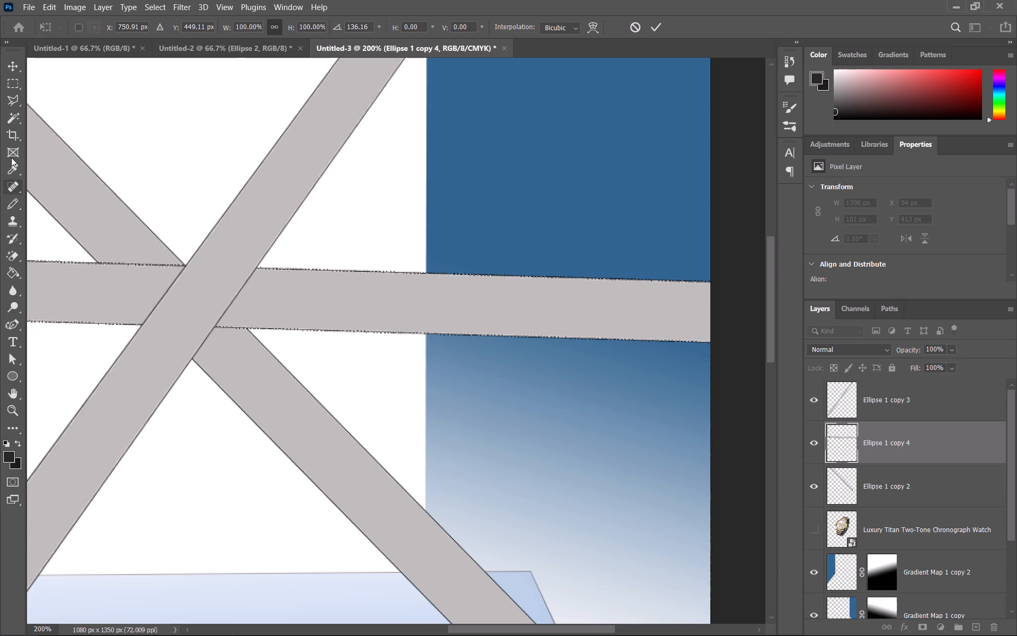
# Erase the near-horizontal cylinder's upper edge line where it overlaps the descending diagonal, using the Eraser with a 31 px brush.
pyautogui.click(12, 254)
pyautogui.rightClick(12, 254)
pyautogui.click(46, 258)
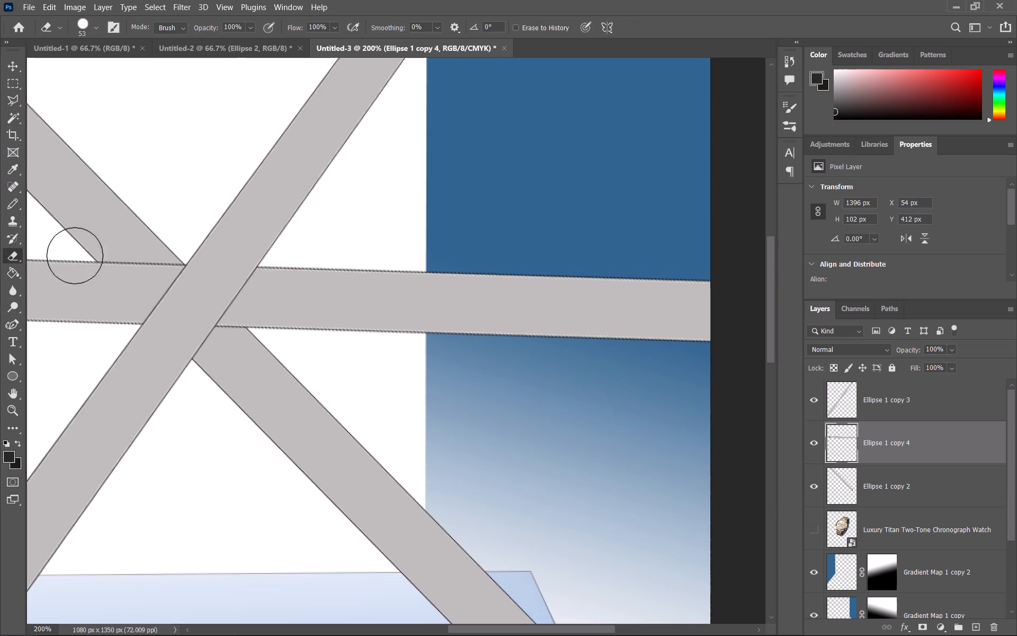
pyautogui.moveTo(149, 276); pyautogui.dragTo(164, 290)
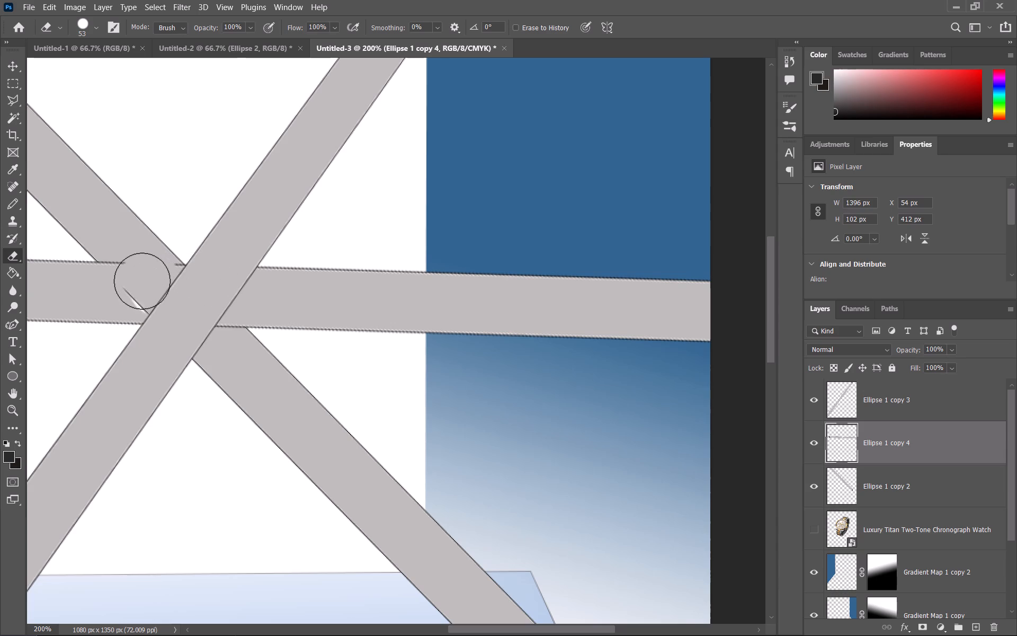
pyautogui.hotkey('ctrl', 'z')
pyautogui.click(94, 28)
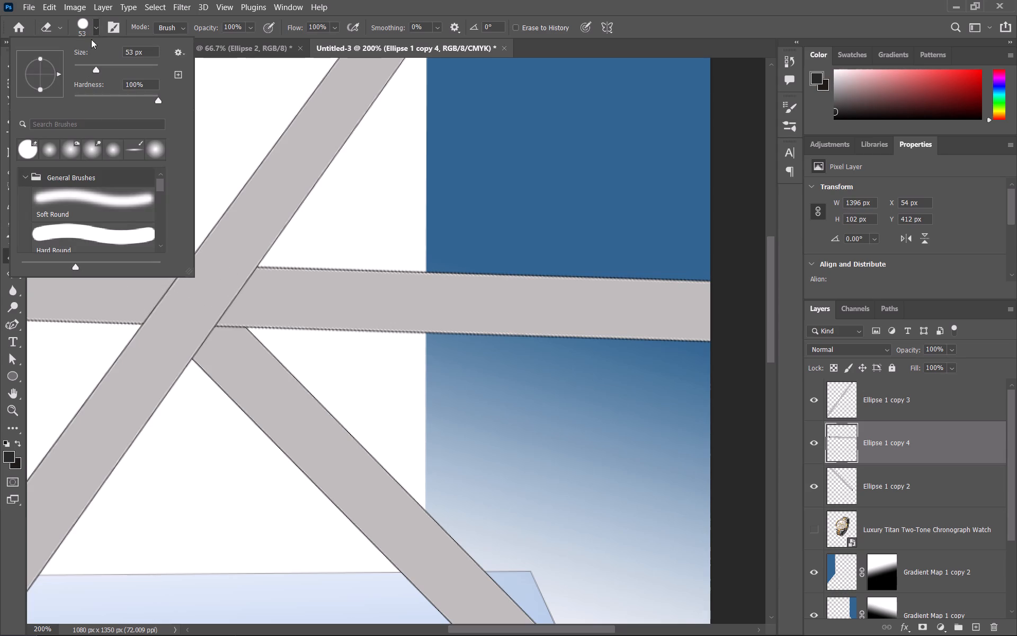
pyautogui.moveTo(92, 66); pyautogui.dragTo(87, 66)
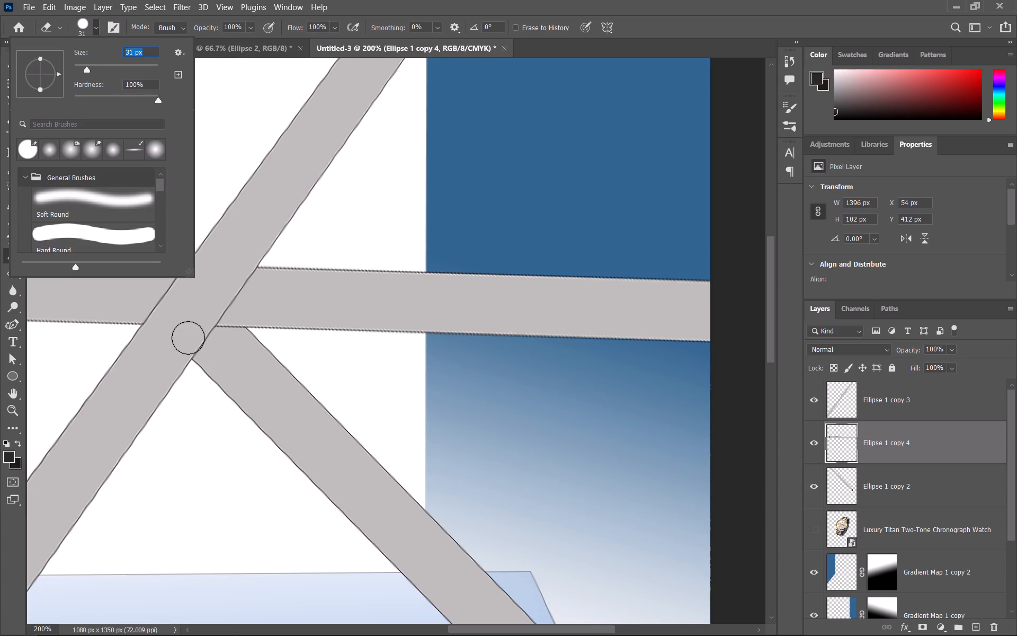
pyautogui.click(198, 341)
pyautogui.click(198, 341)
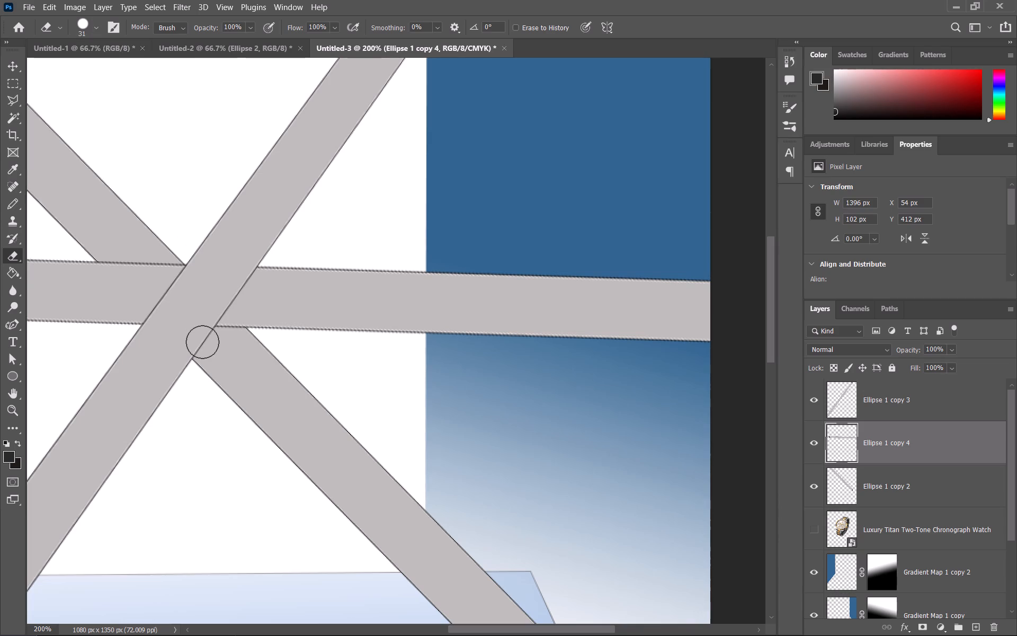
pyautogui.moveTo(209, 342); pyautogui.dragTo(214, 342)
pyautogui.click(173, 275)
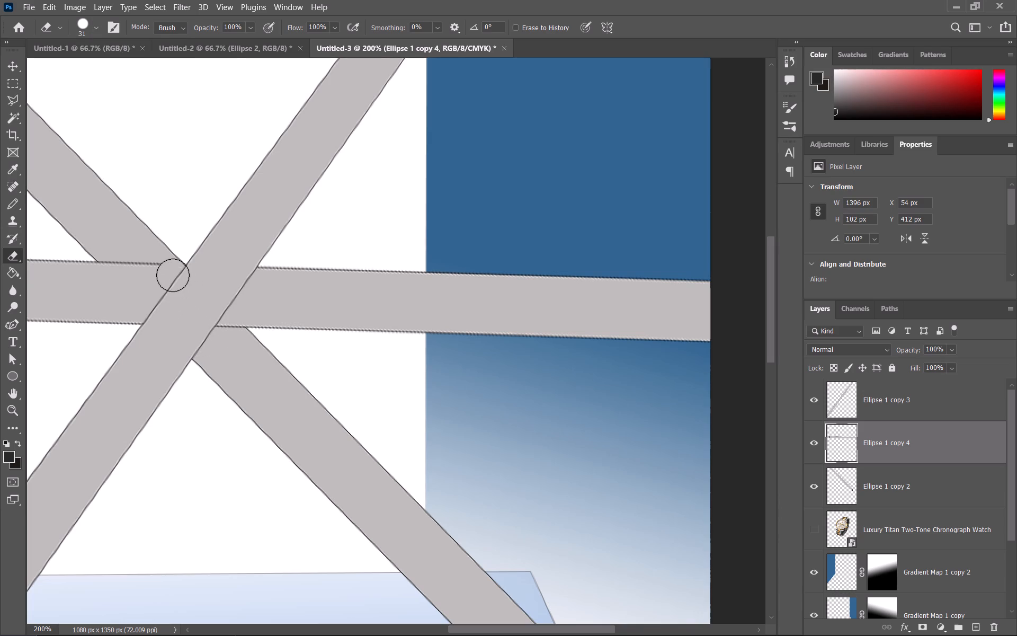
pyautogui.click(165, 275)
pyautogui.click(151, 274)
pyautogui.click(126, 258)
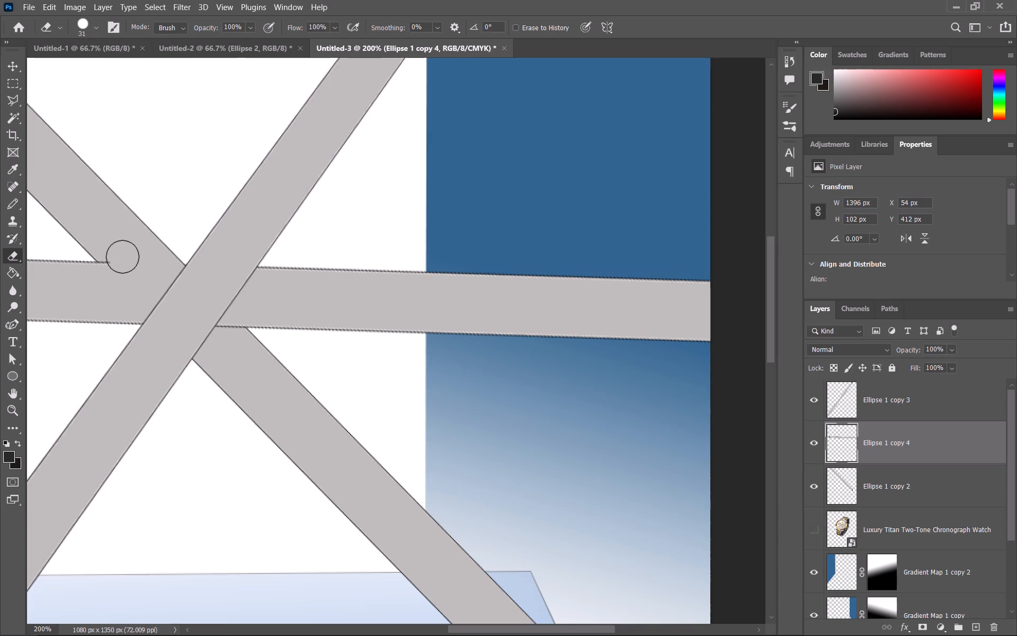
pyautogui.click(111, 252)
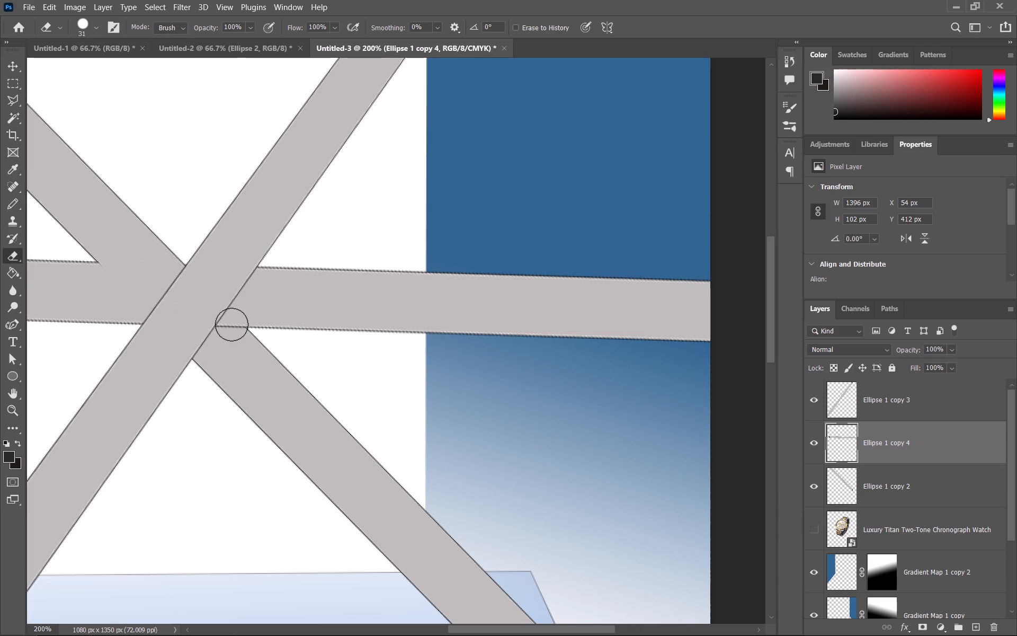
# Erase the near-horizontal cylinder's lower edge line where it overlaps the descending diagonal, just right of the central crossing.
pyautogui.click(229, 323)
pyautogui.hotkey('ctrl', 'z')
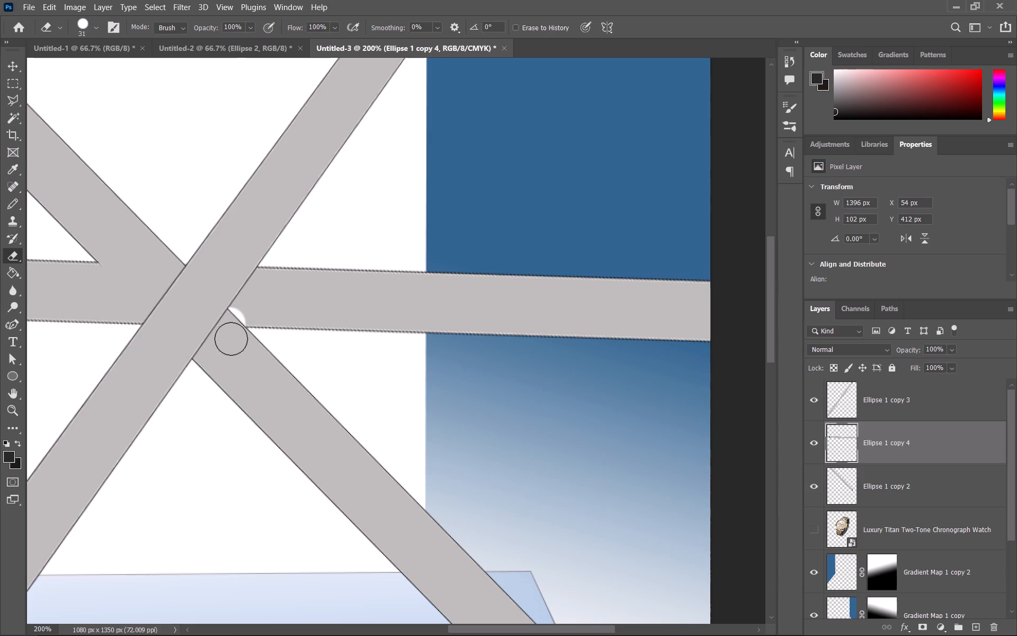
pyautogui.click(231, 339)
pyautogui.click(220, 337)
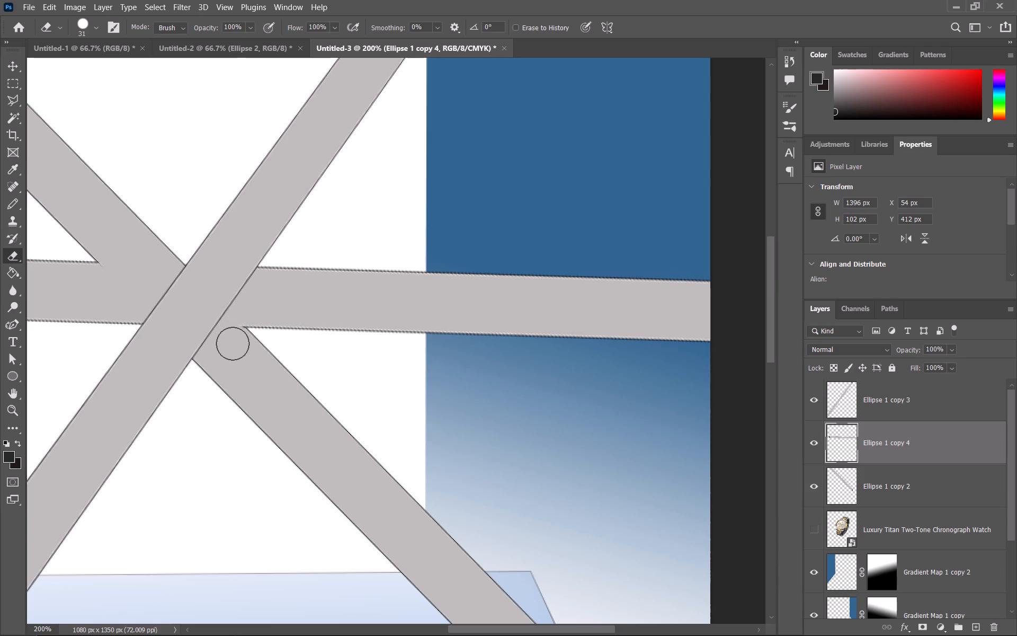
pyautogui.click(232, 340)
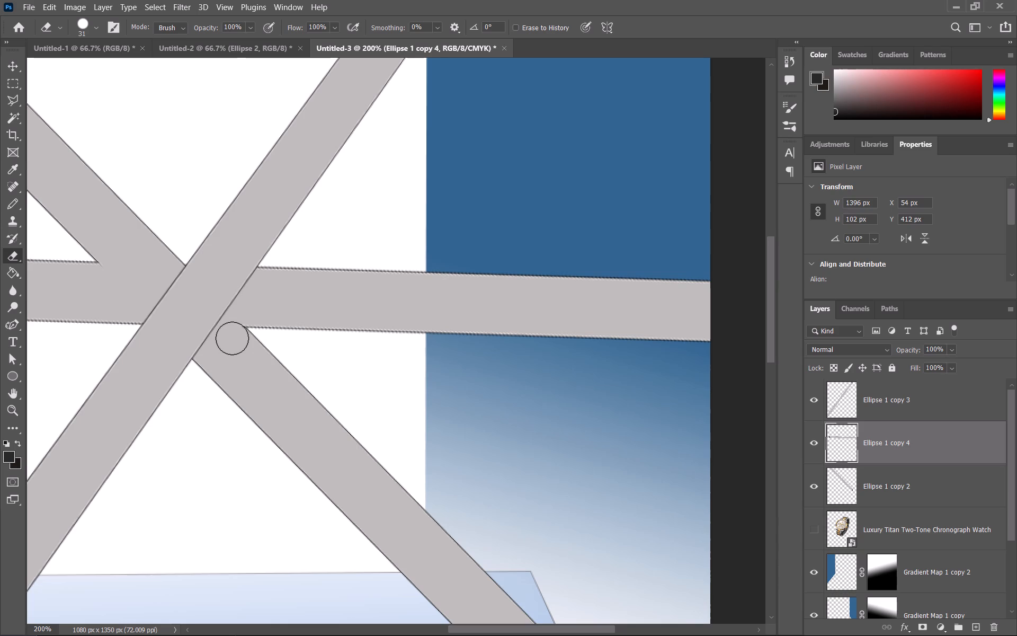
pyautogui.click(232, 338)
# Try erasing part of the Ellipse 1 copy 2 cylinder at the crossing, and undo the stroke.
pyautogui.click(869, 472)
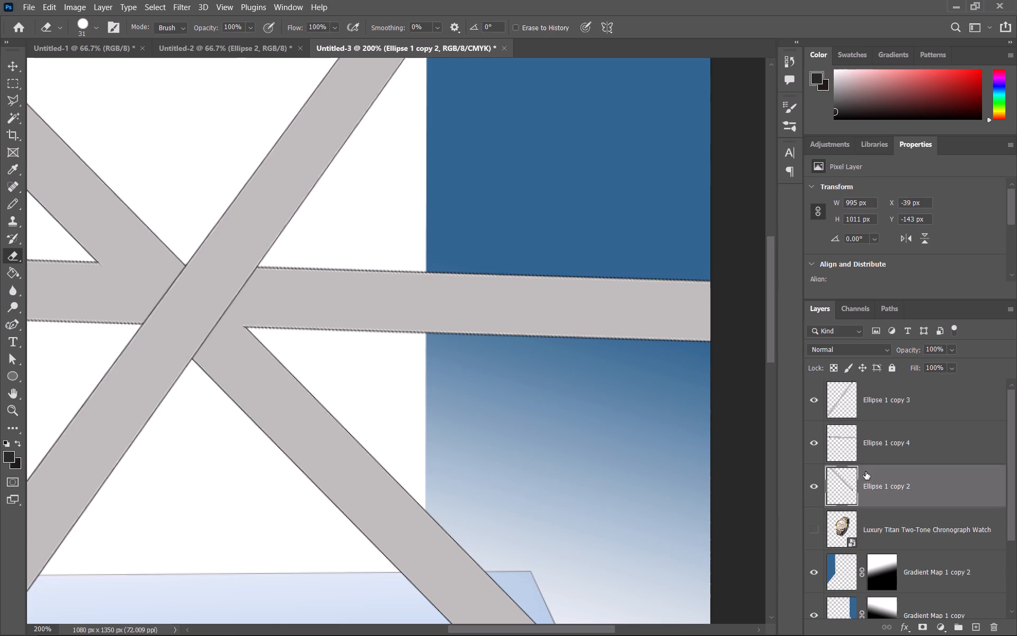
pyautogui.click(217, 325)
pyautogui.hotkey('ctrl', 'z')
# Erase the edge lines of the Ellipse 1 copy 3 cylinder where it overlaps the other two cylinders at the central crossing.
pyautogui.click(923, 397)
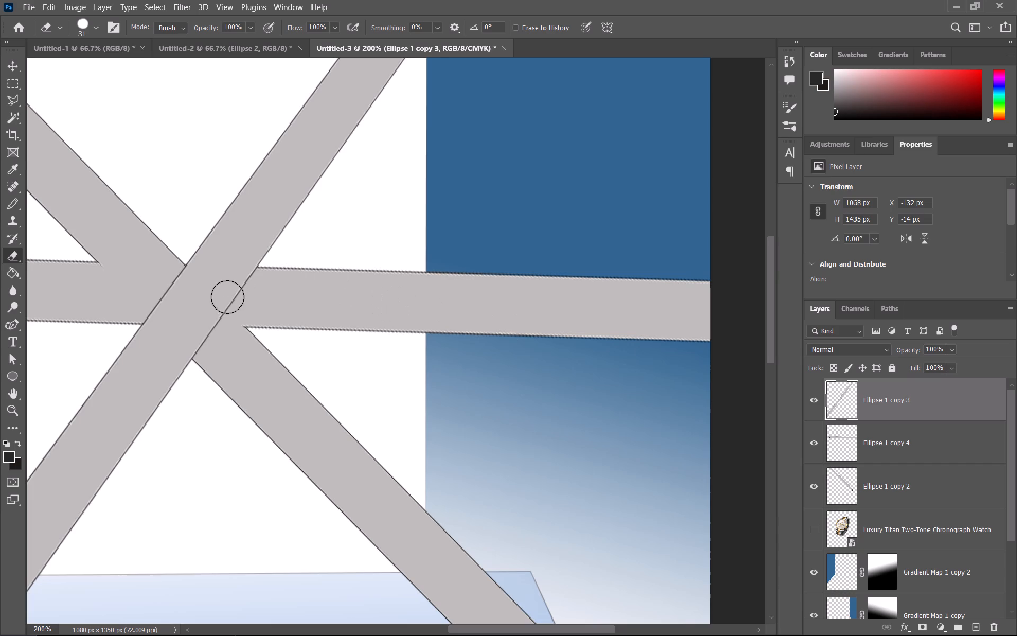
pyautogui.click(258, 284)
pyautogui.click(182, 282)
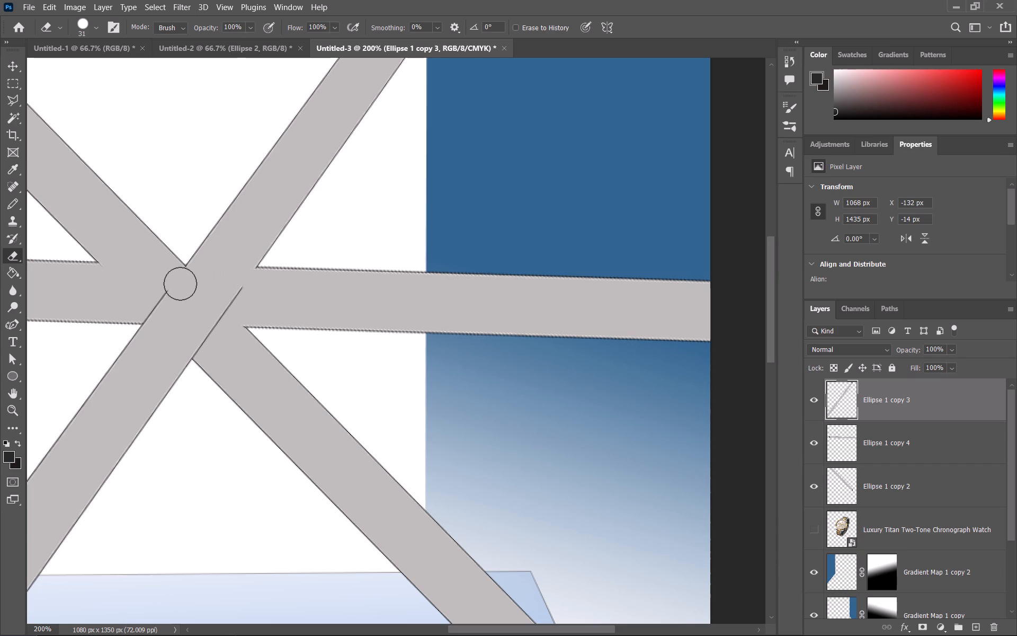
pyautogui.click(189, 282)
pyautogui.click(253, 294)
pyautogui.moveTo(228, 299); pyautogui.dragTo(216, 320)
pyautogui.moveTo(216, 320); pyautogui.dragTo(207, 346)
pyautogui.moveTo(195, 335); pyautogui.dragTo(214, 338)
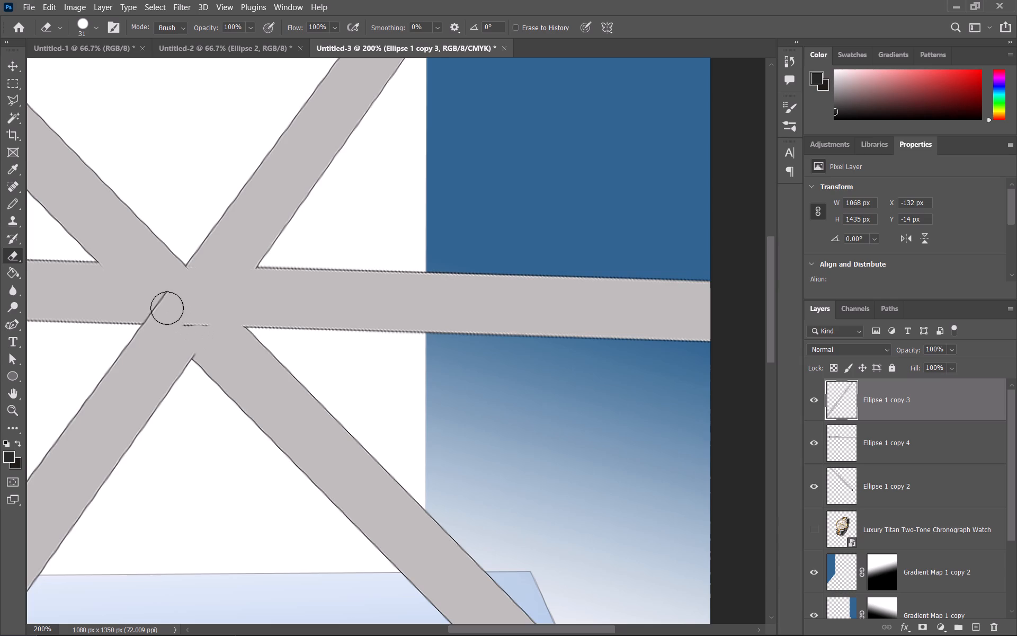
pyautogui.click(147, 307)
pyautogui.click(171, 301)
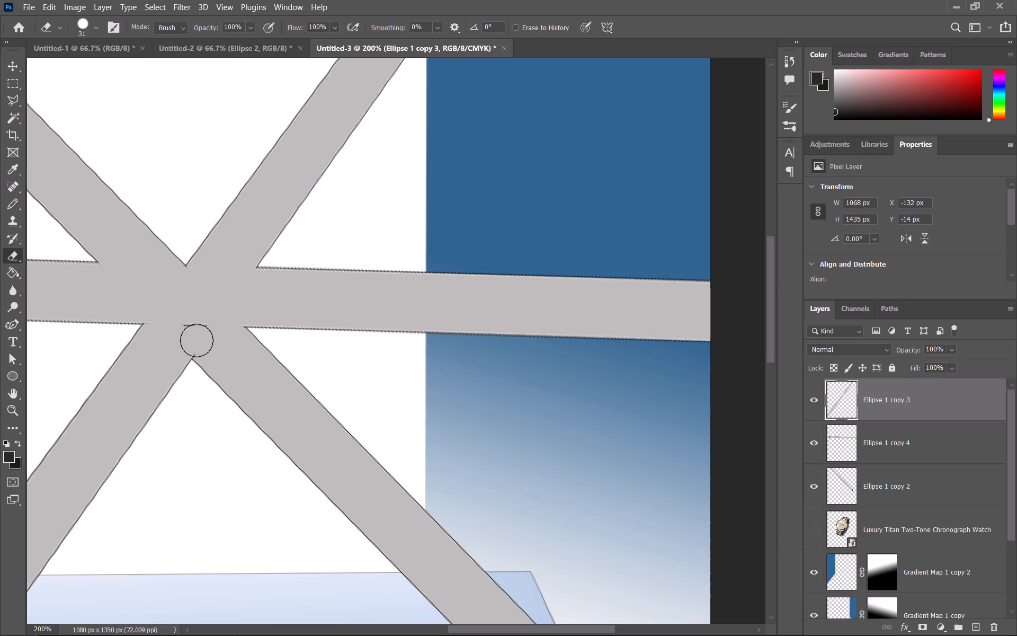
pyautogui.click(195, 340)
pyautogui.hotkey('ctrl', 'z')
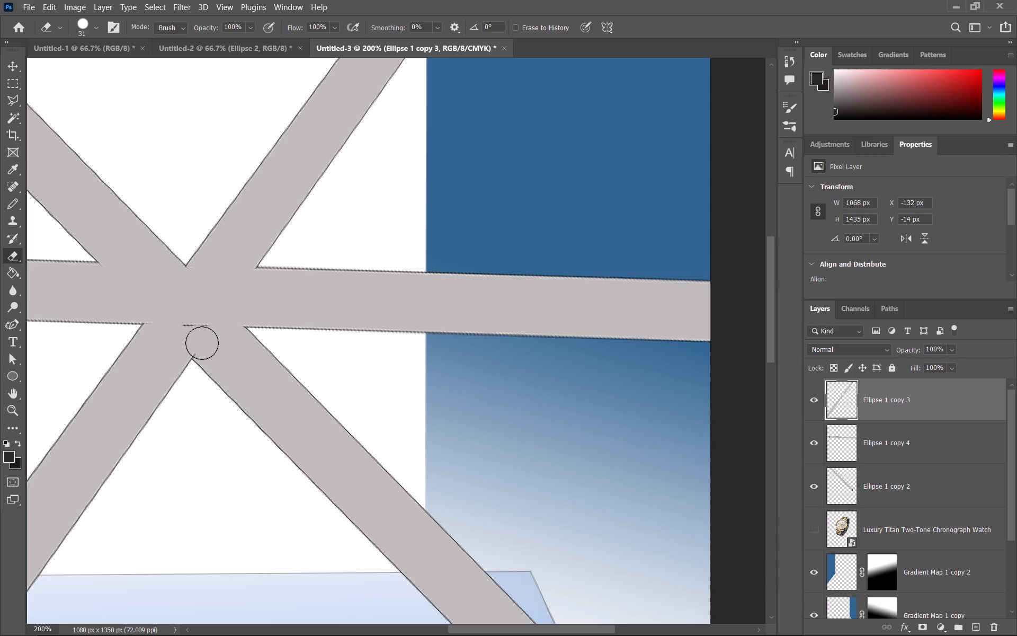
pyautogui.click(202, 343)
# Erase the leftover lower edge fragment of the Ellipse 1 copy 4 cylinder inside the central crossing.
pyautogui.click(876, 443)
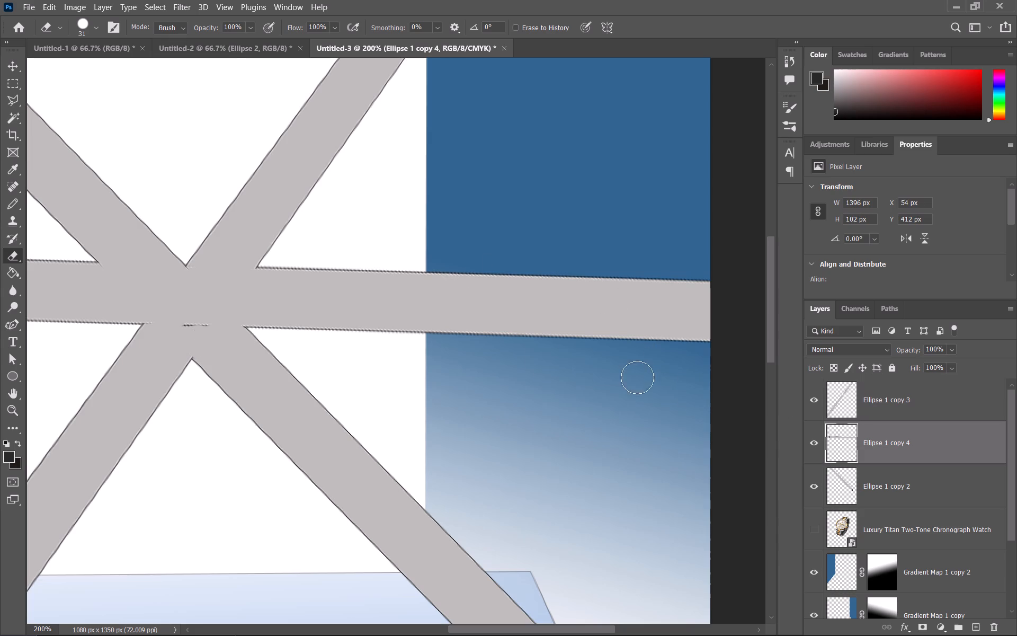
pyautogui.click(195, 324)
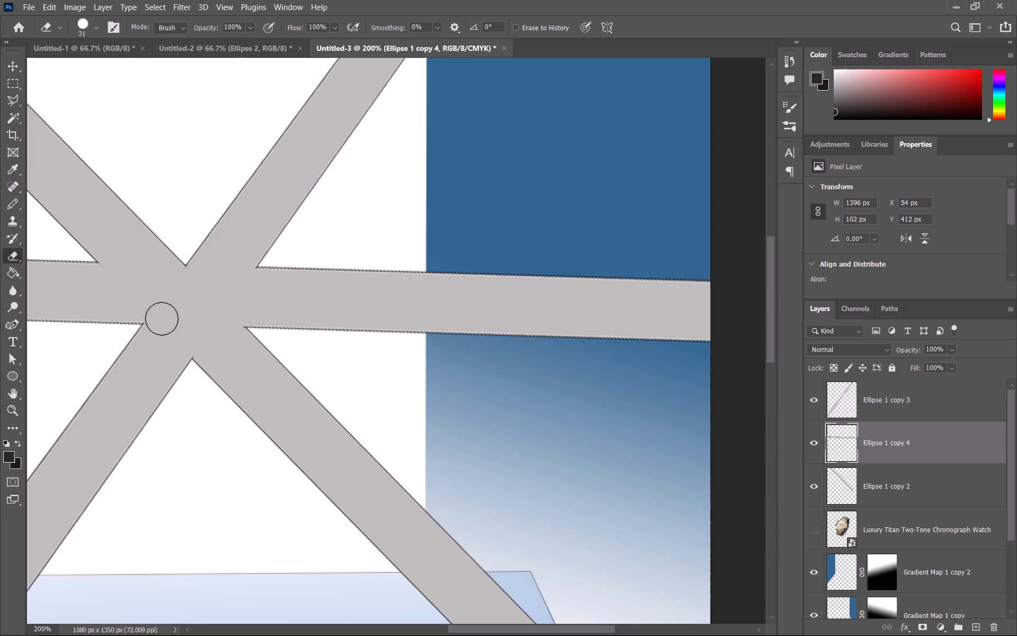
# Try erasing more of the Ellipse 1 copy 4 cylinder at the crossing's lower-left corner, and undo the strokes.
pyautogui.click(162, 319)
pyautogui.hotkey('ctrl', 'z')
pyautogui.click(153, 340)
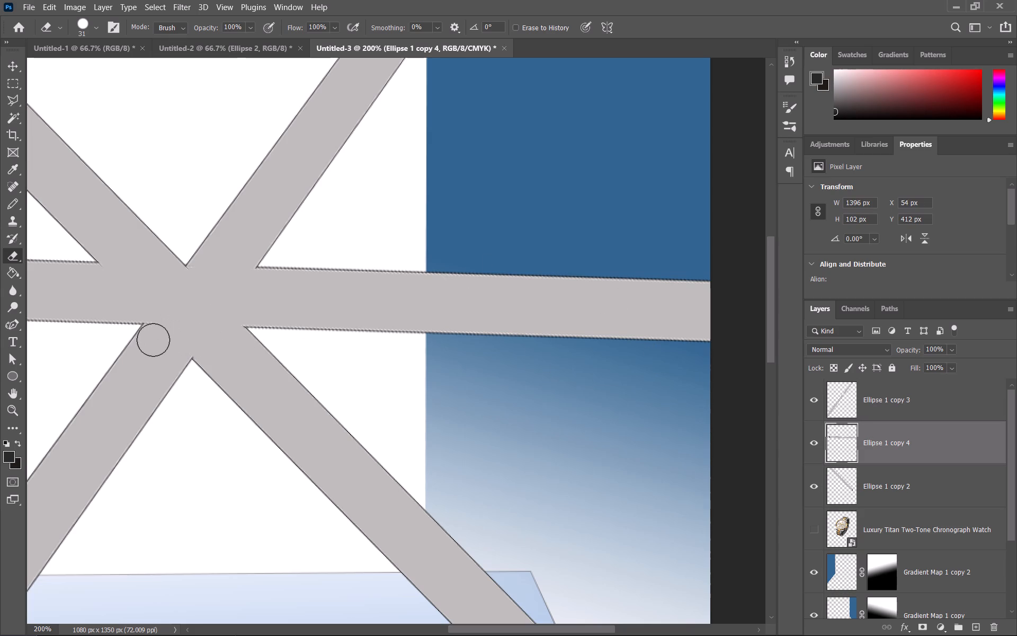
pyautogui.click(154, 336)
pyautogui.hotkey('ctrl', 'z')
# Show the Luxury Titan Two-Tone Chronograph Watch layer and move it above the three cylinder layers.
pyautogui.hotkey('ctrl', '-')
pyautogui.hotkey('ctrl', '-')
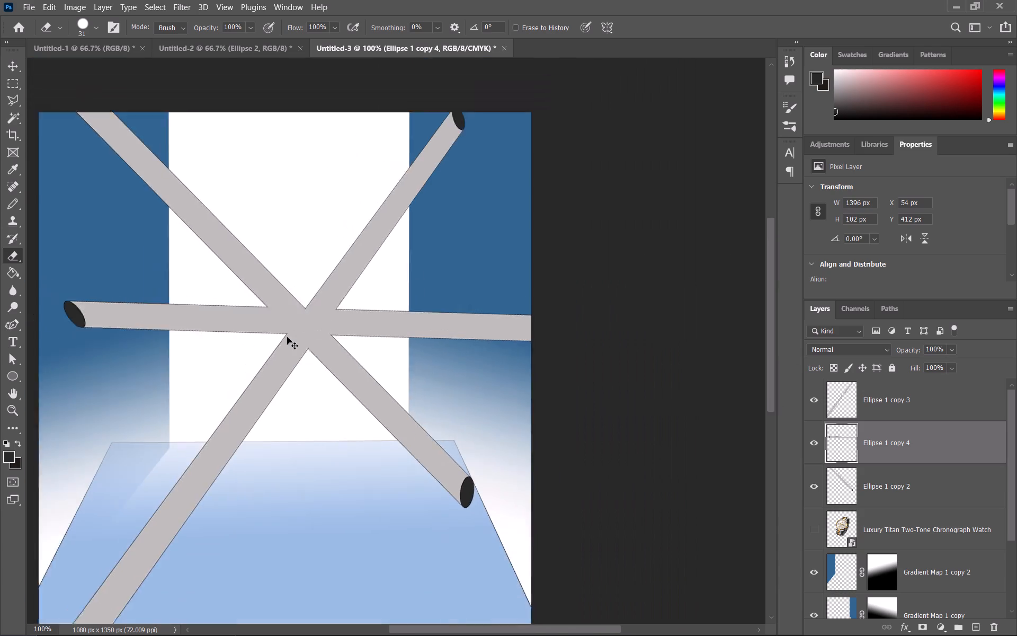
pyautogui.click(564, 420)
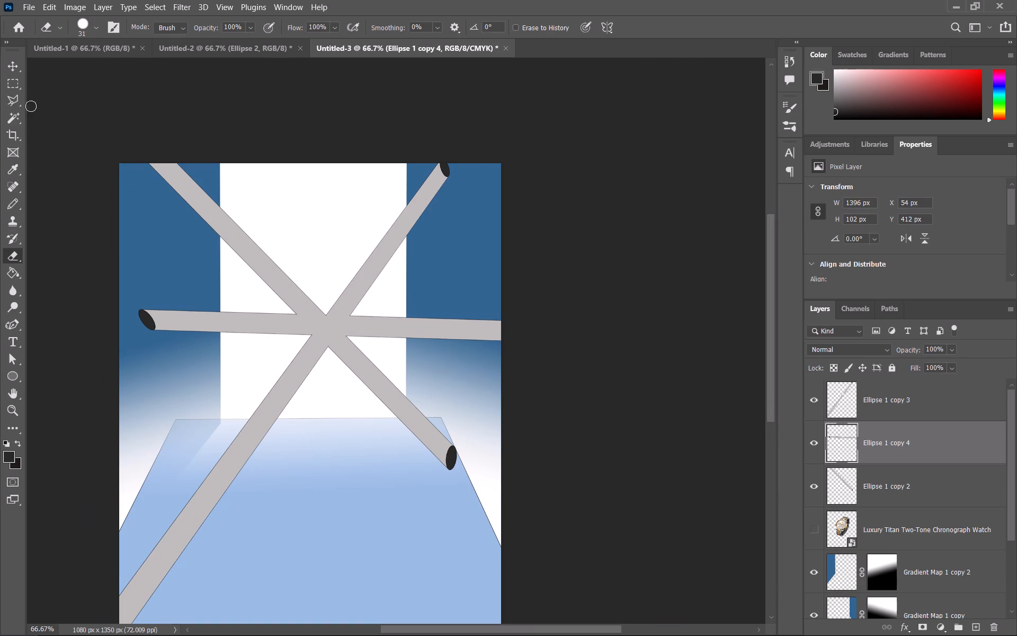
pyautogui.click(816, 529)
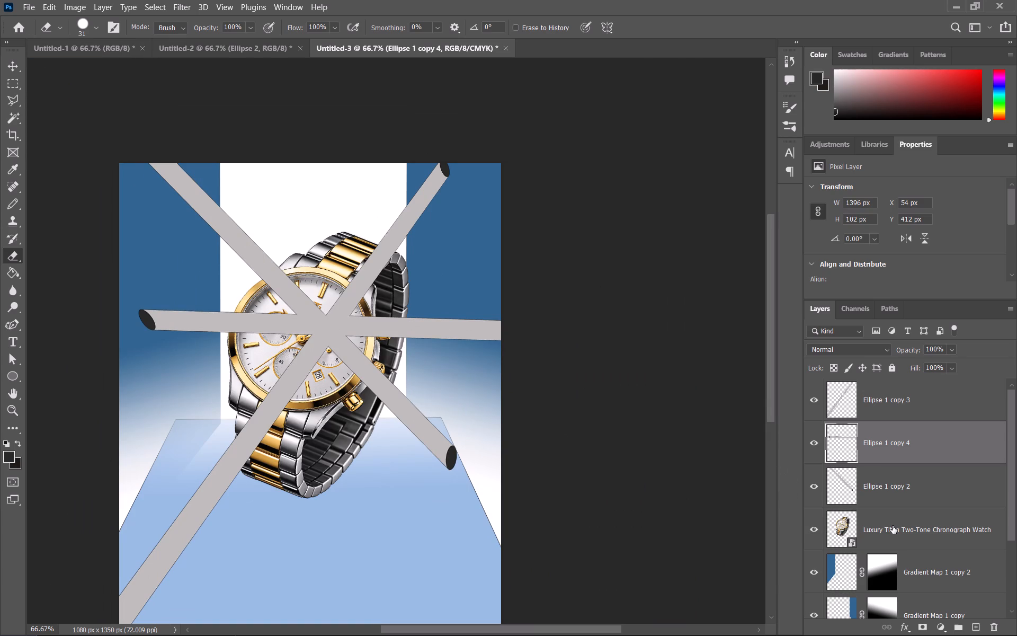
pyautogui.moveTo(893, 526); pyautogui.dragTo(893, 379)
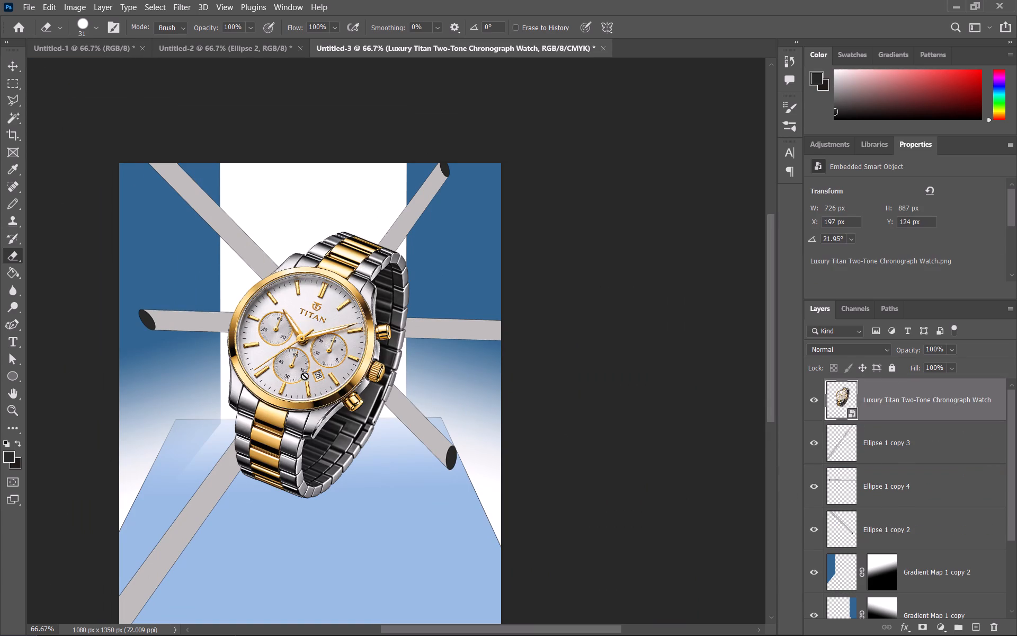
pyautogui.click(906, 449)
pyautogui.click(899, 407)
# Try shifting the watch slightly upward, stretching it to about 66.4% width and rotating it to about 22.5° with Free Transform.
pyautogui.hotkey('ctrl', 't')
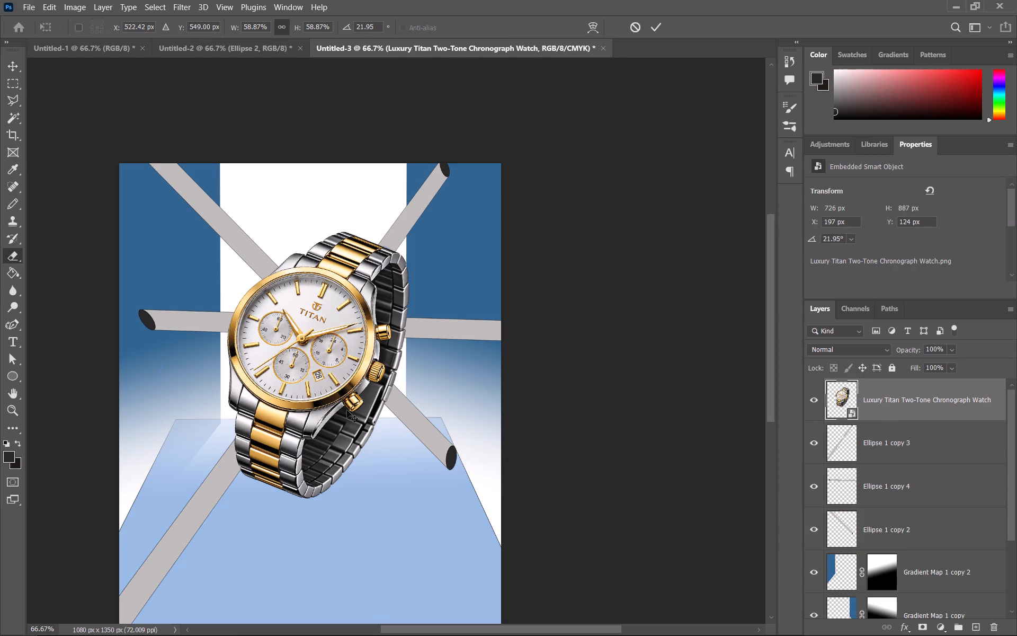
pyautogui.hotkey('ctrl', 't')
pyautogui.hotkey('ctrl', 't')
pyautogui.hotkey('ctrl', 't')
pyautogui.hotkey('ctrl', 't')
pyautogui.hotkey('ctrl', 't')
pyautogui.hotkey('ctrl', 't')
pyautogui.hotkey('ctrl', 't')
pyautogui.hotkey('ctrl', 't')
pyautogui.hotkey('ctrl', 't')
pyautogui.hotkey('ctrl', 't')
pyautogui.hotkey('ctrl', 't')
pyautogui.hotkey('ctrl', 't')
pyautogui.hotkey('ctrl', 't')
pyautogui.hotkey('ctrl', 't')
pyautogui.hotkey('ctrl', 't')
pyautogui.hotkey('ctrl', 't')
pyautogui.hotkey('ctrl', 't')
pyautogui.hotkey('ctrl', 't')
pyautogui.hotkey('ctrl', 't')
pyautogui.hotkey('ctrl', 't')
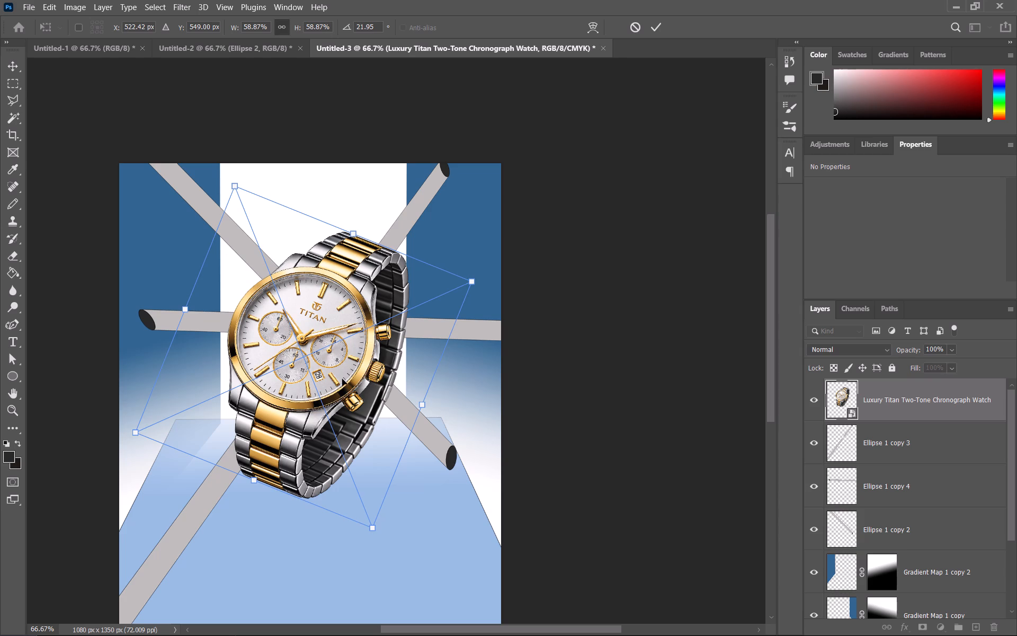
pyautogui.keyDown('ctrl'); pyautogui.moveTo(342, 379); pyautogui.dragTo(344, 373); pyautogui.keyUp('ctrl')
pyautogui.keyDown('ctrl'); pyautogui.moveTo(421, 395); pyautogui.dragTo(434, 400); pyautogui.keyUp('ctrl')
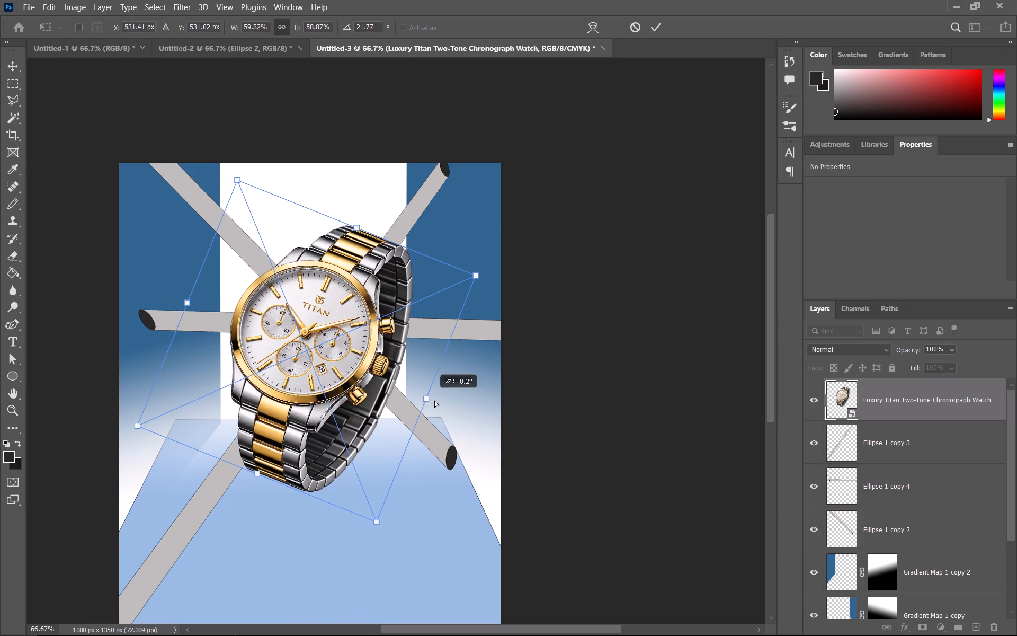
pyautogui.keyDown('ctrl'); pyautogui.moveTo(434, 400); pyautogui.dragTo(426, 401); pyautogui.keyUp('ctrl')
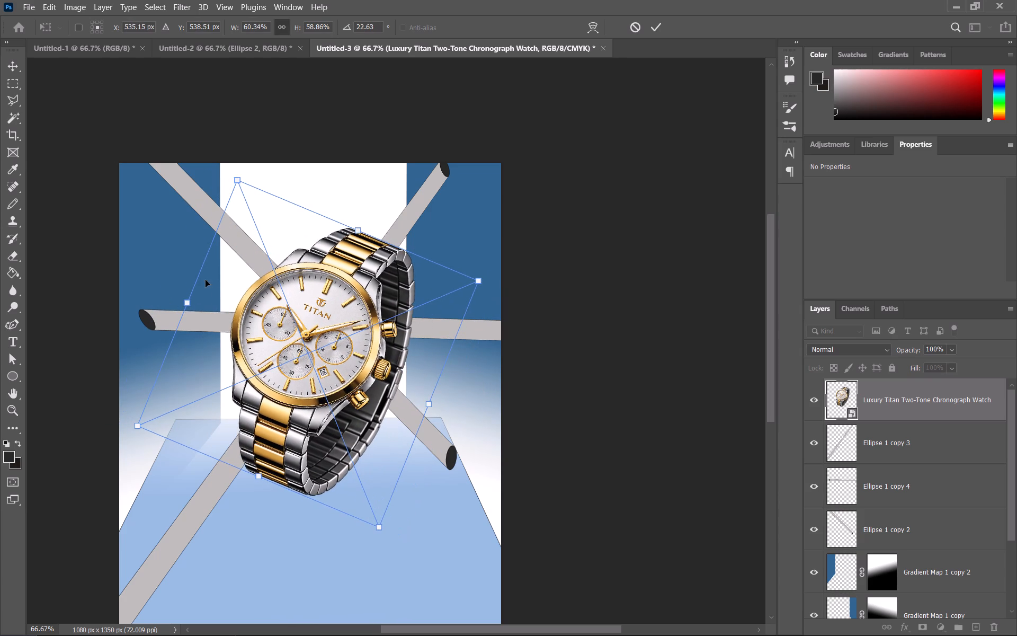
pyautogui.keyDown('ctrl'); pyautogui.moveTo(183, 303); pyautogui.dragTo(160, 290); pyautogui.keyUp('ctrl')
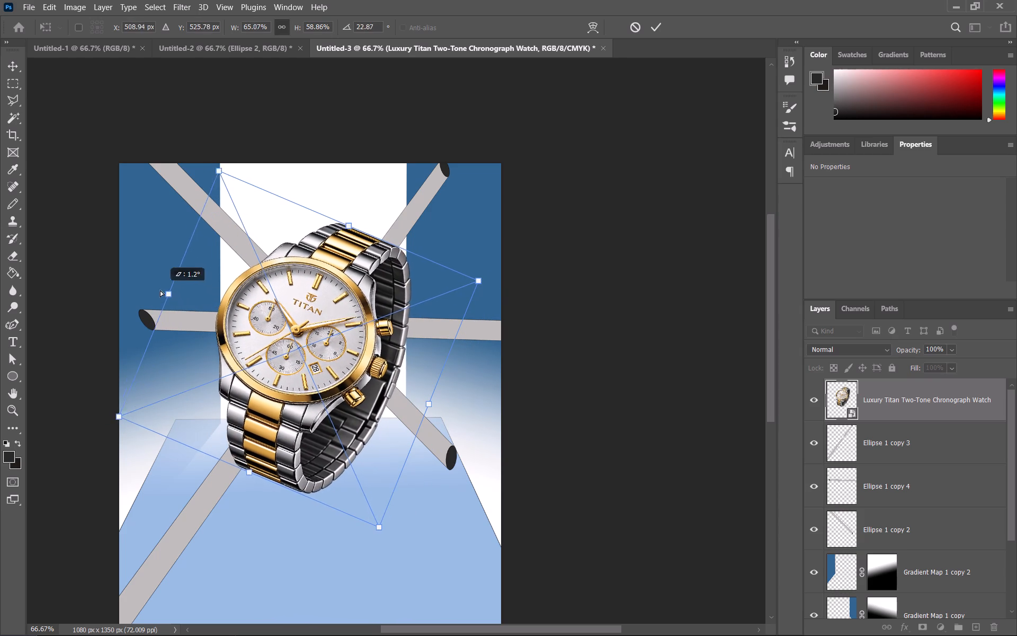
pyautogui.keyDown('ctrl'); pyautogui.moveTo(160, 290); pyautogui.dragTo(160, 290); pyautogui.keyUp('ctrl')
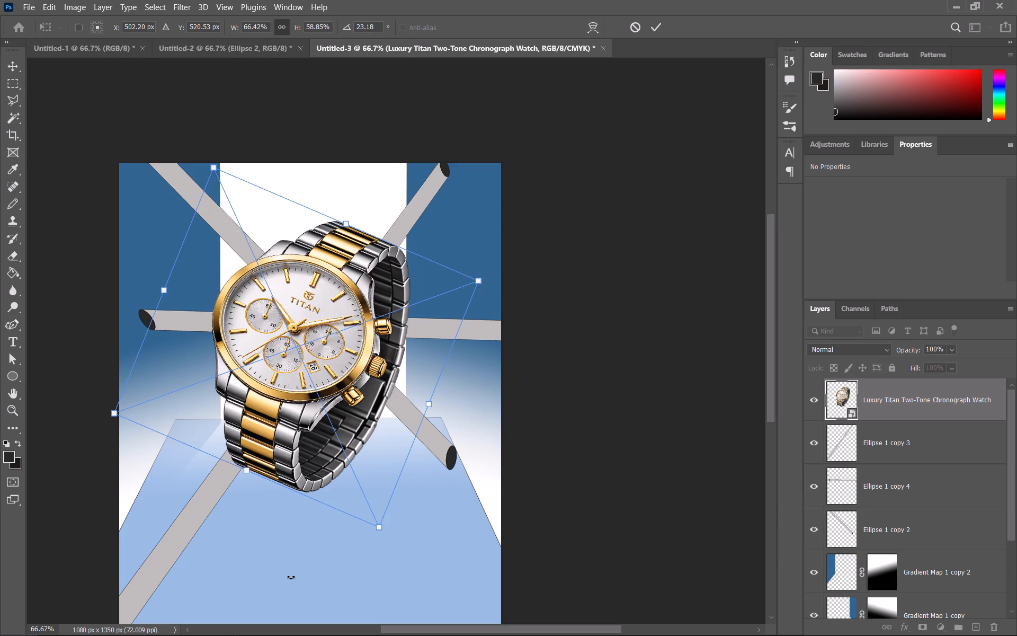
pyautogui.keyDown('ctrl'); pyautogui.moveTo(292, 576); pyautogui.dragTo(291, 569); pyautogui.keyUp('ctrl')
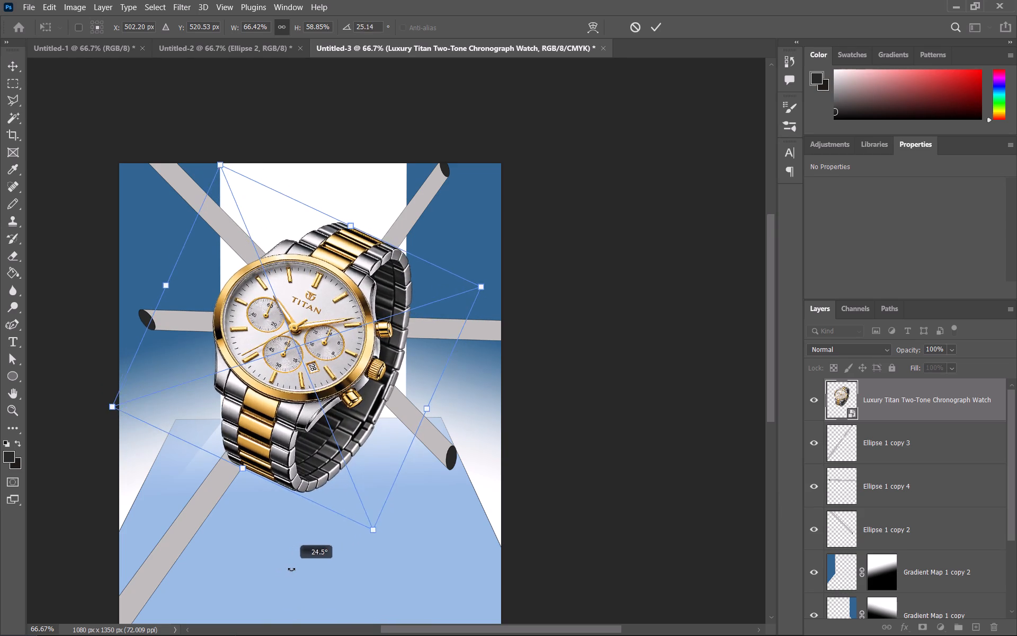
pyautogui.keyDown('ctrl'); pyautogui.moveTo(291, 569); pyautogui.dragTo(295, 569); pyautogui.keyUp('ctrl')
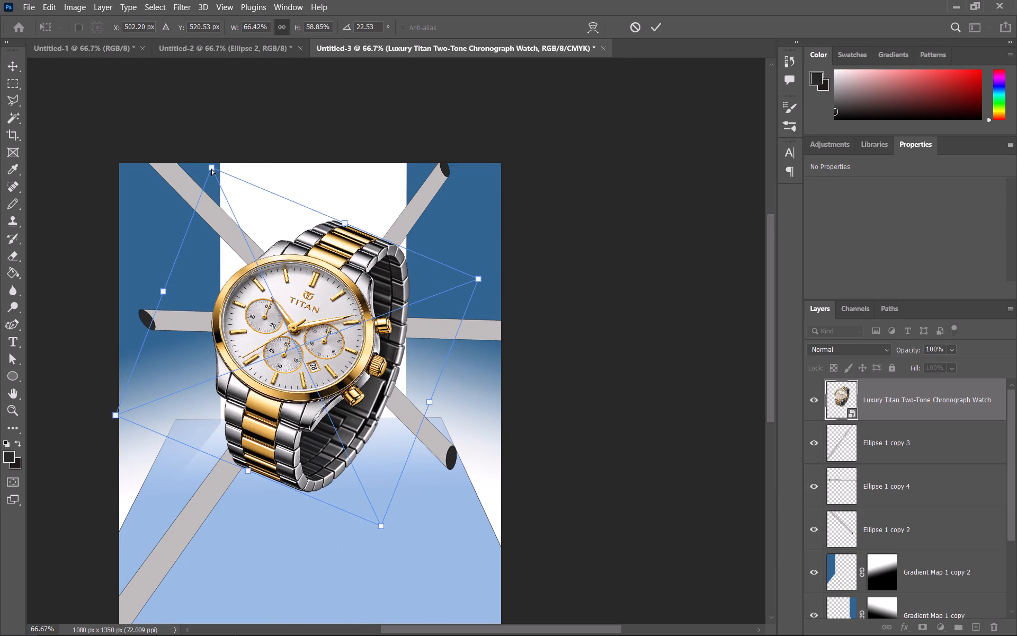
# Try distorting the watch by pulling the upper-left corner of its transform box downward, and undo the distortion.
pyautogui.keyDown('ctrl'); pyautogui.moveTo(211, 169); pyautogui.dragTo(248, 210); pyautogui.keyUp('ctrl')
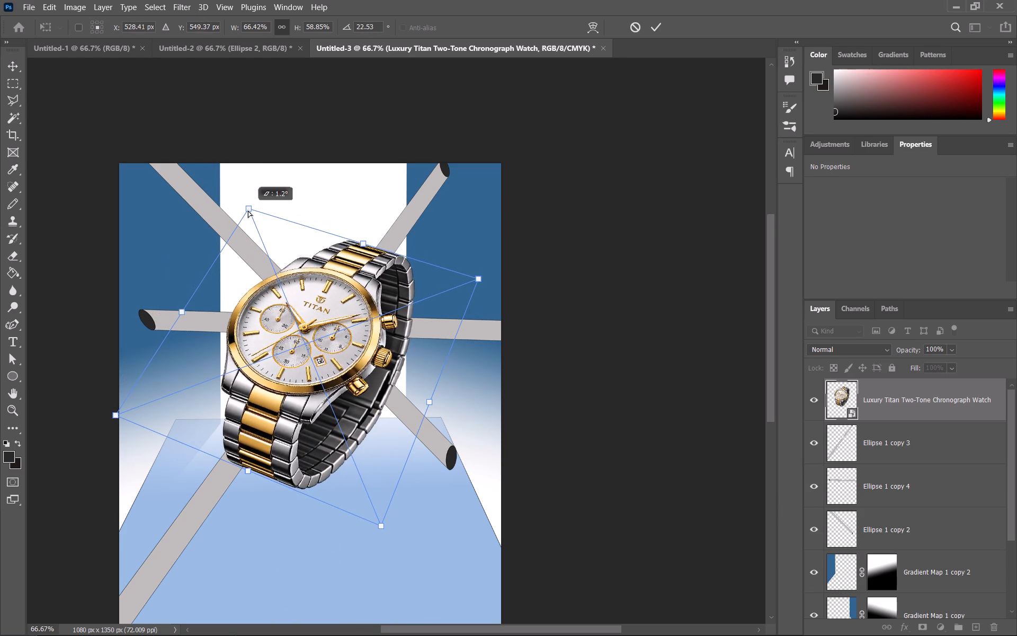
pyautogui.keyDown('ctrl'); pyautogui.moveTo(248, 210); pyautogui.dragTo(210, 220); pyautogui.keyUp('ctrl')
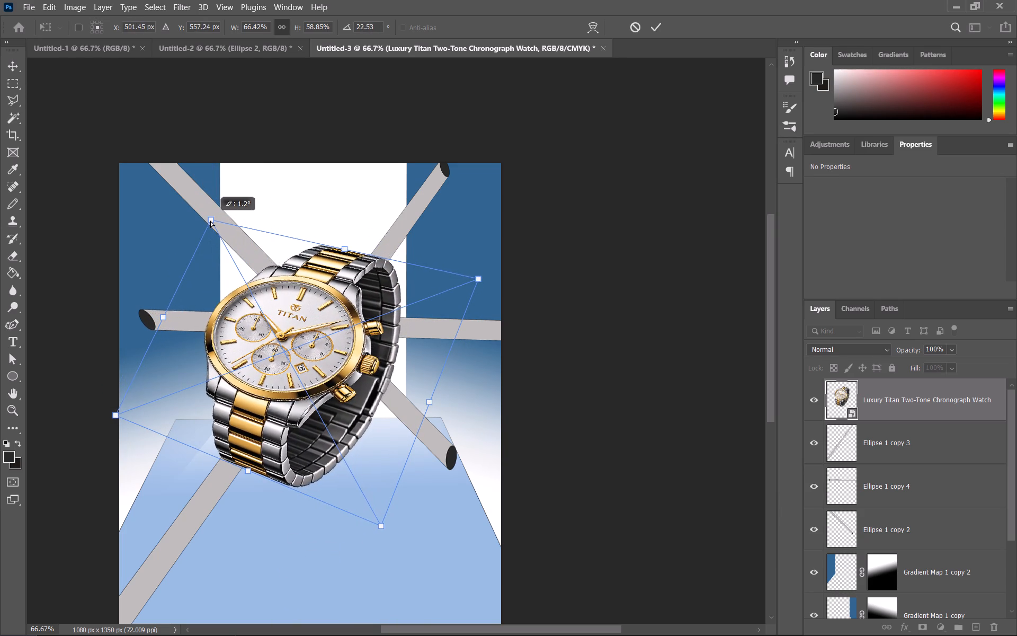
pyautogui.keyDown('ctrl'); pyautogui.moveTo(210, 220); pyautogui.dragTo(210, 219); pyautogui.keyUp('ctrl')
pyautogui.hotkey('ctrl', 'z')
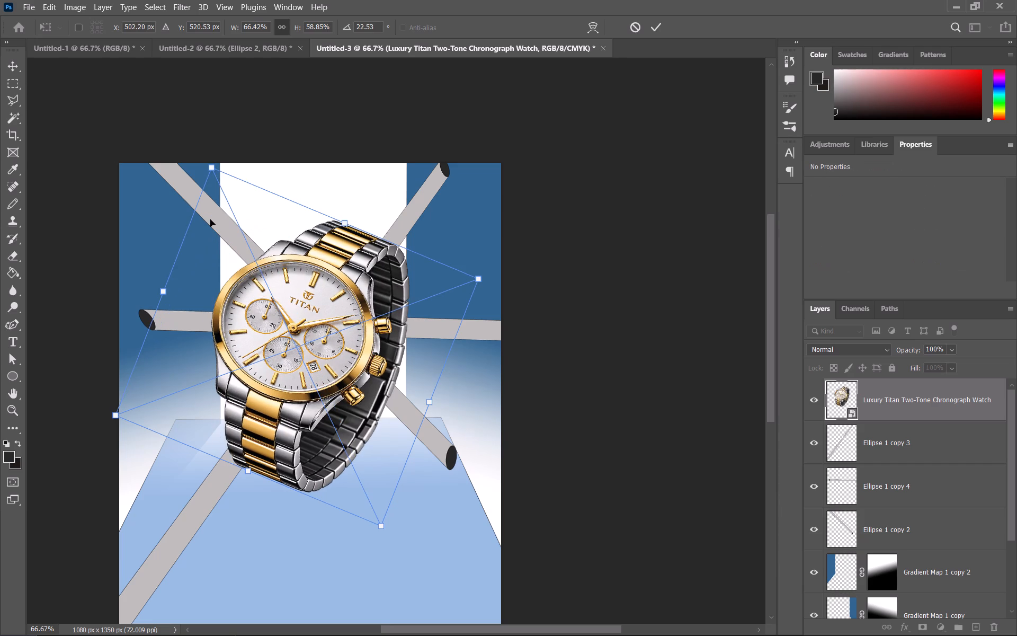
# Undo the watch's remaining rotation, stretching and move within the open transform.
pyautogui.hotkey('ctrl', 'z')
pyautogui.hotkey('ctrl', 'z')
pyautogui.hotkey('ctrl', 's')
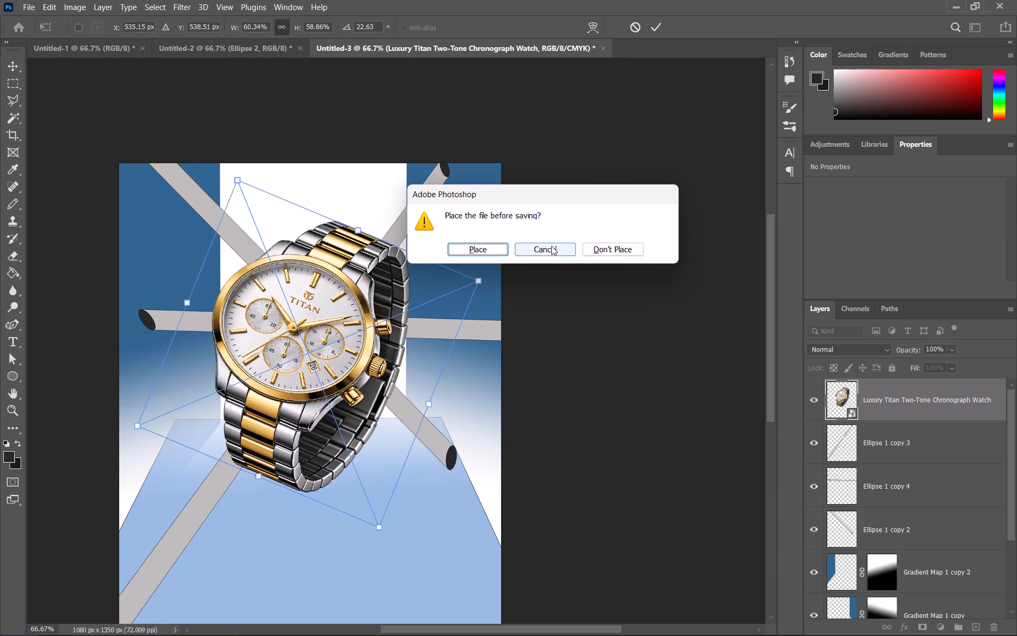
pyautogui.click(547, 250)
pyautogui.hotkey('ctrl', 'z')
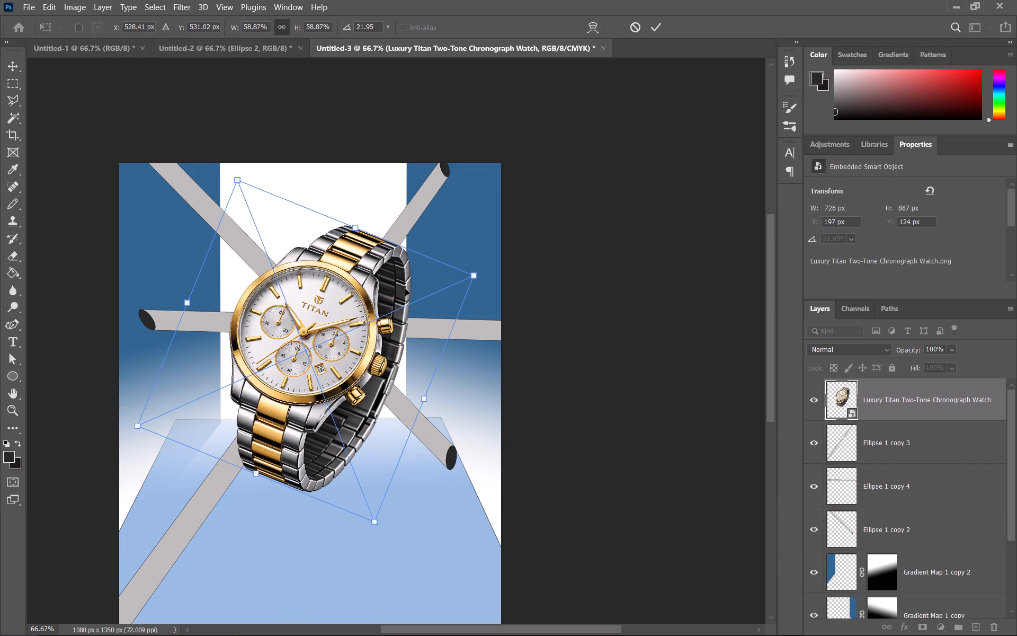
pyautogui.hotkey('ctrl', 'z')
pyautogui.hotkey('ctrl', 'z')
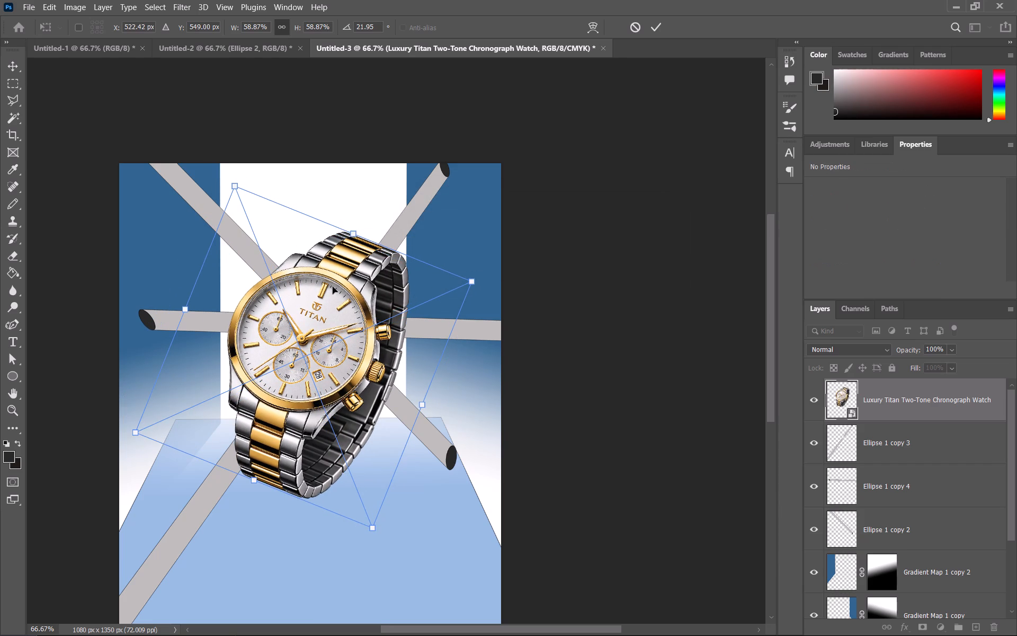
# Shift the watch up and slightly toward the canvas's left edge, rotate it to about 12.7°, and apply the transform.
pyautogui.moveTo(277, 386); pyautogui.dragTo(262, 372)
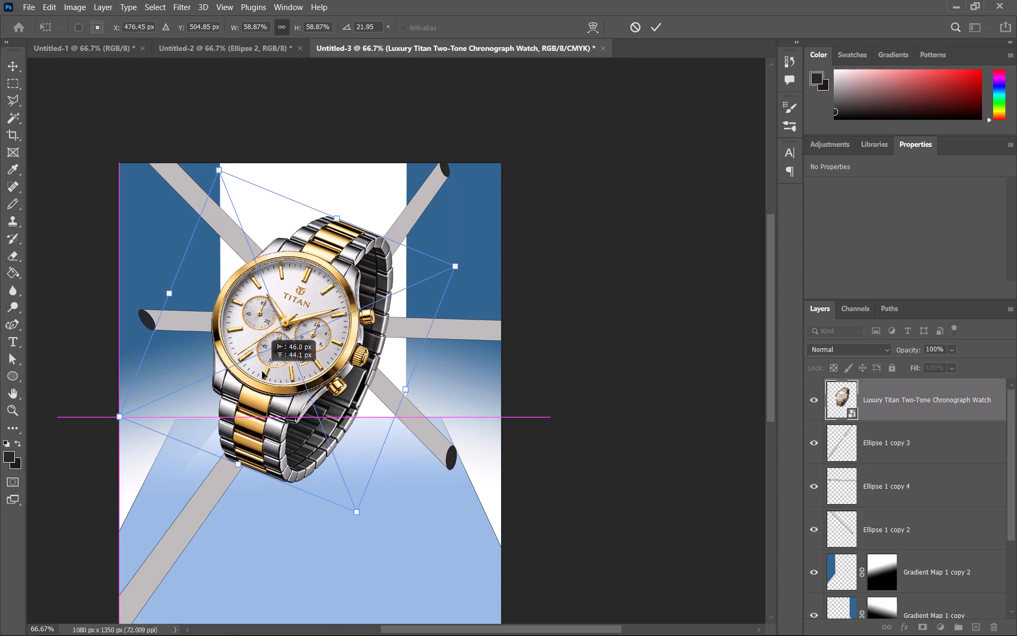
pyautogui.moveTo(262, 372); pyautogui.dragTo(269, 372)
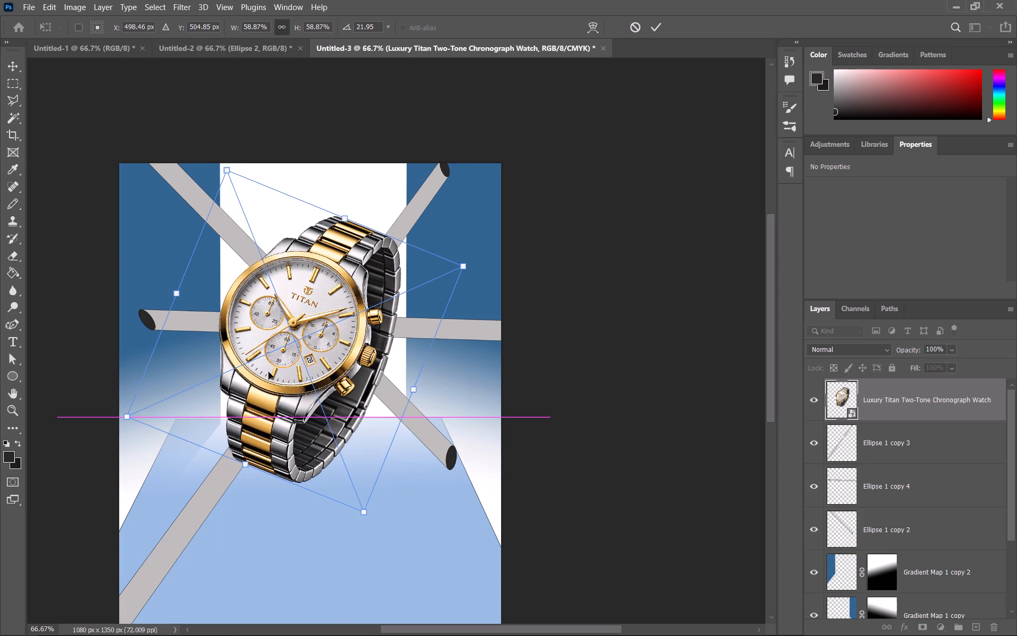
pyautogui.moveTo(293, 526); pyautogui.dragTo(371, 535)
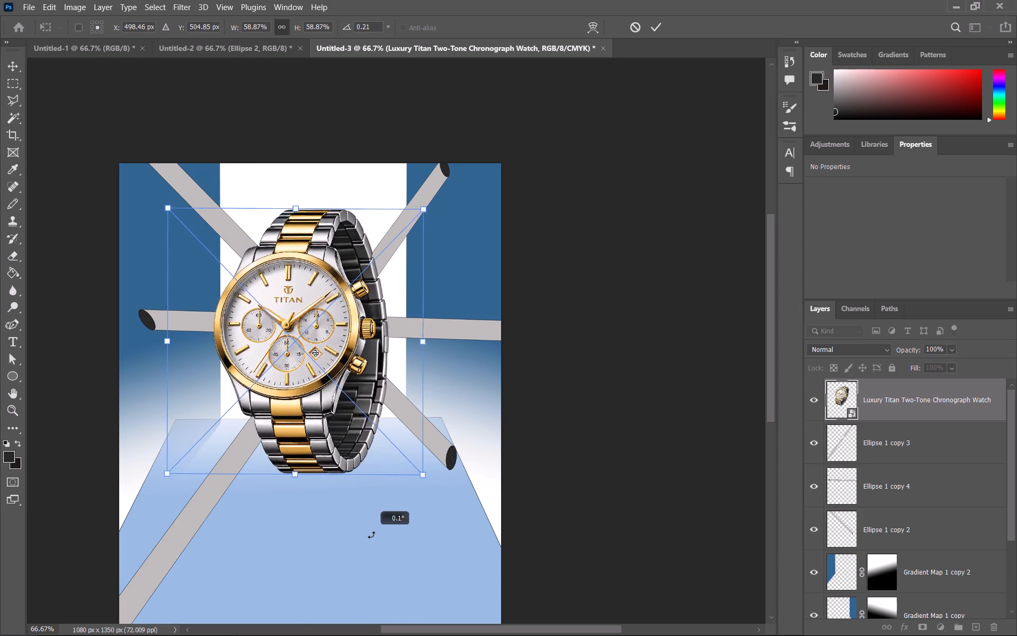
pyautogui.moveTo(371, 535); pyautogui.dragTo(270, 567)
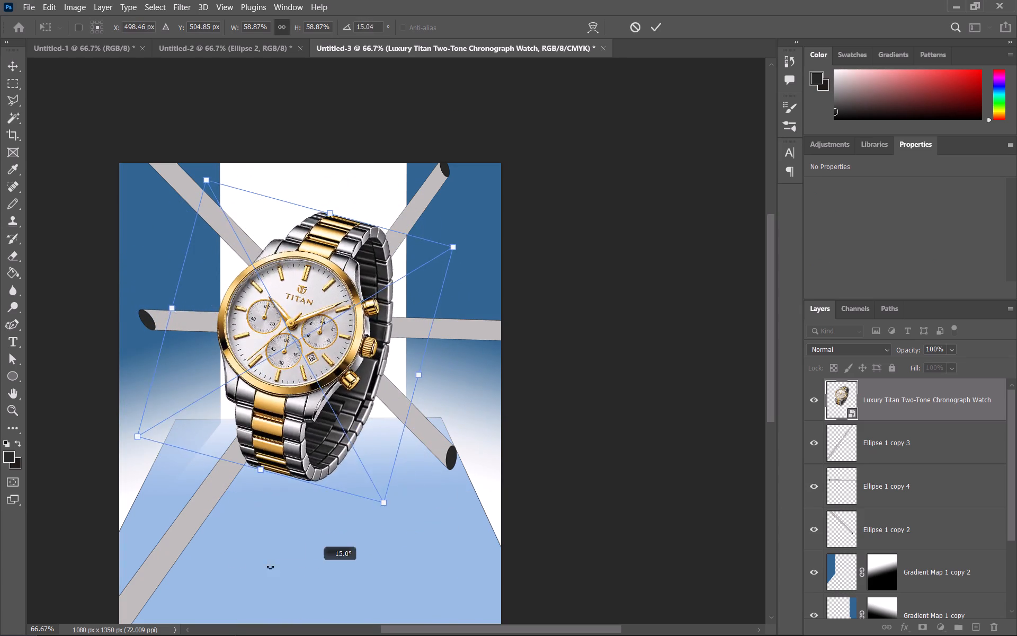
pyautogui.moveTo(270, 567); pyautogui.dragTo(329, 567)
pyautogui.click(290, 418)
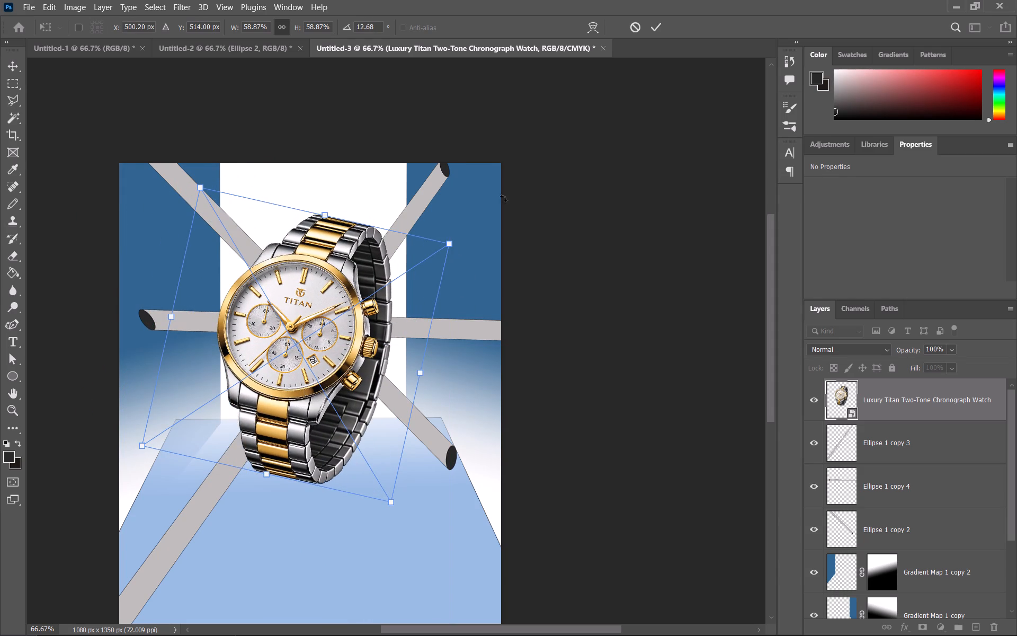
pyautogui.click(592, 206)
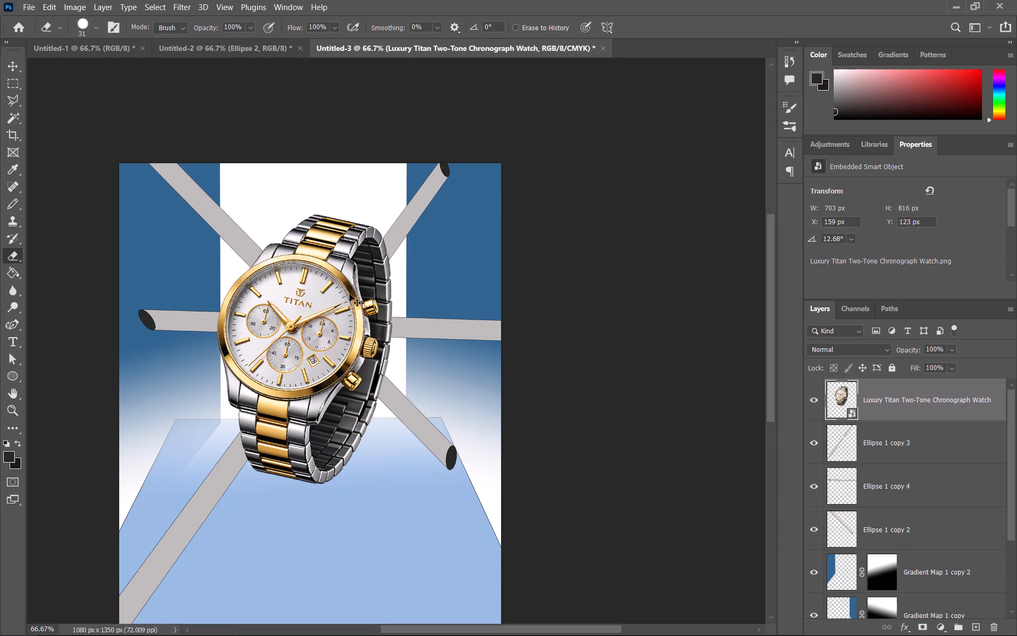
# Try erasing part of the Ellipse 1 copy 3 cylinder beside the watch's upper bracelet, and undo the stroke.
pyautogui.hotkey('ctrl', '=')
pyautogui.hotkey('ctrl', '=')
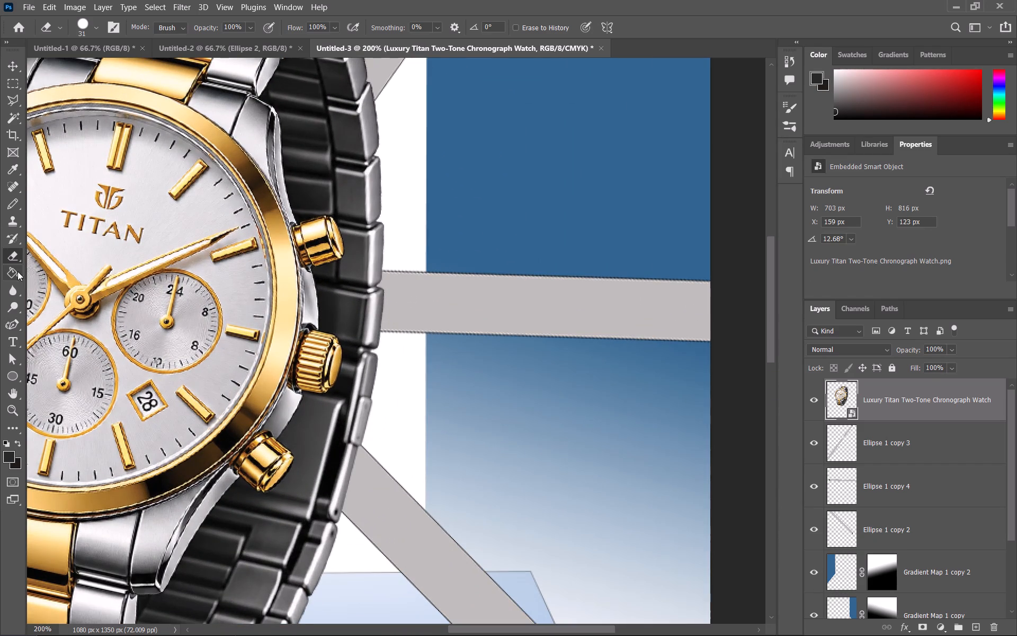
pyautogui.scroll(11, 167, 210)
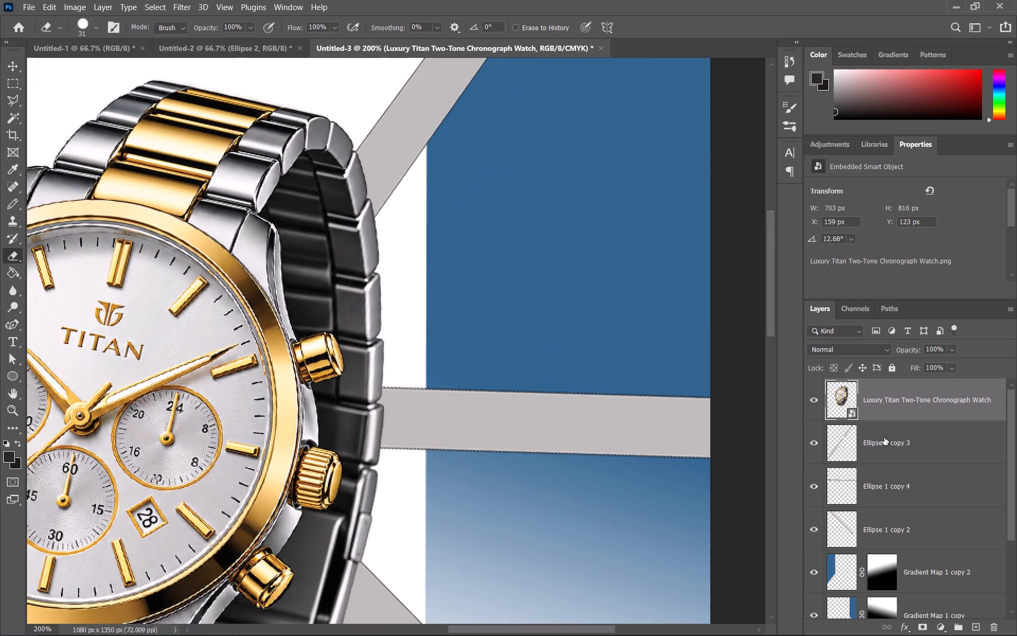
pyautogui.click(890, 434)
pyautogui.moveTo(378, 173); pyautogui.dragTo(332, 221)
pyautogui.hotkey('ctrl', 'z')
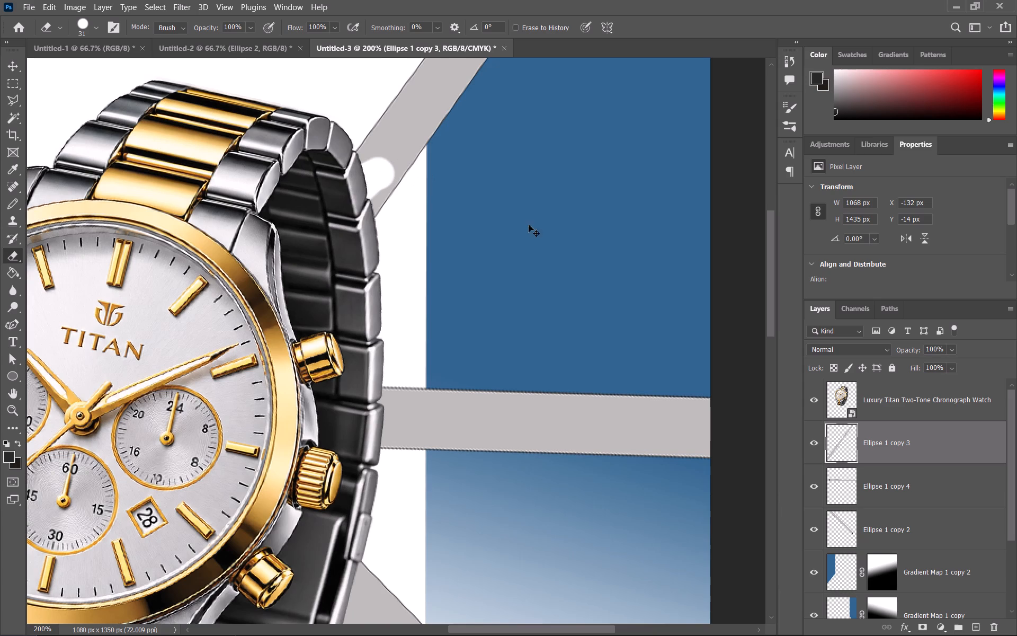
# Rasterize the Luxury Titan Two-Tone Chronograph Watch smart object through the Eraser tool.
pyautogui.click(894, 386)
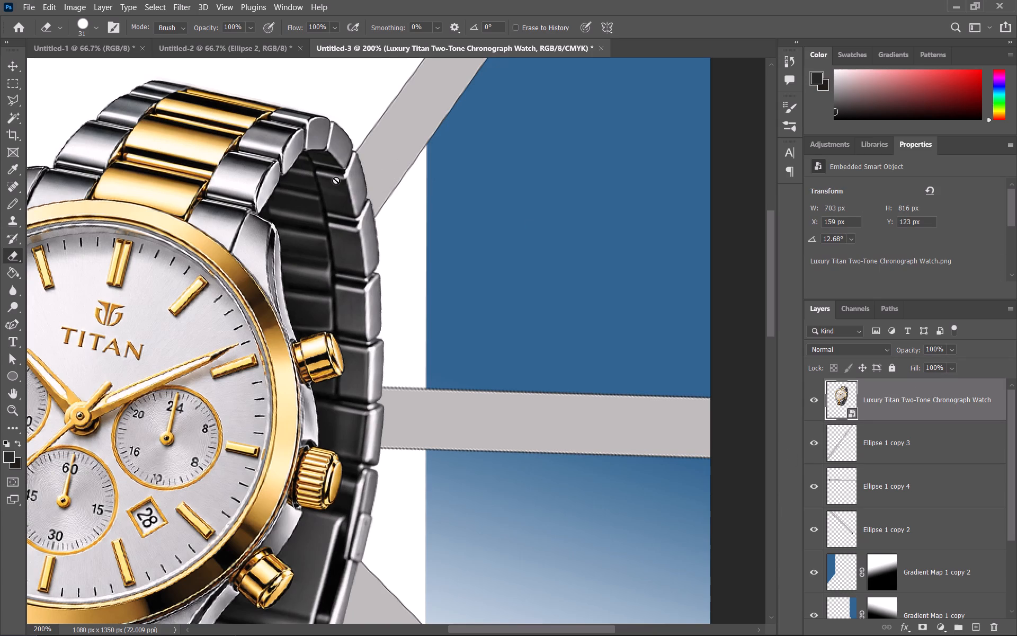
pyautogui.click(842, 392)
pyautogui.click(9, 257)
pyautogui.rightClick(9, 257)
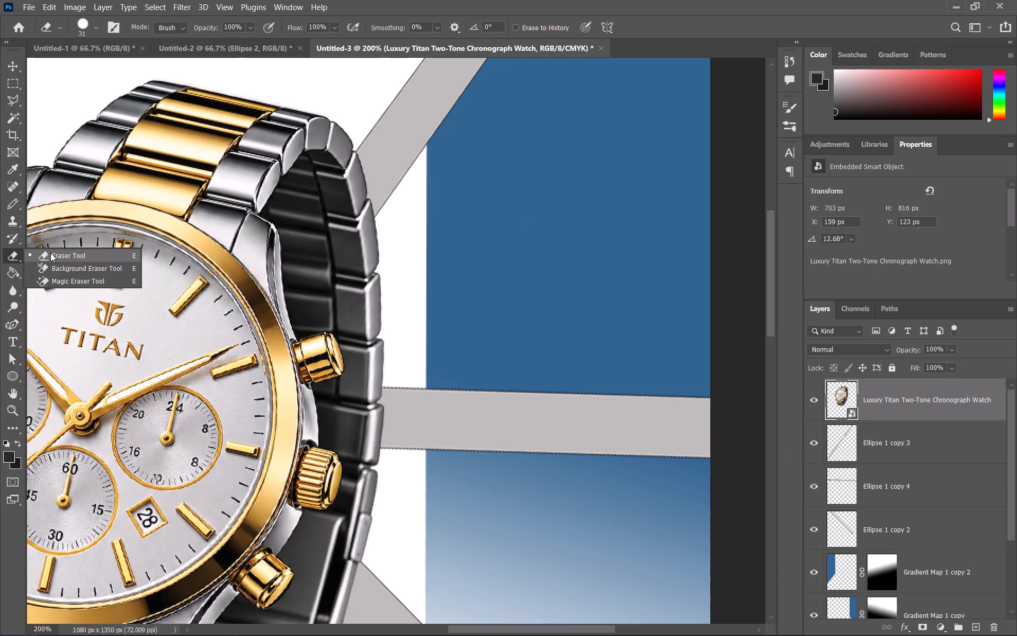
pyautogui.click(50, 253)
pyautogui.click(356, 186)
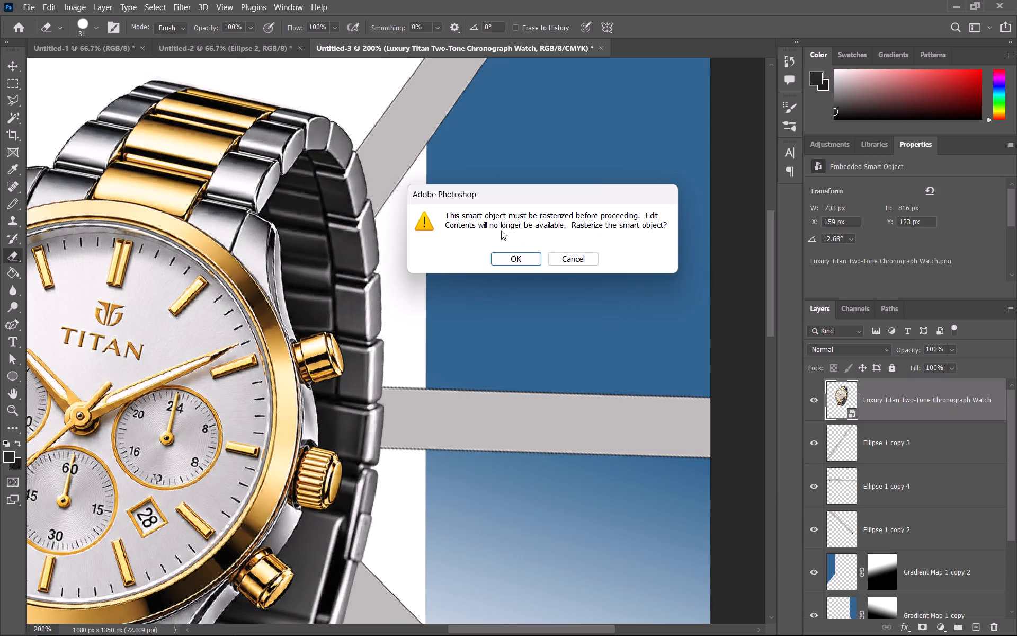
pyautogui.click(507, 260)
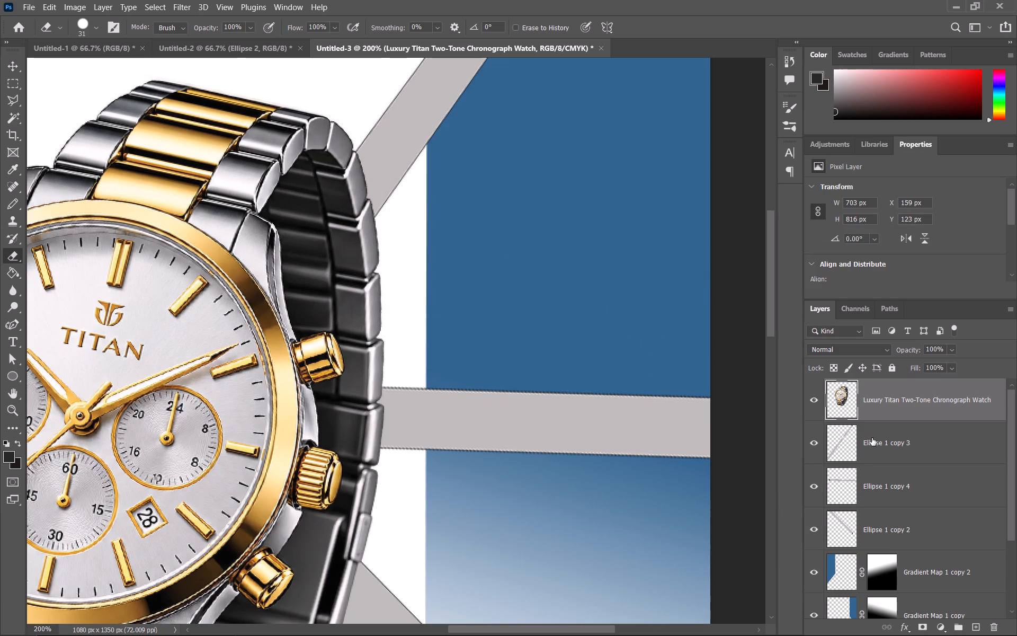
# Move the Ellipse 1 copy 3 layer above the watch layer and erase the cylinder over the watch's upper lug and bezel edge.
pyautogui.moveTo(872, 438); pyautogui.dragTo(872, 399)
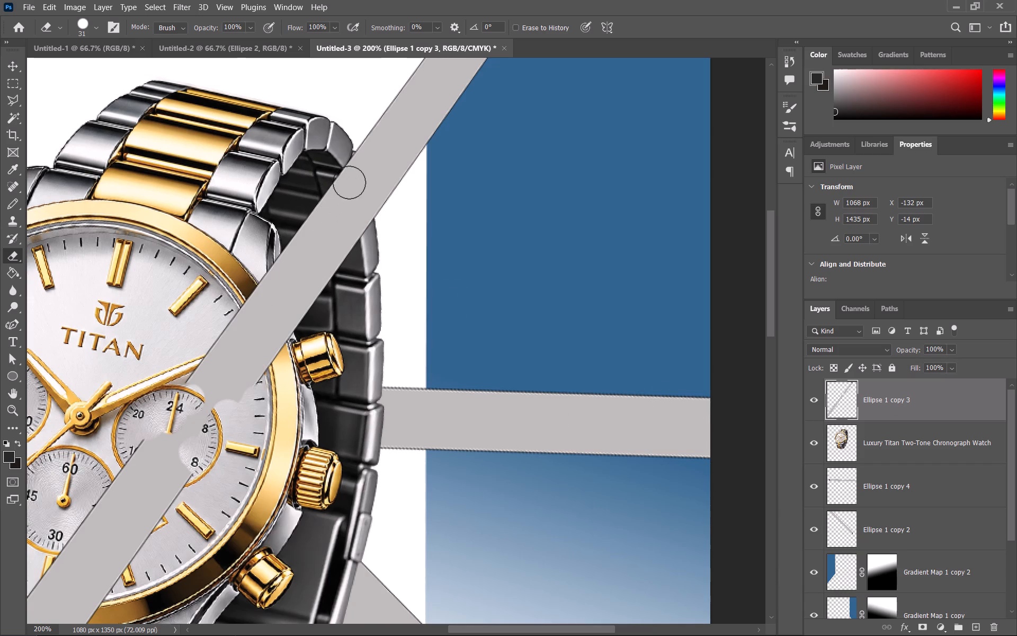
pyautogui.moveTo(272, 280); pyautogui.dragTo(272, 282)
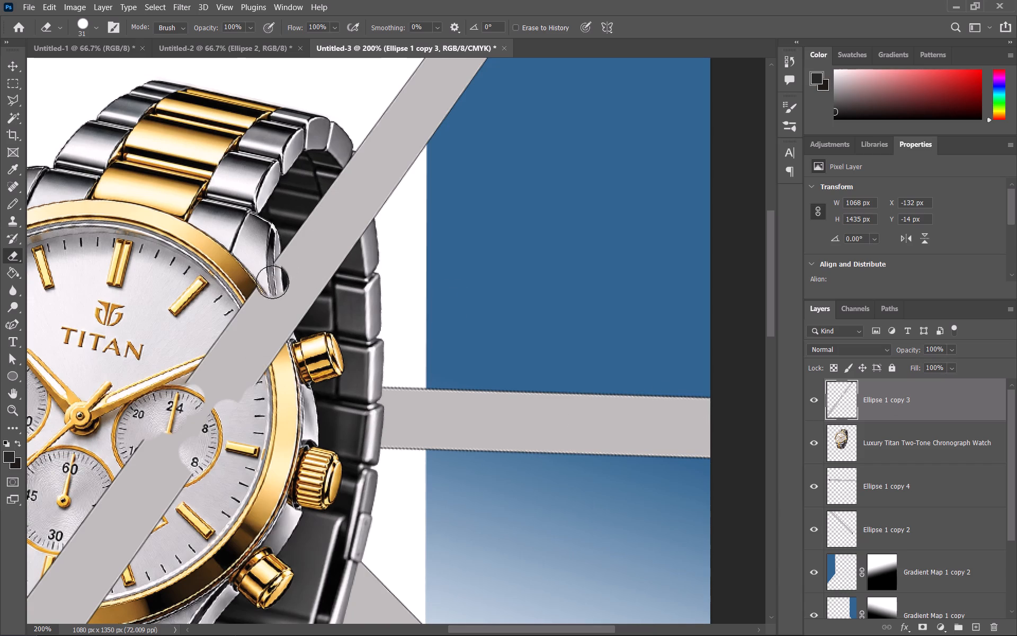
pyautogui.moveTo(272, 282); pyautogui.dragTo(270, 255)
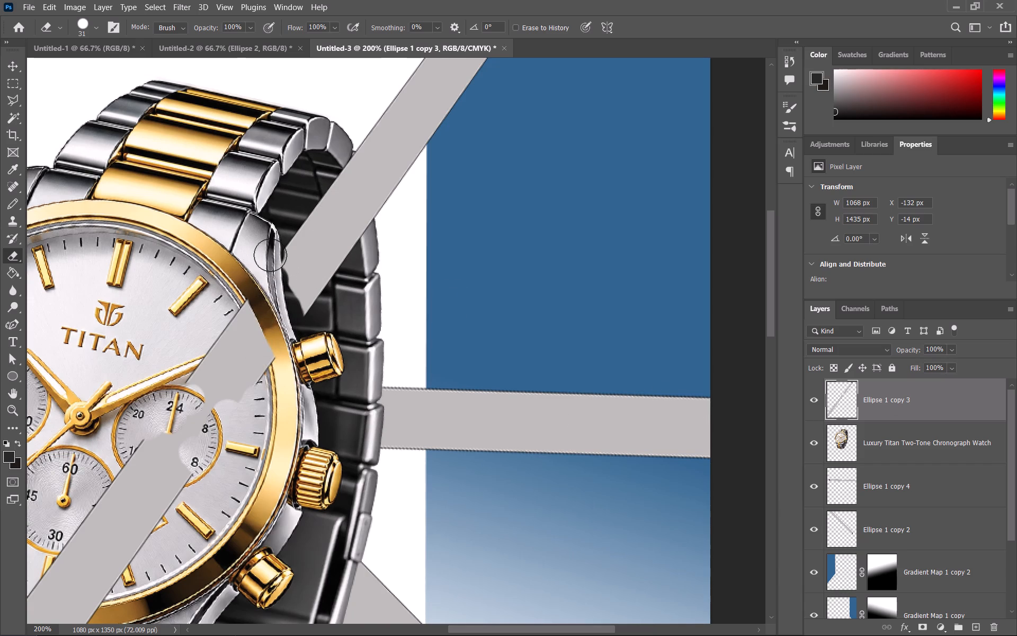
pyautogui.moveTo(270, 255); pyautogui.dragTo(257, 348)
pyautogui.hotkey('ctrl', 'z')
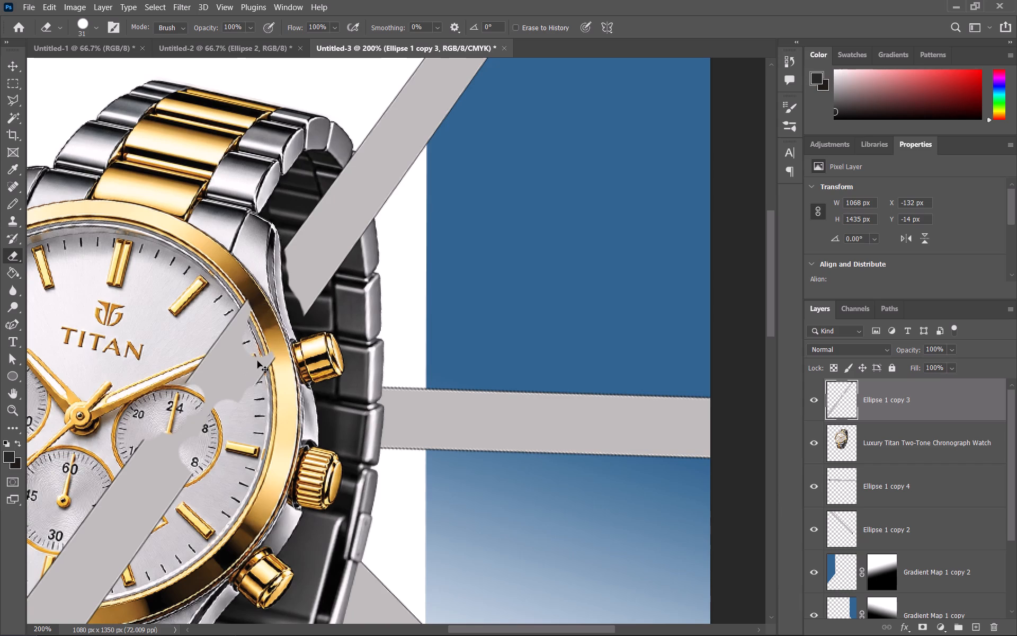
pyautogui.click(265, 274)
pyautogui.click(265, 292)
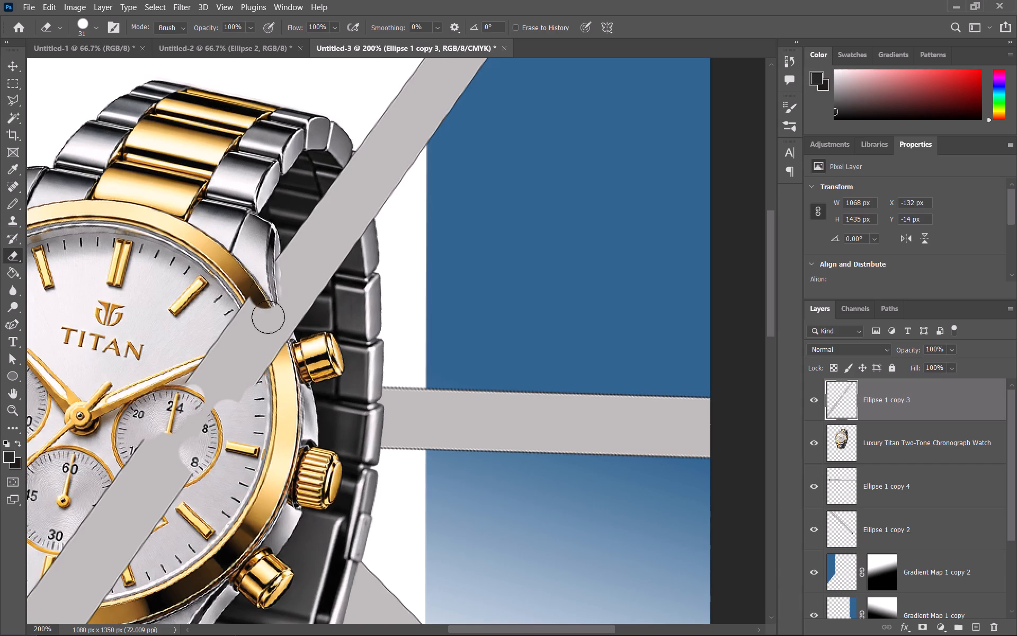
pyautogui.click(273, 327)
pyautogui.moveTo(283, 348); pyautogui.dragTo(262, 262)
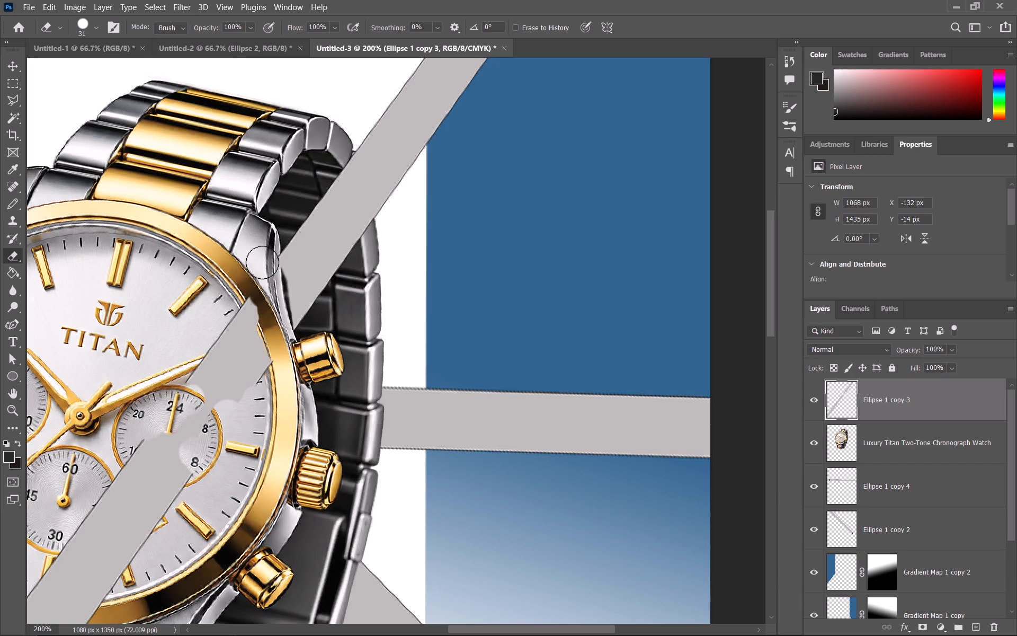
pyautogui.moveTo(262, 262); pyautogui.dragTo(264, 273)
pyautogui.click(270, 265)
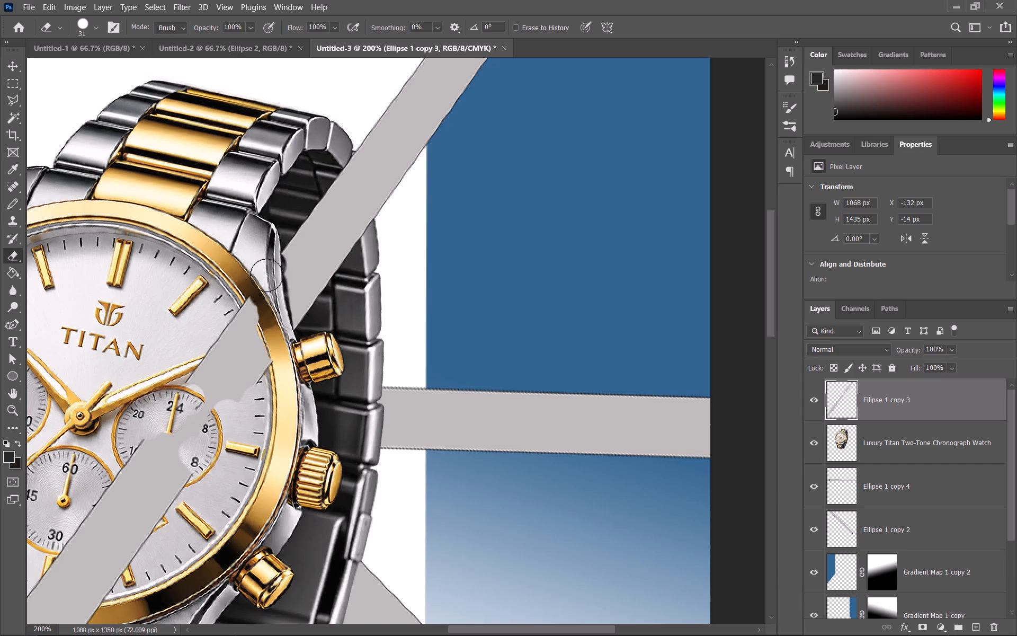
pyautogui.click(266, 276)
pyautogui.click(274, 276)
# Erase the Ellipse 1 copy 3 cylinder where it crosses the watch dial.
pyautogui.moveTo(253, 302); pyautogui.dragTo(248, 359)
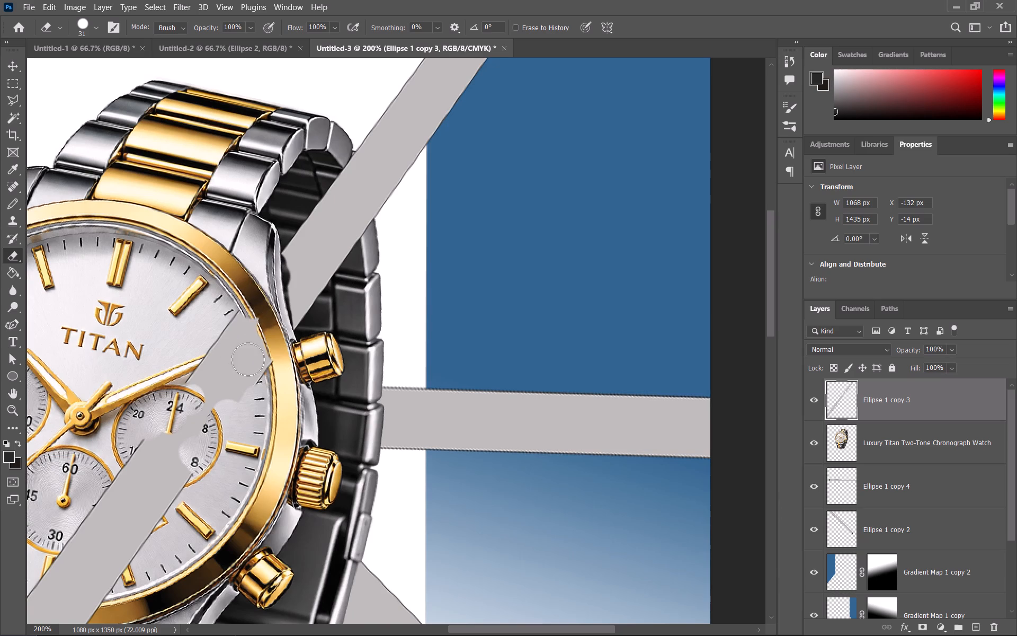
pyautogui.moveTo(248, 359); pyautogui.dragTo(178, 395)
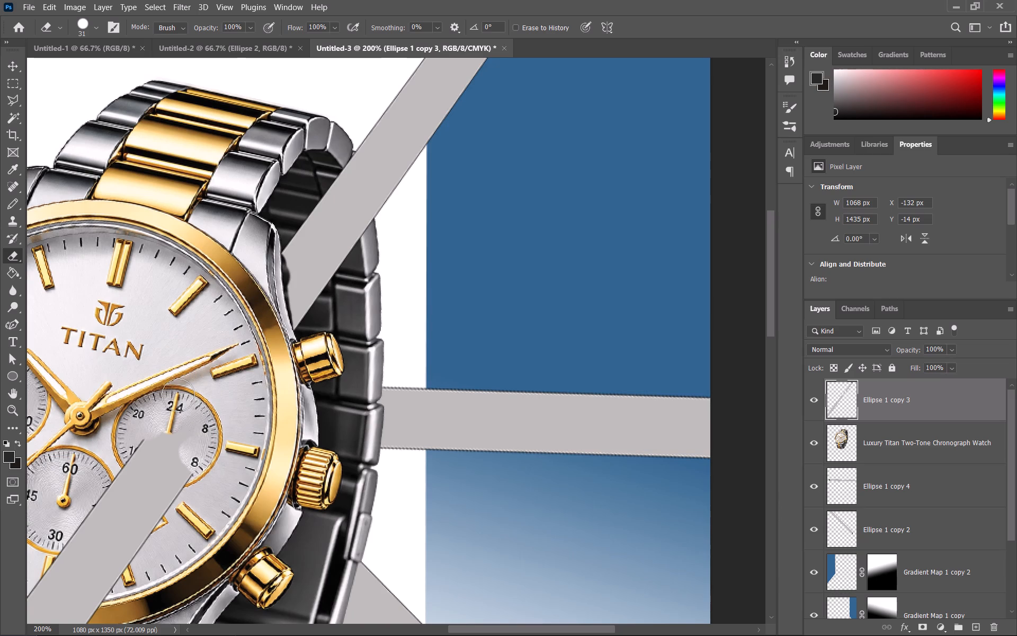
pyautogui.moveTo(178, 395); pyautogui.dragTo(142, 541)
pyautogui.hotkey('ctrl', '-')
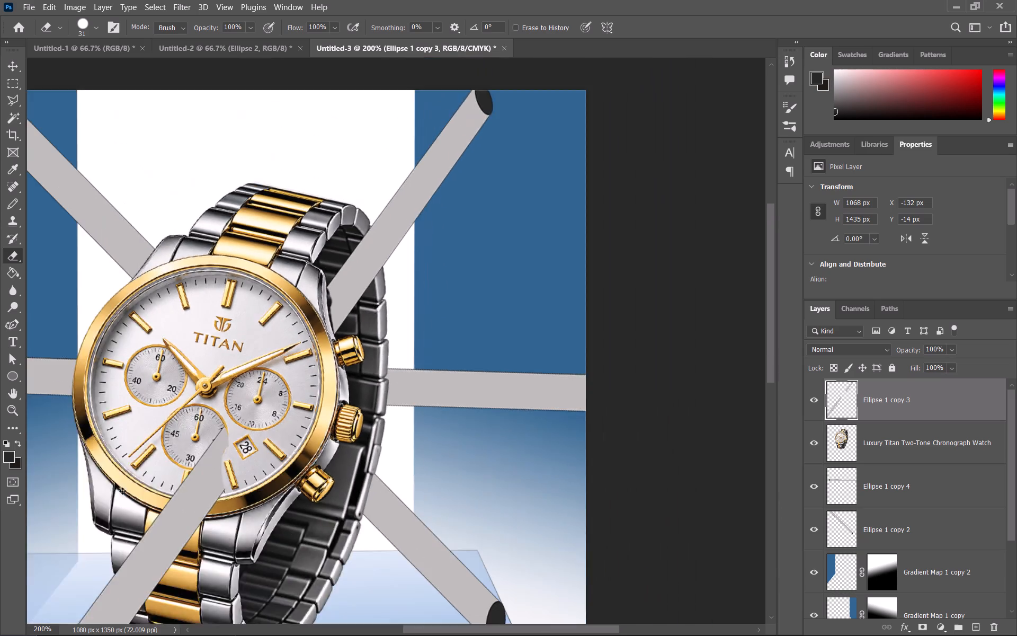
# Erase the rest of the Ellipse 1 copy 3 cylinder over the lower dial, bezel and front bracelet links.
pyautogui.moveTo(247, 417); pyautogui.dragTo(190, 547)
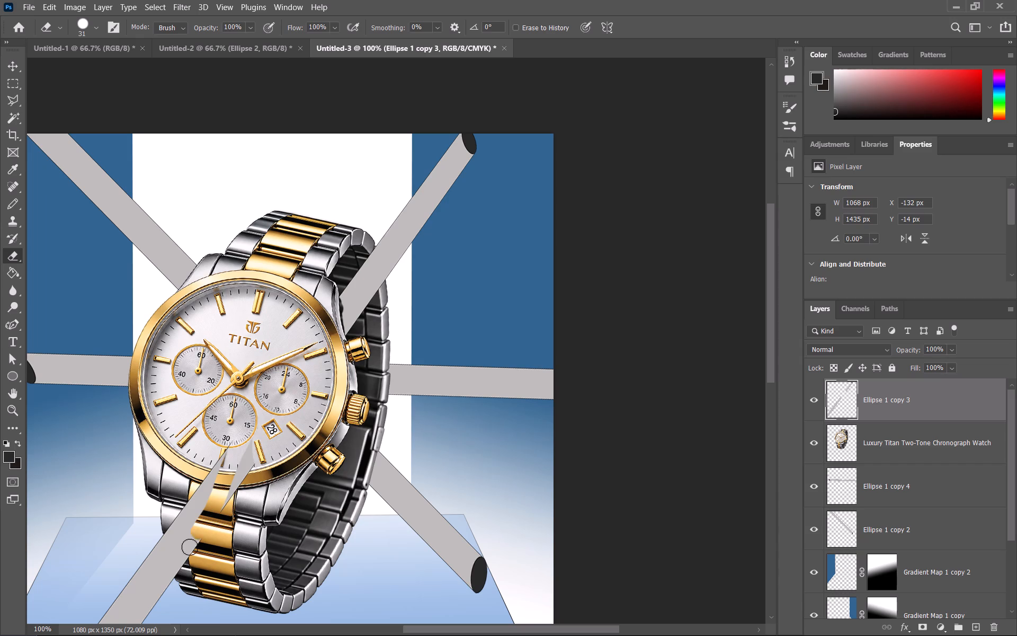
pyautogui.moveTo(190, 547); pyautogui.dragTo(183, 575)
pyautogui.moveTo(180, 558); pyautogui.dragTo(182, 566)
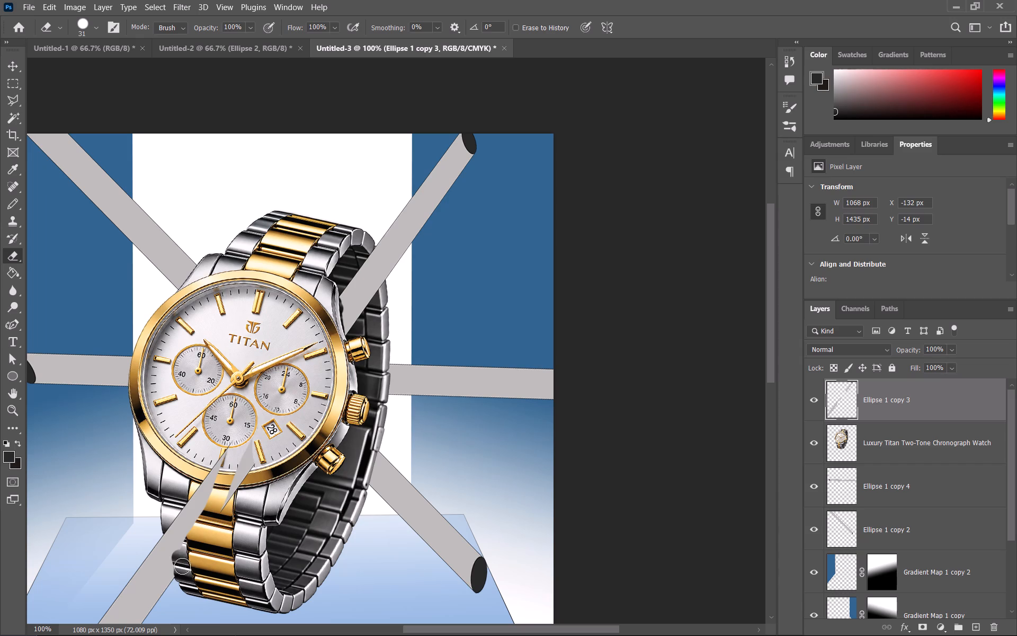
pyautogui.moveTo(182, 566); pyautogui.dragTo(172, 536)
pyautogui.moveTo(172, 536); pyautogui.dragTo(173, 549)
pyautogui.moveTo(173, 549); pyautogui.dragTo(175, 517)
pyautogui.moveTo(196, 527); pyautogui.dragTo(196, 539)
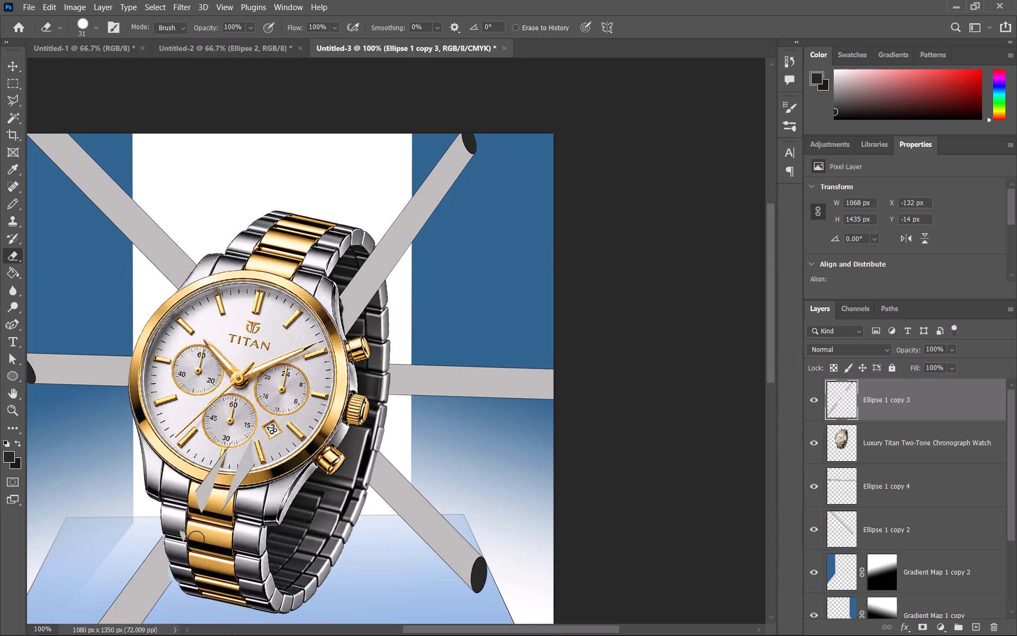
pyautogui.moveTo(196, 539); pyautogui.dragTo(177, 535)
pyautogui.moveTo(182, 535); pyautogui.dragTo(212, 493)
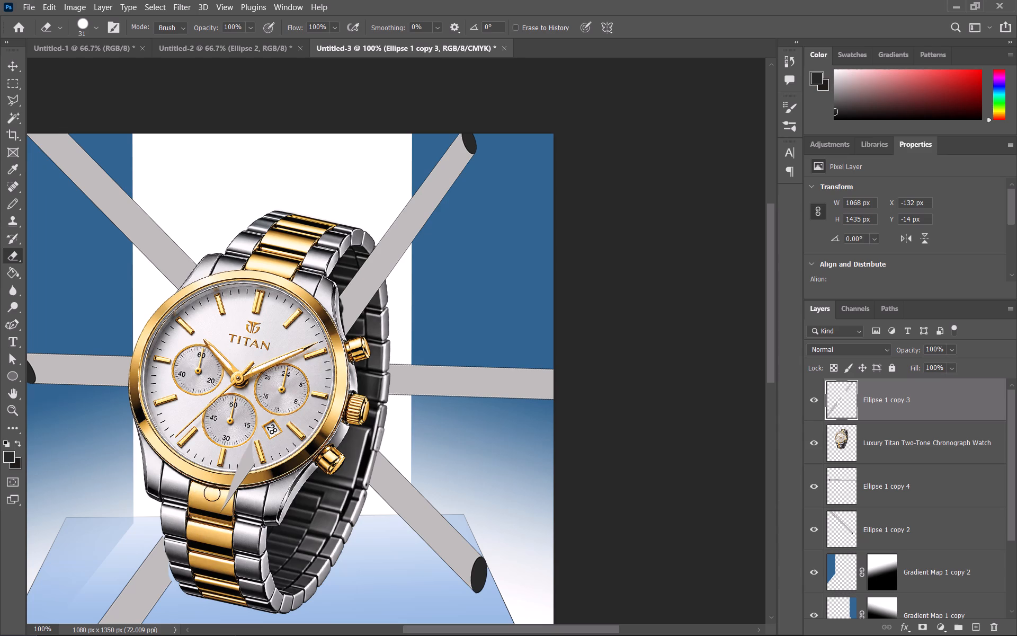
pyautogui.moveTo(212, 493); pyautogui.dragTo(226, 508)
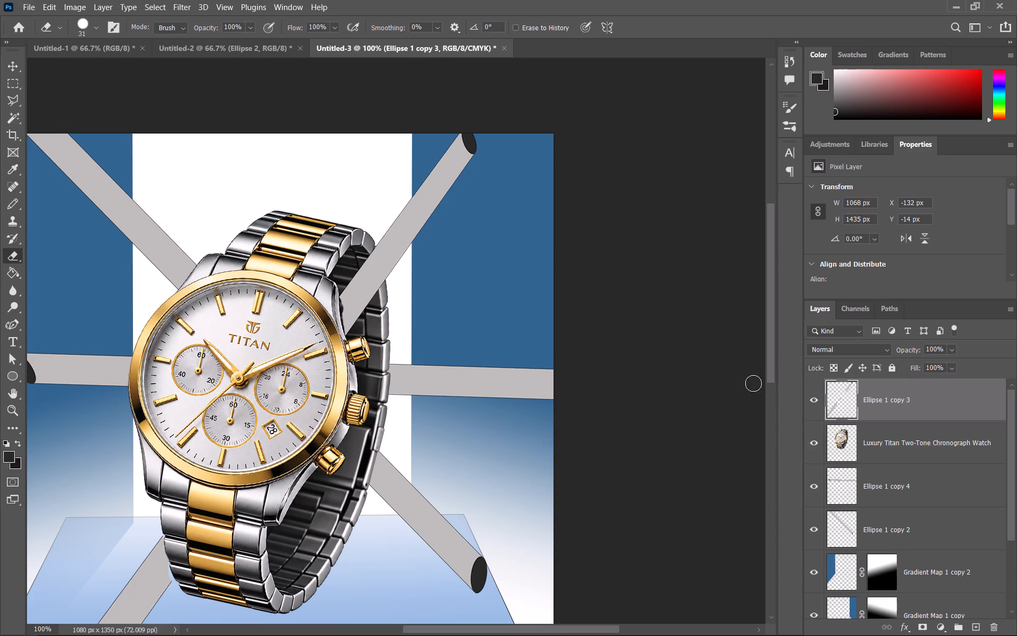
# Move the Ellipse 1 copy 4 layer above the watch layer and erase the cylinder over the crown-side bezel edge and nearby pushers.
pyautogui.moveTo(896, 483); pyautogui.dragTo(889, 441)
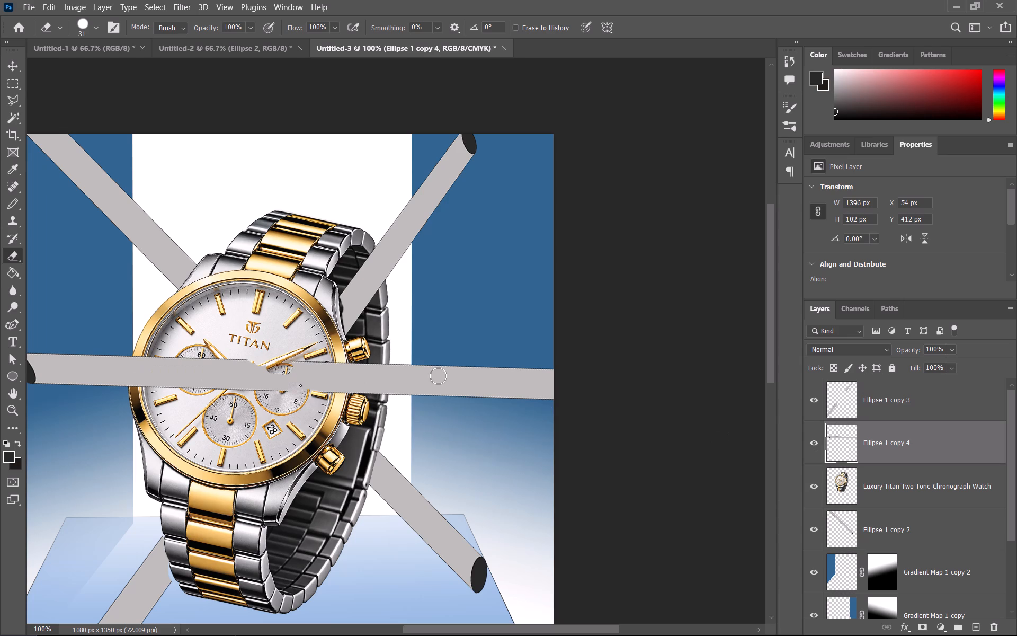
pyautogui.click(348, 363)
pyautogui.click(359, 370)
pyautogui.click(355, 396)
pyautogui.moveTo(355, 338); pyautogui.dragTo(368, 396)
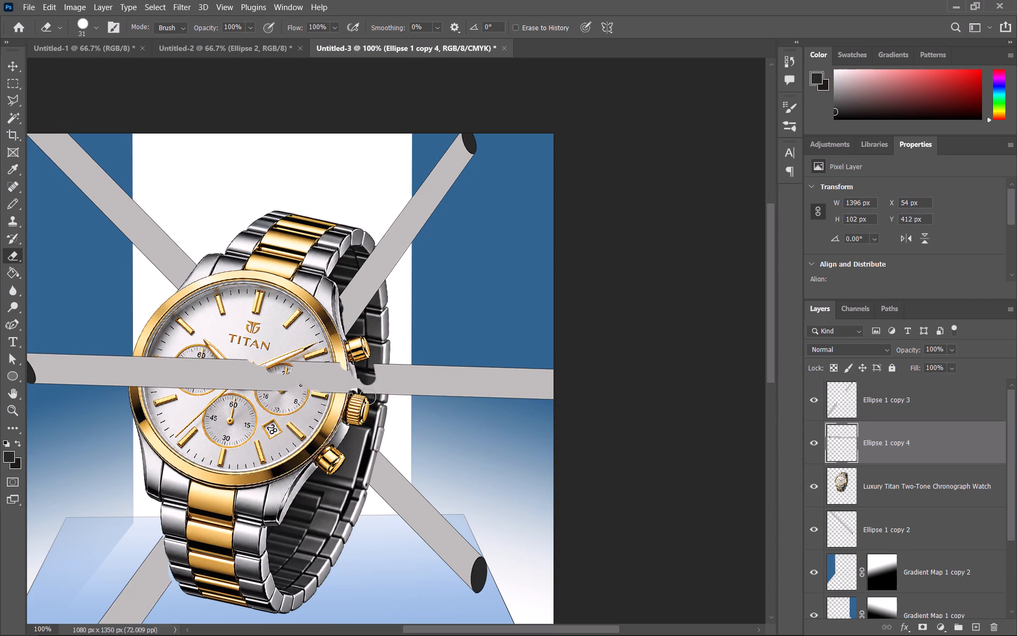
pyautogui.moveTo(368, 396); pyautogui.dragTo(350, 344)
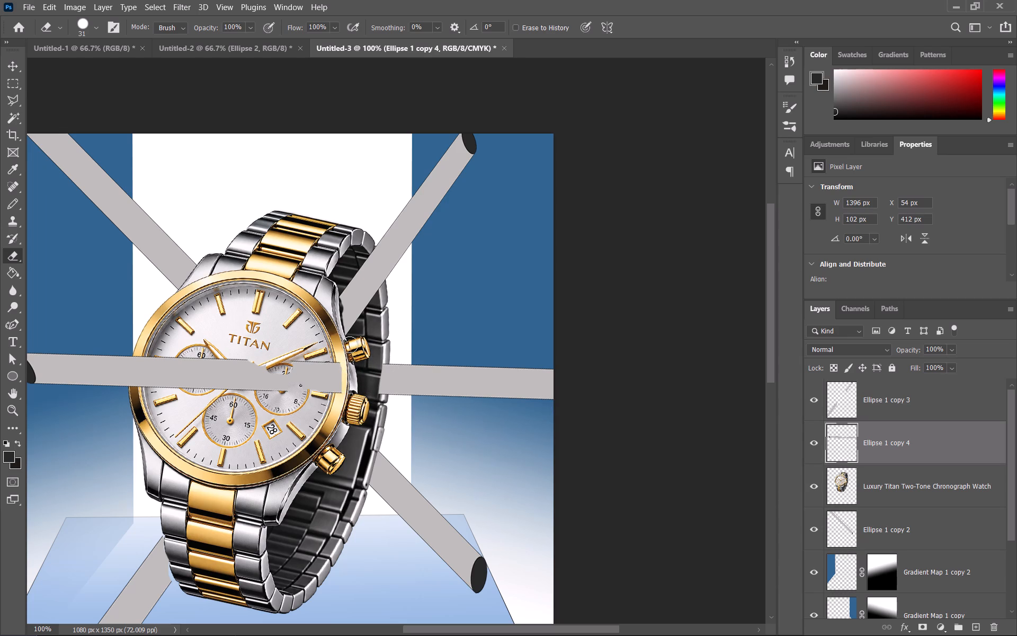
# Erase the Ellipse 1 copy 4 cylinder across the dial and opposite bezel edge, including the remnants around the subdials and hands.
pyautogui.moveTo(350, 344); pyautogui.dragTo(236, 378)
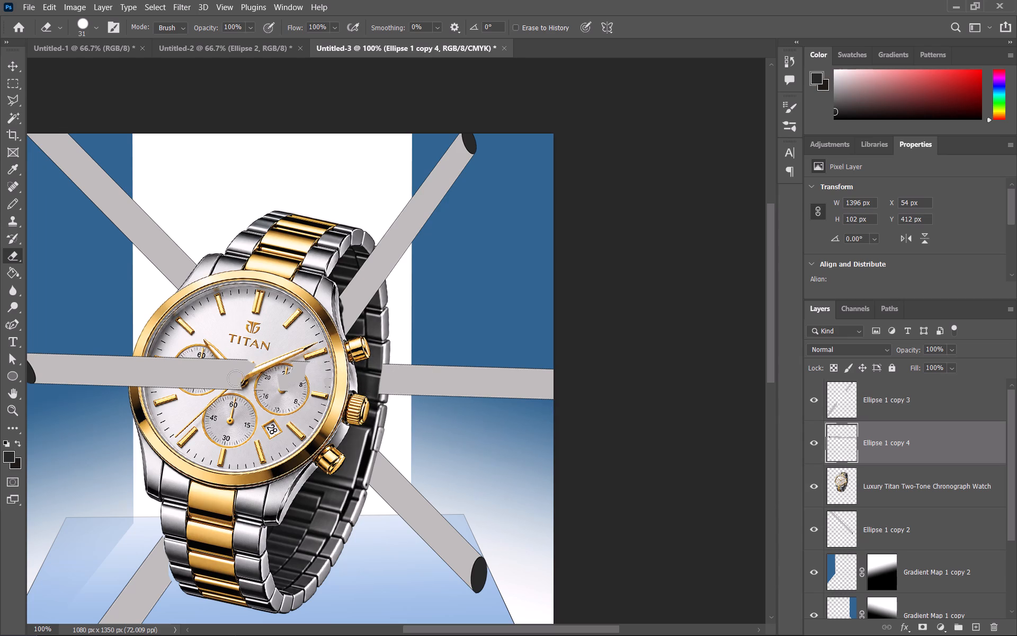
pyautogui.moveTo(236, 378); pyautogui.dragTo(138, 403)
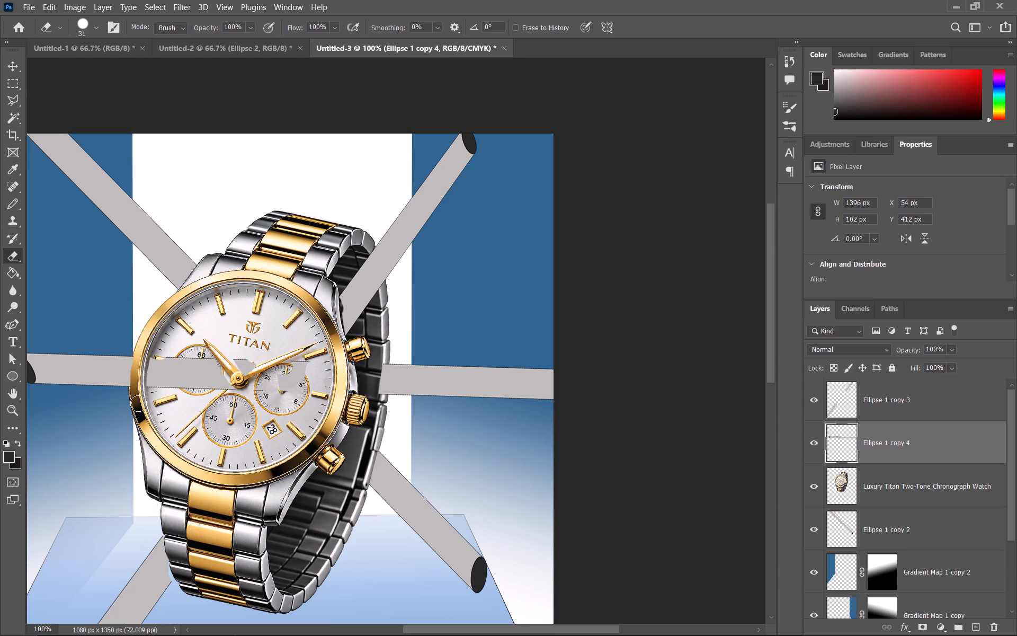
pyautogui.moveTo(138, 403); pyautogui.dragTo(157, 367)
pyautogui.moveTo(157, 367); pyautogui.dragTo(195, 360)
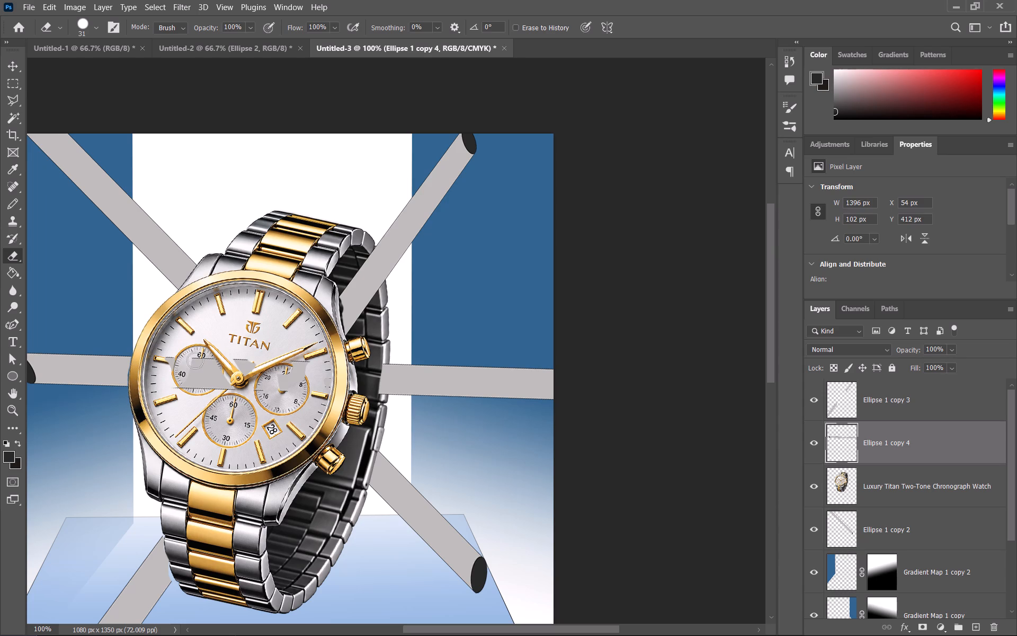
pyautogui.moveTo(195, 360); pyautogui.dragTo(203, 387)
pyautogui.moveTo(203, 387); pyautogui.dragTo(264, 377)
pyautogui.moveTo(283, 392); pyautogui.dragTo(214, 382, button='right')
pyautogui.moveTo(267, 375); pyautogui.dragTo(309, 373)
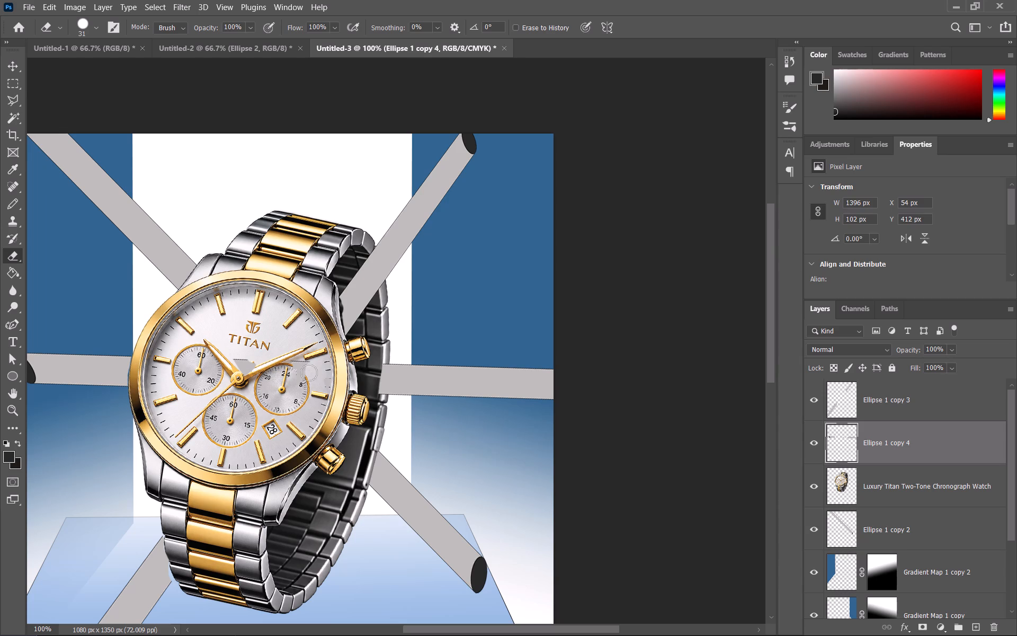
pyautogui.moveTo(309, 373); pyautogui.dragTo(256, 328)
pyautogui.moveTo(256, 328); pyautogui.dragTo(245, 382)
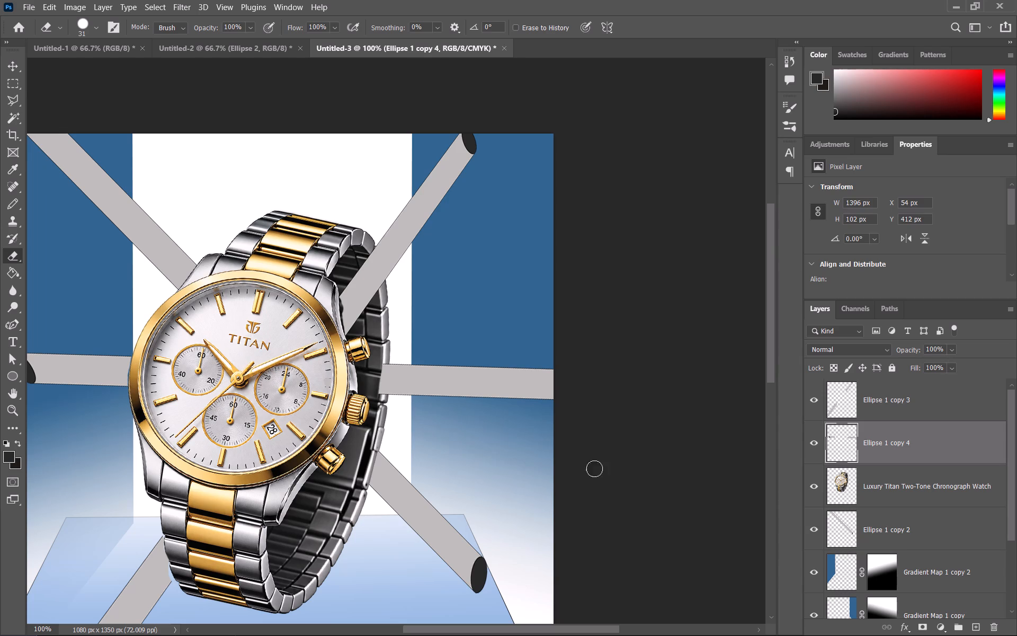
# Move the Ellipse 1 copy 2 layer above the watch layer and erase the cylinder over the upper lug and bezel edge.
pyautogui.moveTo(889, 526); pyautogui.dragTo(881, 473)
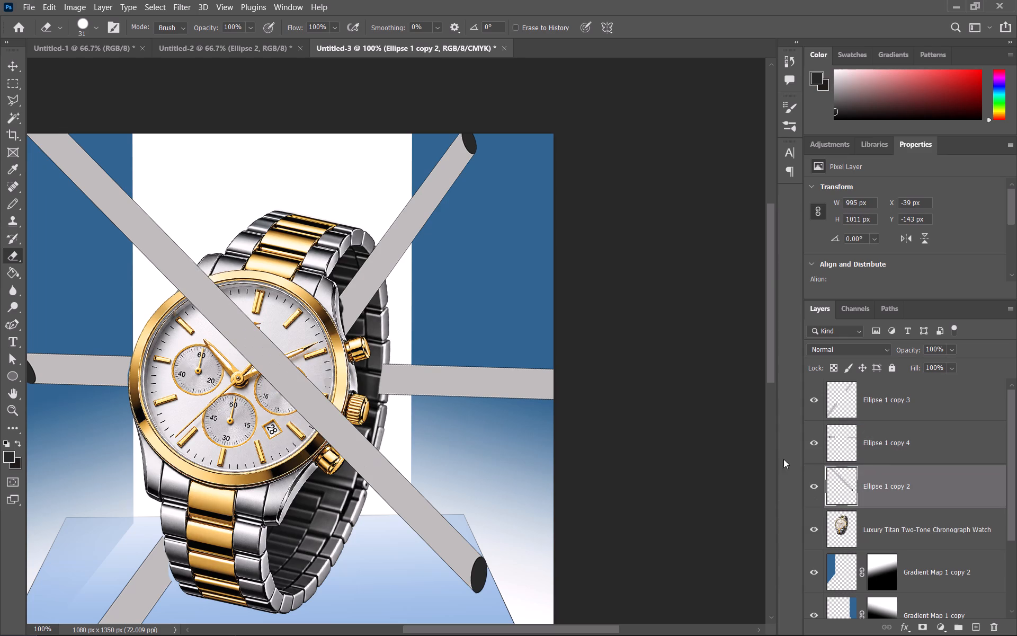
pyautogui.click(202, 270)
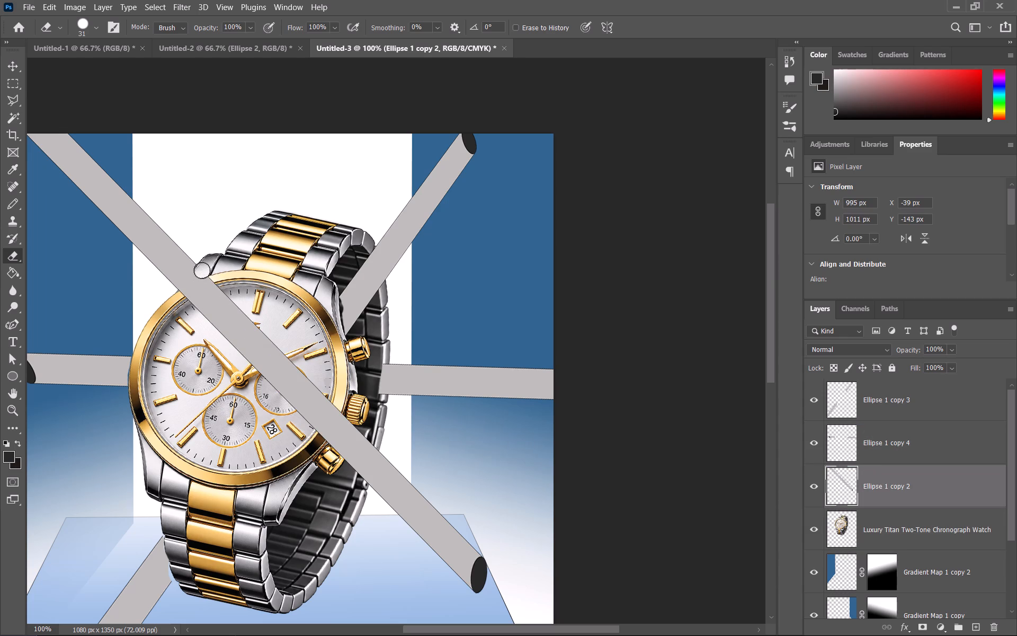
pyautogui.click(199, 278)
pyautogui.click(194, 280)
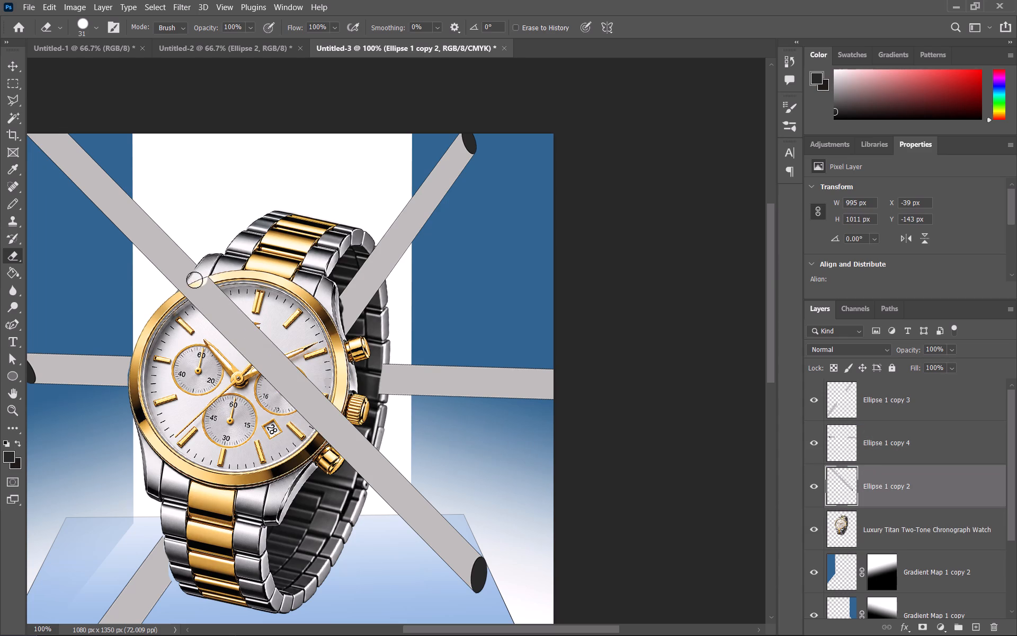
pyautogui.click(187, 285)
pyautogui.click(185, 291)
pyautogui.moveTo(190, 297); pyautogui.dragTo(234, 293)
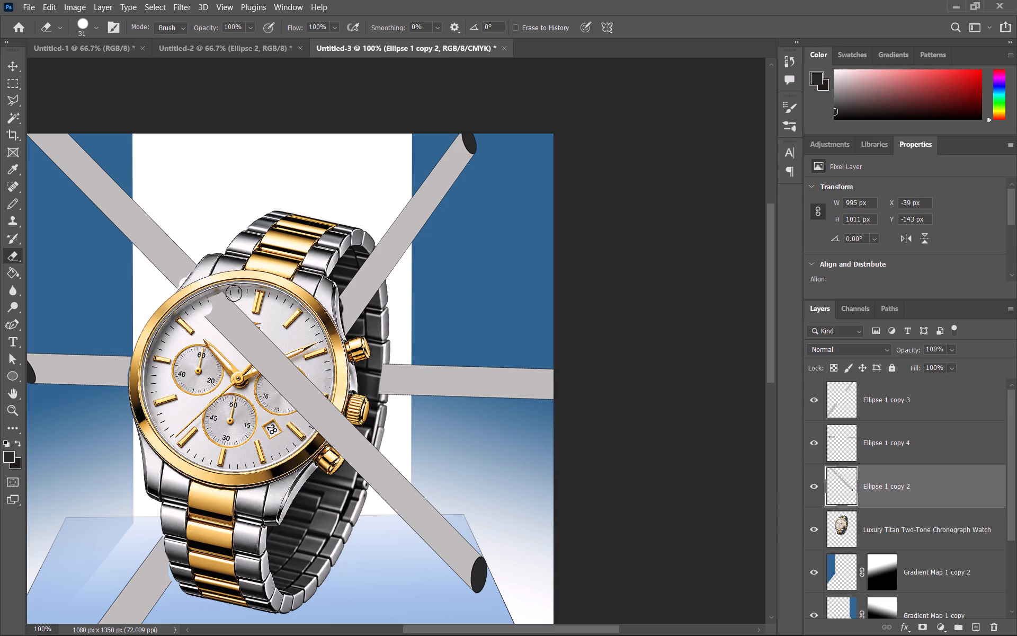
pyautogui.moveTo(234, 293); pyautogui.dragTo(234, 293)
# Enlarge the eraser to 196 px and erase the Ellipse 1 copy 2 cylinder across the dial and lower crown-side bezel.
pyautogui.click(93, 27)
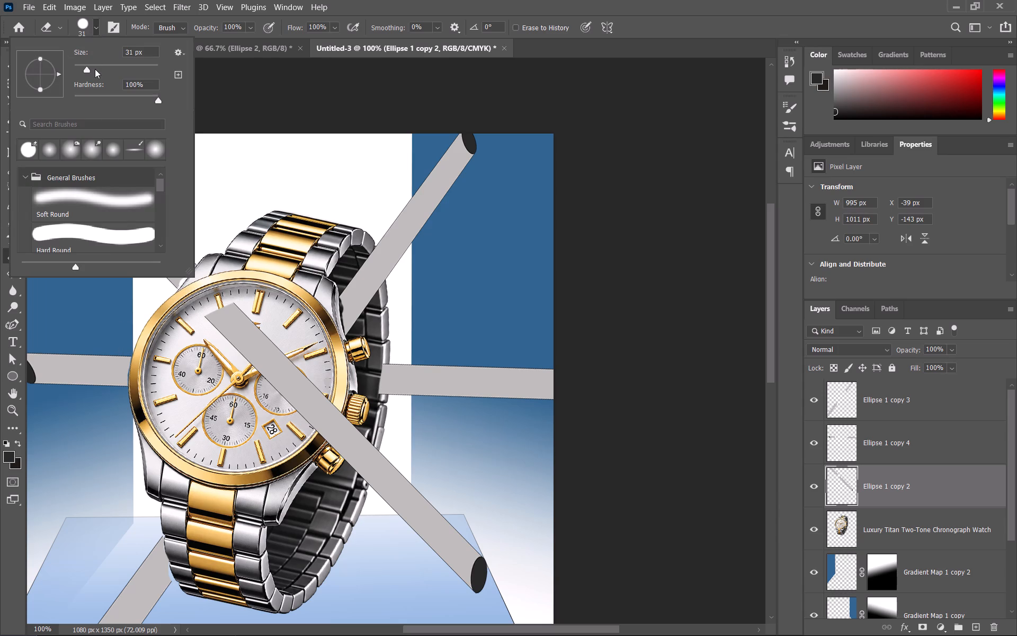
pyautogui.moveTo(99, 65); pyautogui.dragTo(137, 72)
pyautogui.moveTo(254, 337); pyautogui.dragTo(282, 400)
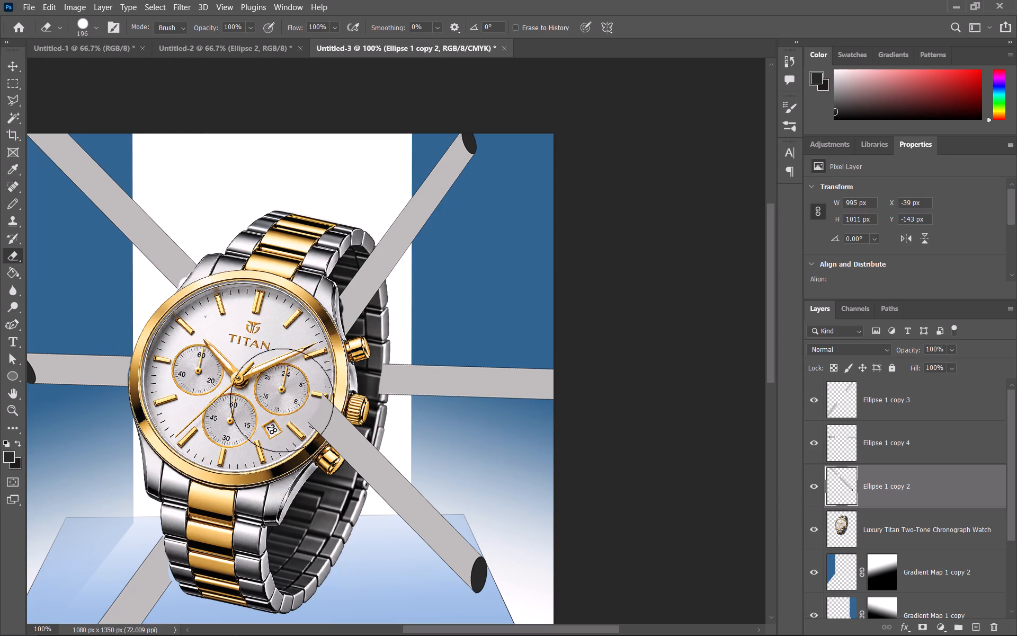
pyautogui.moveTo(282, 400); pyautogui.dragTo(297, 412)
pyautogui.click(298, 412)
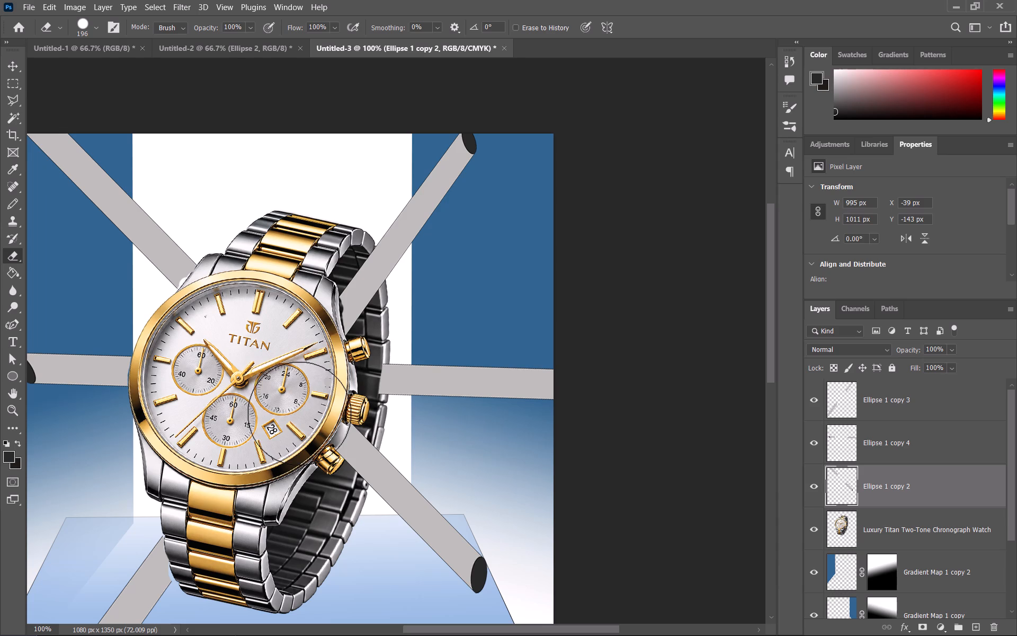
pyautogui.click(304, 417)
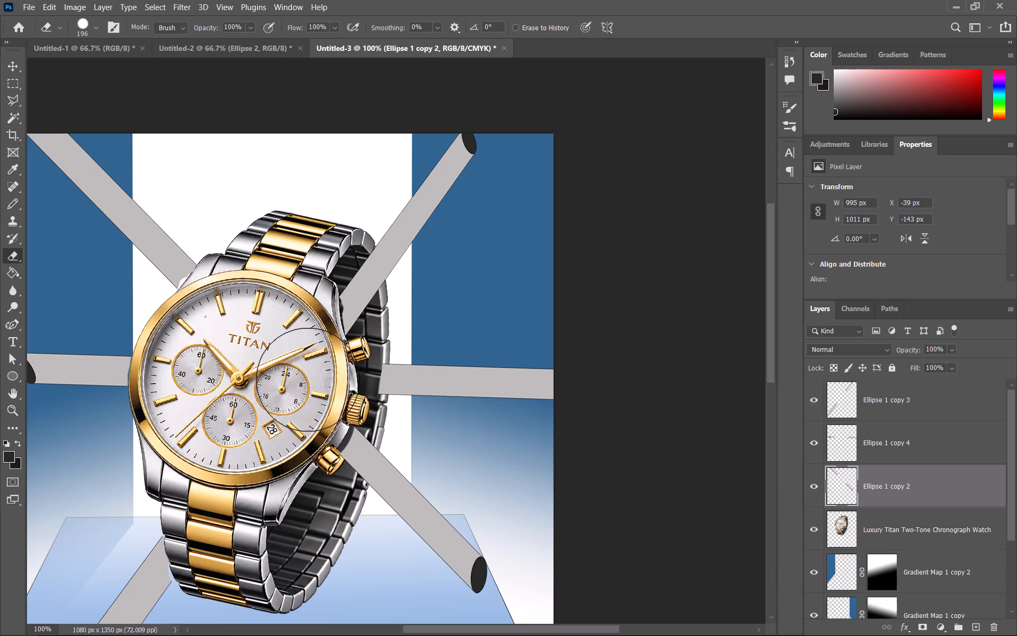
pyautogui.click(224, 315)
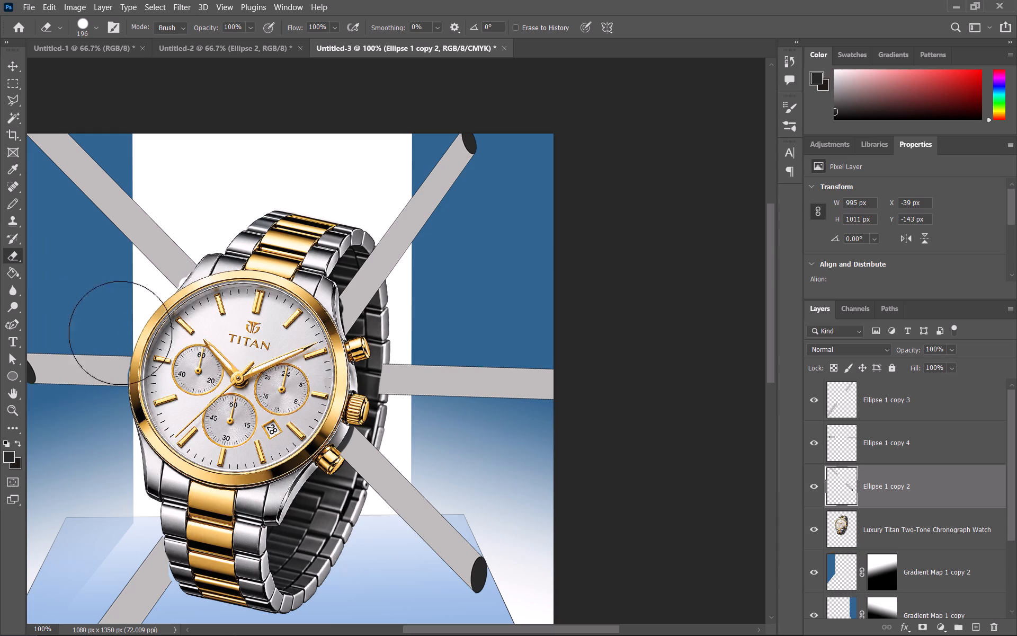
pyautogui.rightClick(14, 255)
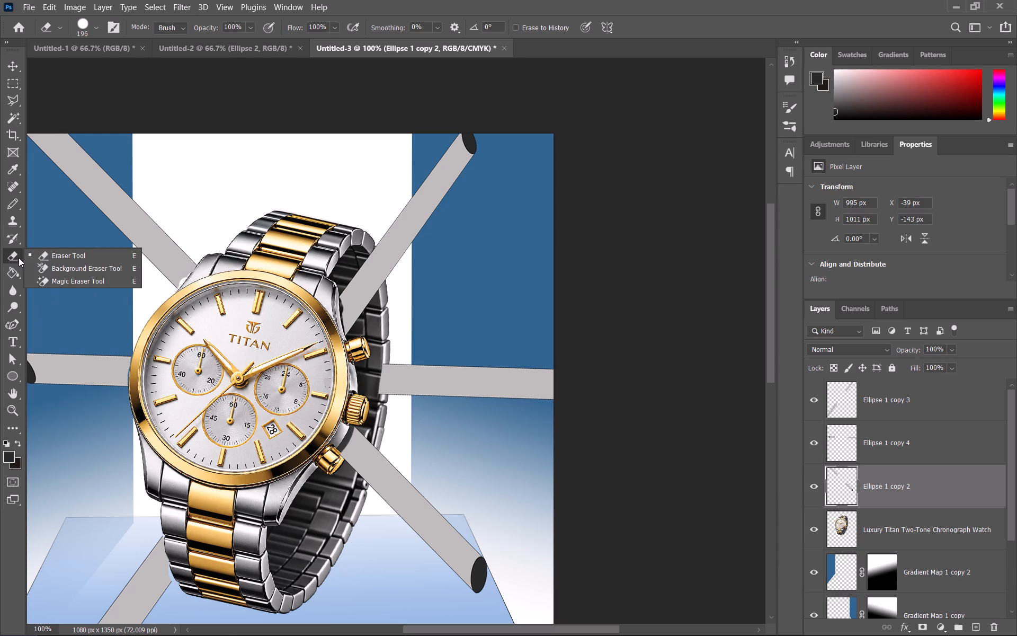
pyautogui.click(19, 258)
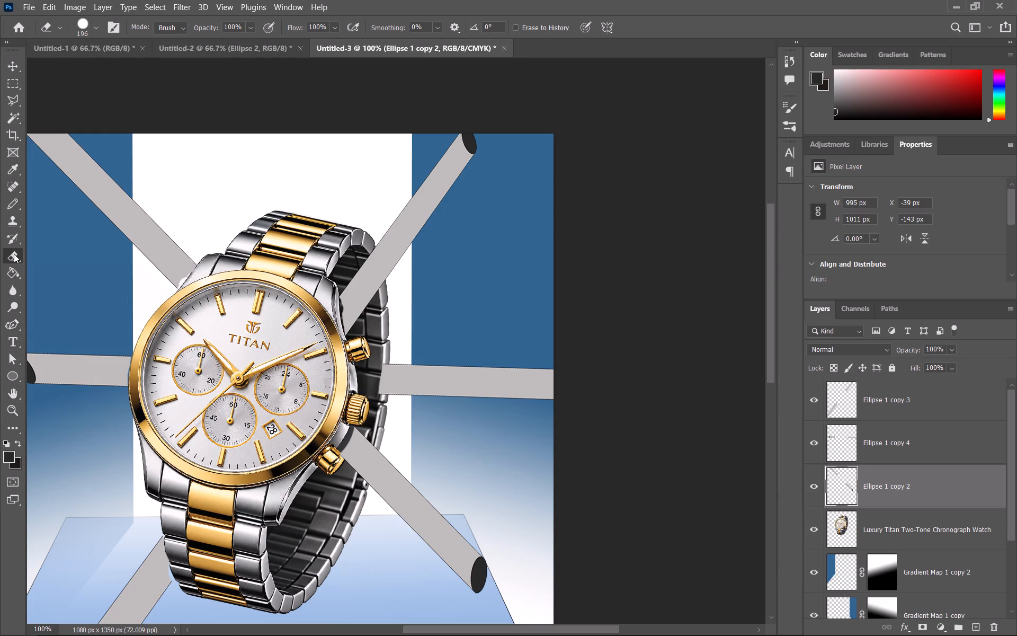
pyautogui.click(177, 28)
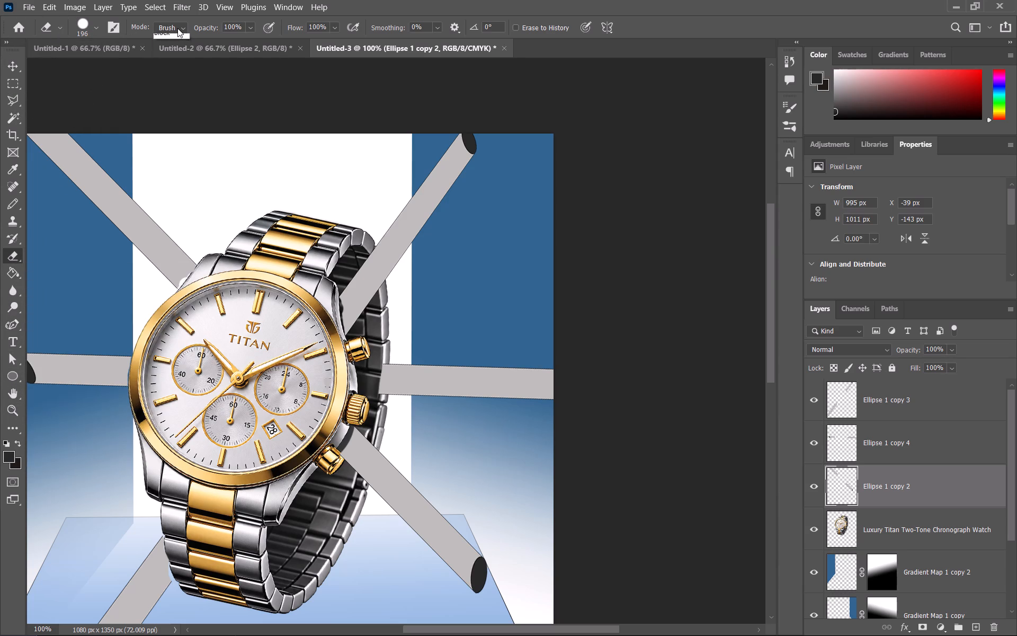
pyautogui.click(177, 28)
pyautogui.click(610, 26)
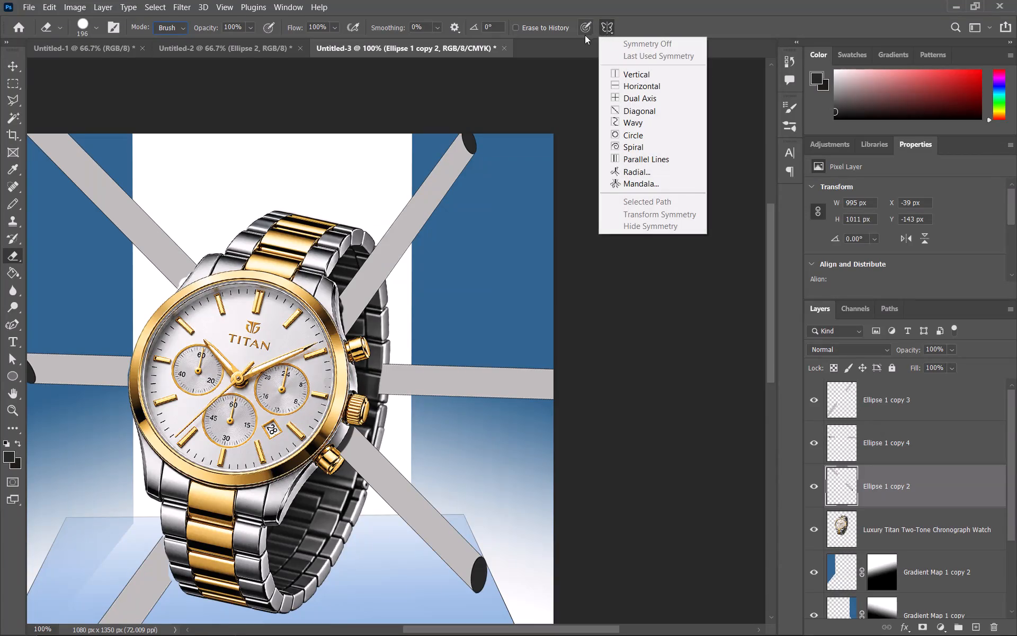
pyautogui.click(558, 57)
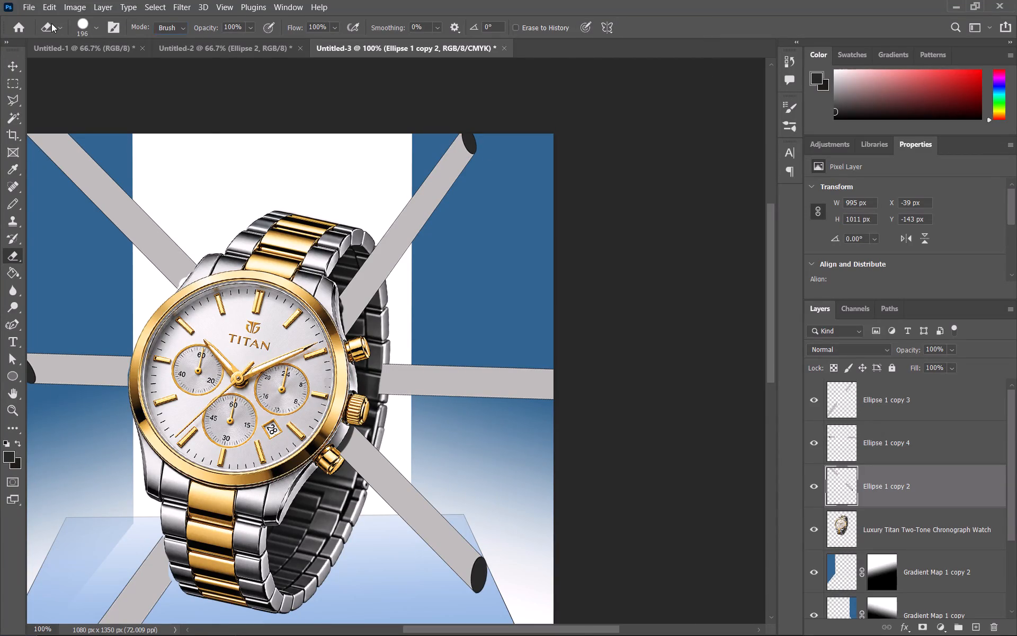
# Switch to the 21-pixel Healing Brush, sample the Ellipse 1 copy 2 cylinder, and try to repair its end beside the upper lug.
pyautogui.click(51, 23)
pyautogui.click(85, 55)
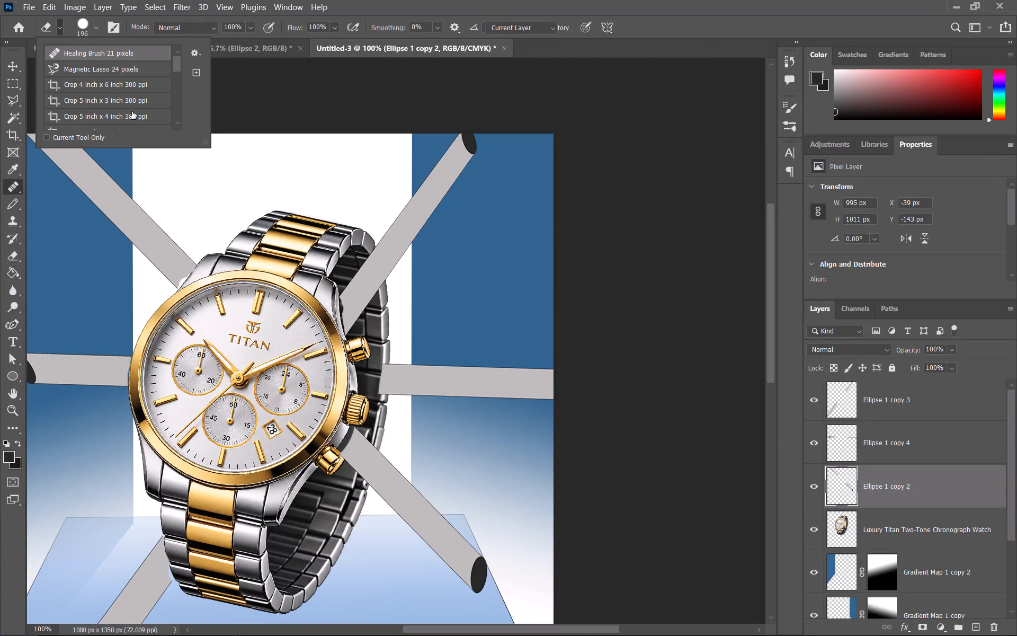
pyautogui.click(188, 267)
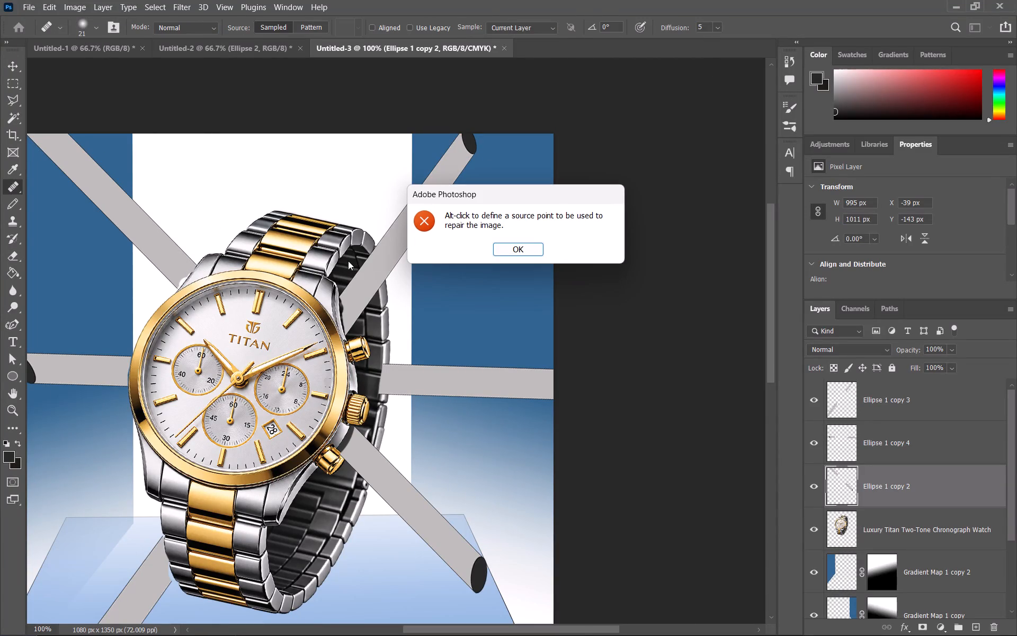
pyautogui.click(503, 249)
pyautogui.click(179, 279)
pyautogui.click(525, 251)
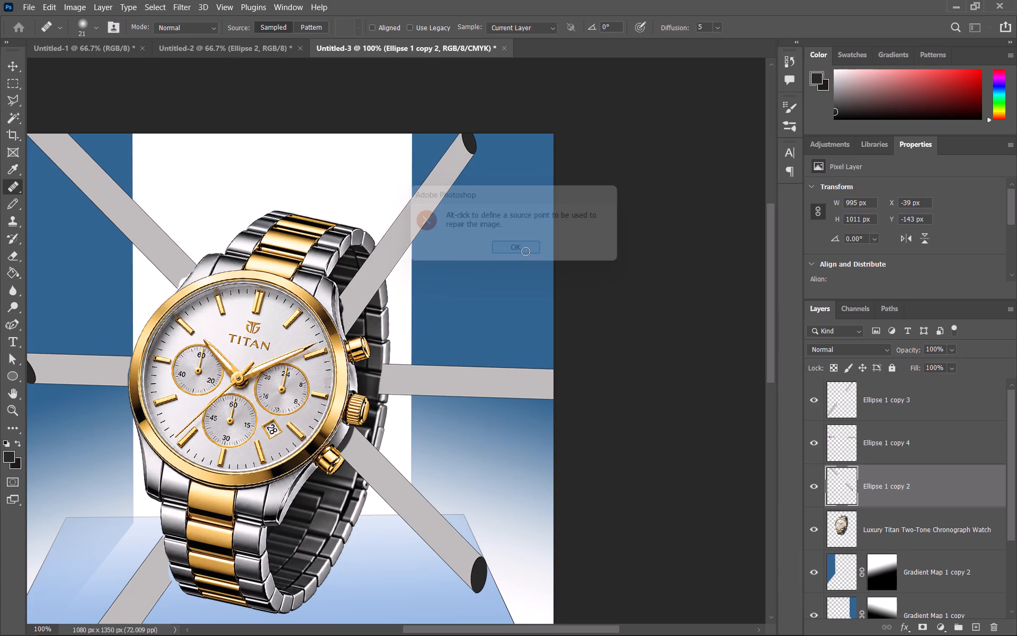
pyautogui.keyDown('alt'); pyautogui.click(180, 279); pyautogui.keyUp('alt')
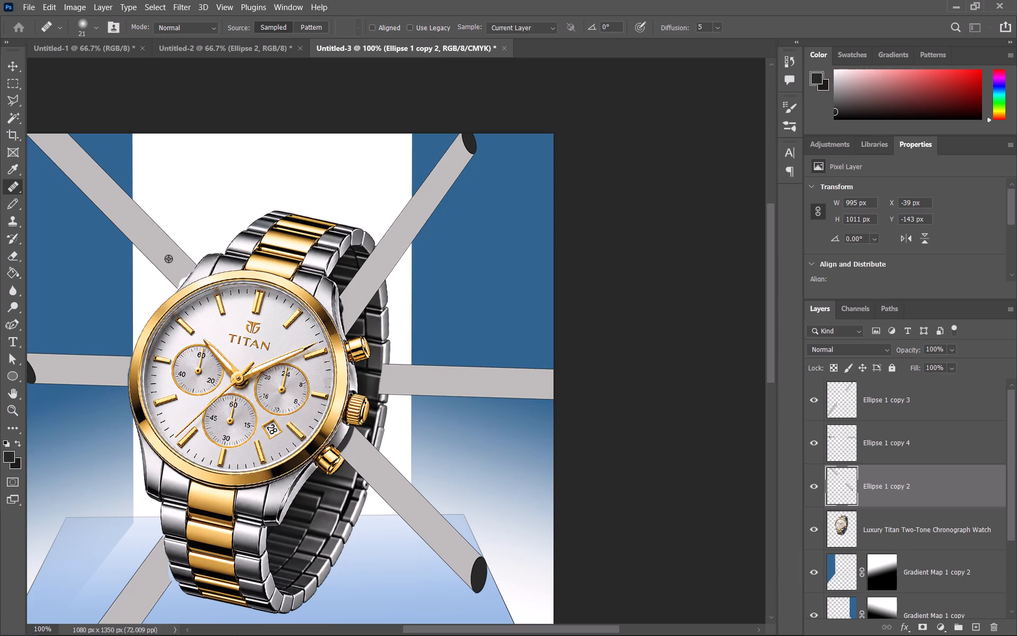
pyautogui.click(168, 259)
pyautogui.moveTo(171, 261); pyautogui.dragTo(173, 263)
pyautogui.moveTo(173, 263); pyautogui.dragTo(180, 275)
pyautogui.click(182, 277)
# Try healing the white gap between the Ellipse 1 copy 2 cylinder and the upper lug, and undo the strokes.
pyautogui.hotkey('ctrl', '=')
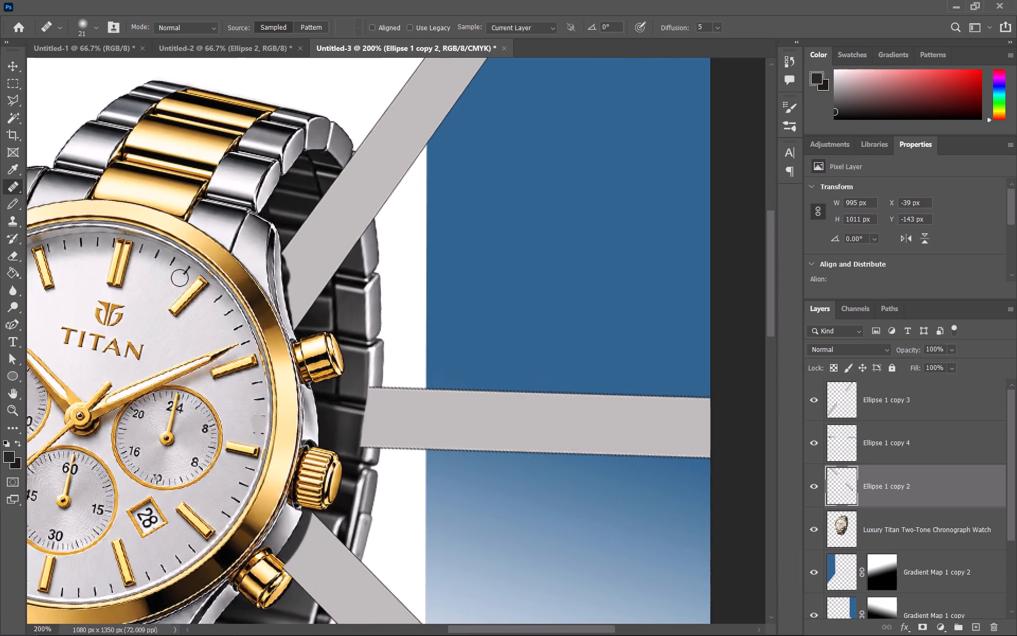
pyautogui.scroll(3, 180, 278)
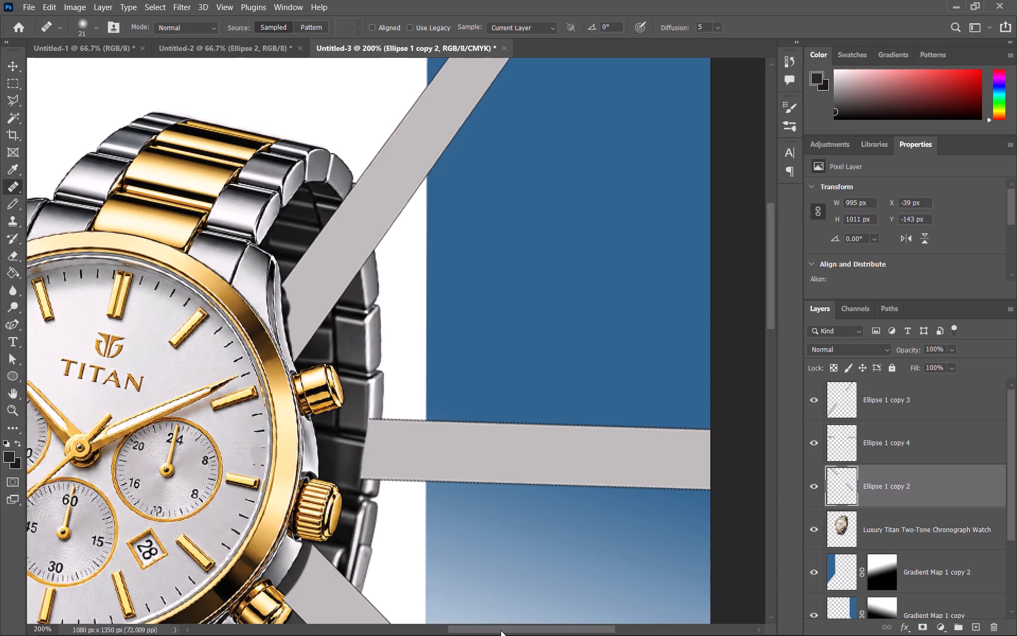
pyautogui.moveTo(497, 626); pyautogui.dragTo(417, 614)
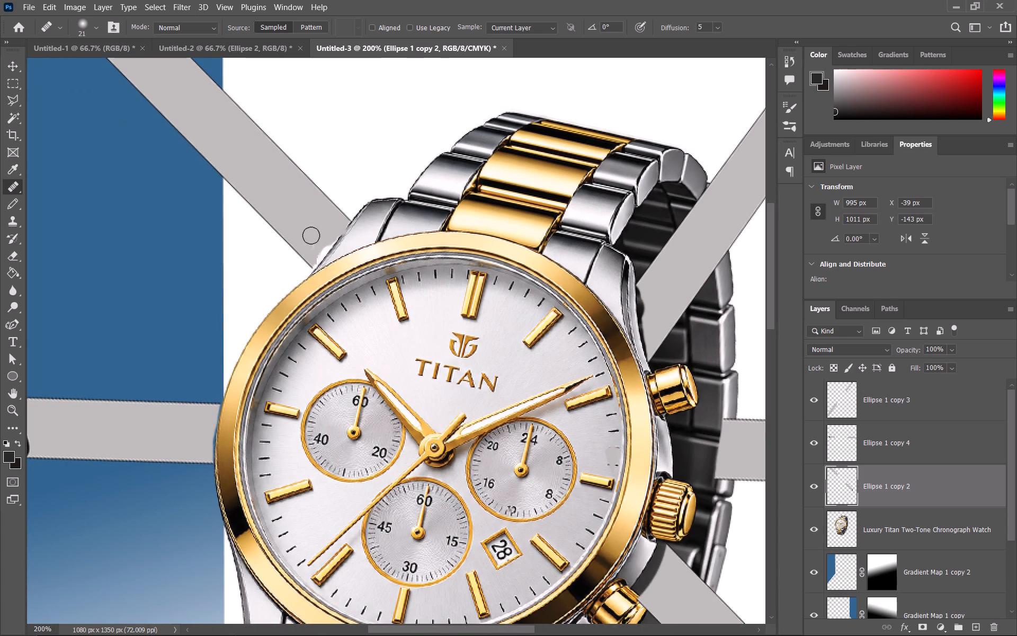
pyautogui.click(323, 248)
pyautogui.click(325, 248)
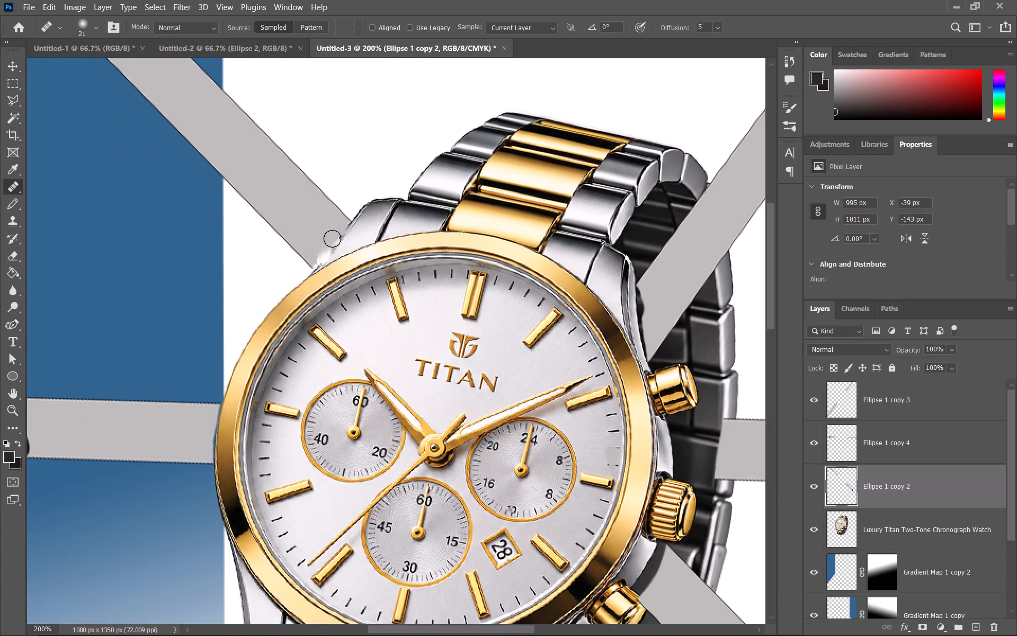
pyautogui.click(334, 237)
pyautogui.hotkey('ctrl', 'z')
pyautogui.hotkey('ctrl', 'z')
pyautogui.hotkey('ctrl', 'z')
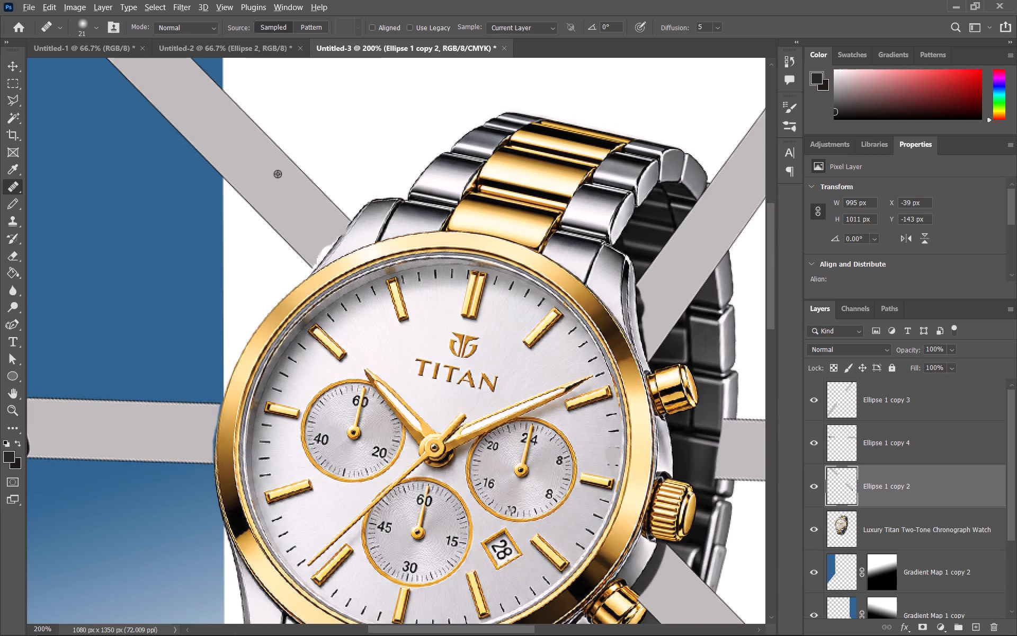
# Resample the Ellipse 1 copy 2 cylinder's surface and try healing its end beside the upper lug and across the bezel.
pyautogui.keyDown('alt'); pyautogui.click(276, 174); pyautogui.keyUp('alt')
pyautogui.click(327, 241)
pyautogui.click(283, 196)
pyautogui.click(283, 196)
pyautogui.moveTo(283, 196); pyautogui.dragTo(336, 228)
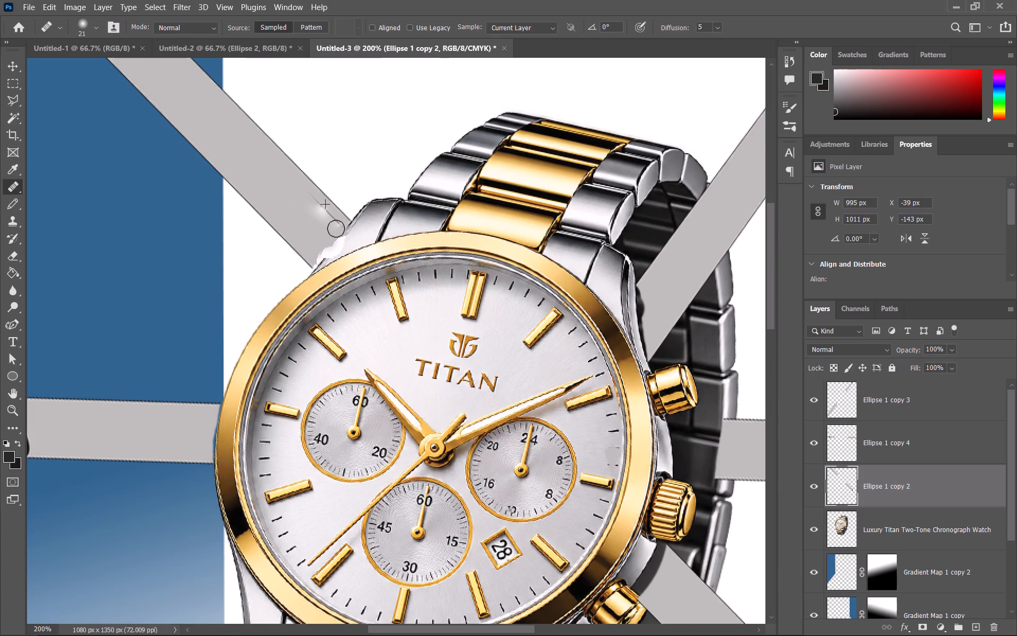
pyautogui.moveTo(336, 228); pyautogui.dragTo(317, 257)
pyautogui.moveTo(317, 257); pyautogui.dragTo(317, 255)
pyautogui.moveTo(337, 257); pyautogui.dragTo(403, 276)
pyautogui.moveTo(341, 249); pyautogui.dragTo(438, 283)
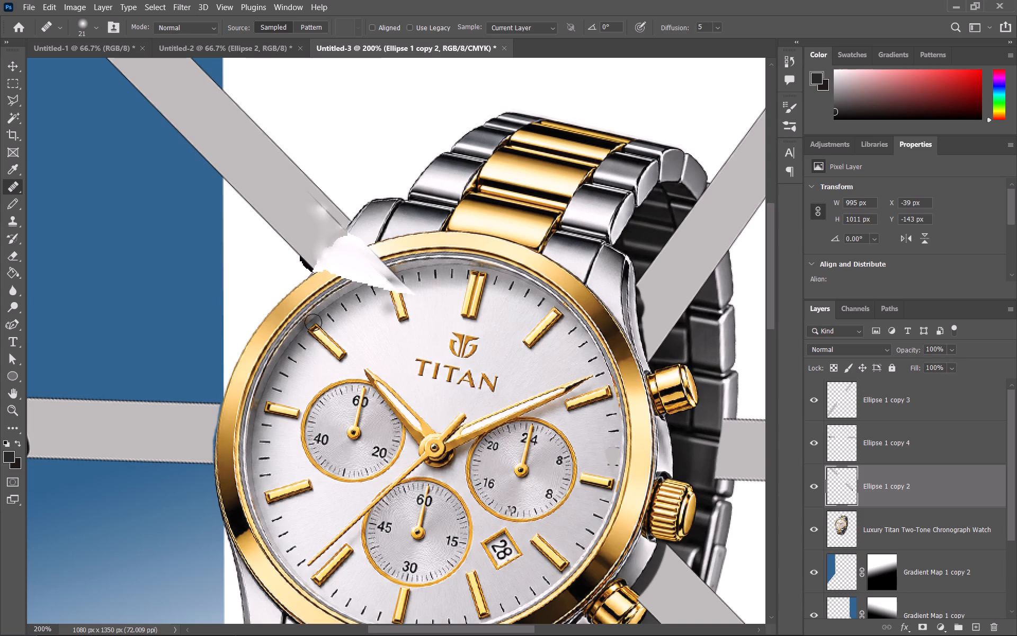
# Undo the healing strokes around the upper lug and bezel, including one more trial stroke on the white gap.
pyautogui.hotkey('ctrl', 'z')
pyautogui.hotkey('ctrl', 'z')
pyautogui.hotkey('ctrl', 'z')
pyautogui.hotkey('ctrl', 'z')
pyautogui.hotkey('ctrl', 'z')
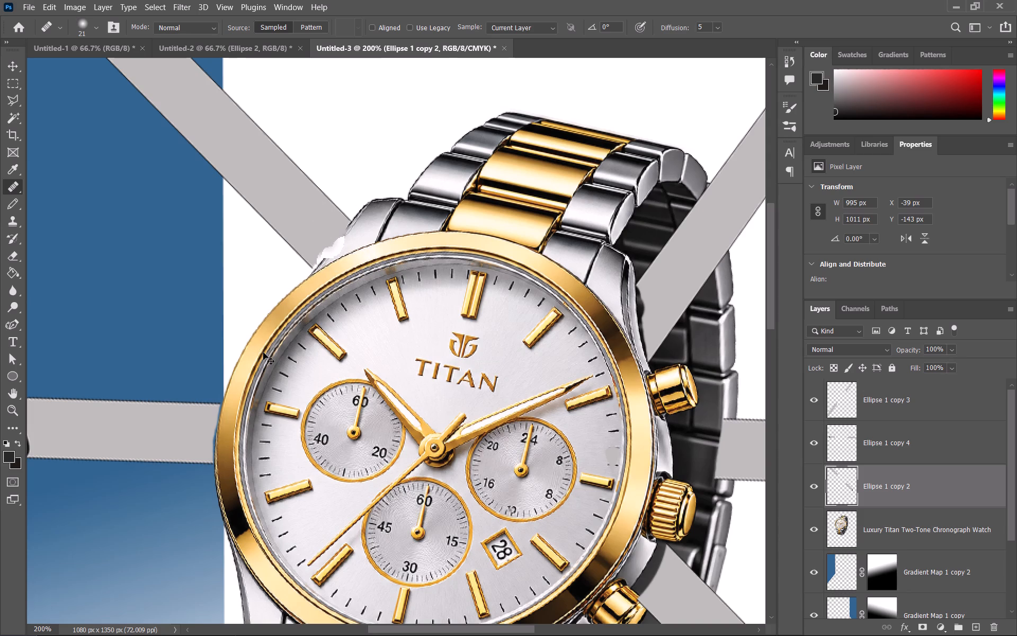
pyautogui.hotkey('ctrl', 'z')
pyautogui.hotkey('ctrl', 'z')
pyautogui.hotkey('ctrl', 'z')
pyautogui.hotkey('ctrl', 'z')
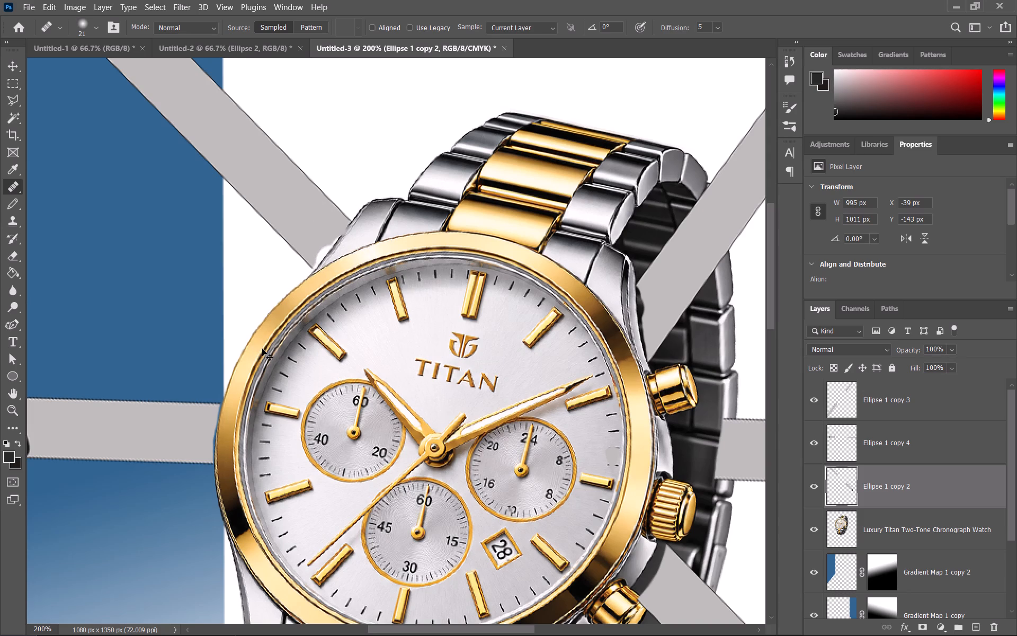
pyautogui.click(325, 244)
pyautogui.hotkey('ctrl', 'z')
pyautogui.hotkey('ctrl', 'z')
# Darken the Ellipse 1 copy 2 cylinder where it meets the upper lug, using the Burn tool at 95 px, Midtones, 50% exposure.
pyautogui.rightClick(12, 303)
pyautogui.click(38, 319)
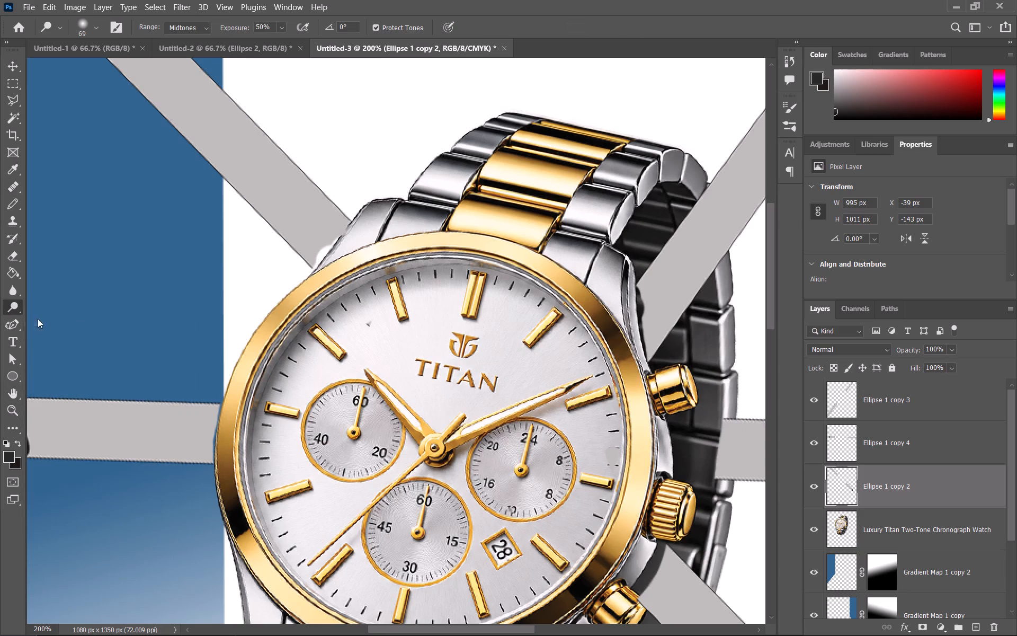
pyautogui.click(308, 246)
pyautogui.click(314, 242)
pyautogui.click(325, 247)
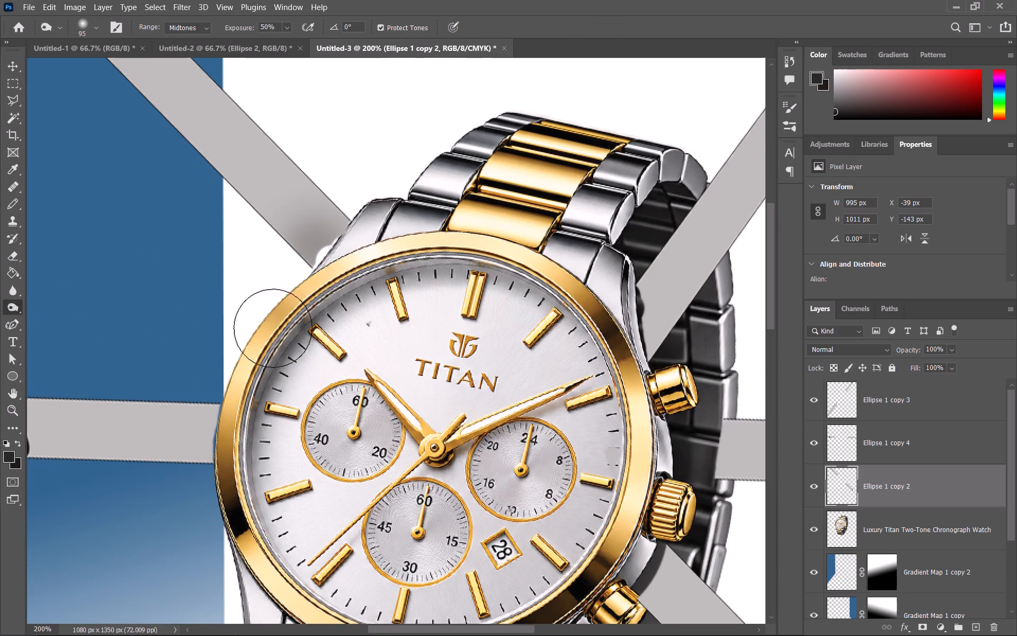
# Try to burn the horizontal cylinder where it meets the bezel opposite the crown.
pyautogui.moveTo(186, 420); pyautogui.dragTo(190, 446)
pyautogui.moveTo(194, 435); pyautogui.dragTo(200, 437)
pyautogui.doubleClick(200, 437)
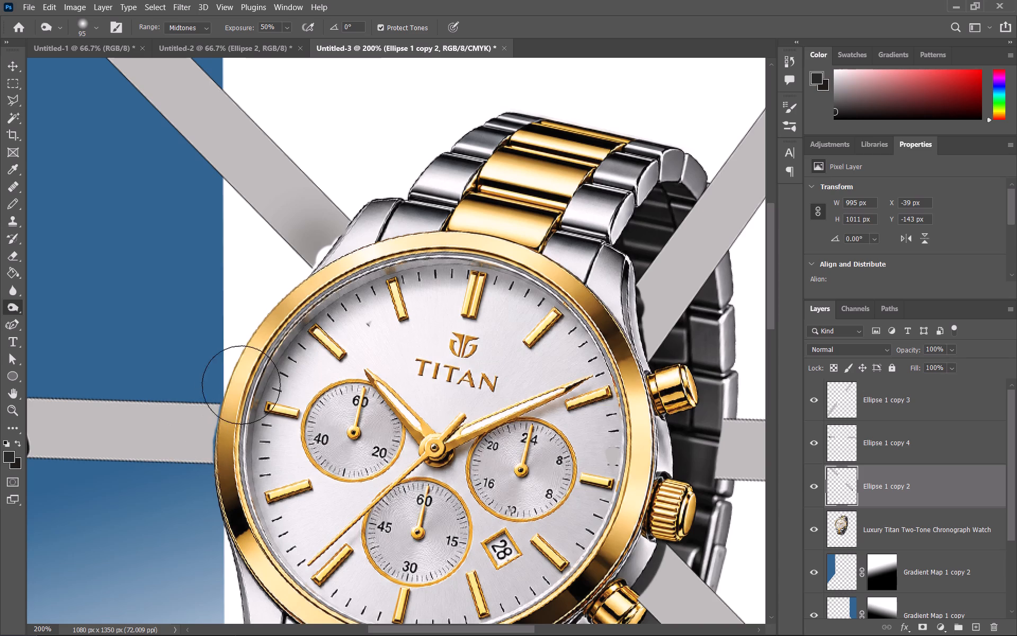
# Burn the Ellipse 1 copy 2 cylinder where it emerges below the crown, beside the lower pusher.
pyautogui.scroll(-6, 447, 383)
pyautogui.click(667, 512)
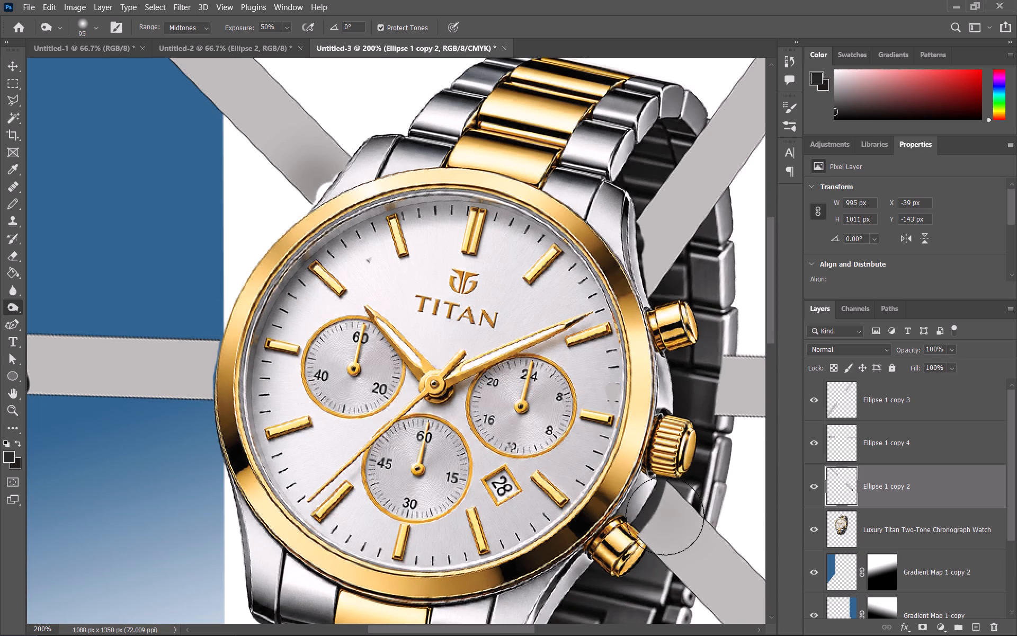
pyautogui.moveTo(665, 516); pyautogui.dragTo(671, 523)
pyautogui.moveTo(688, 540); pyautogui.dragTo(703, 561)
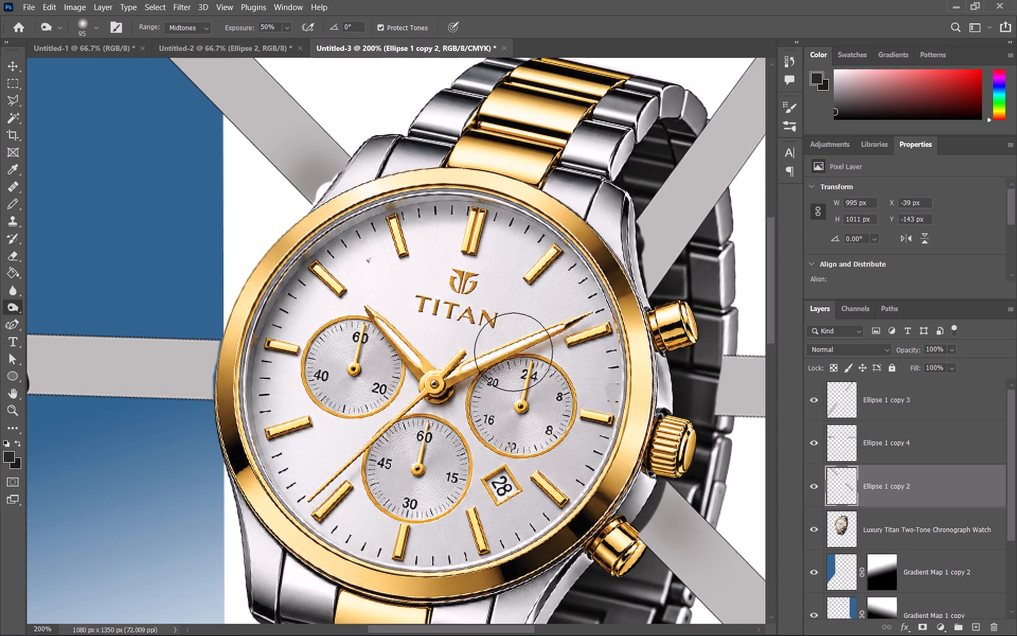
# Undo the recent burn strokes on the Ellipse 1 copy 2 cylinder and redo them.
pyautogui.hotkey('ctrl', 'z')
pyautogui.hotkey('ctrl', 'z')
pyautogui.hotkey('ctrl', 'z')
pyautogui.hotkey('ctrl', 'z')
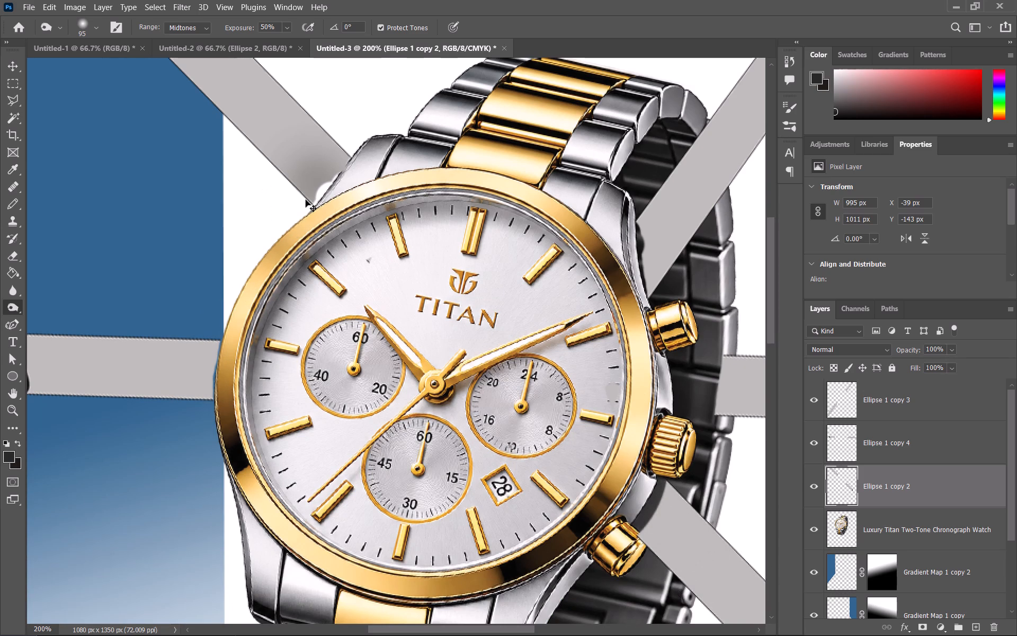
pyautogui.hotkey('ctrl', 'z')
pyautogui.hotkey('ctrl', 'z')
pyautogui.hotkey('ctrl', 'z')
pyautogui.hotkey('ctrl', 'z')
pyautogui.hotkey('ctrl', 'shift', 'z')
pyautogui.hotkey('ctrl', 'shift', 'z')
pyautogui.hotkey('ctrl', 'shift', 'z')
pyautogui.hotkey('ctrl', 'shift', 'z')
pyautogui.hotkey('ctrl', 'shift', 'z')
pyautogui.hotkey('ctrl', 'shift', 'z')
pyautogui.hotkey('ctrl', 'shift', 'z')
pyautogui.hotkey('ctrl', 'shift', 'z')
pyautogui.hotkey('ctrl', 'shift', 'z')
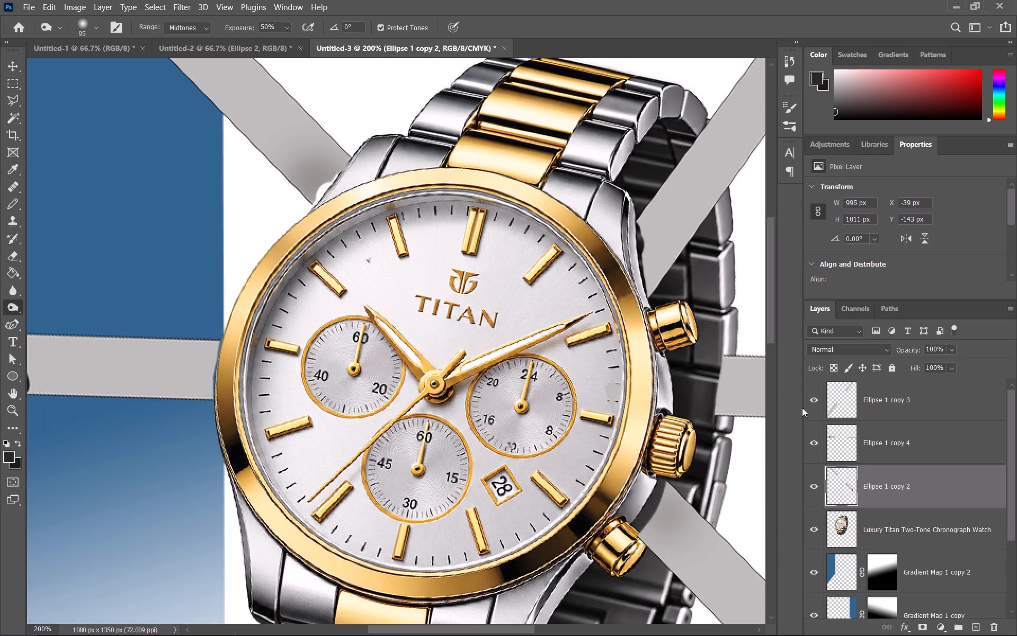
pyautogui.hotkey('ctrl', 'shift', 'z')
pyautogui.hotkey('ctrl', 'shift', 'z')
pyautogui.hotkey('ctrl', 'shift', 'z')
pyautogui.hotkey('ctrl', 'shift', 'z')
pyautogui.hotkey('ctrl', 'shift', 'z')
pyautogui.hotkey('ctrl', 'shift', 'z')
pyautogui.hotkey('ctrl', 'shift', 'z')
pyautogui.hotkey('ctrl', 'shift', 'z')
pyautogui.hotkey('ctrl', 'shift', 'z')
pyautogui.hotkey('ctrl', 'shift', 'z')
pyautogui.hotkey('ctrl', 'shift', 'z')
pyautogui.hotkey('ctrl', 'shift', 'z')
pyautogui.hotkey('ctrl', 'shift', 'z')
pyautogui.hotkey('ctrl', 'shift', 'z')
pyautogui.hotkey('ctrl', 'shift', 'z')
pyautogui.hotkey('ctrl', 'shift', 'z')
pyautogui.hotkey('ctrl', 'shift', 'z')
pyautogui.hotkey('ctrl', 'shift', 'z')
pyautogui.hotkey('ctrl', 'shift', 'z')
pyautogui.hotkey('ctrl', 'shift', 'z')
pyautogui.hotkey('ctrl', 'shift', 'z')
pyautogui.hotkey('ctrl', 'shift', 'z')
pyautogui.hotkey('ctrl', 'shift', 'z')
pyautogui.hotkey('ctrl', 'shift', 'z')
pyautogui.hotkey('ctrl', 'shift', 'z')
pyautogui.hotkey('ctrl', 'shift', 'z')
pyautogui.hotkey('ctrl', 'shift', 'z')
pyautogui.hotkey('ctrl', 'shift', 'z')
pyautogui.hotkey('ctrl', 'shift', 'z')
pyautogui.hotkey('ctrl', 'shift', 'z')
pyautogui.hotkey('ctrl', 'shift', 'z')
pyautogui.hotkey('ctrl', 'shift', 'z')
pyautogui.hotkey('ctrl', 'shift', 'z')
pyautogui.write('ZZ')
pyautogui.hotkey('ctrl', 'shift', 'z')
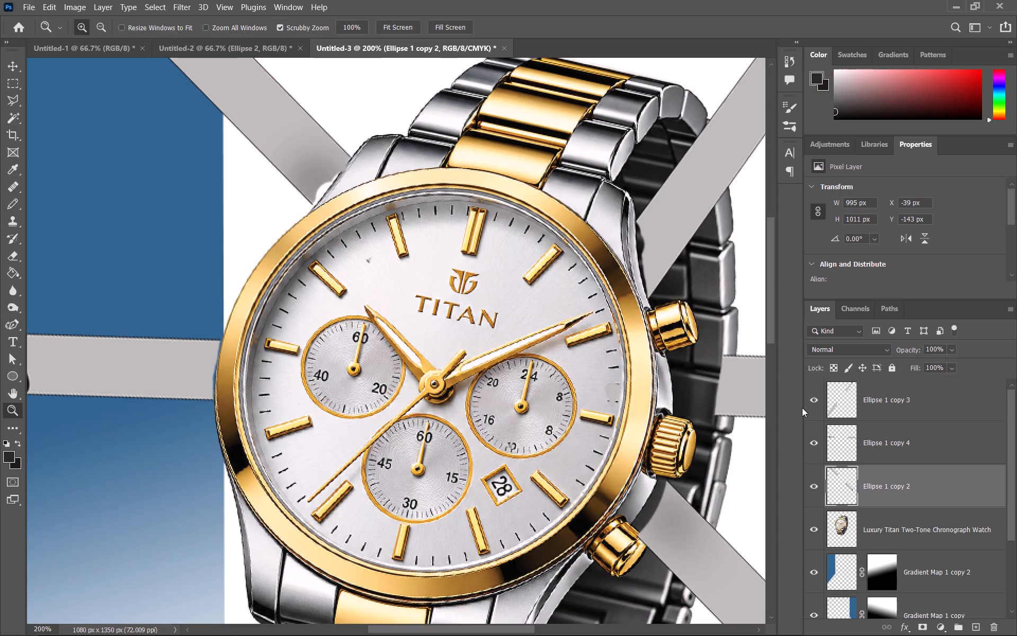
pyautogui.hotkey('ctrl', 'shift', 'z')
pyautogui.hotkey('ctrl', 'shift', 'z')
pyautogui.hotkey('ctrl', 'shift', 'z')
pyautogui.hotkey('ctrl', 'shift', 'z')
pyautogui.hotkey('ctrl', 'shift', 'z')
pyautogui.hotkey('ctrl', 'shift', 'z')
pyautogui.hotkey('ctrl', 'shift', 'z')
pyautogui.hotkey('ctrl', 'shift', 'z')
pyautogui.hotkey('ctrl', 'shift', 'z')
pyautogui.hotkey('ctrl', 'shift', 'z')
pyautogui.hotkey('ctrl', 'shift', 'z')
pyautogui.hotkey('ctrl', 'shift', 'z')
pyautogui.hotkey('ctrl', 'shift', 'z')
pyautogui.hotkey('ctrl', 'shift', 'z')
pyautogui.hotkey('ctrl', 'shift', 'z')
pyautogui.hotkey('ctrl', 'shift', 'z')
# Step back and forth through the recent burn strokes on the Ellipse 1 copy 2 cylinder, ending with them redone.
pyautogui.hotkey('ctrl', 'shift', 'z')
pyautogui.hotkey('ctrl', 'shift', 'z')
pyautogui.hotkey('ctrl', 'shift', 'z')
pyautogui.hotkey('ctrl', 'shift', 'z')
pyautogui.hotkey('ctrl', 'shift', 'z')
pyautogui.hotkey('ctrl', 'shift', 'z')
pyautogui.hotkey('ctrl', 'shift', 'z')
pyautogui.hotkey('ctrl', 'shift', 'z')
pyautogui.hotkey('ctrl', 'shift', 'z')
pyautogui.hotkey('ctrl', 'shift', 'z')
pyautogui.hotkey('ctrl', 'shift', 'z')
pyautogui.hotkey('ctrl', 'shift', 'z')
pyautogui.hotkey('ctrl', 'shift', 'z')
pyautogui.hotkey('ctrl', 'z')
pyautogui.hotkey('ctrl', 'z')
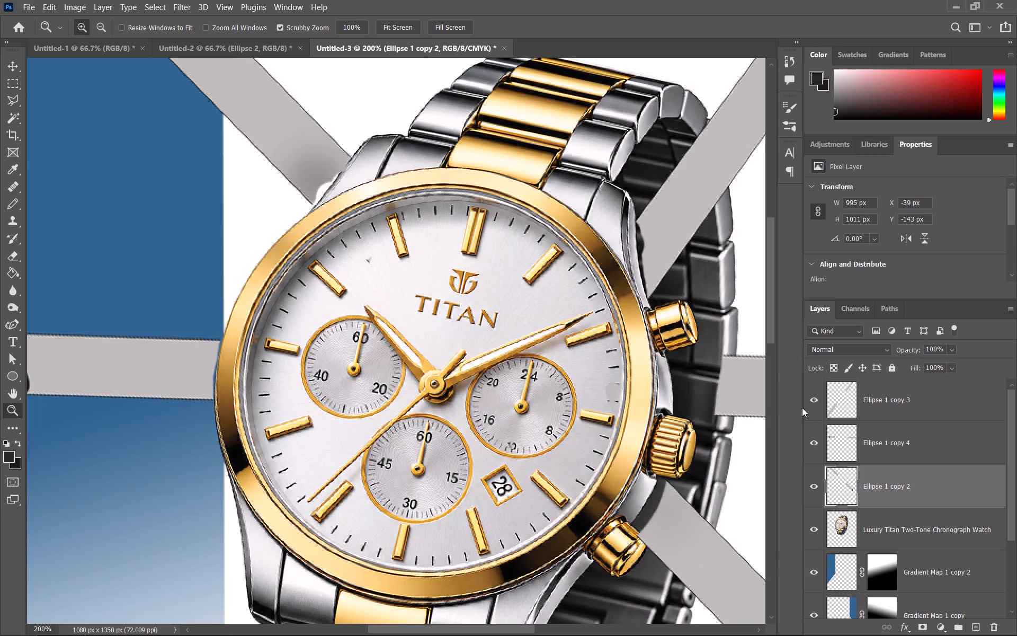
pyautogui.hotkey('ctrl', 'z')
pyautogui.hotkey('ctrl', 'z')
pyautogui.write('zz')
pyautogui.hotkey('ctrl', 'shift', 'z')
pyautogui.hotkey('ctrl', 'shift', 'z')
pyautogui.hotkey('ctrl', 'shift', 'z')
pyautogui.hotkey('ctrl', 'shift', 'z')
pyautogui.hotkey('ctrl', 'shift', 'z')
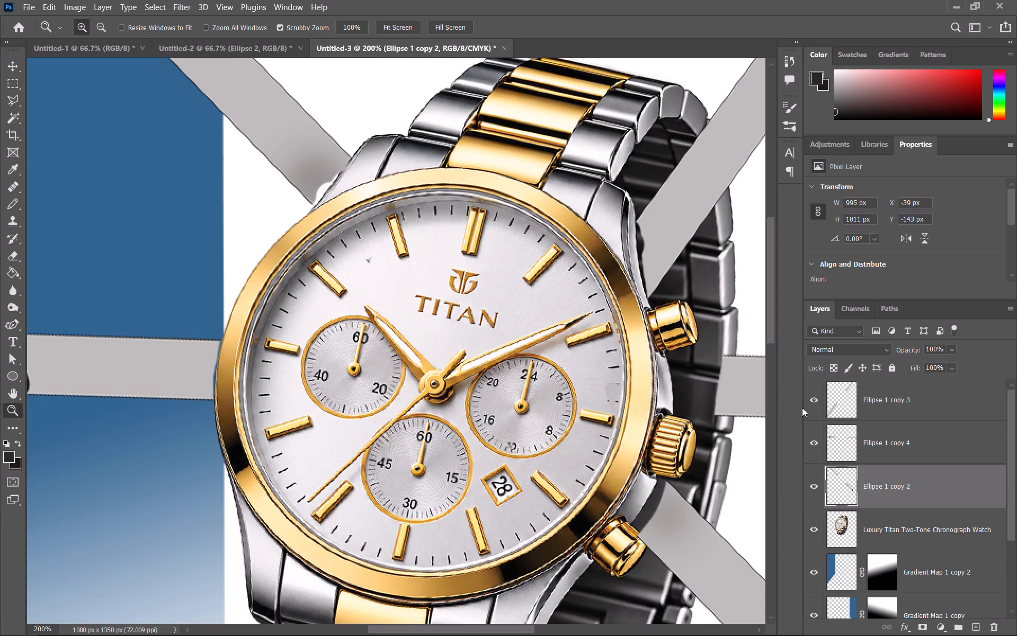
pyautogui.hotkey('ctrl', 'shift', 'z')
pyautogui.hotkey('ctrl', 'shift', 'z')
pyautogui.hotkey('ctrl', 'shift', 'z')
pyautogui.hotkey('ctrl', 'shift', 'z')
# Undo the burning, erasing, layer reordering and watch repositioning, back to where the three uncut cylinders cross over the visible watch.
pyautogui.hotkey('ctrl', 'z')
pyautogui.hotkey('ctrl', 'z')
pyautogui.hotkey('ctrl', 'z')
pyautogui.hotkey('ctrl', 'z')
pyautogui.hotkey('ctrl', 'z')
pyautogui.hotkey('ctrl', 'z')
pyautogui.hotkey('ctrl', 'z')
pyautogui.hotkey('ctrl', 'z')
pyautogui.hotkey('ctrl', 'z')
pyautogui.hotkey('ctrl', 'z')
pyautogui.hotkey('ctrl', 'z')
pyautogui.hotkey('ctrl', 'z')
pyautogui.hotkey('ctrl', 'z')
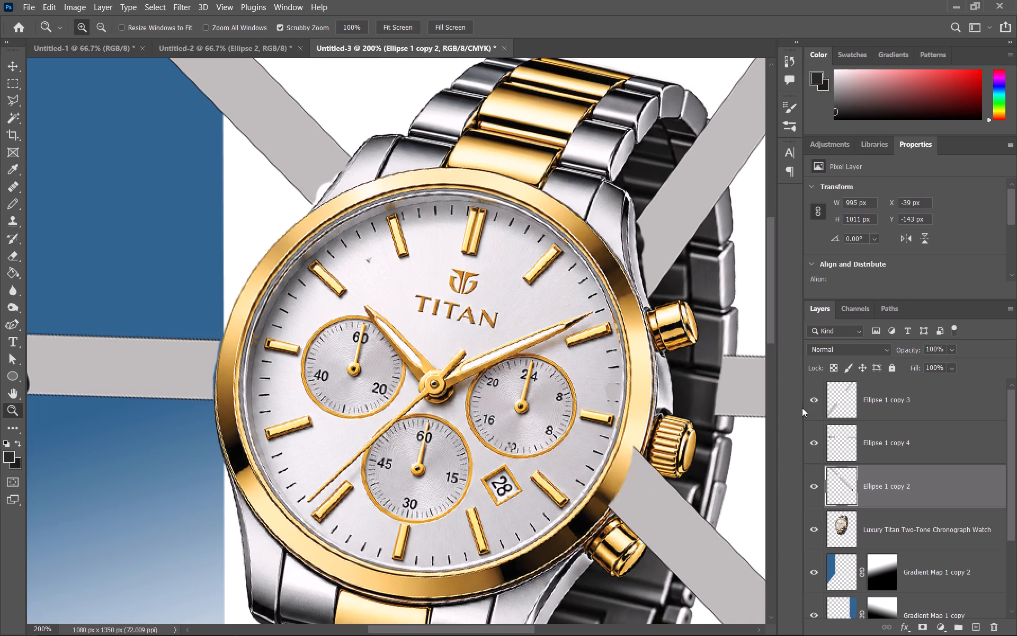
pyautogui.hotkey('ctrl', 'z')
pyautogui.hotkey('ctrl', 'z')
pyautogui.hotkey('ctrl', 'z')
pyautogui.hotkey('ctrl', 'z')
pyautogui.hotkey('ctrl', 'z')
pyautogui.hotkey('ctrl', 'z')
pyautogui.hotkey('ctrl', 'z')
pyautogui.hotkey('ctrl', 'z')
pyautogui.hotkey('ctrl', 'z')
pyautogui.hotkey('ctrl', 'z')
pyautogui.hotkey('ctrl', 'z')
pyautogui.hotkey('ctrl', 'z')
pyautogui.hotkey('ctrl', 'z')
pyautogui.hotkey('ctrl', 'z')
pyautogui.hotkey('ctrl', 'z')
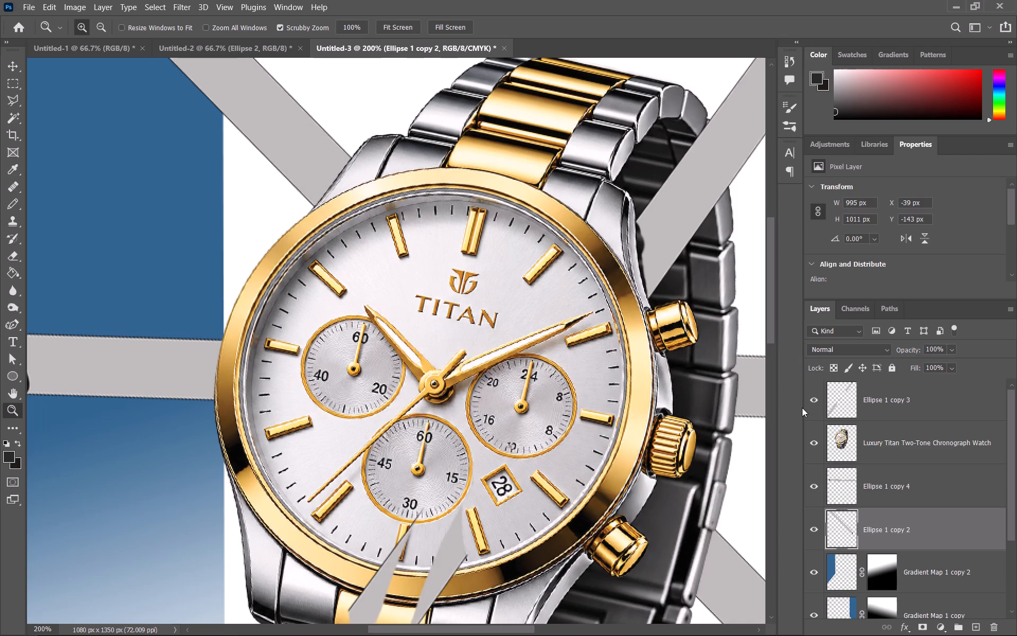
pyautogui.hotkey('ctrl', 'z')
pyautogui.hotkey('ctrl', 'z')
pyautogui.hotkey('ctrl', 'z')
pyautogui.hotkey('ctrl', 'z')
pyautogui.hotkey('ctrl', 'z')
pyautogui.hotkey('ctrl', 'z')
pyautogui.hotkey('ctrl', 'z')
pyautogui.hotkey('ctrl', 'z')
pyautogui.hotkey('ctrl', 'z')
pyautogui.hotkey('ctrl', 'z')
pyautogui.hotkey('ctrl', 'z')
pyautogui.hotkey('ctrl', 'z')
pyautogui.hotkey('ctrl', 'z')
pyautogui.hotkey('ctrl', 'z')
pyautogui.hotkey('ctrl', 'z')
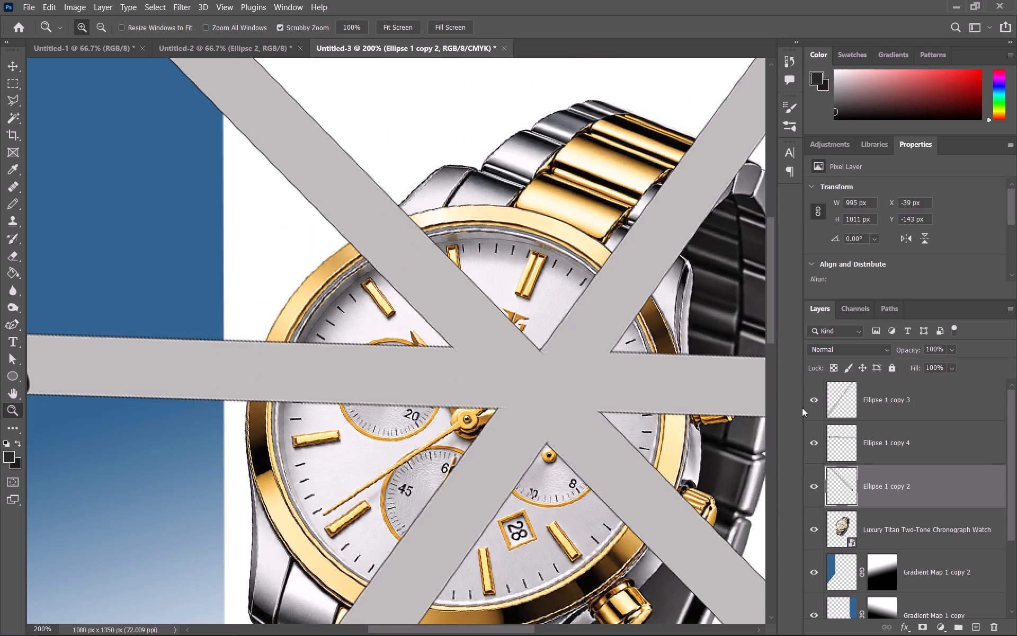
pyautogui.hotkey('ctrl', 'z')
pyautogui.hotkey('ctrl', 'shift', 'z')
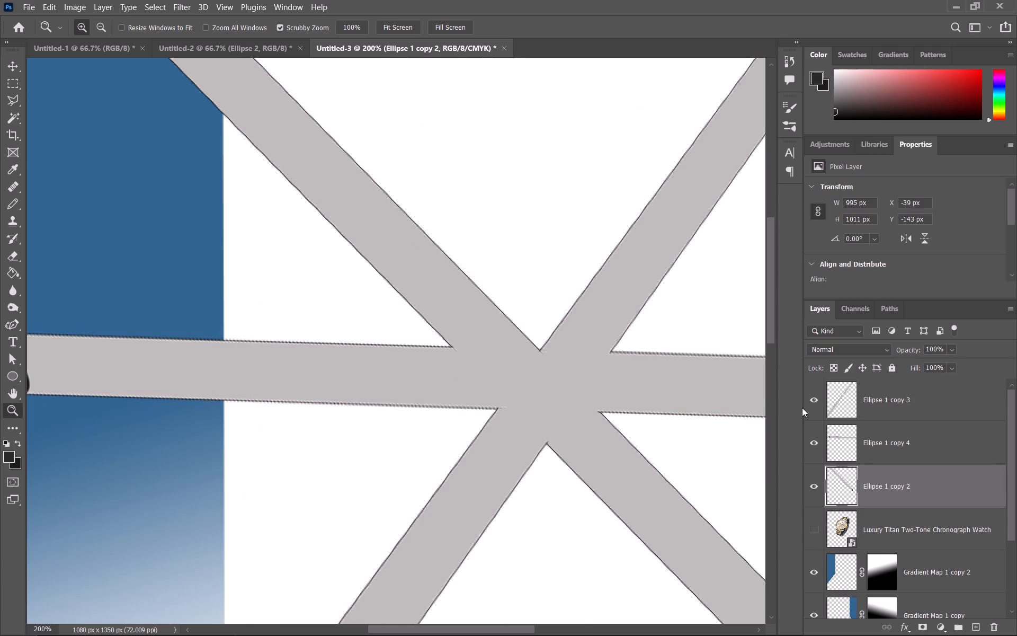
pyautogui.hotkey('ctrl', 'shift', 'z')
pyautogui.hotkey('ctrl', 'shift', 'z')
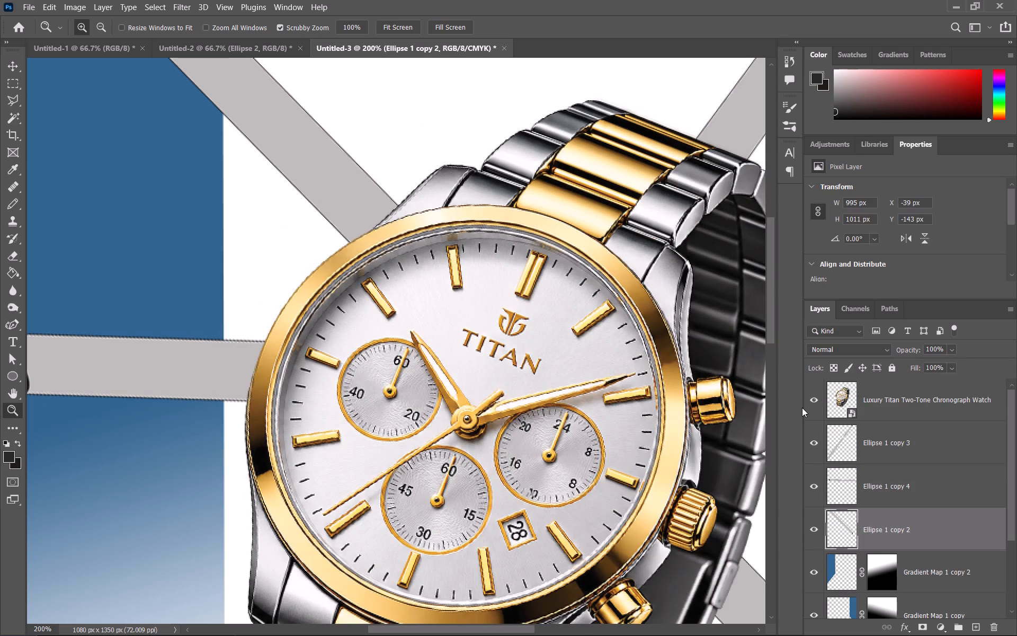
pyautogui.hotkey('ctrl', 'z')
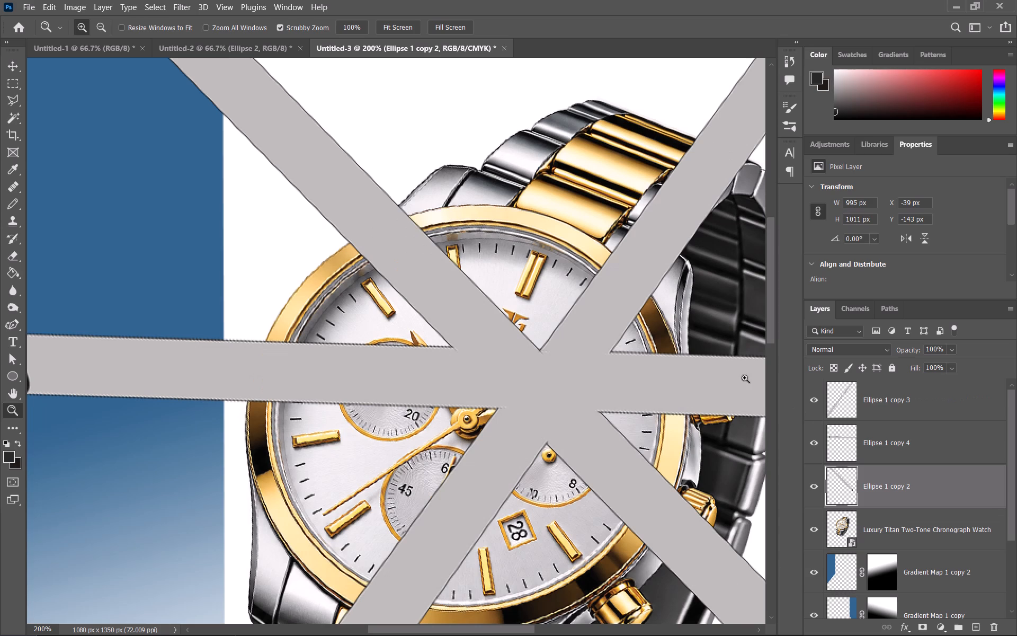
# Erase the part of the Ellipse 1 copy 2 cylinder crossing the upper bezel and dial, using the Eraser at 196 px.
pyautogui.scroll(-6, 711, 279)
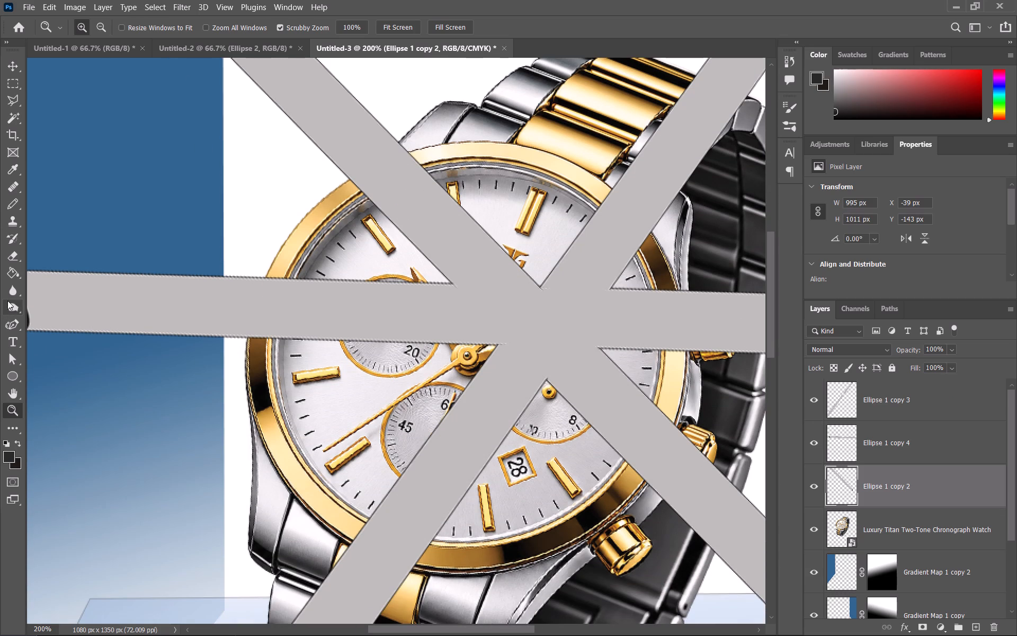
pyautogui.click(10, 300)
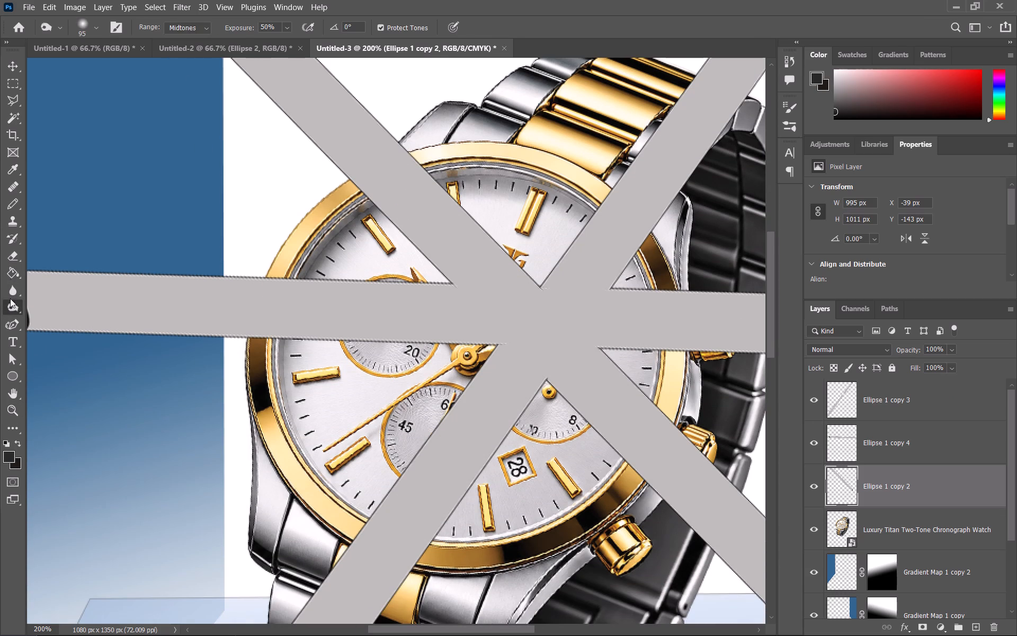
pyautogui.click(10, 259)
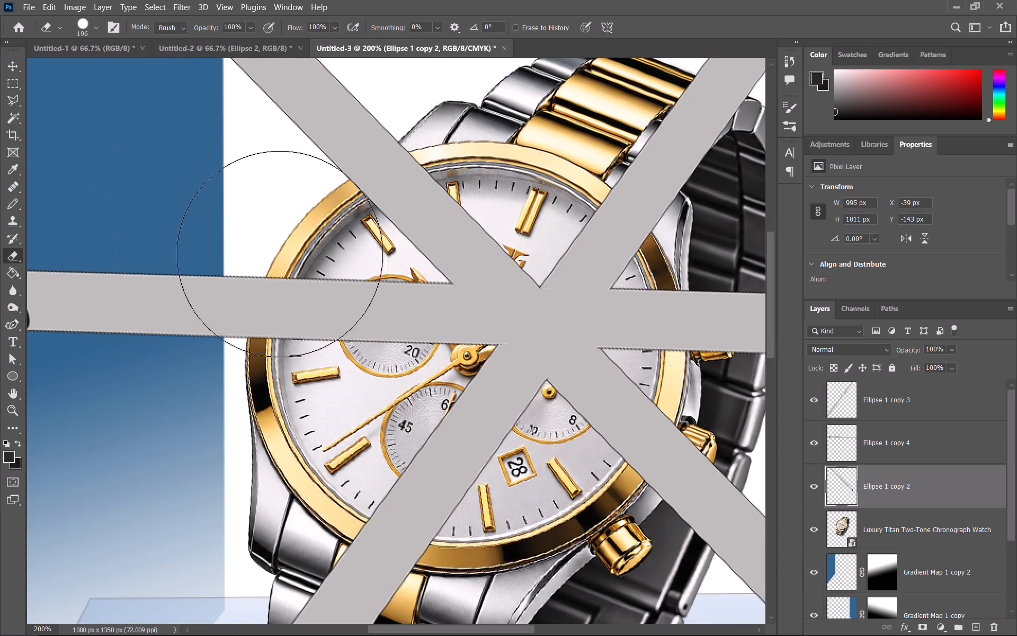
pyautogui.click(448, 238)
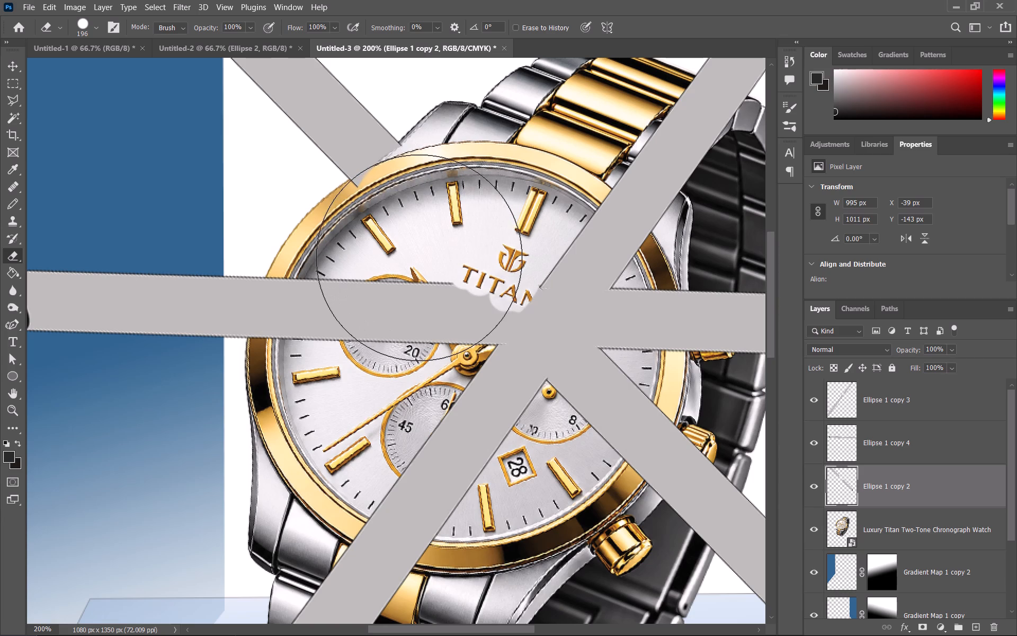
pyautogui.click(416, 258)
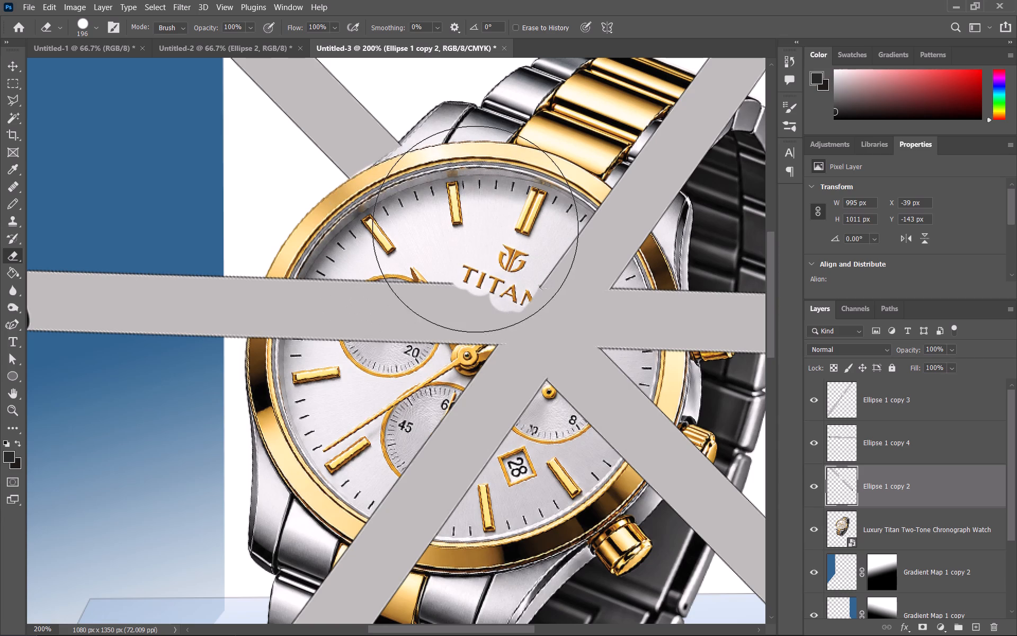
pyautogui.click(474, 217)
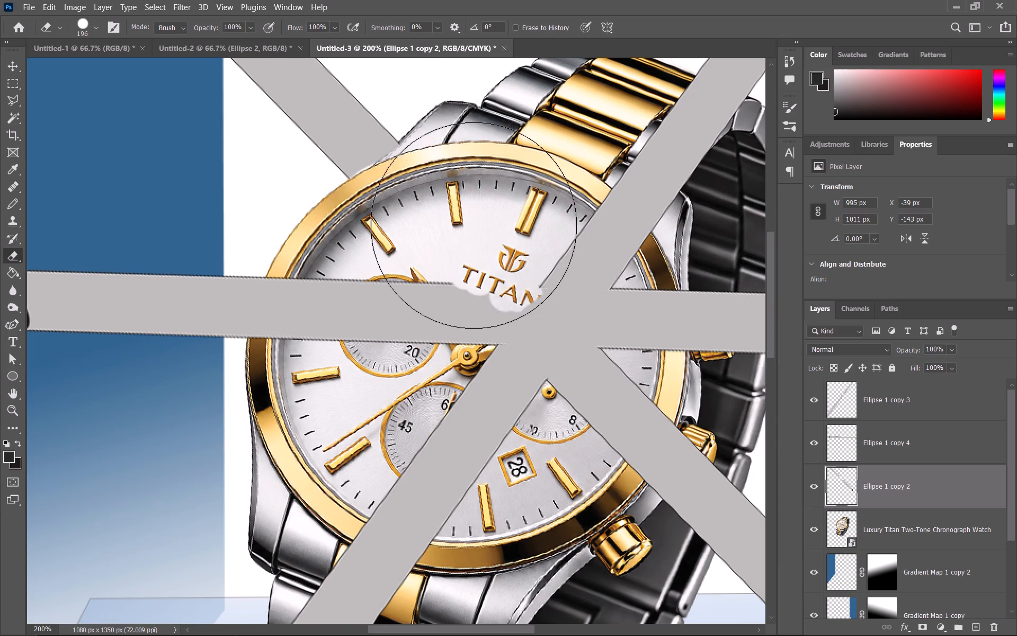
pyautogui.click(472, 218)
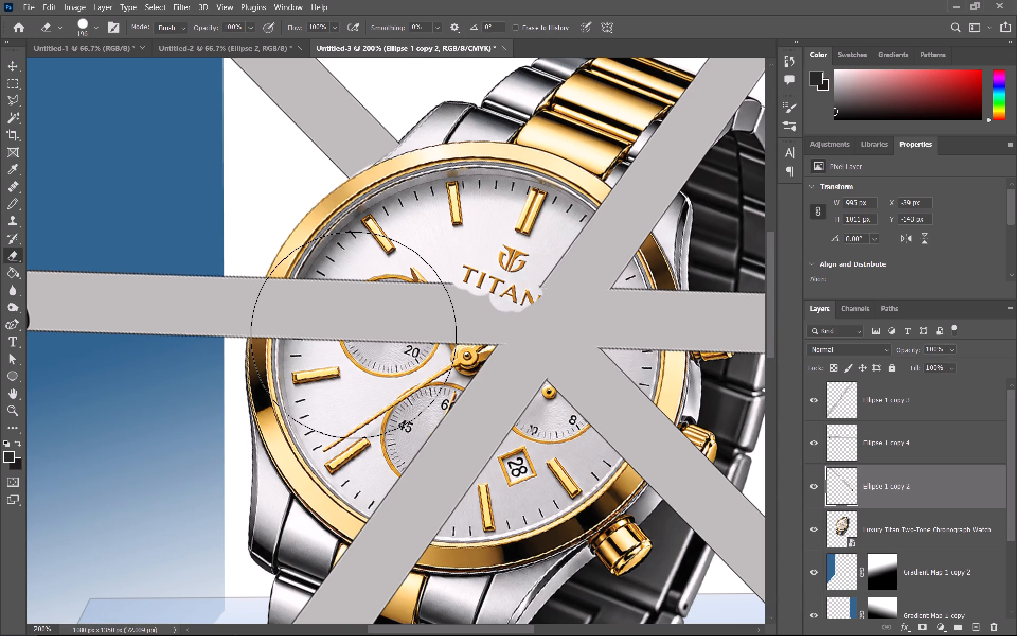
pyautogui.click(353, 335)
pyautogui.click(351, 335)
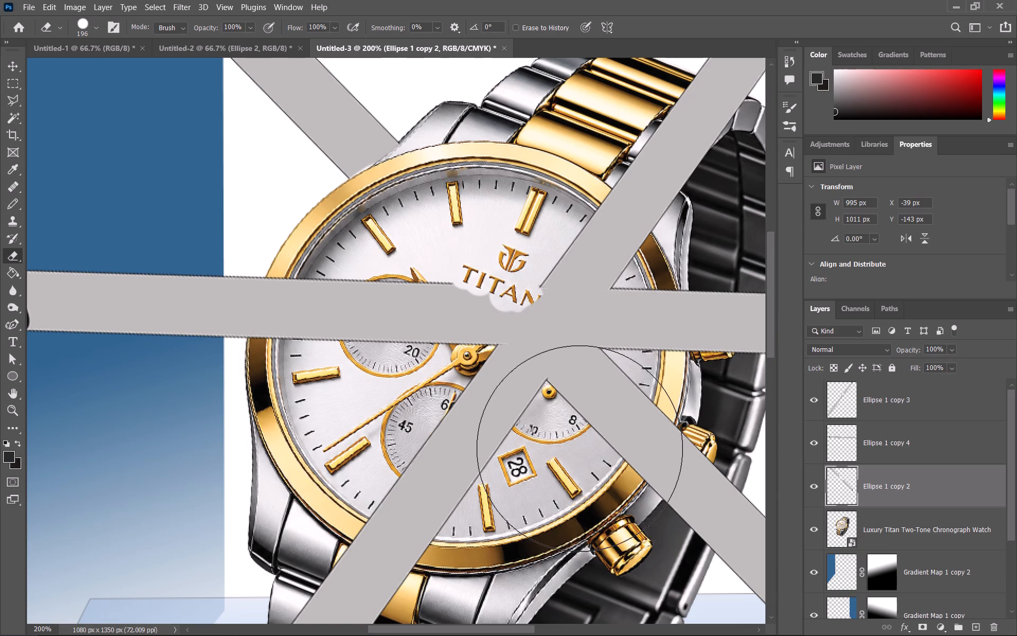
# Erase the Ellipse 1 copy 2 cylinder over the 24-hour subdial, lower bezel and crown, leaving its outer end beyond the case.
pyautogui.click(591, 424)
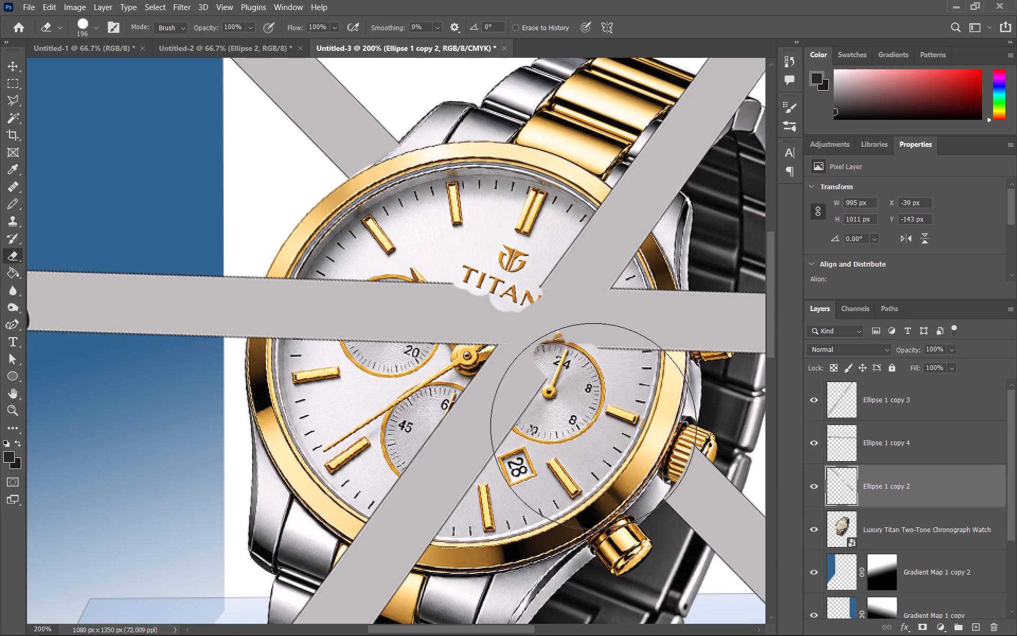
pyautogui.click(593, 426)
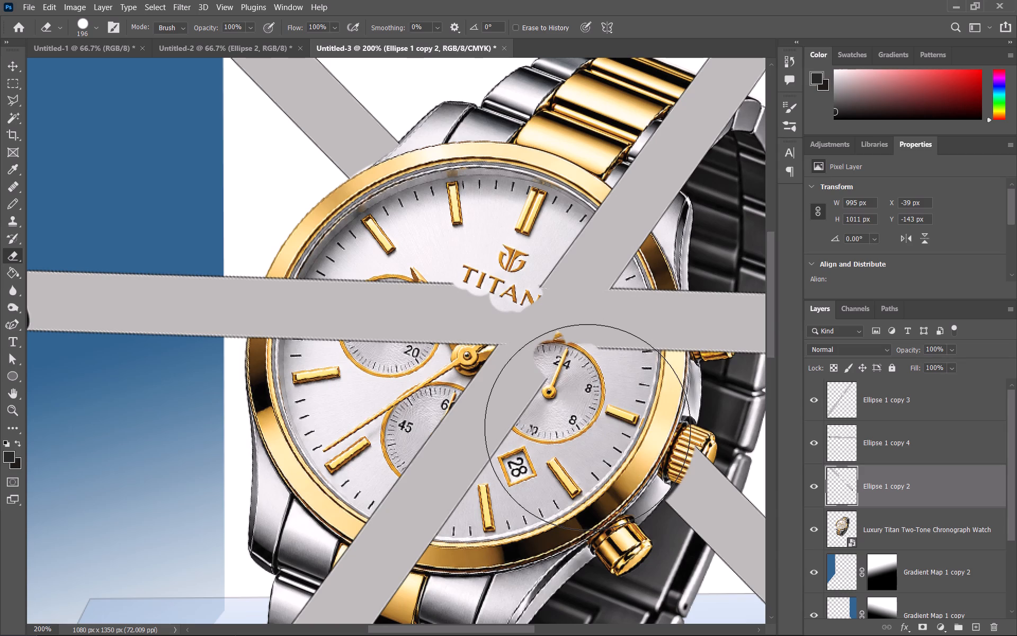
pyautogui.click(587, 427)
pyautogui.hotkey('ctrl', 'z')
pyautogui.hotkey('ctrl', 'z')
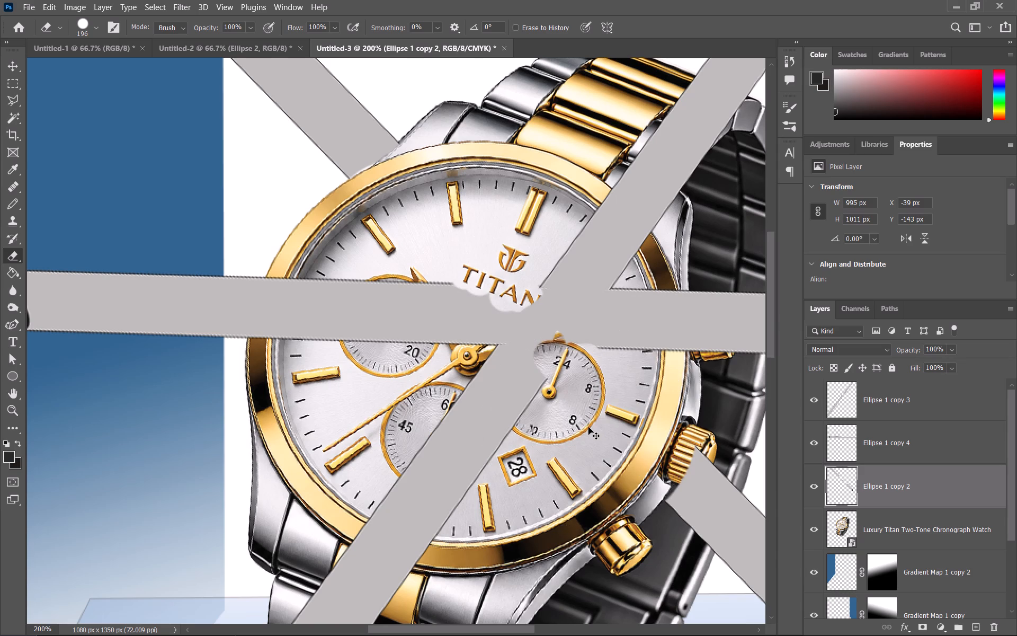
pyautogui.click(639, 385)
pyautogui.click(644, 388)
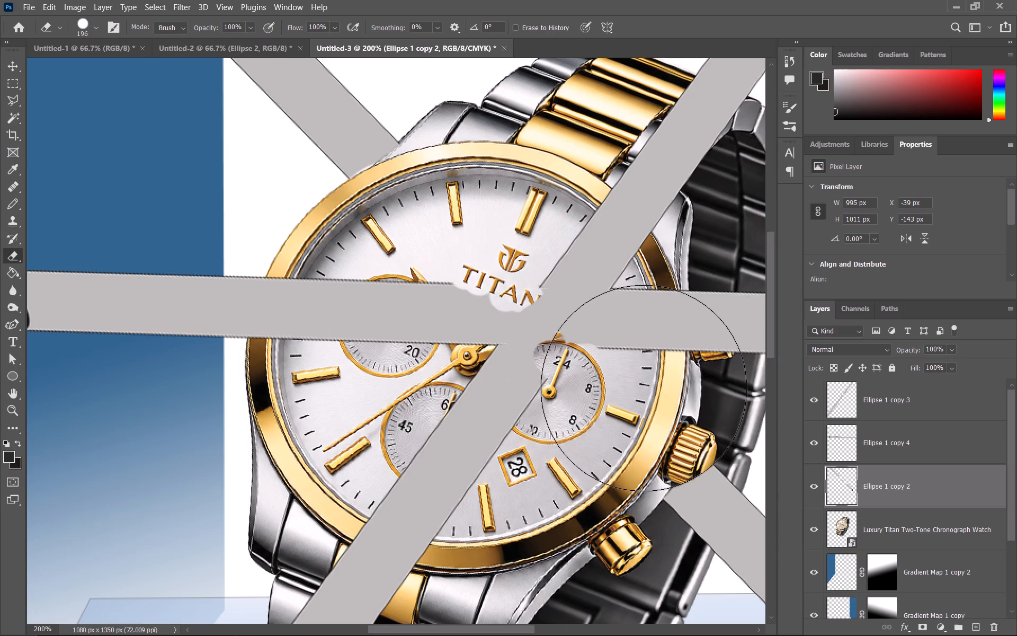
pyautogui.click(644, 388)
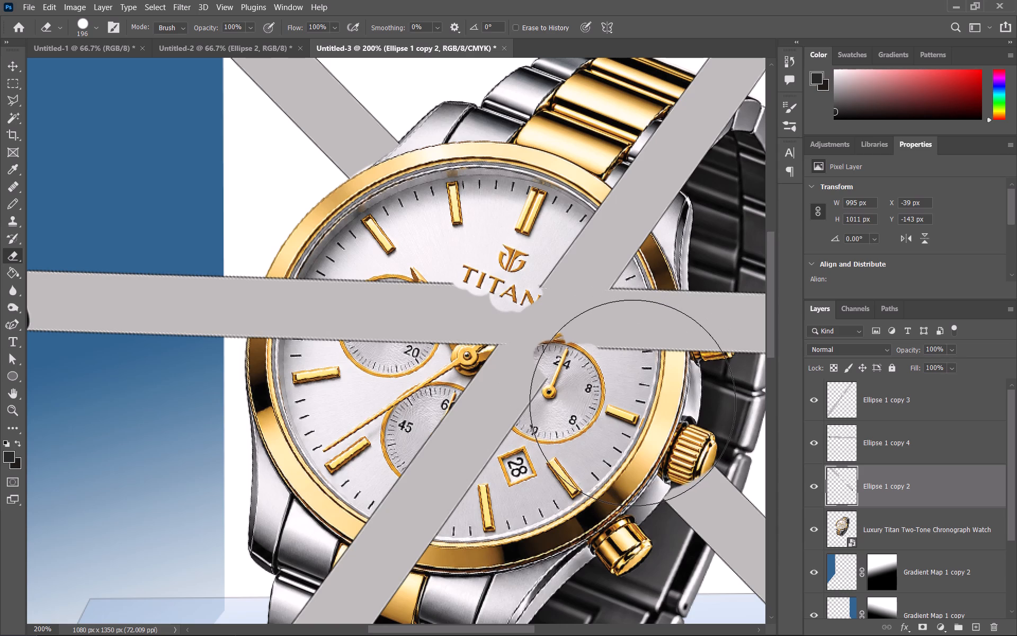
pyautogui.click(631, 403)
pyautogui.click(626, 423)
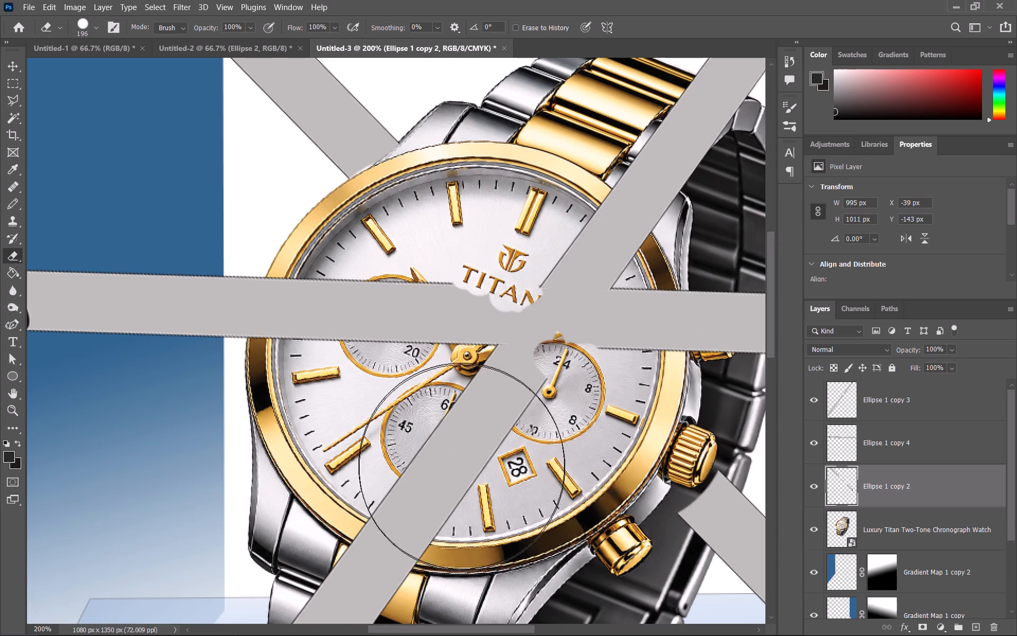
# Move the Ellipse 1 copy 2 cylinder to about X -75 px, Y -130 px, with its cut end between the crown and lower pusher.
pyautogui.scroll(-6, 462, 419)
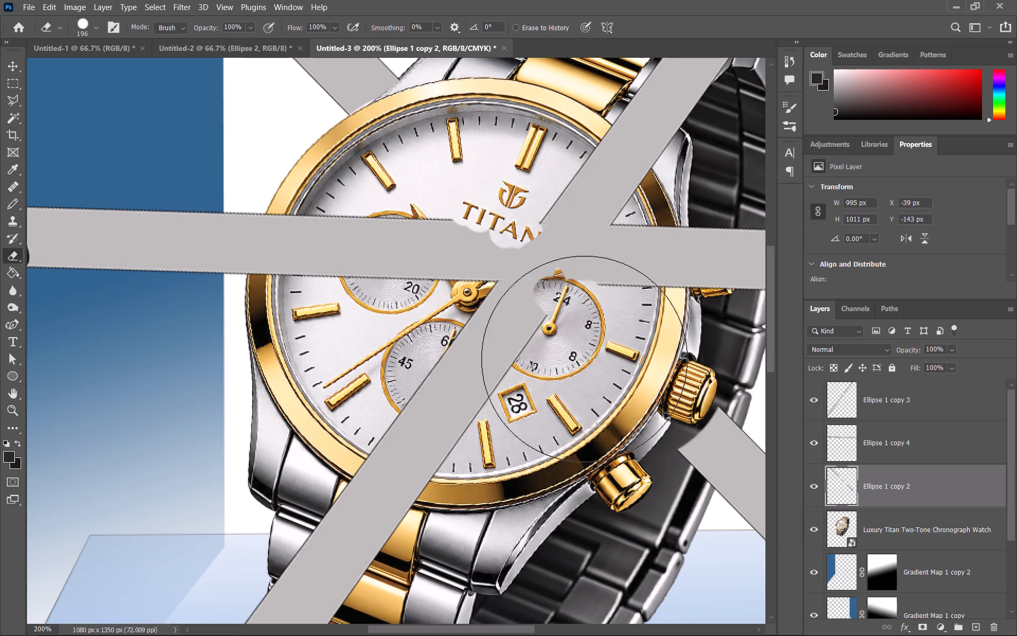
pyautogui.click(885, 493)
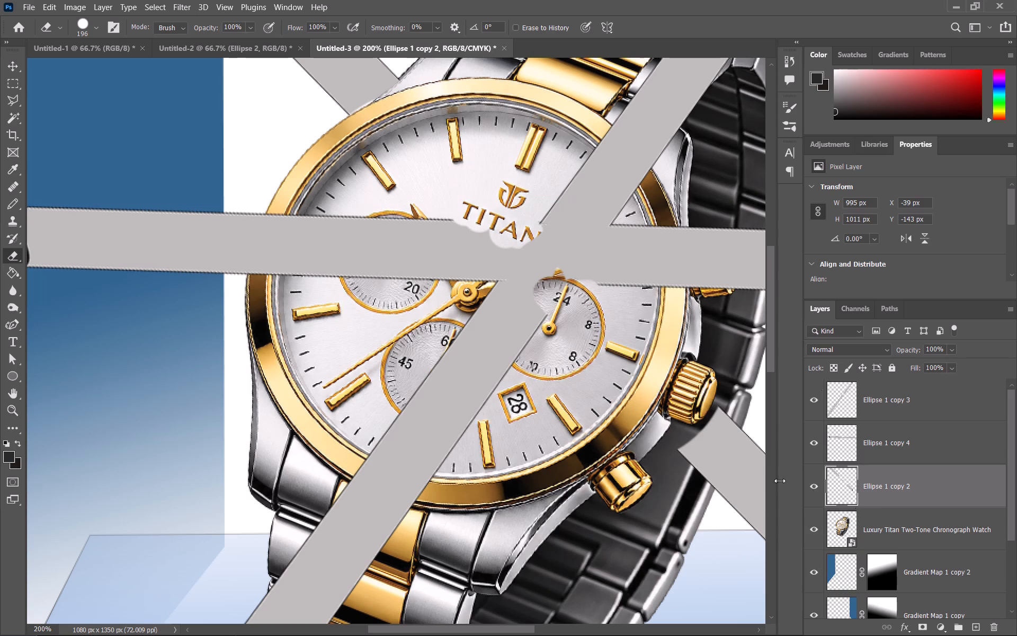
pyautogui.click(11, 66)
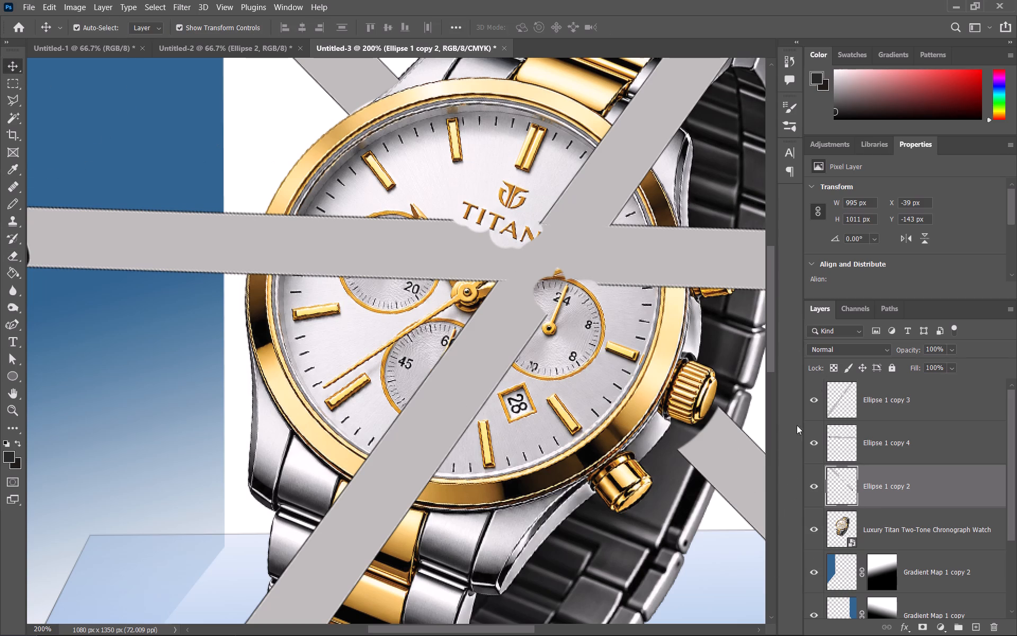
pyautogui.moveTo(728, 442); pyautogui.dragTo(687, 463)
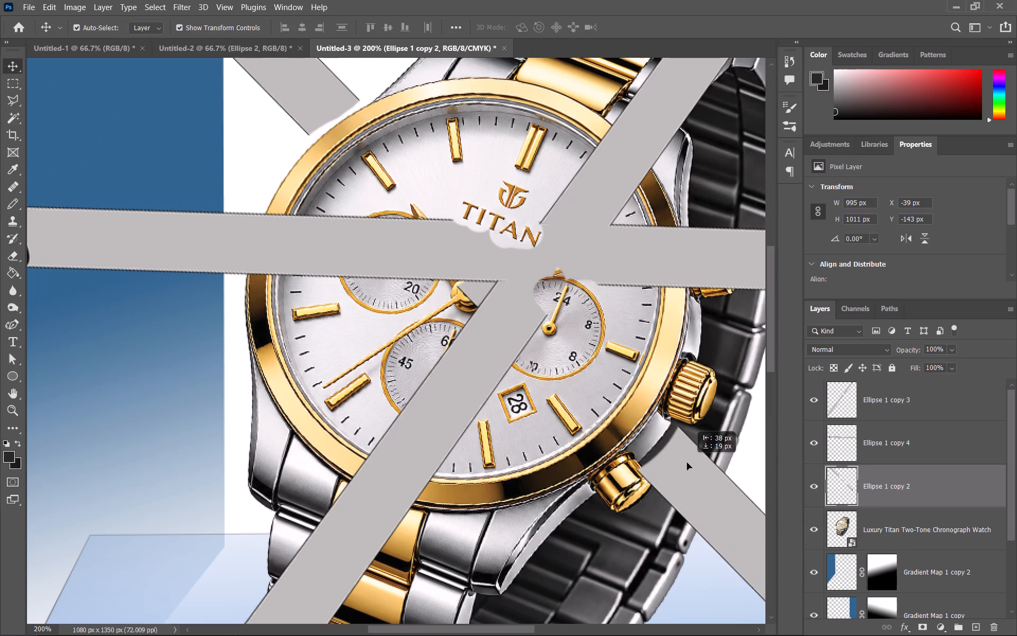
pyautogui.moveTo(687, 463); pyautogui.dragTo(686, 452)
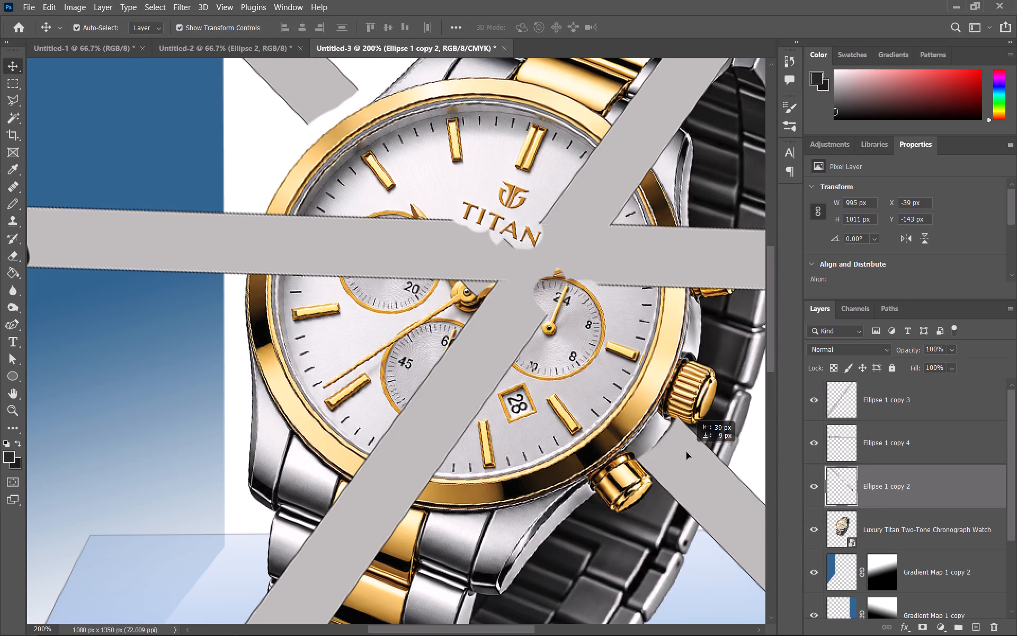
pyautogui.moveTo(686, 452); pyautogui.dragTo(685, 453)
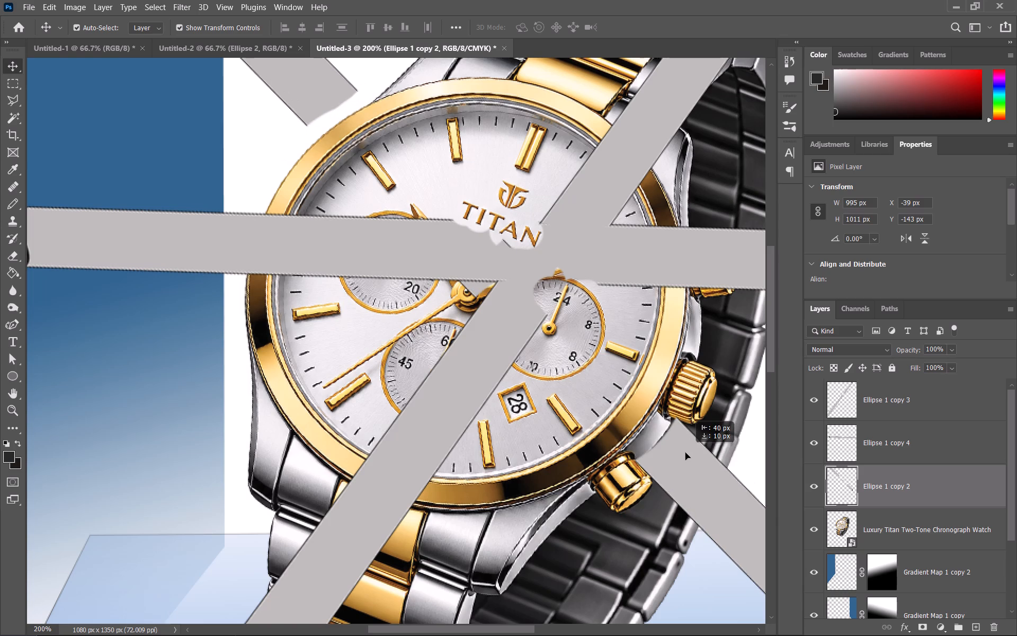
pyautogui.moveTo(685, 453); pyautogui.dragTo(690, 454)
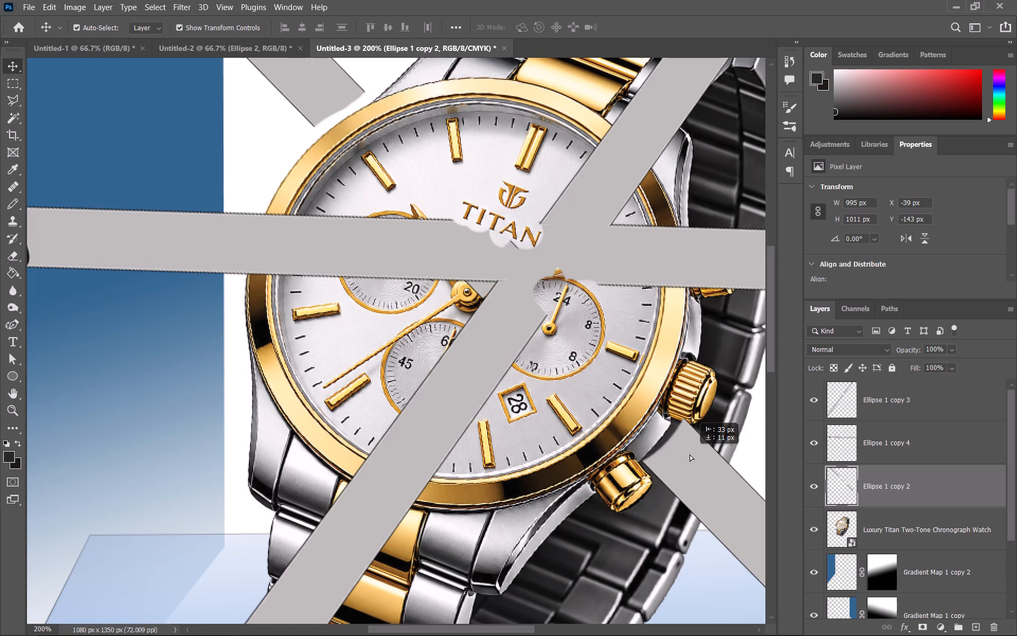
pyautogui.moveTo(690, 454); pyautogui.dragTo(688, 456)
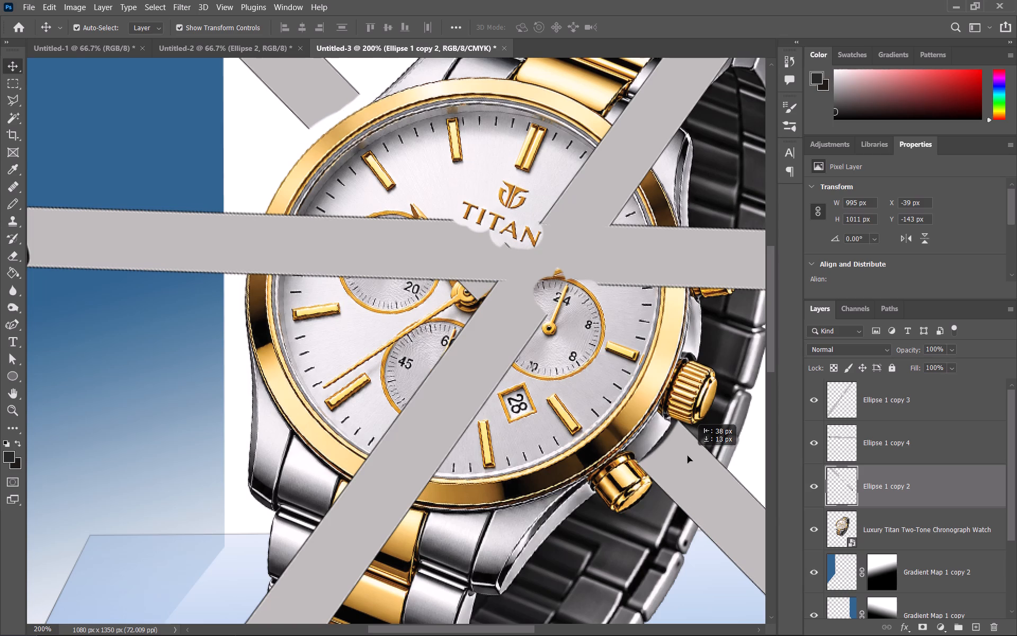
pyautogui.moveTo(688, 456); pyautogui.dragTo(690, 456)
pyautogui.press('Left')
pyautogui.press('Left')
pyautogui.press('Left')
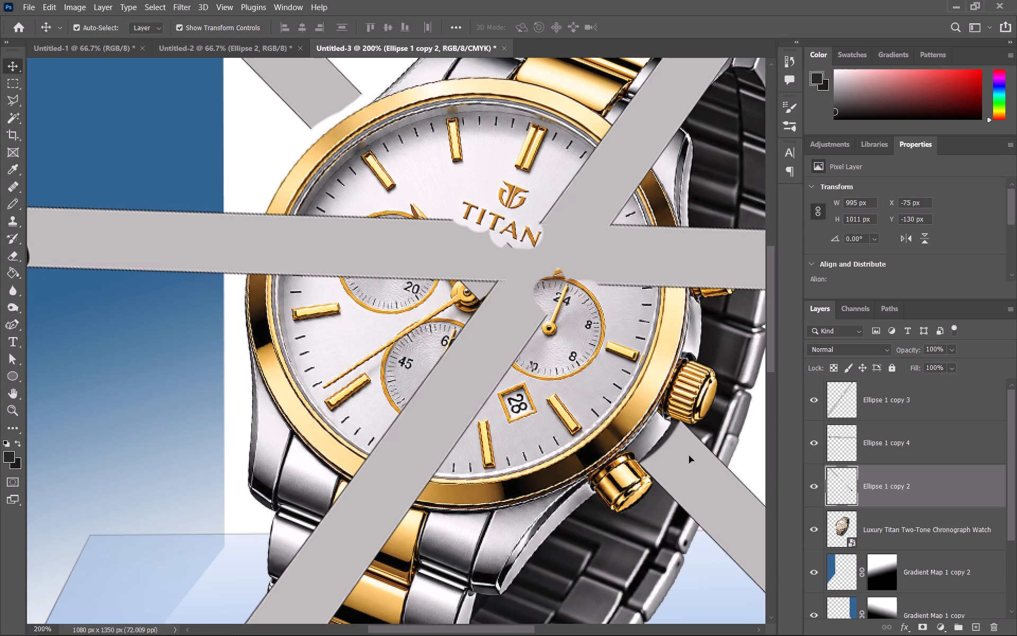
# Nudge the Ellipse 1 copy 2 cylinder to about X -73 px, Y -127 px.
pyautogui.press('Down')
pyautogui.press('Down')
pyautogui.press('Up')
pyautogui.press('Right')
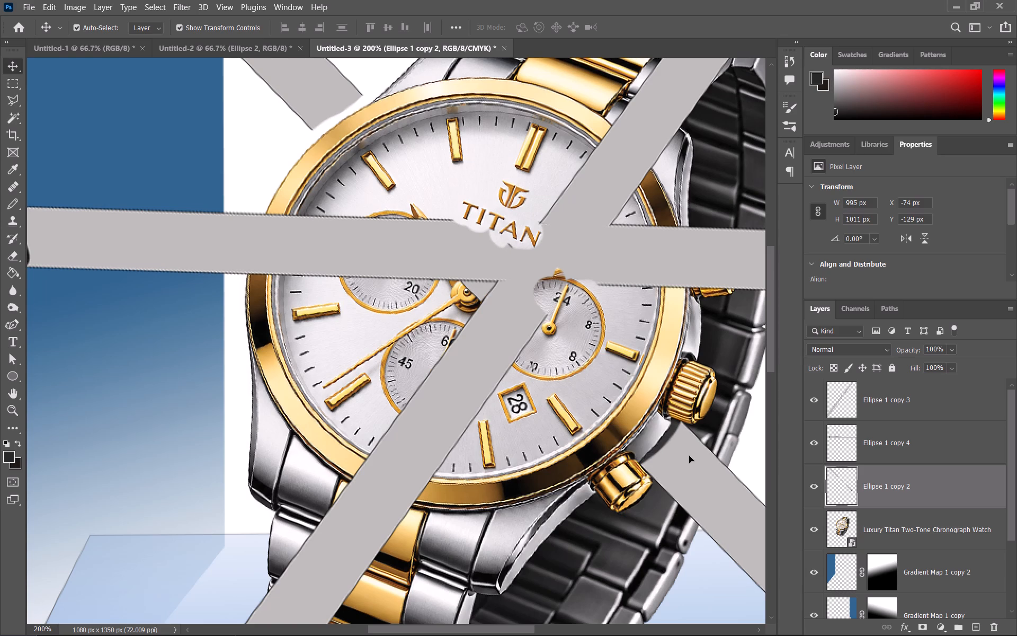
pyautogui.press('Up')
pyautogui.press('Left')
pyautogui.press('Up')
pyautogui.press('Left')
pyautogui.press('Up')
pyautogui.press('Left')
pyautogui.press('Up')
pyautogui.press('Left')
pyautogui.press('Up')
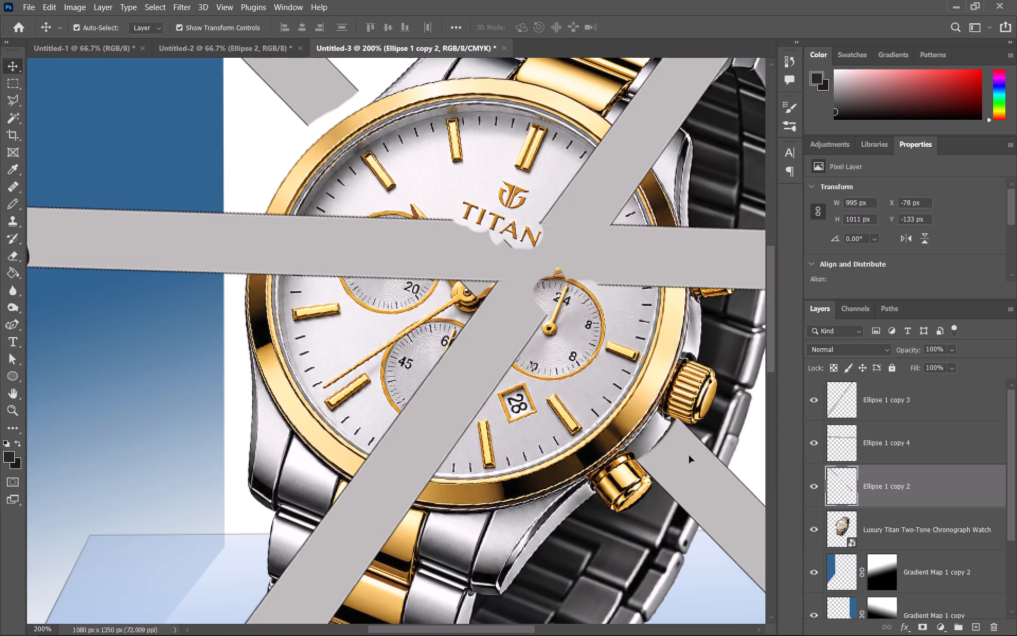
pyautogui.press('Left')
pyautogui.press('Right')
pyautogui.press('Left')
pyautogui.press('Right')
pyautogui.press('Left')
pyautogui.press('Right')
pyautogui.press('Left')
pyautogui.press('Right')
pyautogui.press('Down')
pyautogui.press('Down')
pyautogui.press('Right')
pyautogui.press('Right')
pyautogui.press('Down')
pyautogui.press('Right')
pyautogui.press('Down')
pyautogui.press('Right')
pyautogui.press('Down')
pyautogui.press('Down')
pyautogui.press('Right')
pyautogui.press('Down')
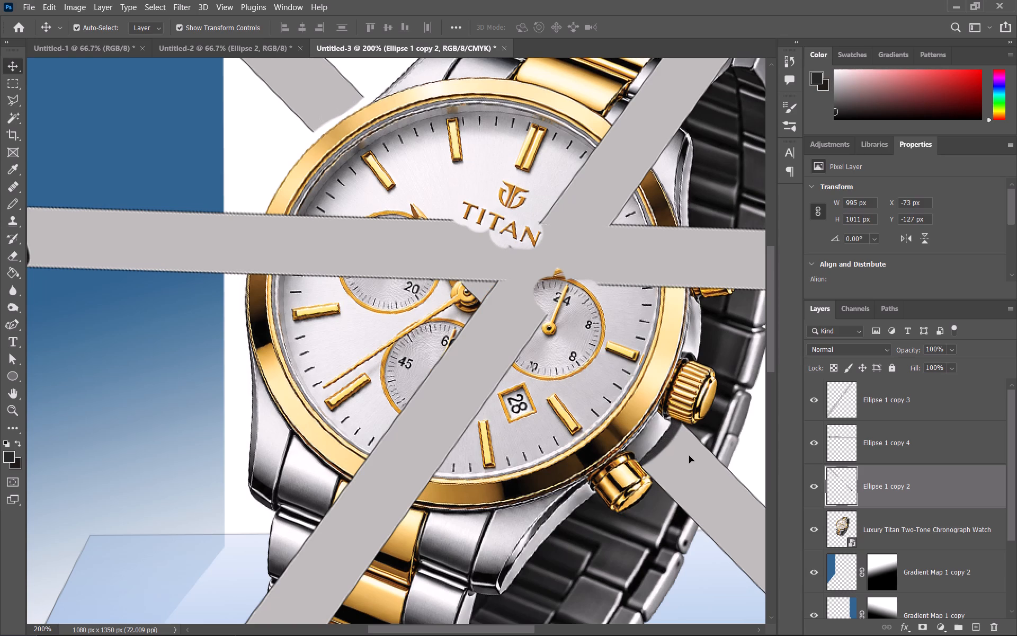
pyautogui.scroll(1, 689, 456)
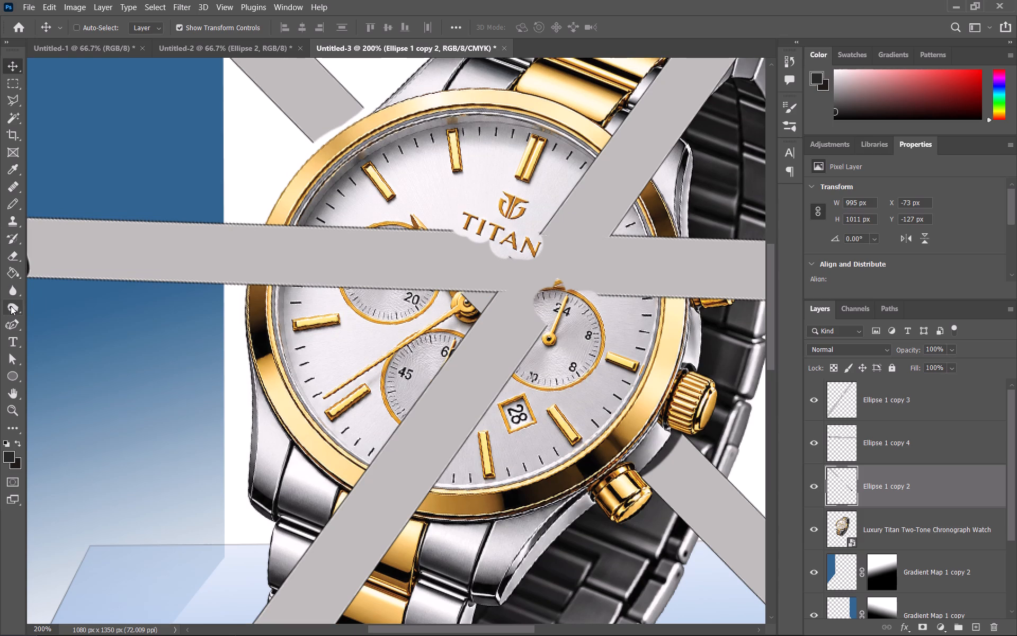
# Undo the recent nudges, moves and erasing on Ellipse 1 copy 2, back to where its lower half still crosses the 24-hour subdial and crown.
pyautogui.hotkey('ctrl', 'z')
pyautogui.hotkey('ctrl', 'z')
pyautogui.hotkey('ctrl', 'z')
pyautogui.hotkey('ctrl', 'z')
pyautogui.hotkey('ctrl', 'z')
pyautogui.hotkey('ctrl', 'z')
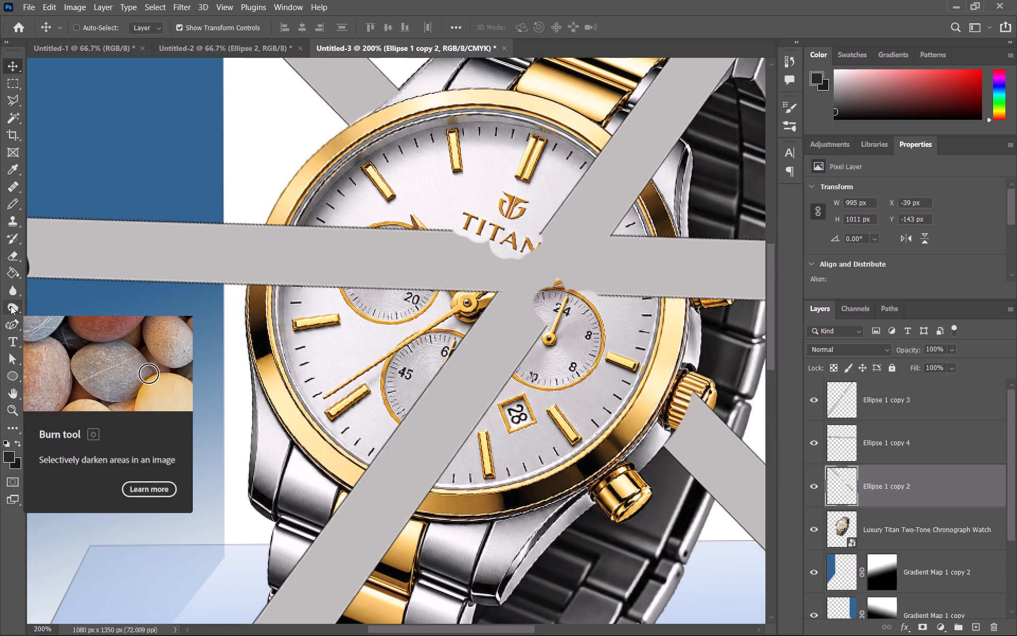
pyautogui.hotkey('ctrl', 'z')
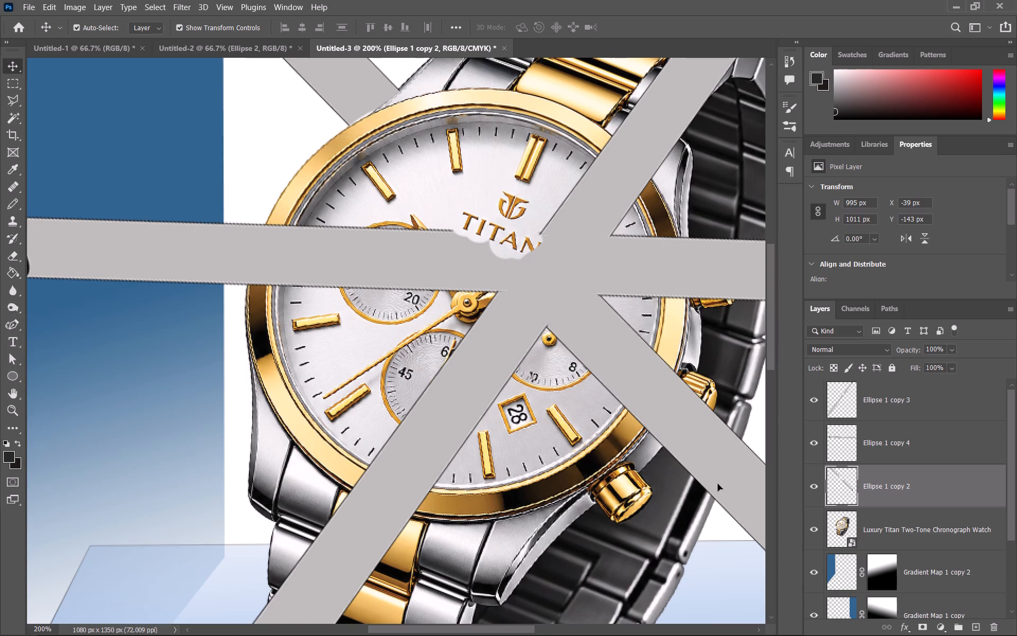
# Move the Ellipse 1 copy 2 cylinder to about X -65 px, Y -122 px, so it passes between the crown and lower pusher.
pyautogui.moveTo(718, 484); pyautogui.dragTo(701, 514)
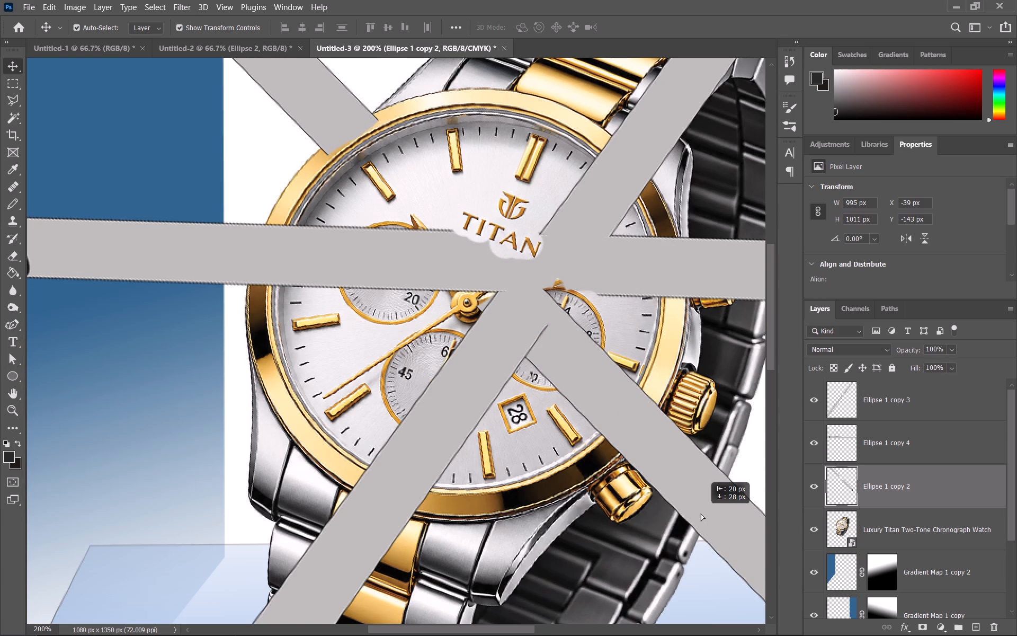
pyautogui.moveTo(701, 514); pyautogui.dragTo(677, 504)
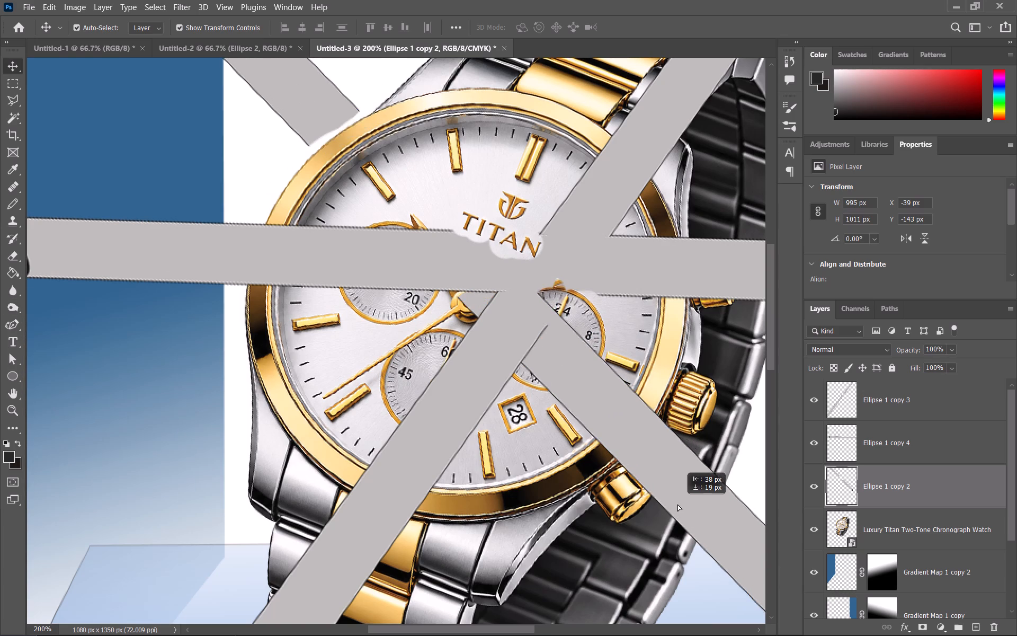
pyautogui.moveTo(677, 504); pyautogui.dragTo(684, 506)
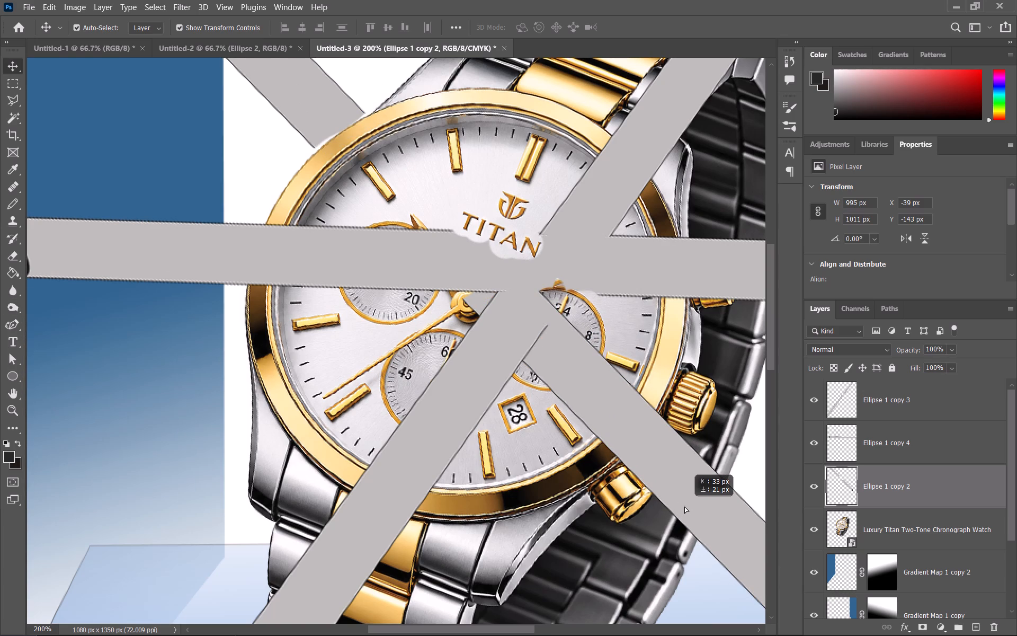
pyautogui.moveTo(684, 506); pyautogui.dragTo(690, 506)
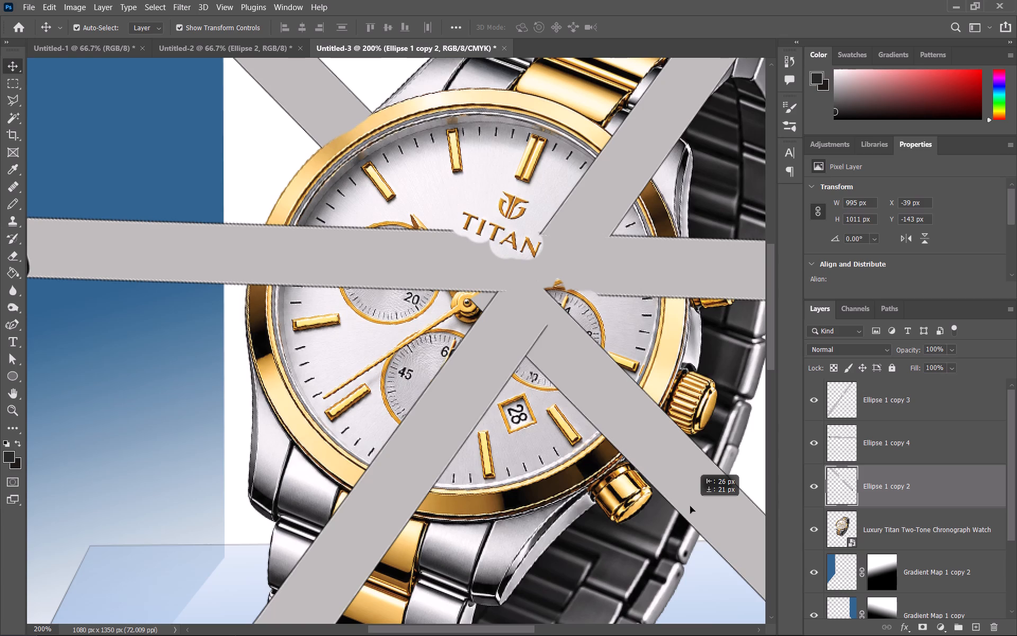
pyautogui.moveTo(690, 506); pyautogui.dragTo(690, 506)
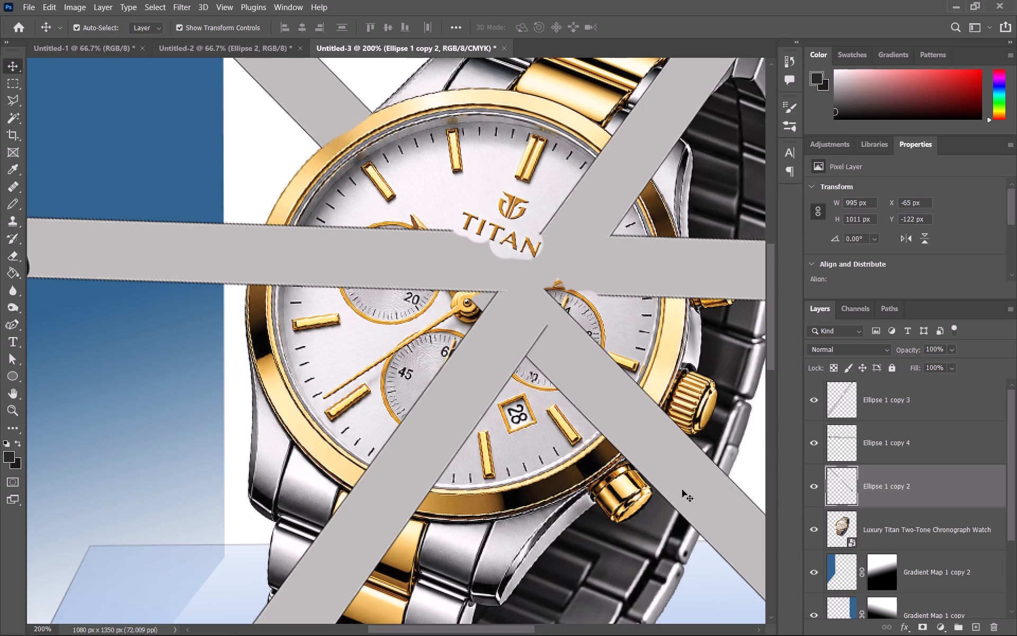
# Scale the Ellipse 1 copy 2 cylinder with Free Transform to about 98.29% and shift it to about X -54 px, Y -104 px.
pyautogui.hotkey('ctrl', 't')
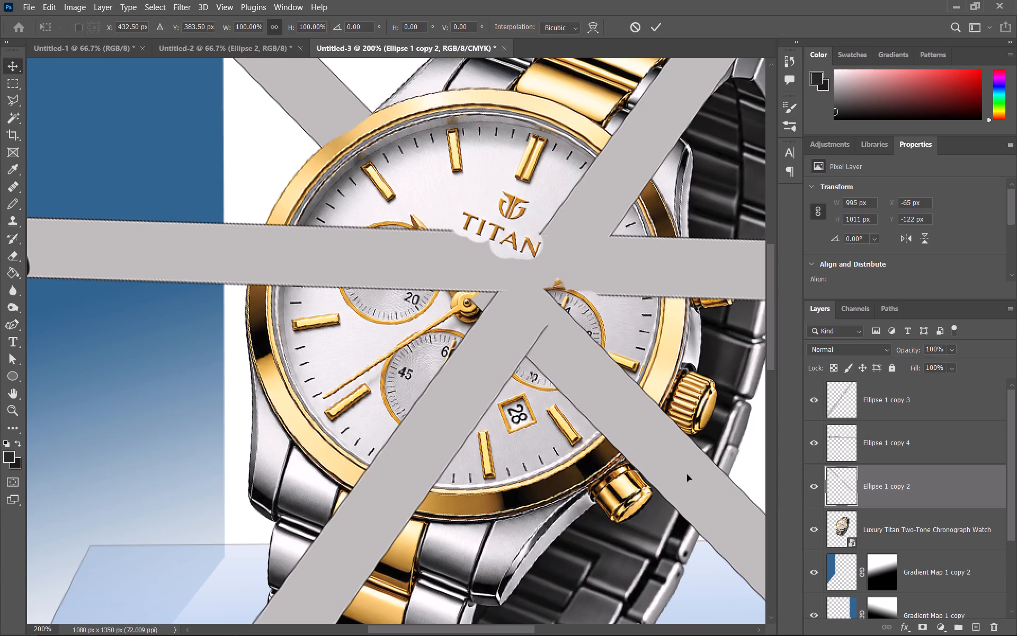
pyautogui.hotkey('ctrl', '-')
pyautogui.hotkey('ctrl', '-')
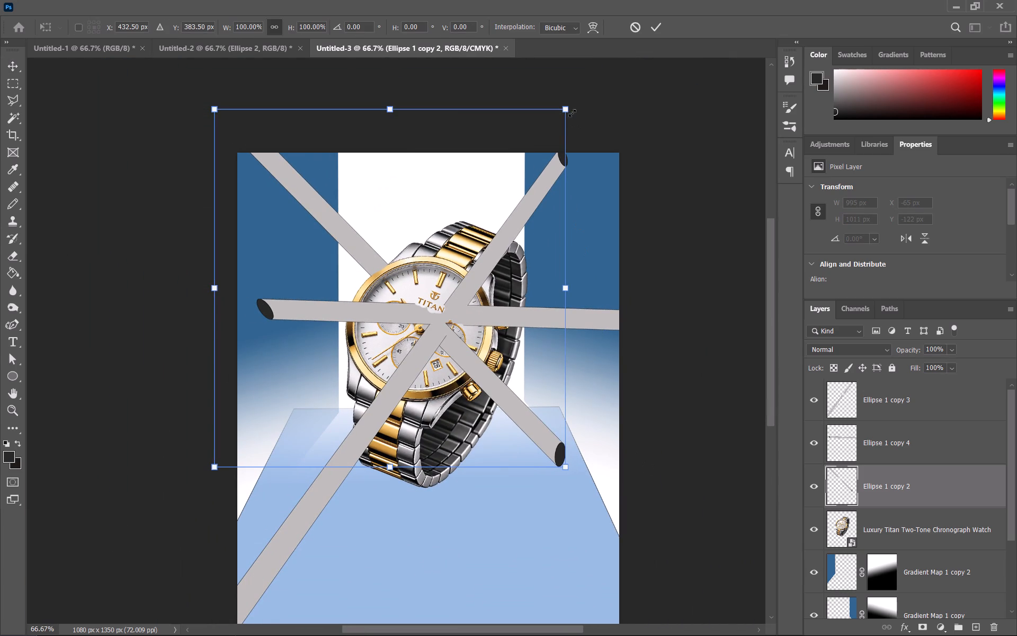
pyautogui.moveTo(566, 110); pyautogui.dragTo(562, 112)
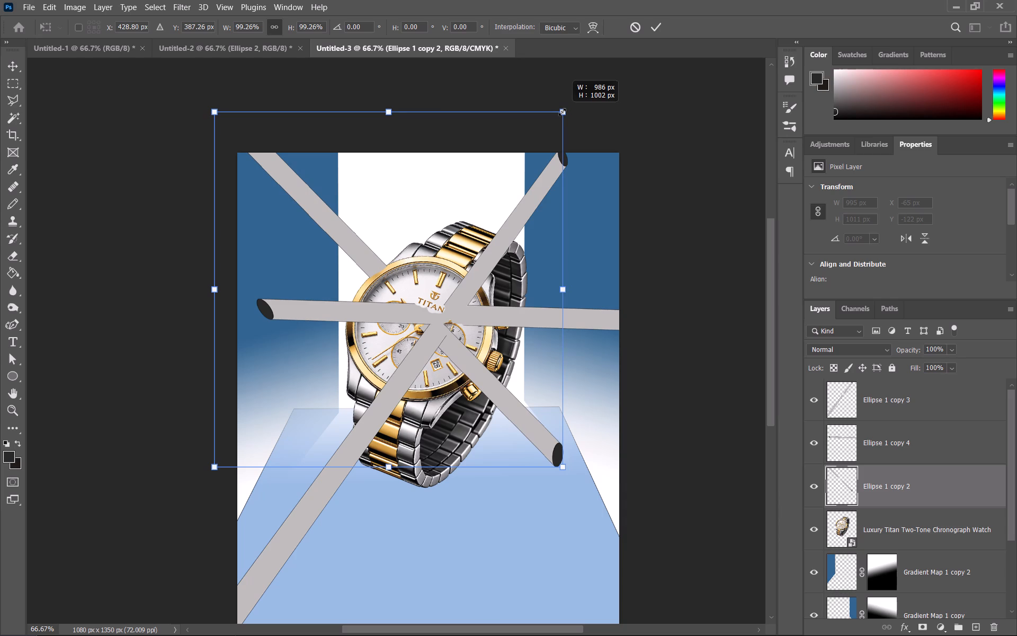
pyautogui.moveTo(562, 112); pyautogui.dragTo(558, 114)
pyautogui.moveTo(501, 403); pyautogui.dragTo(506, 403)
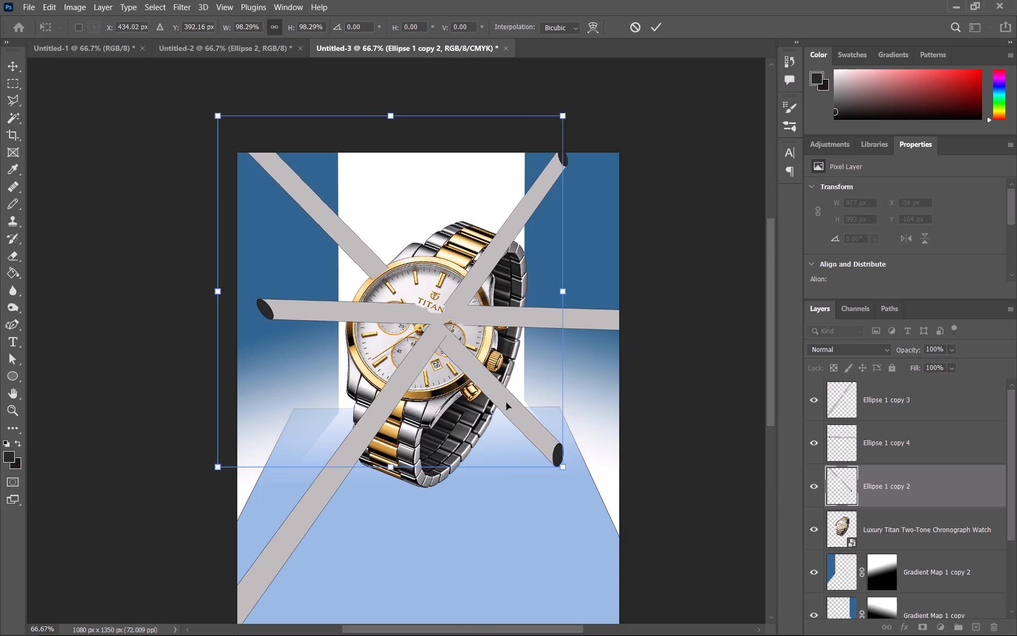
# Distort the Ellipse 1 copy 2 cylinder's upper-right corner slightly inward and apply, giving about 976 x 993 px at X -54 px, Y -107 px.
pyautogui.hotkey('ctrl', 't')
pyautogui.hotkey('ctrl', 't')
pyautogui.hotkey('ctrl', 't')
pyautogui.hotkey('ctrl', 't')
pyautogui.hotkey('ctrl', 't')
pyautogui.hotkey('ctrl', 't')
pyautogui.hotkey('ctrl', 't')
pyautogui.hotkey('ctrl', 't')
pyautogui.hotkey('ctrl', 't')
pyautogui.hotkey('ctrl', 't')
pyautogui.hotkey('ctrl', 't')
pyautogui.hotkey('ctrl', 't')
pyautogui.hotkey('ctrl', 't')
pyautogui.hotkey('ctrl', 't')
pyautogui.hotkey('ctrl', 't')
pyautogui.hotkey('ctrl', 't')
pyautogui.hotkey('ctrl', 't')
pyautogui.hotkey('ctrl', 't')
pyautogui.hotkey('ctrl', 't')
pyautogui.hotkey('ctrl', 't')
pyautogui.keyDown('ctrl'); pyautogui.moveTo(563, 117); pyautogui.dragTo(555, 117); pyautogui.keyUp('ctrl')
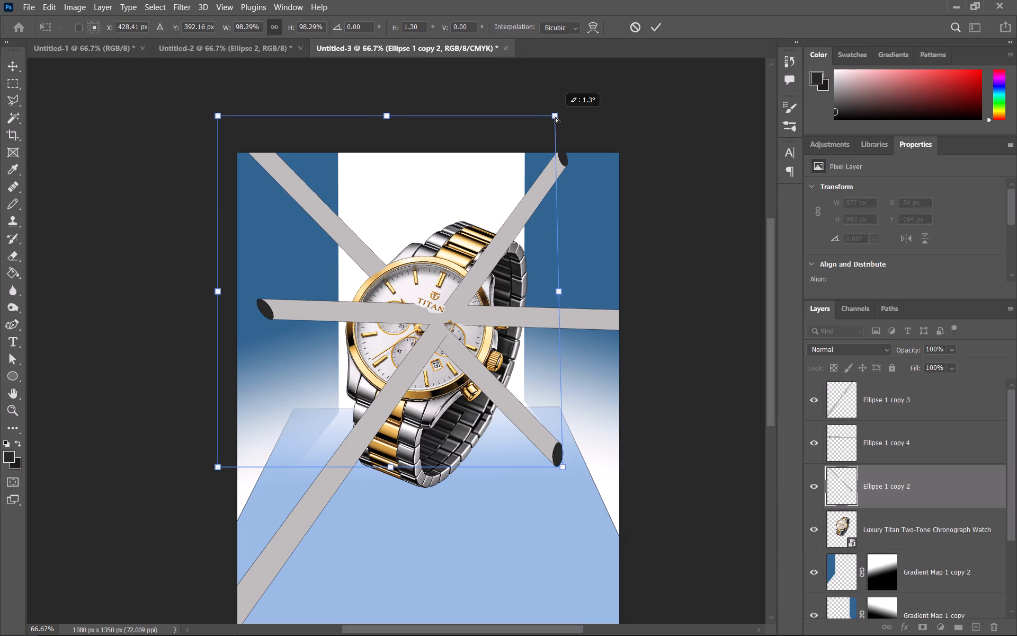
pyautogui.keyDown('ctrl'); pyautogui.moveTo(555, 117); pyautogui.dragTo(555, 126); pyautogui.keyUp('ctrl')
pyautogui.hotkey('ctrl', '=')
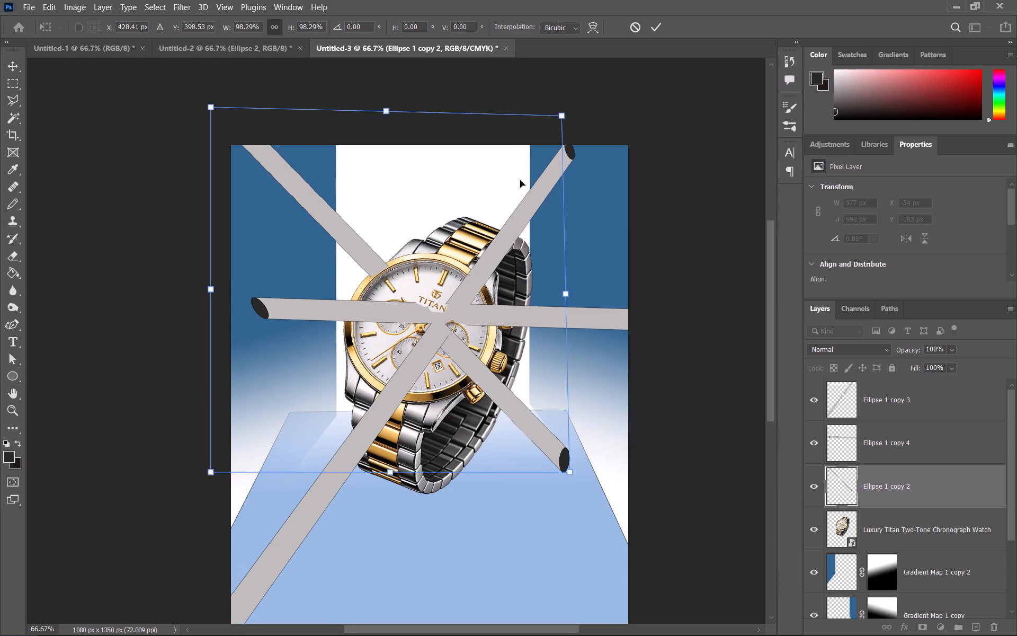
pyautogui.hotkey('ctrl', '=')
pyautogui.click(644, 533)
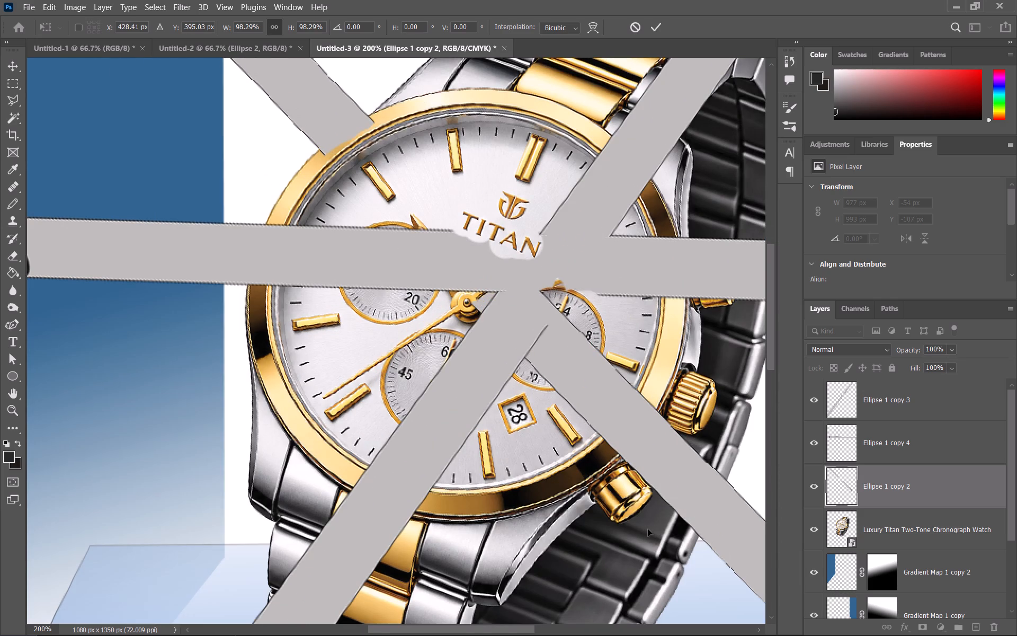
pyautogui.click(12, 292)
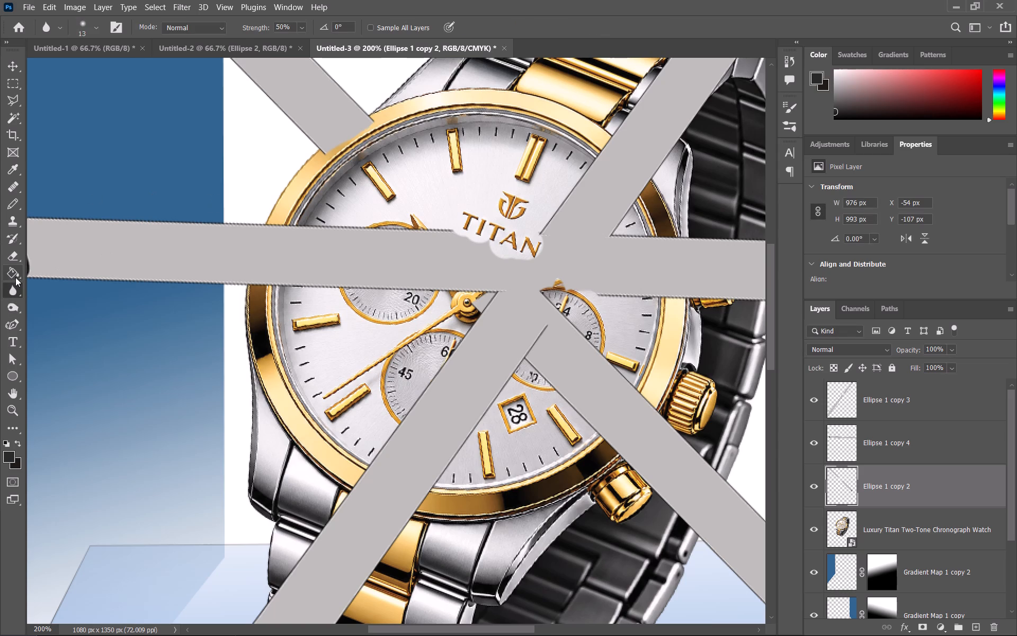
# Erase the Ellipse 1 copy 2 cylinder over the upper bezel, 24-hour subdial and lower bezel, using the Eraser at 196 px.
pyautogui.click(15, 277)
pyautogui.click(19, 254)
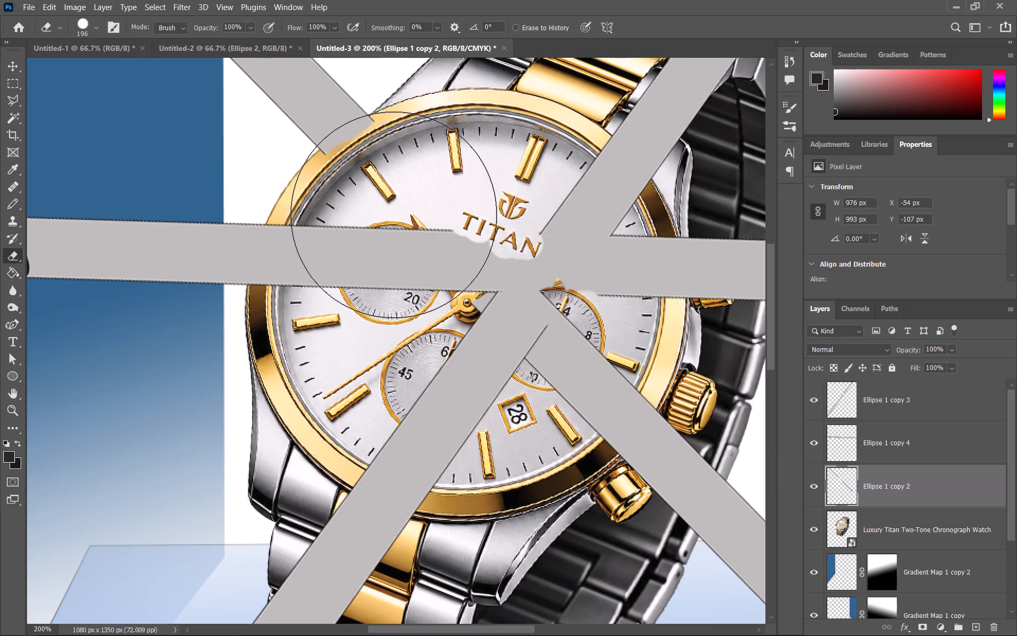
pyautogui.click(398, 219)
pyautogui.click(405, 214)
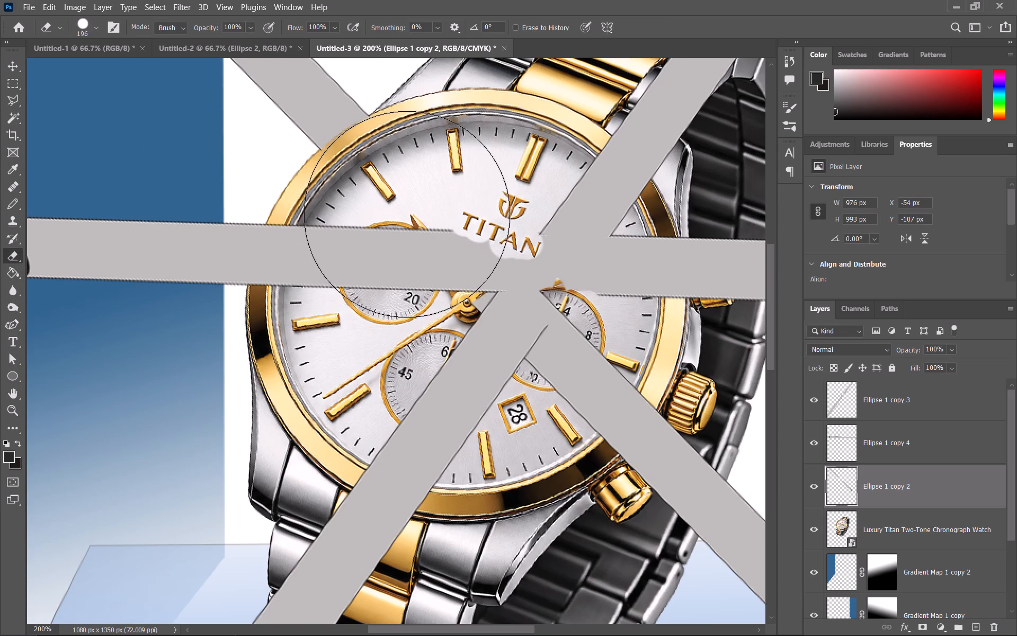
pyautogui.click(393, 223)
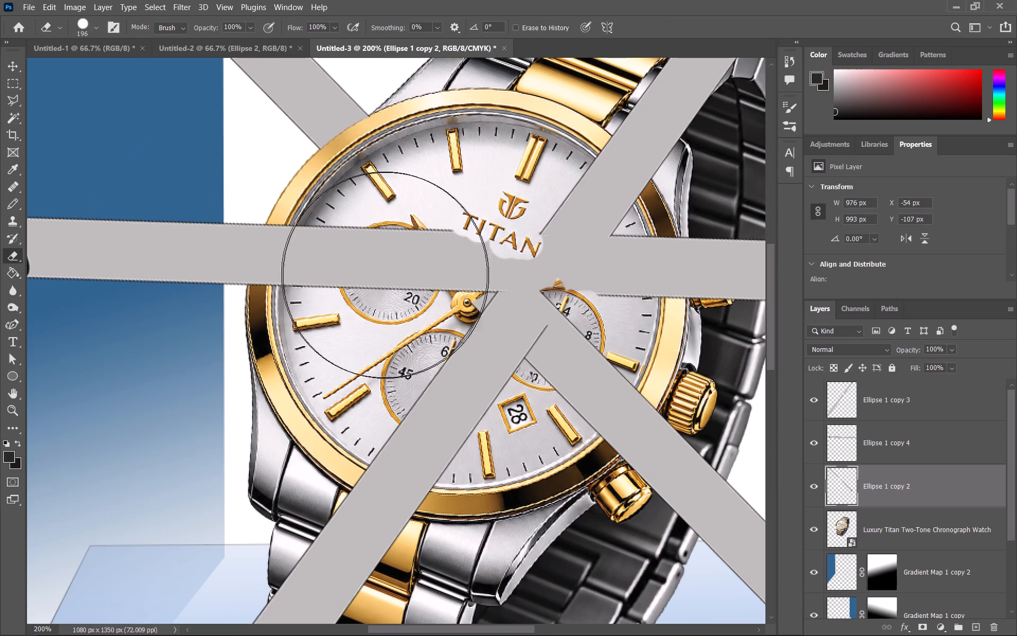
pyautogui.moveTo(418, 281); pyautogui.dragTo(530, 350)
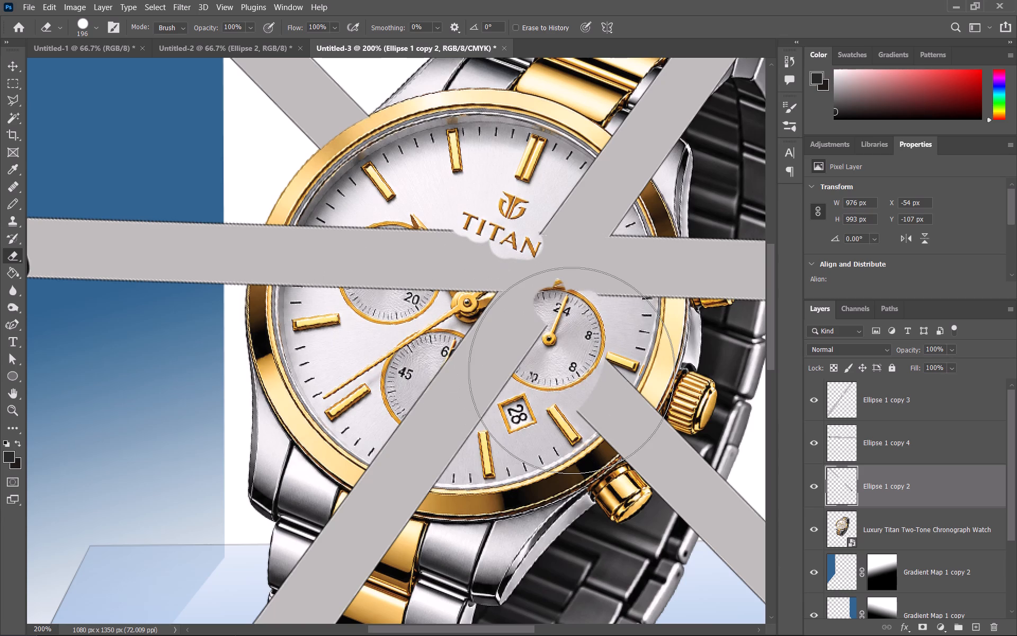
pyautogui.click(572, 370)
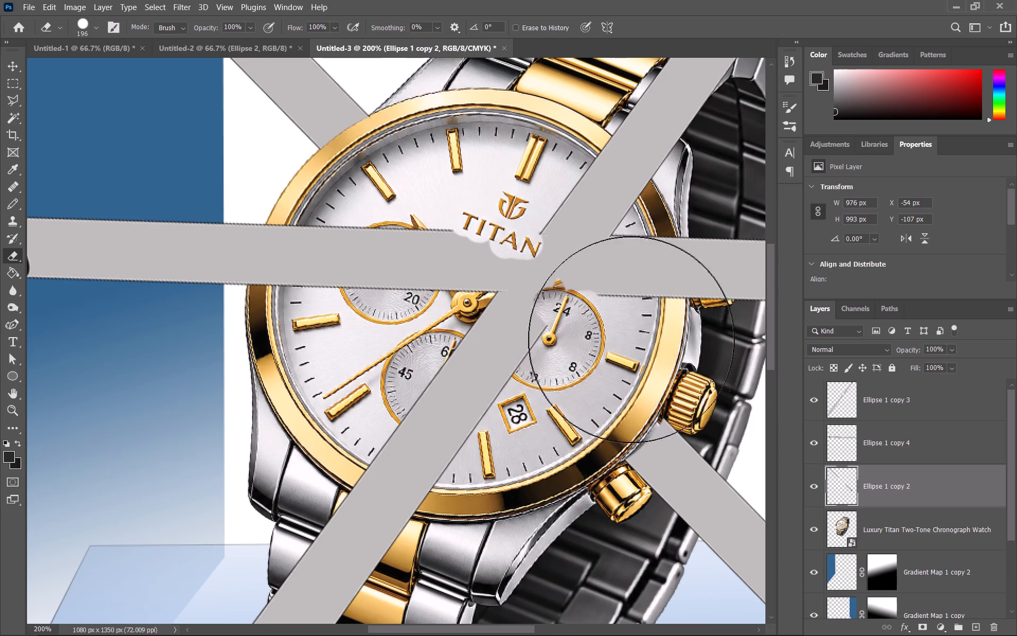
pyautogui.click(710, 332)
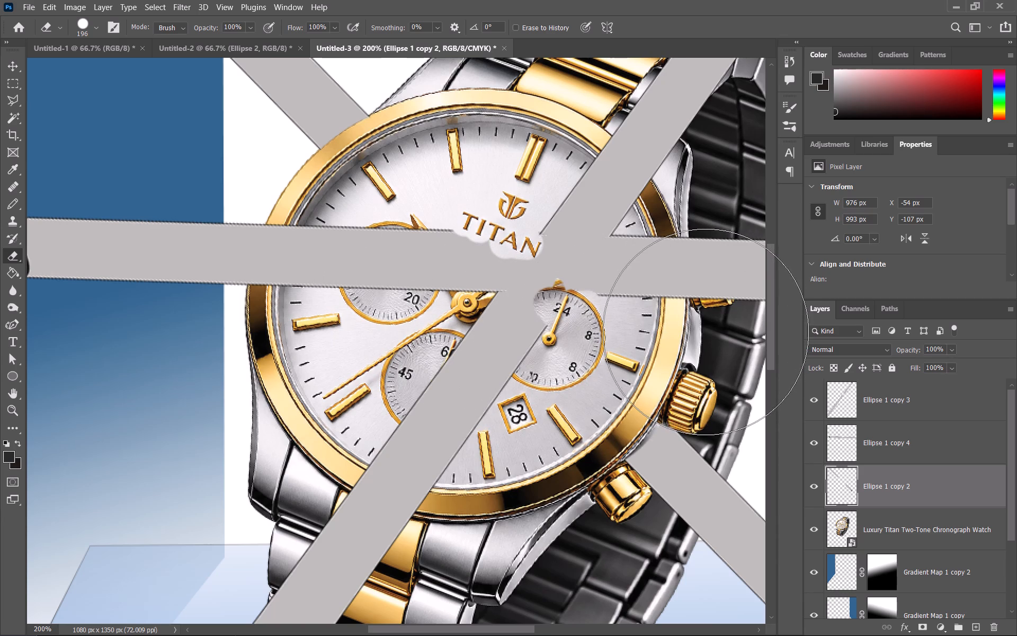
pyautogui.click(706, 332)
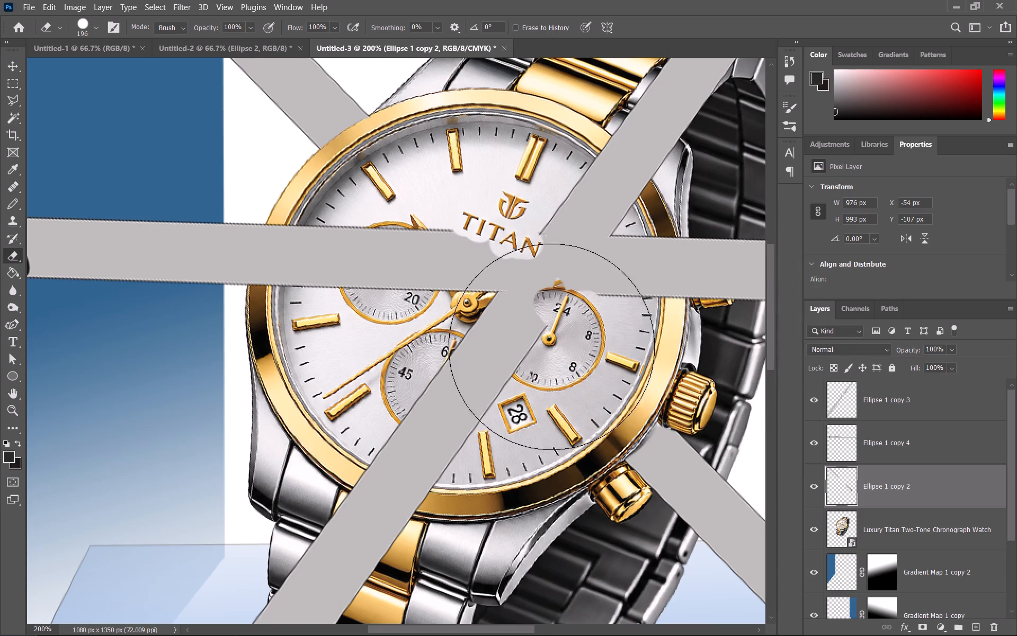
pyautogui.click(560, 379)
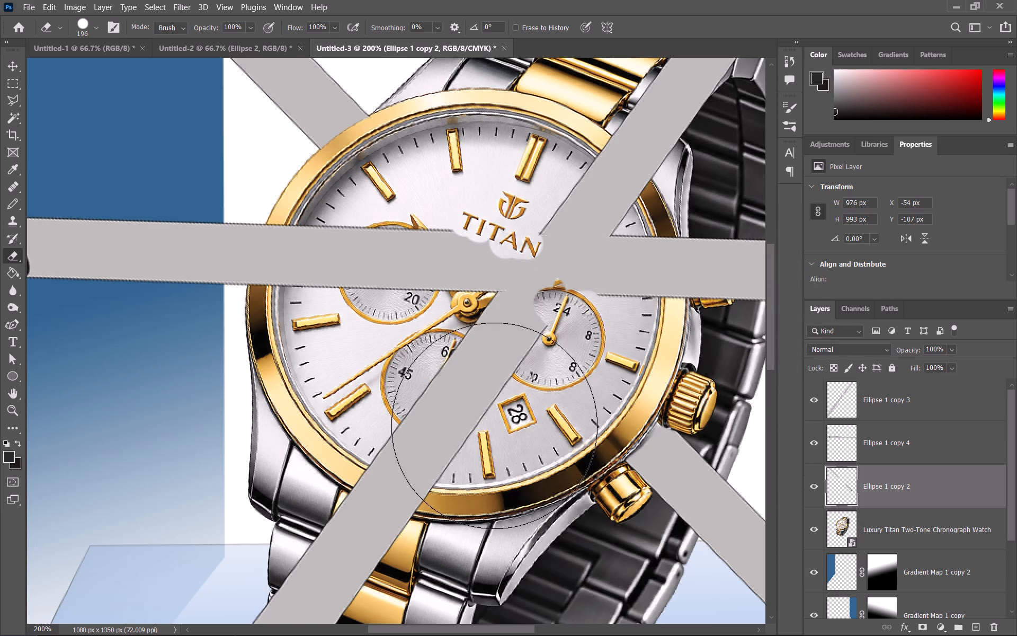
# Erase the horizontal Ellipse 1 copy 4 cylinder where it crosses the watch dial and bezel, using the Eraser at 196 px.
pyautogui.click(931, 445)
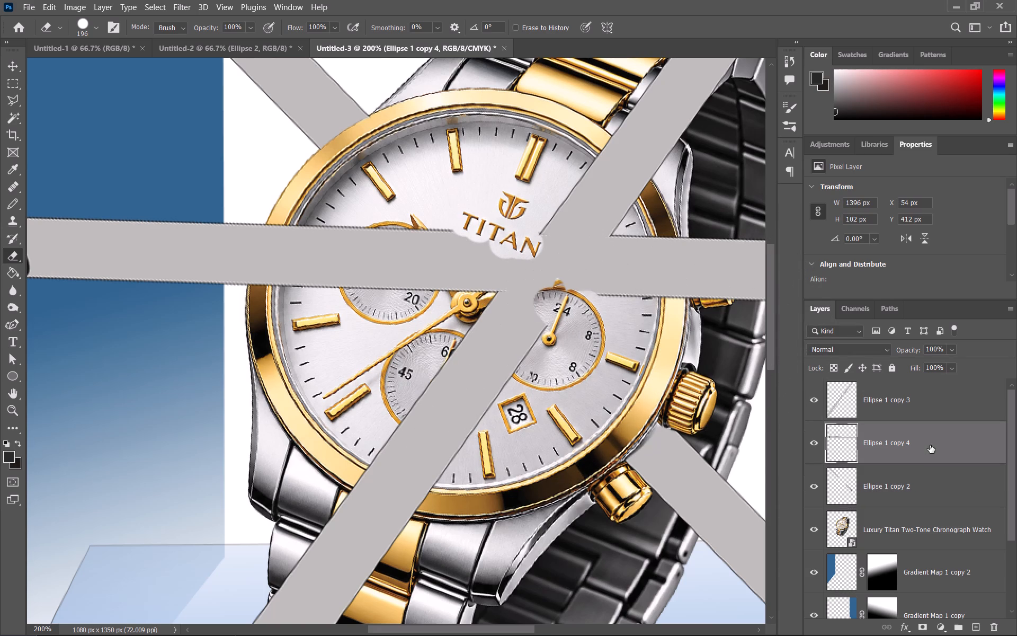
pyautogui.click(585, 280)
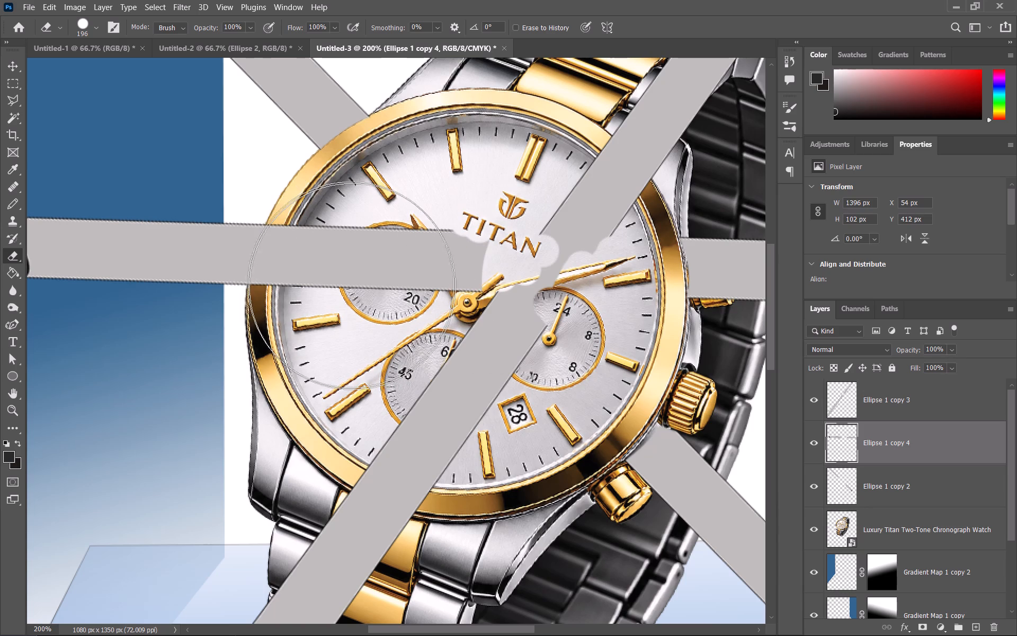
pyautogui.click(351, 282)
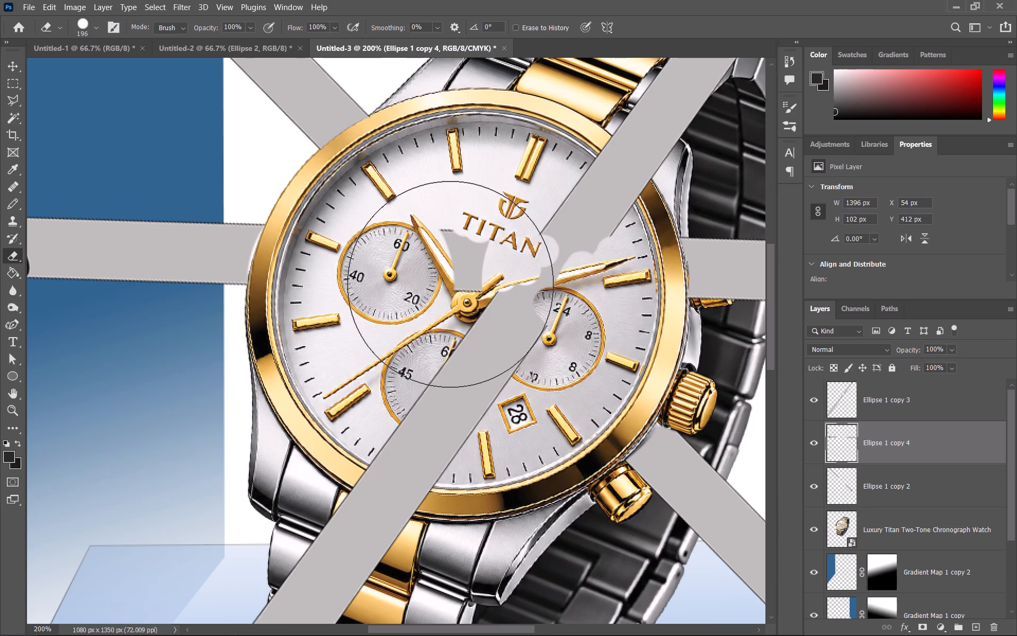
pyautogui.hotkey('ctrl', 'z')
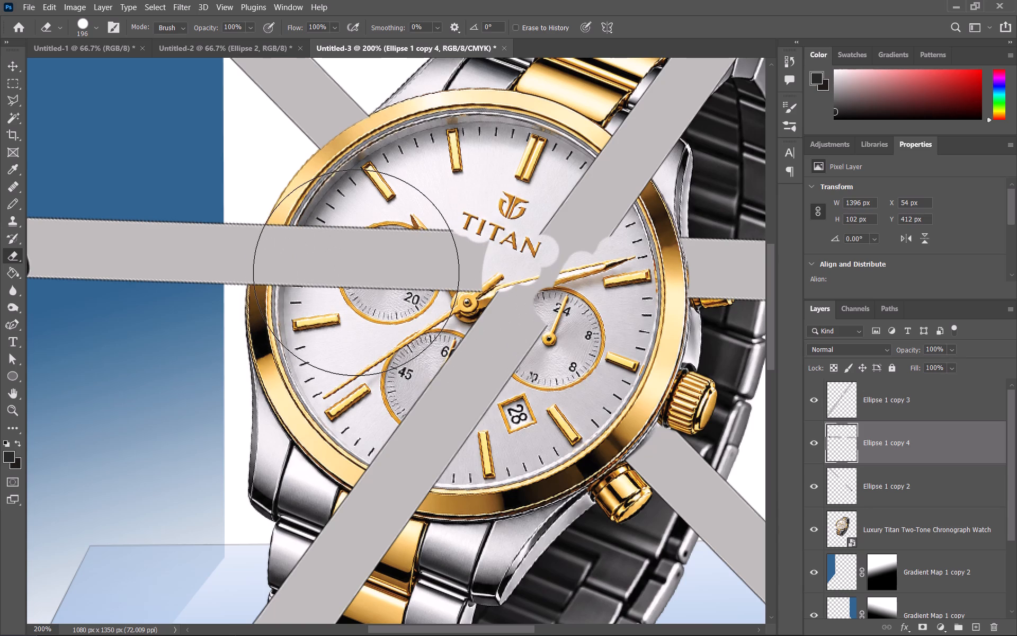
pyautogui.click(356, 272)
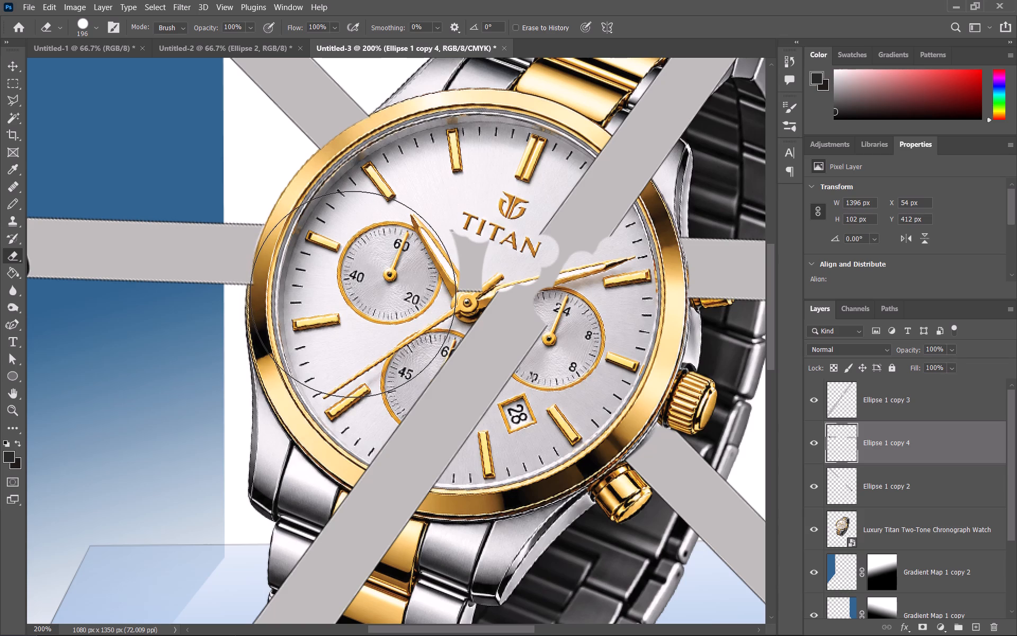
pyautogui.click(353, 294)
pyautogui.click(351, 293)
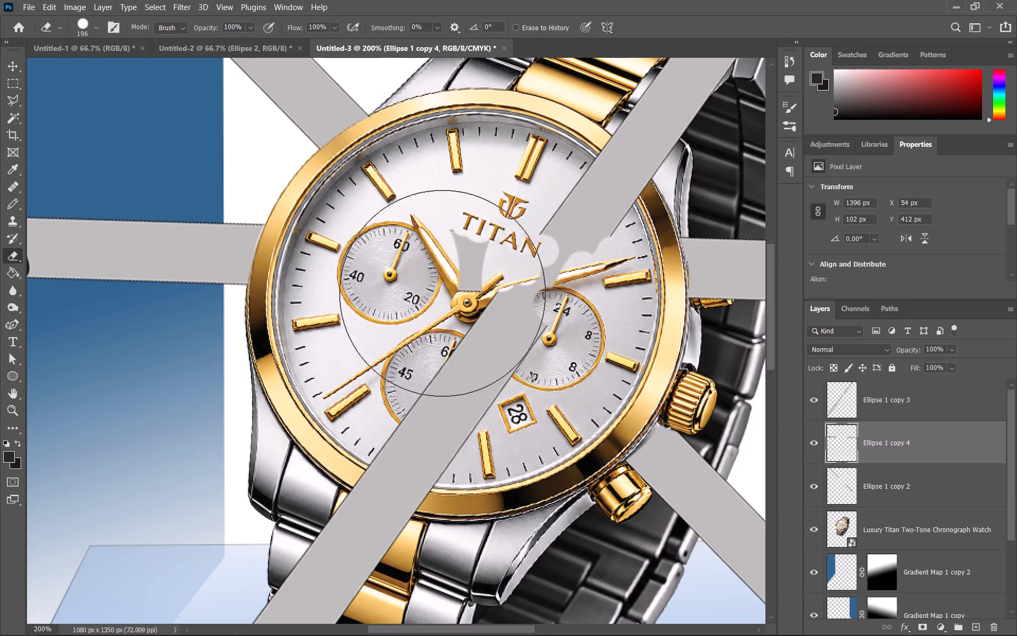
pyautogui.moveTo(448, 291); pyautogui.dragTo(498, 301)
pyautogui.click(536, 290)
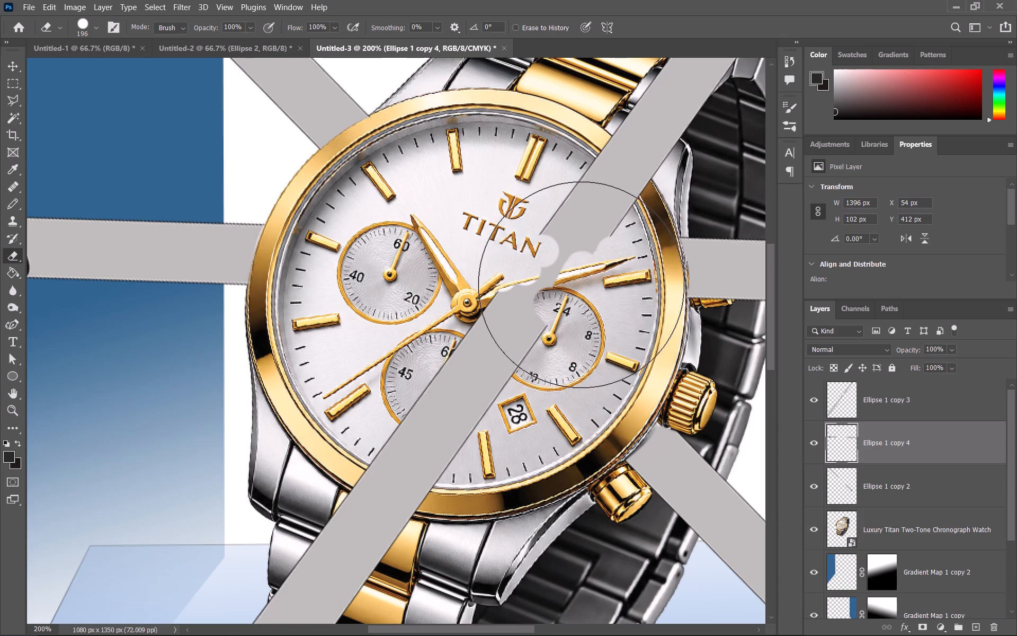
pyautogui.click(585, 287)
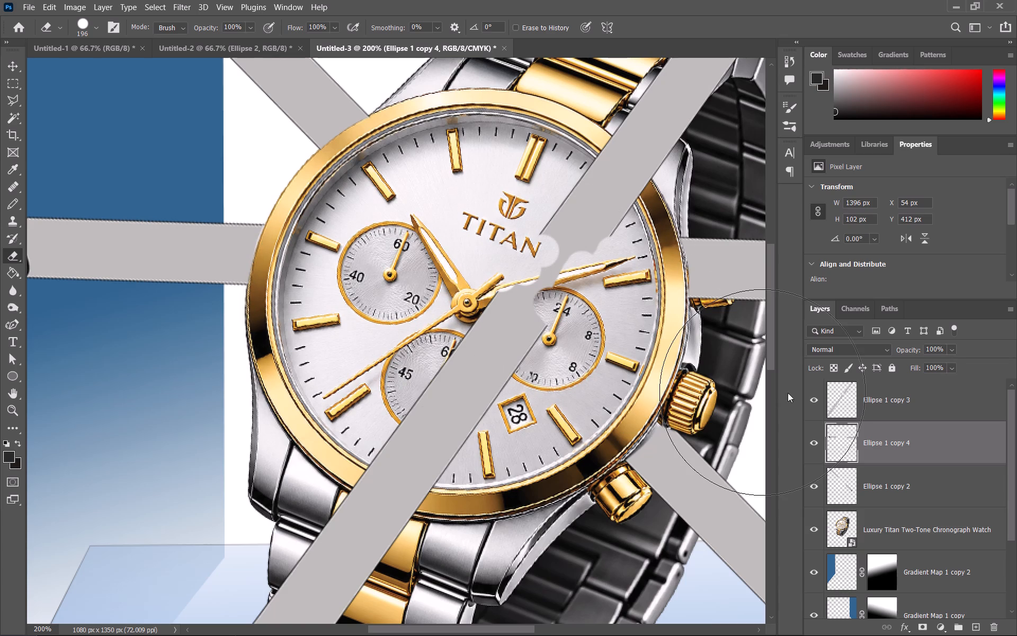
# Erase the diagonal Ellipse 1 copy 3 cylinder over the dial, bezel and lower gold-and-steel bracelet with the 196 px Eraser.
pyautogui.click(865, 392)
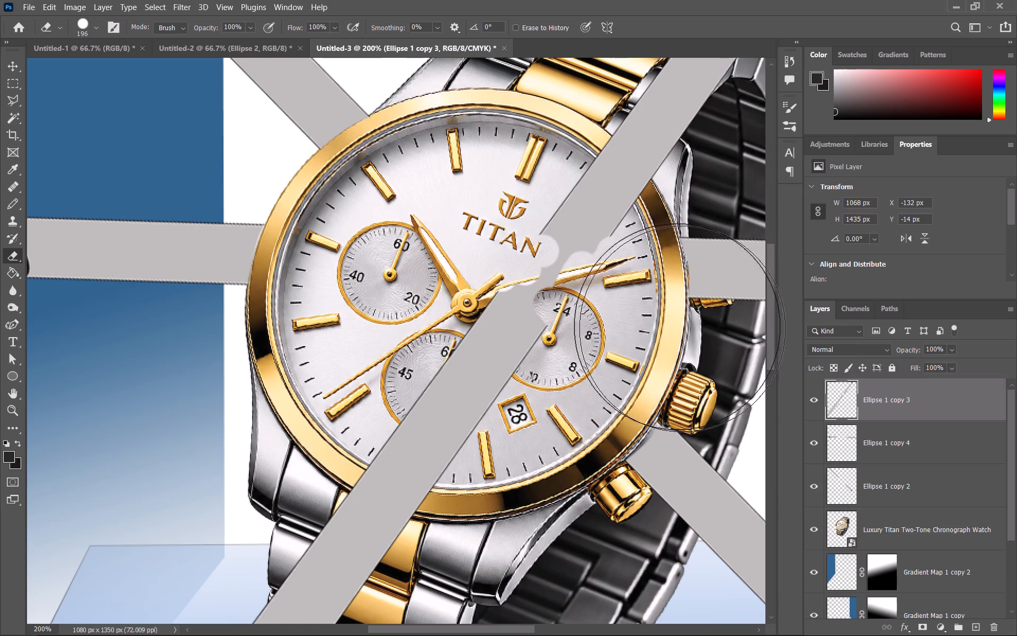
pyautogui.click(557, 224)
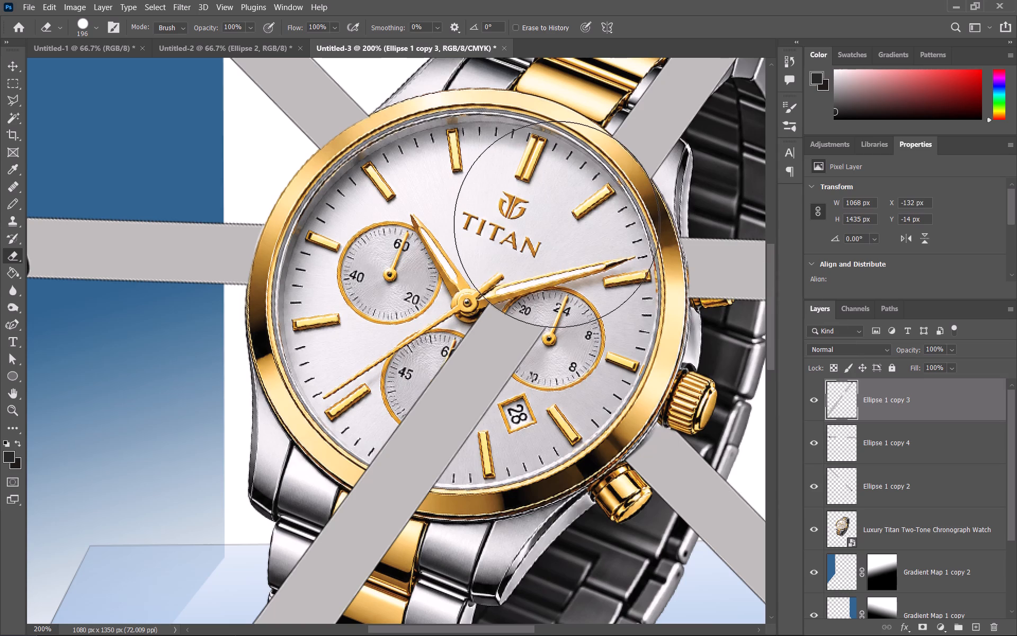
pyautogui.click(488, 330)
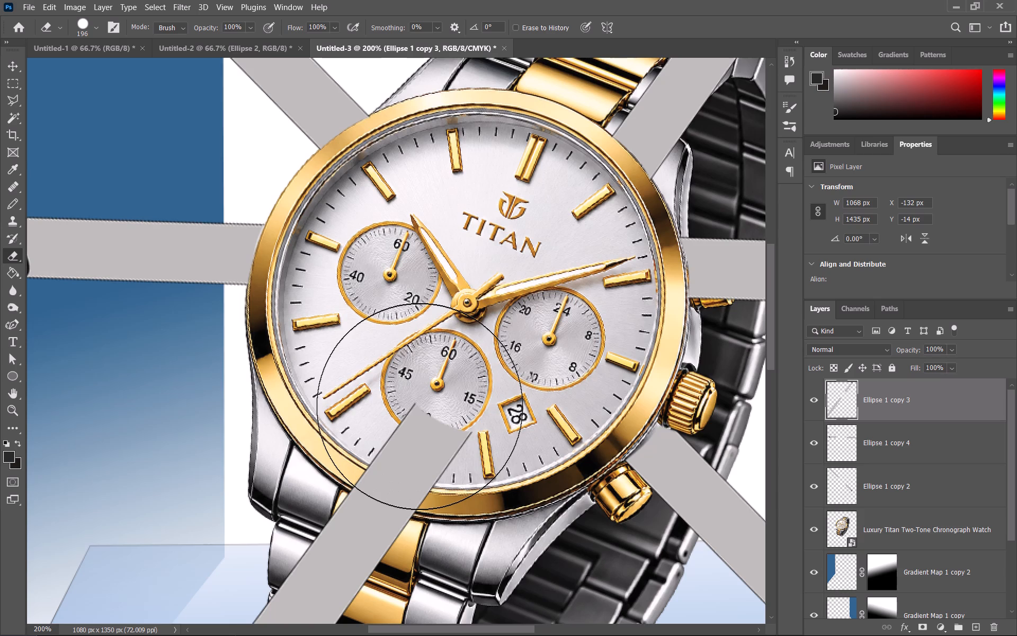
pyautogui.scroll(-15, 420, 407)
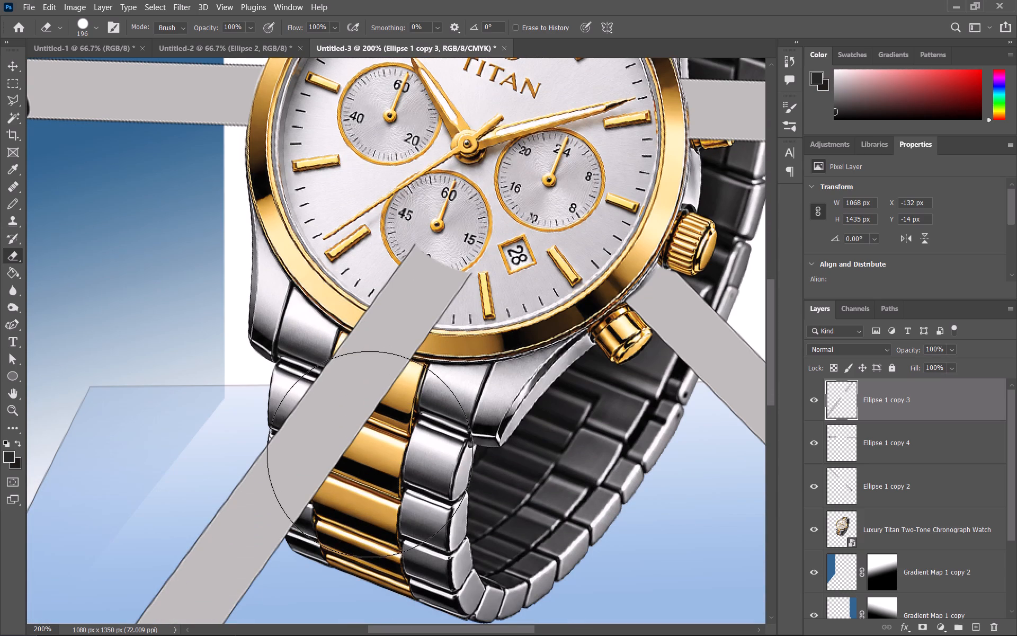
pyautogui.click(374, 479)
pyautogui.click(372, 448)
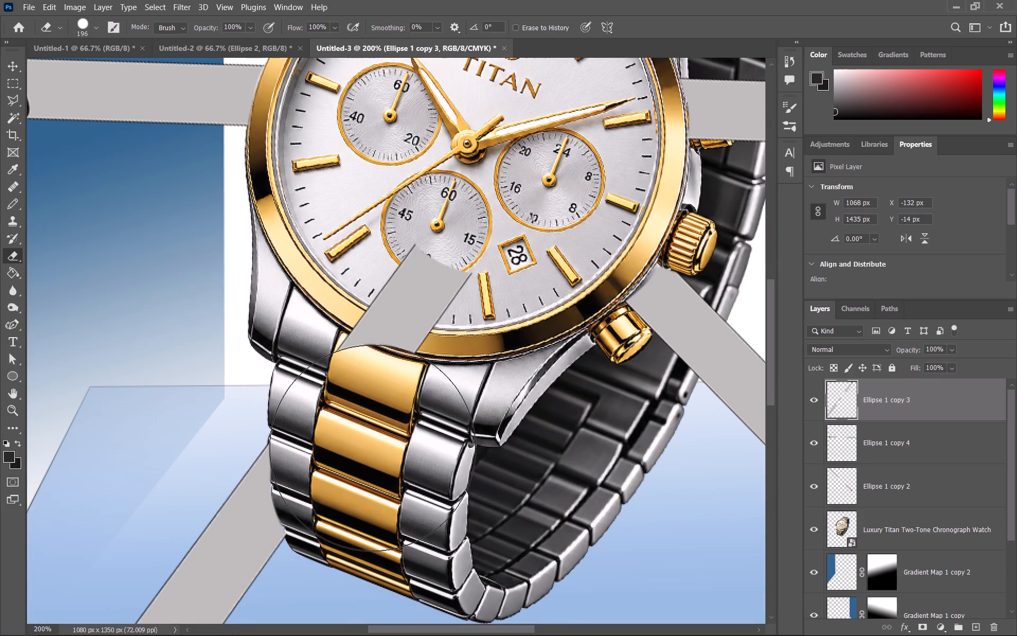
pyautogui.click(373, 458)
pyautogui.click(441, 389)
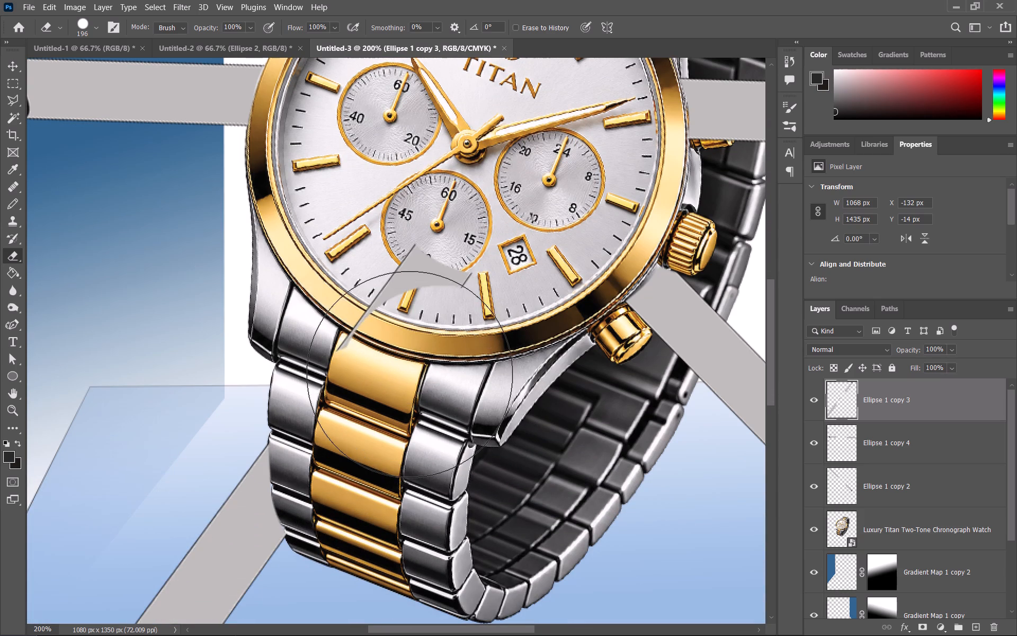
pyautogui.click(409, 374)
pyautogui.click(457, 255)
pyautogui.scroll(-1, 483, 342)
pyautogui.scroll(10, 483, 341)
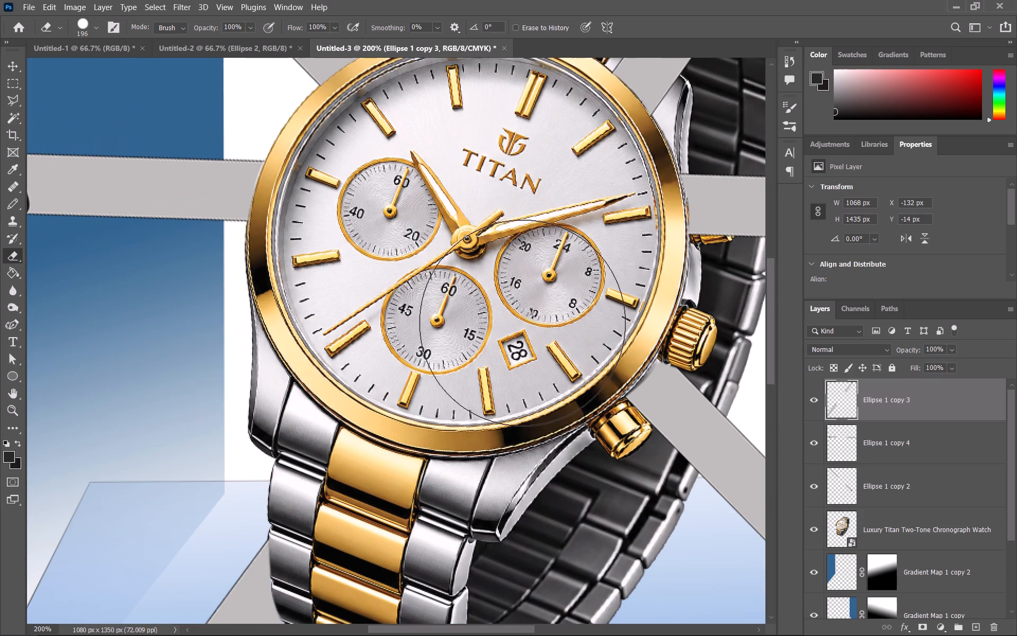
pyautogui.click(560, 322)
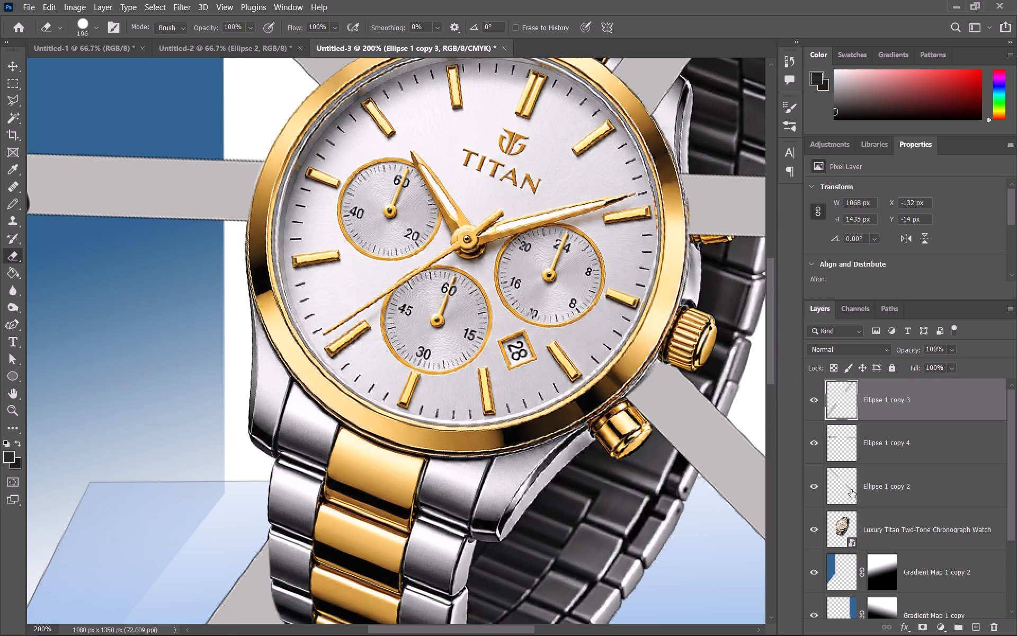
# Trim the Ellipse 1 copy 2 cylinder back along the case edge between the crown and lower pusher with the 196 px Eraser.
pyautogui.click(851, 490)
pyautogui.click(580, 316)
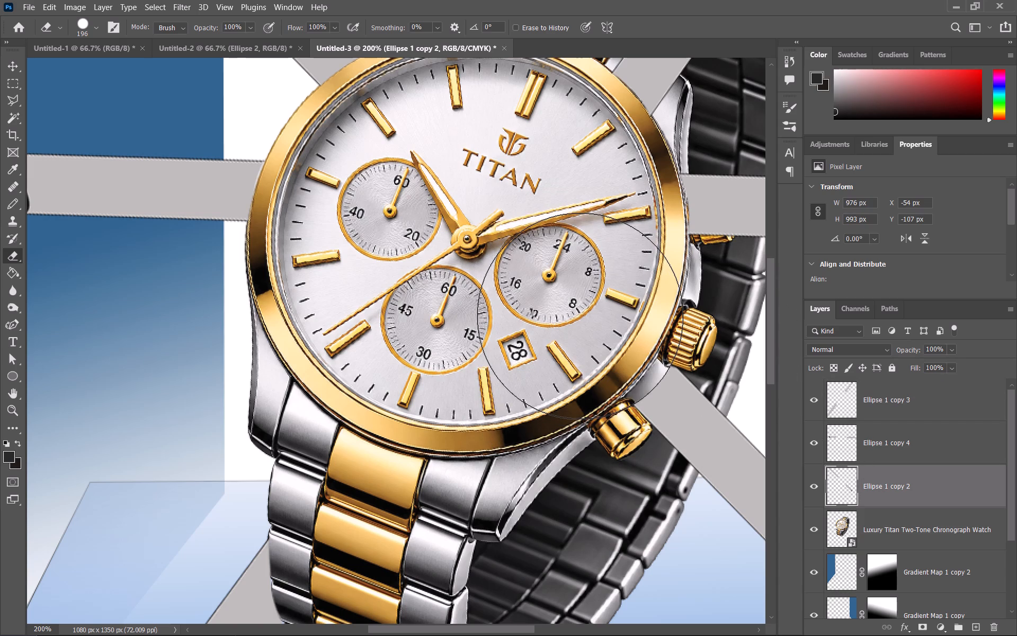
pyautogui.click(582, 317)
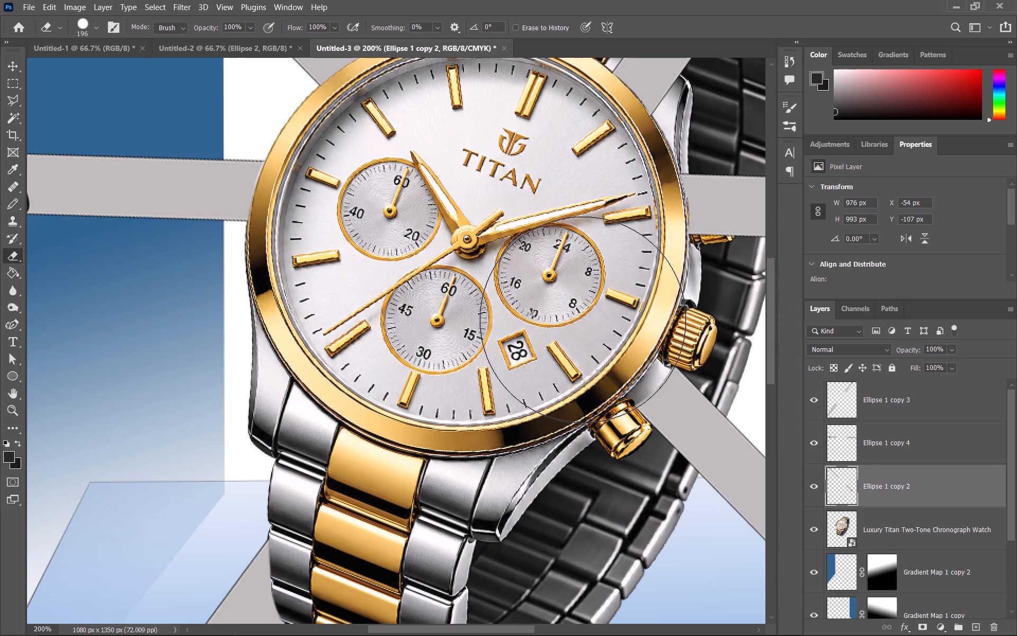
pyautogui.click(583, 320)
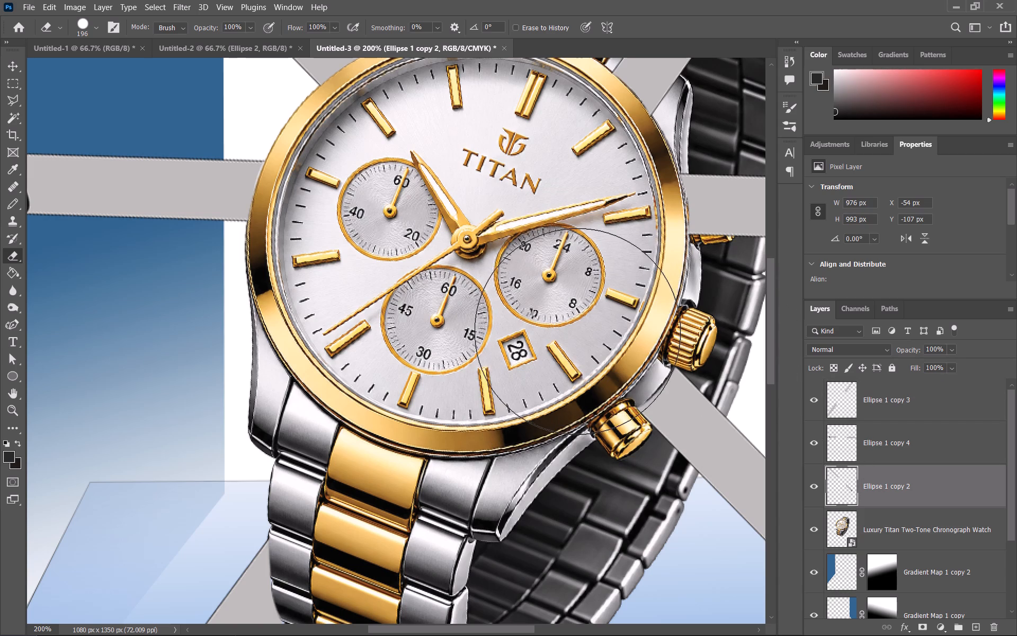
pyautogui.click(545, 368)
pyautogui.click(549, 362)
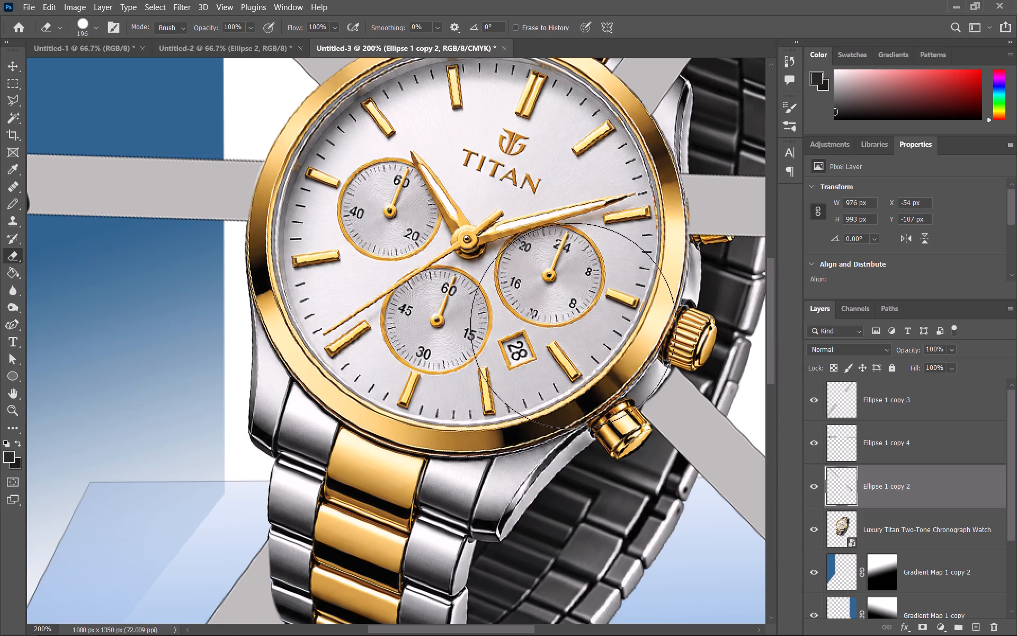
pyautogui.click(581, 322)
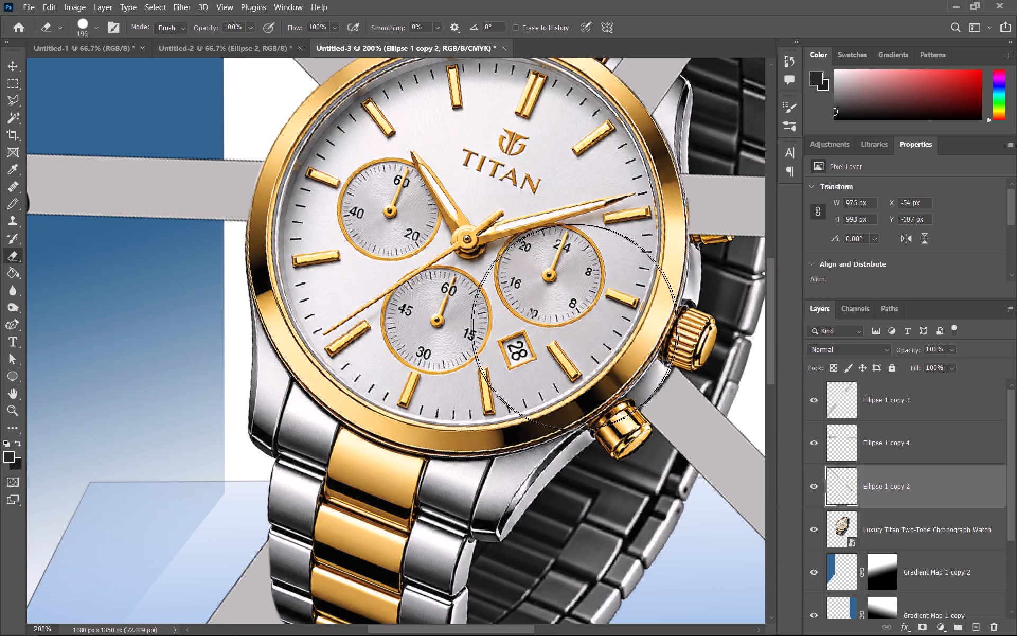
pyautogui.click(574, 329)
pyautogui.click(574, 331)
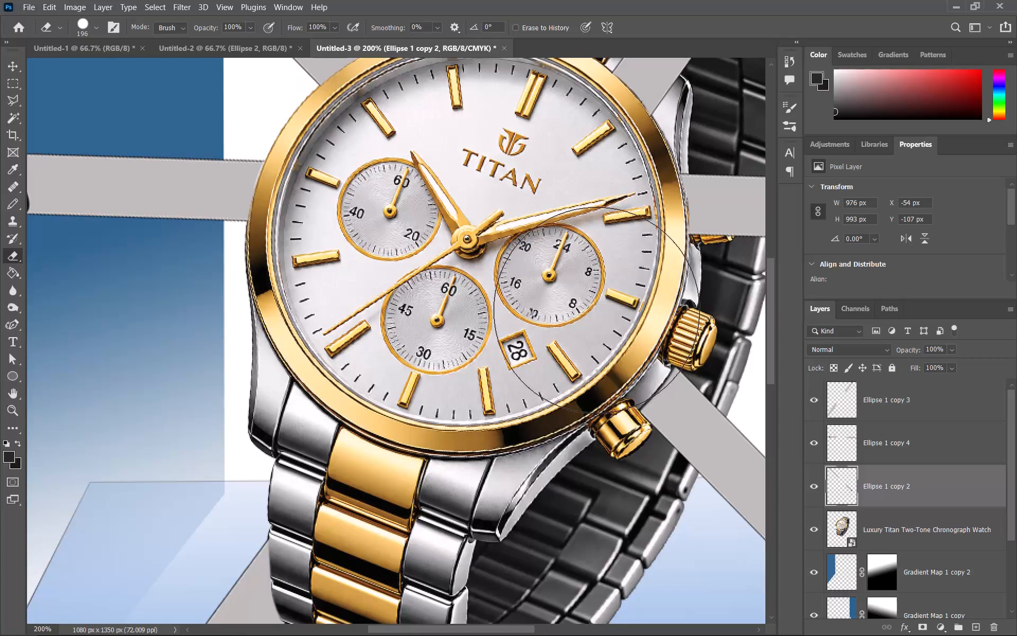
pyautogui.click(722, 277)
pyautogui.scroll(9, 602, 323)
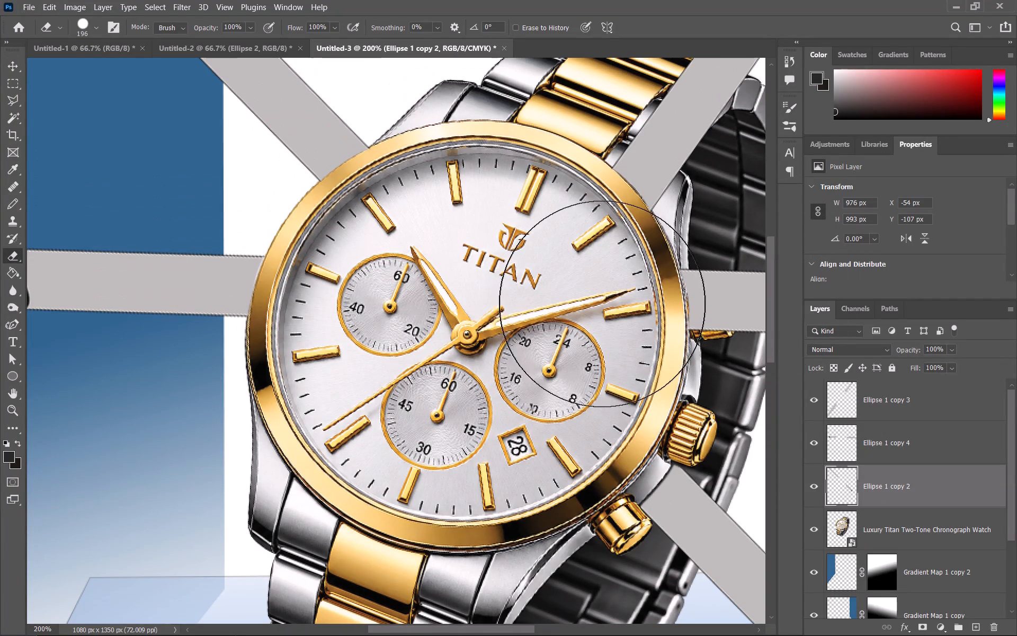
pyautogui.click(681, 401)
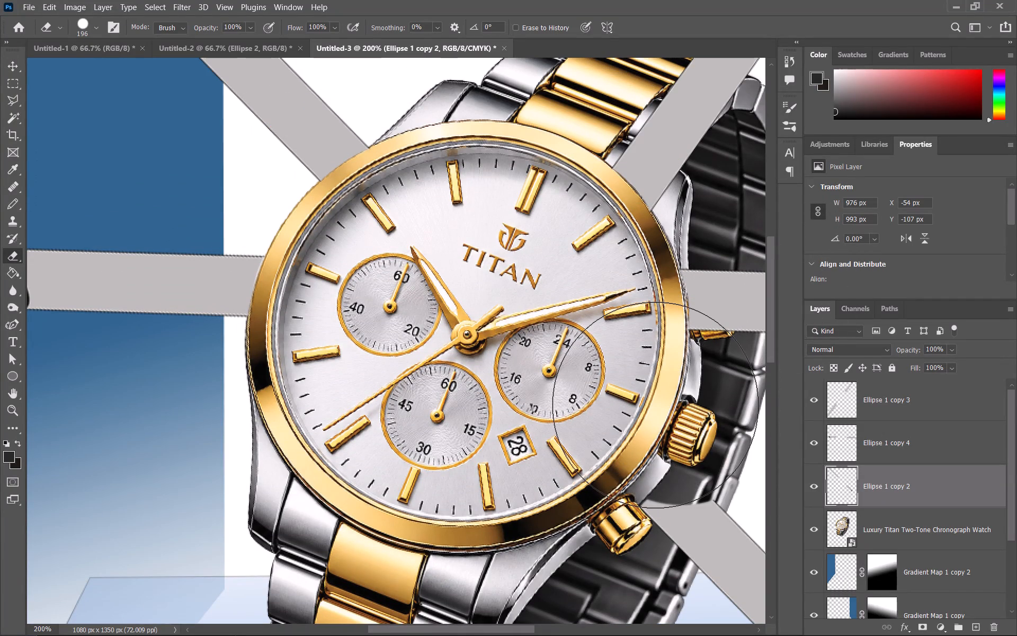
pyautogui.hotkey('ctrl', 'z')
# Erase the Ellipse 1 copy 4 cylinder over most of the upper pusher beside the bezel, using the Eraser at 196 px.
pyautogui.click(866, 432)
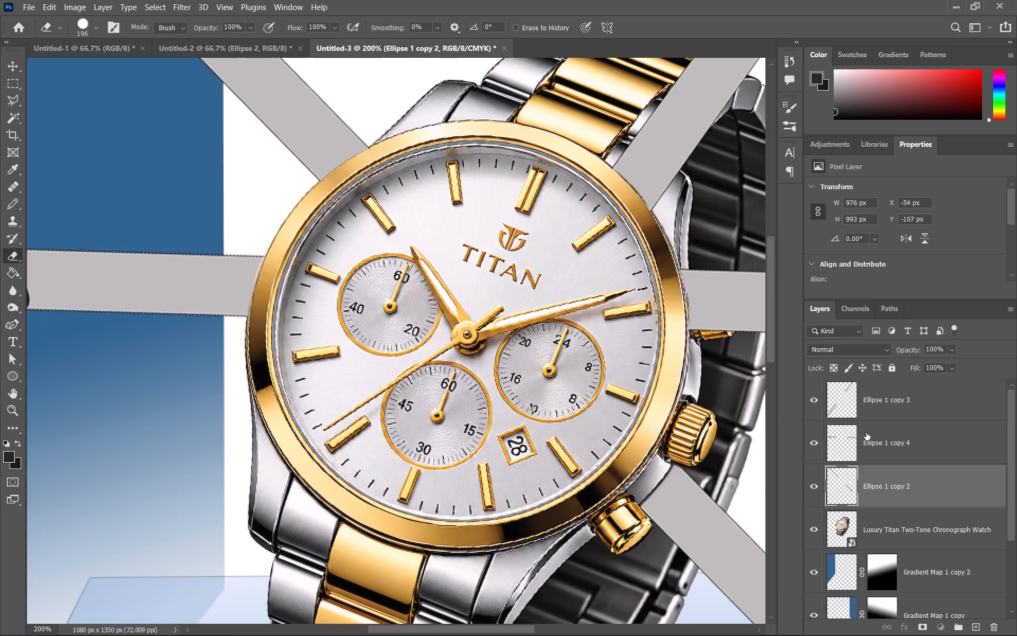
pyautogui.click(652, 378)
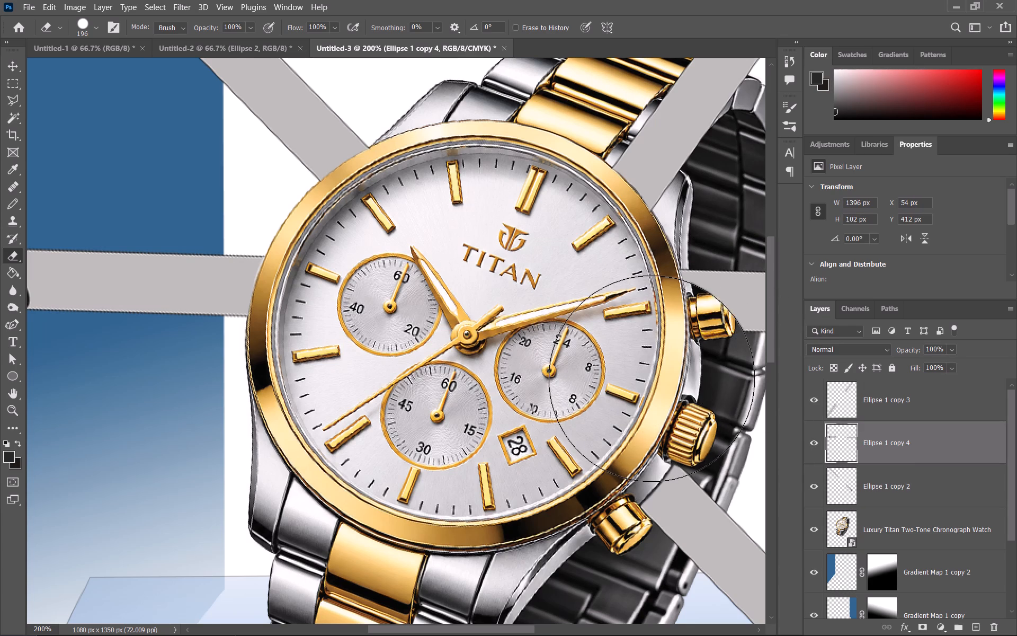
pyautogui.hotkey('ctrl', 'z')
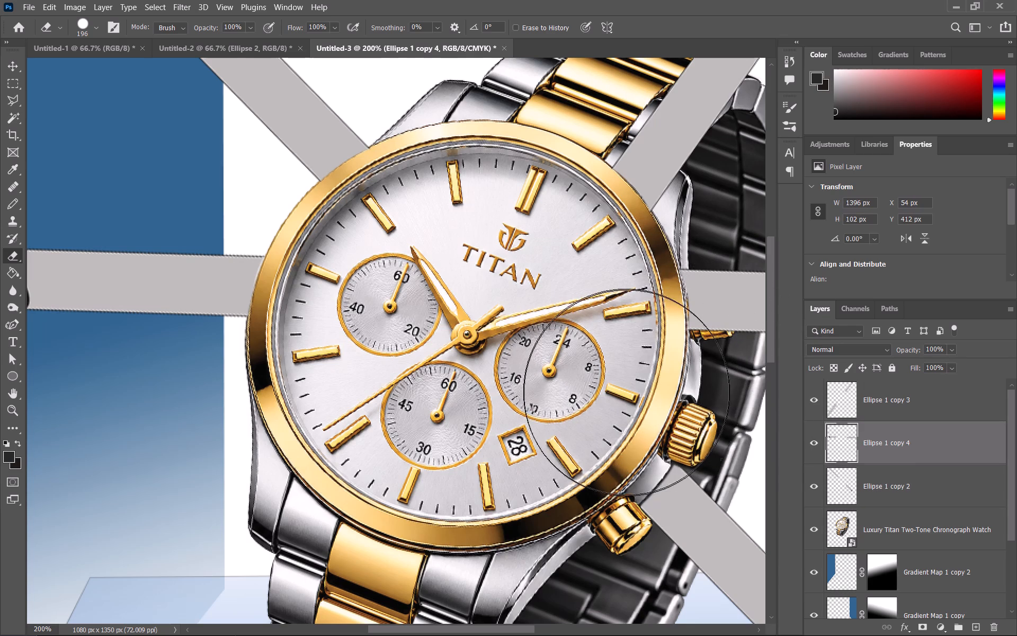
pyautogui.click(654, 399)
pyautogui.click(659, 395)
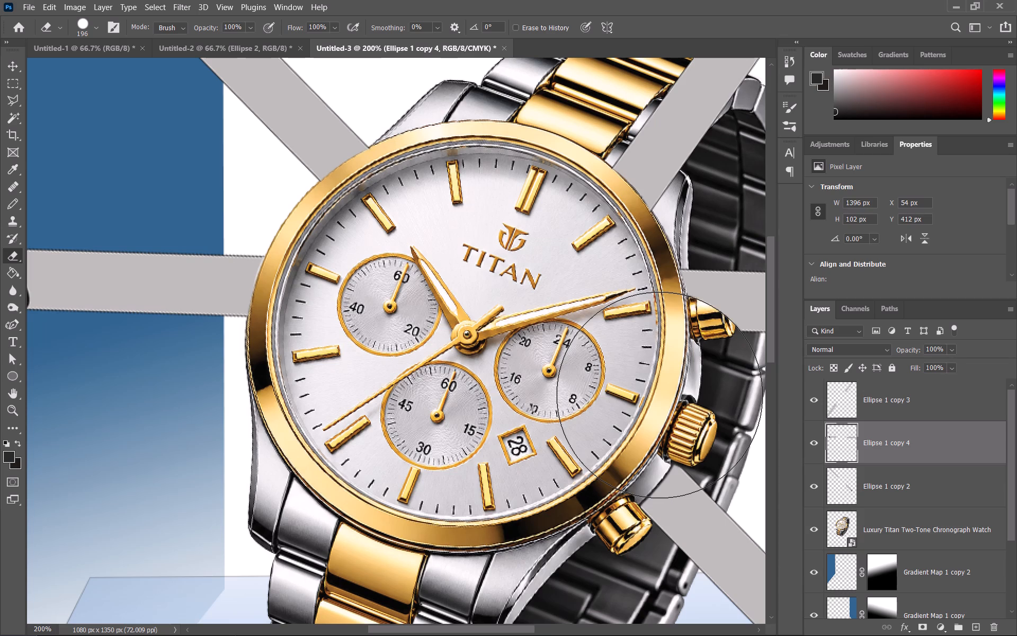
pyautogui.click(610, 333)
pyautogui.click(605, 319)
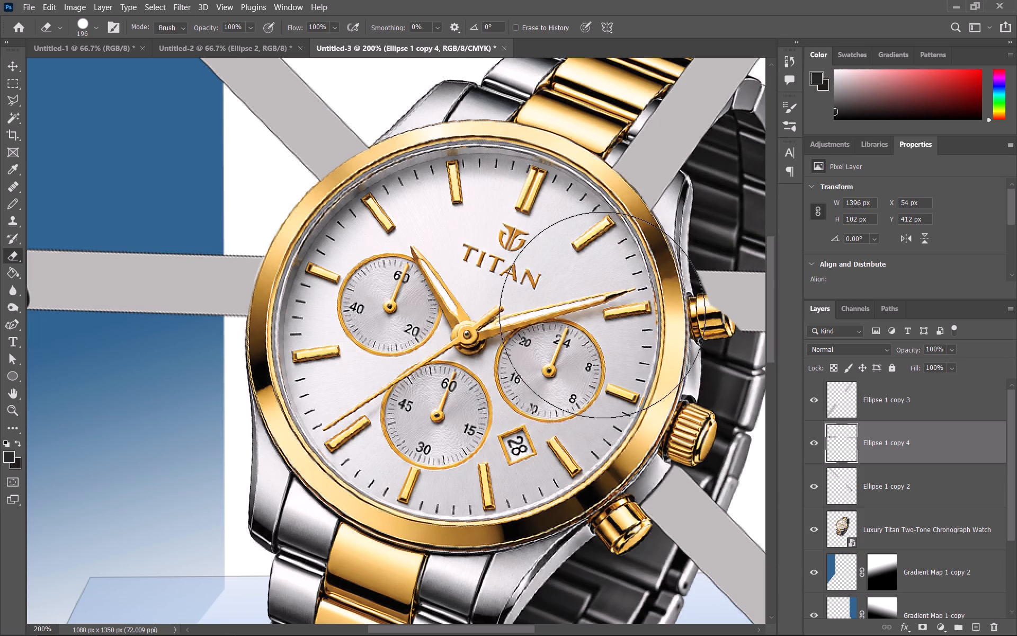
pyautogui.hotkey('ctrl', 'z')
pyautogui.hotkey('ctrl', 'z')
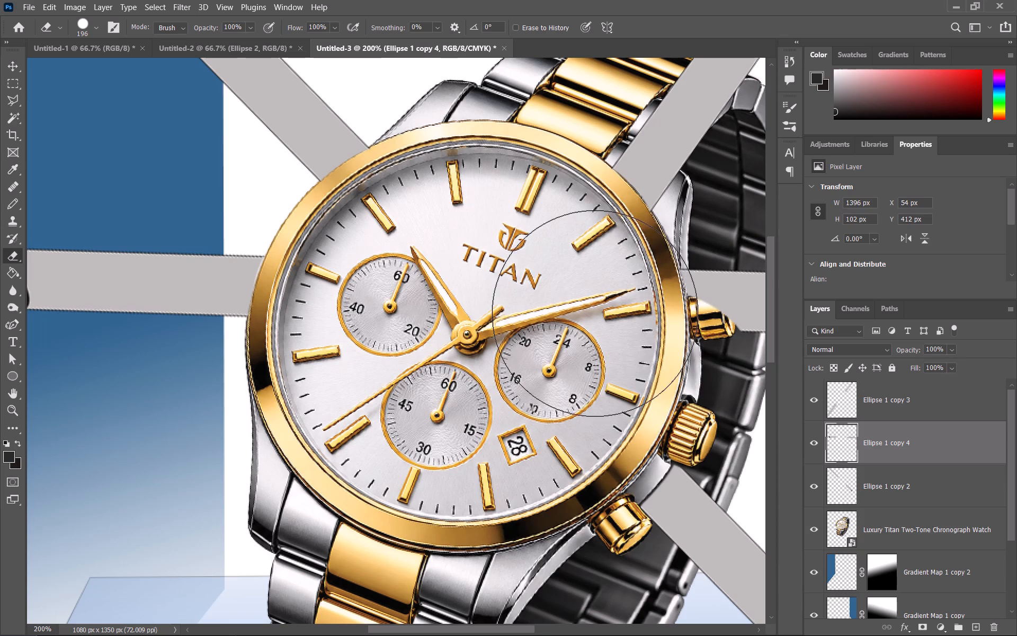
pyautogui.click(592, 301)
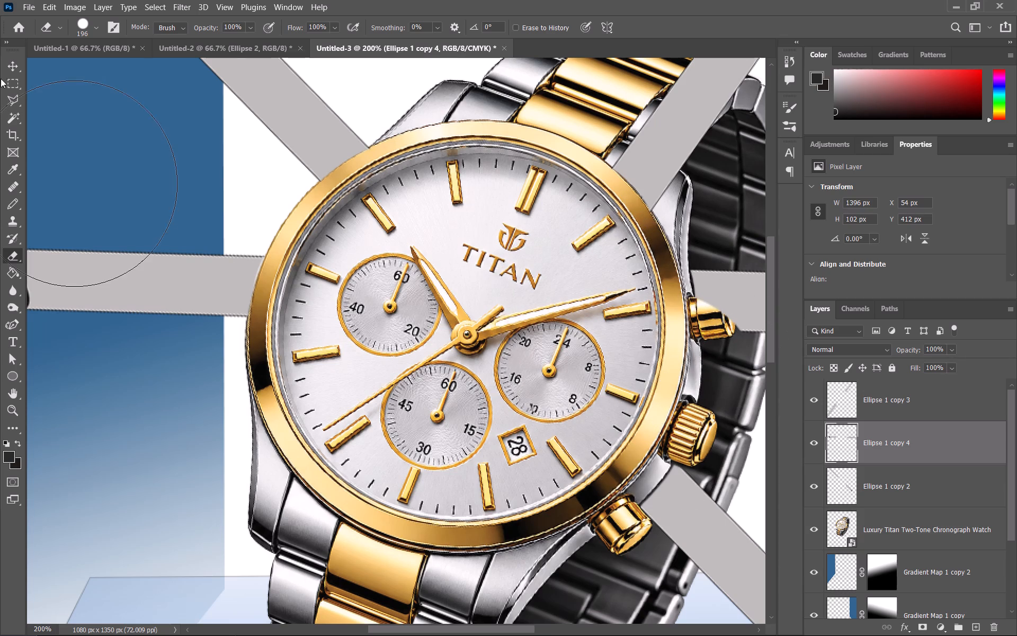
# Reduce the Eraser to 53 px and erase the remaining Ellipse 1 copy 4 cylinder over the upper pusher.
pyautogui.click(93, 30)
pyautogui.click(96, 64)
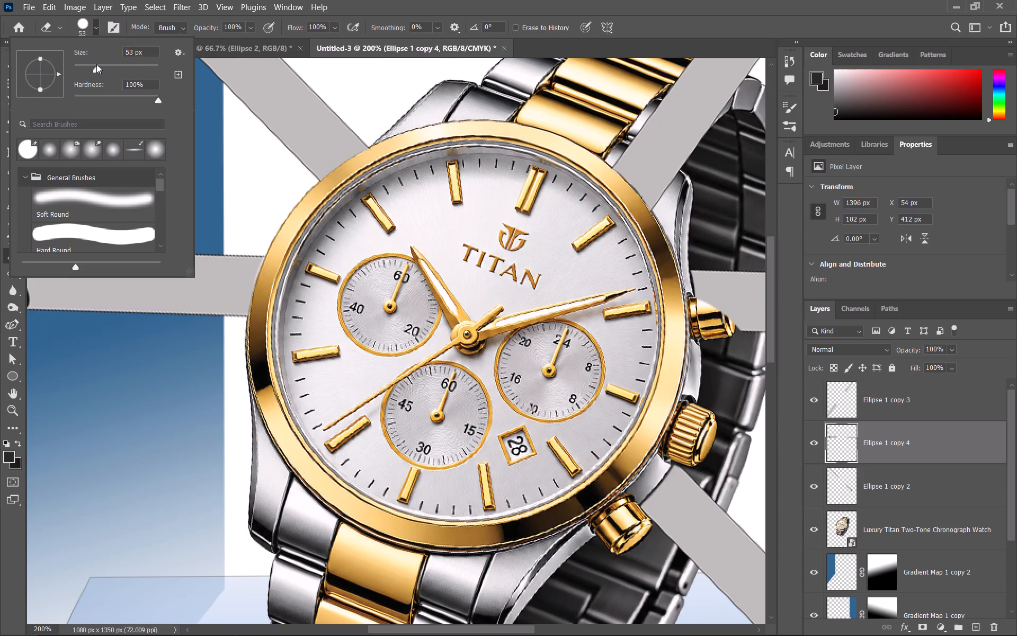
pyautogui.click(709, 320)
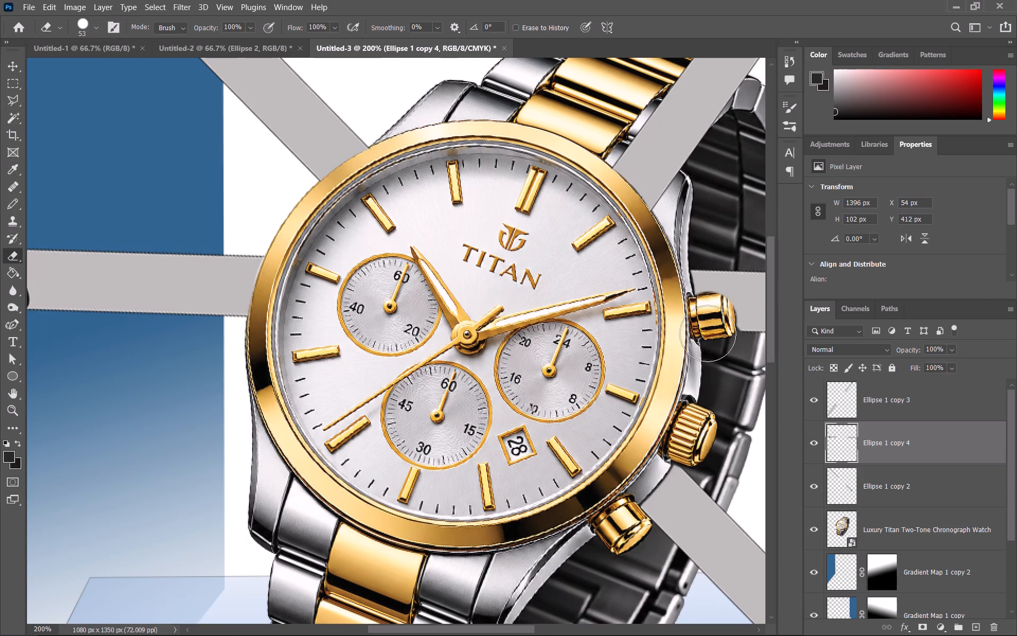
pyautogui.click(710, 326)
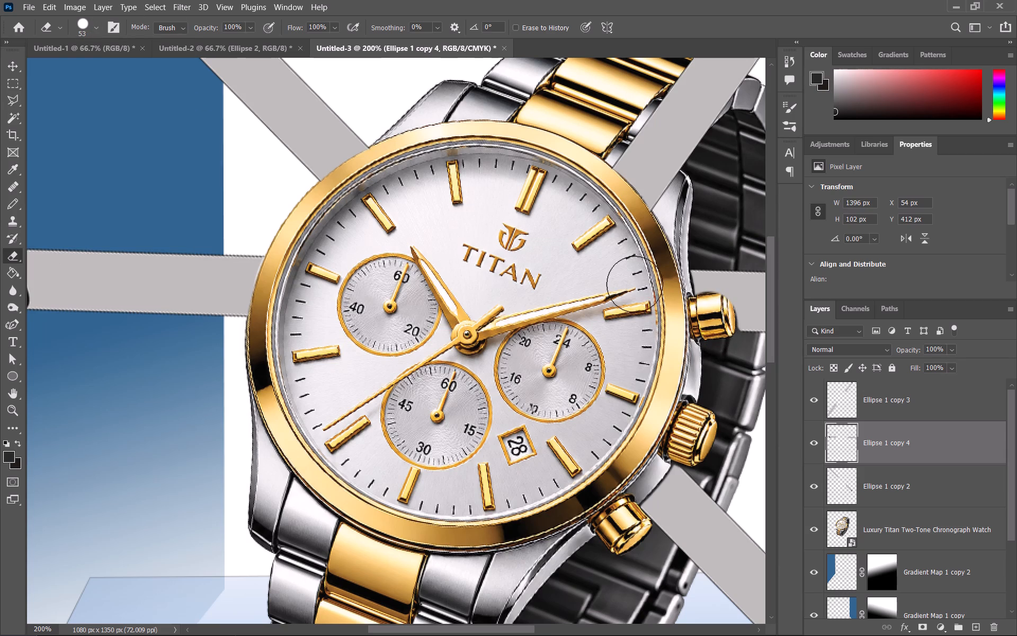
# Reduce the Eraser to 28 px and erase the last Ellipse 1 copy 4 cylinder remnants over the gold upper pusher.
pyautogui.click(97, 31)
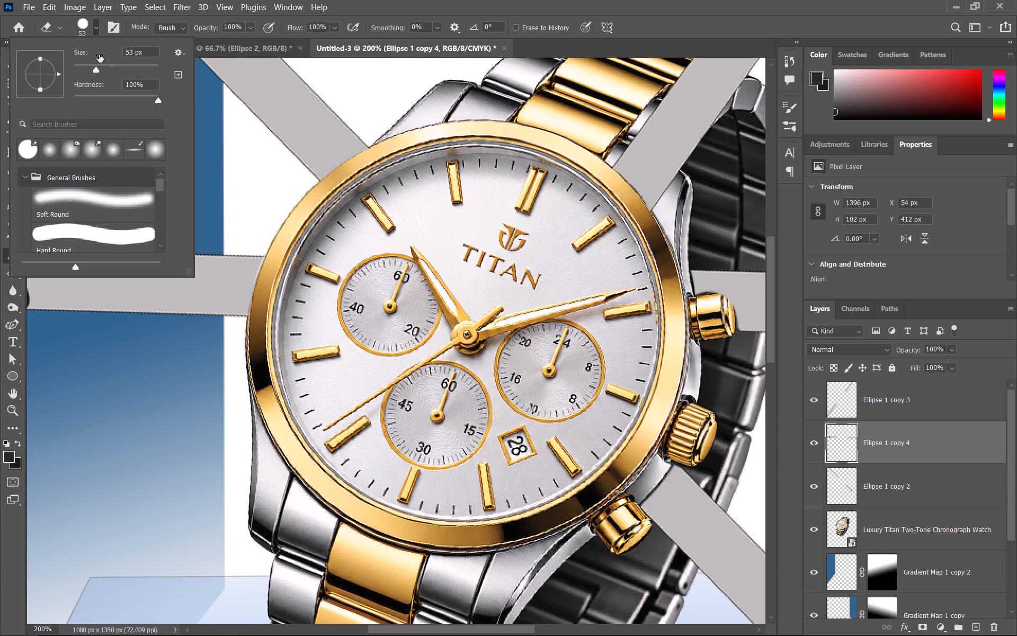
pyautogui.moveTo(92, 67); pyautogui.dragTo(86, 65)
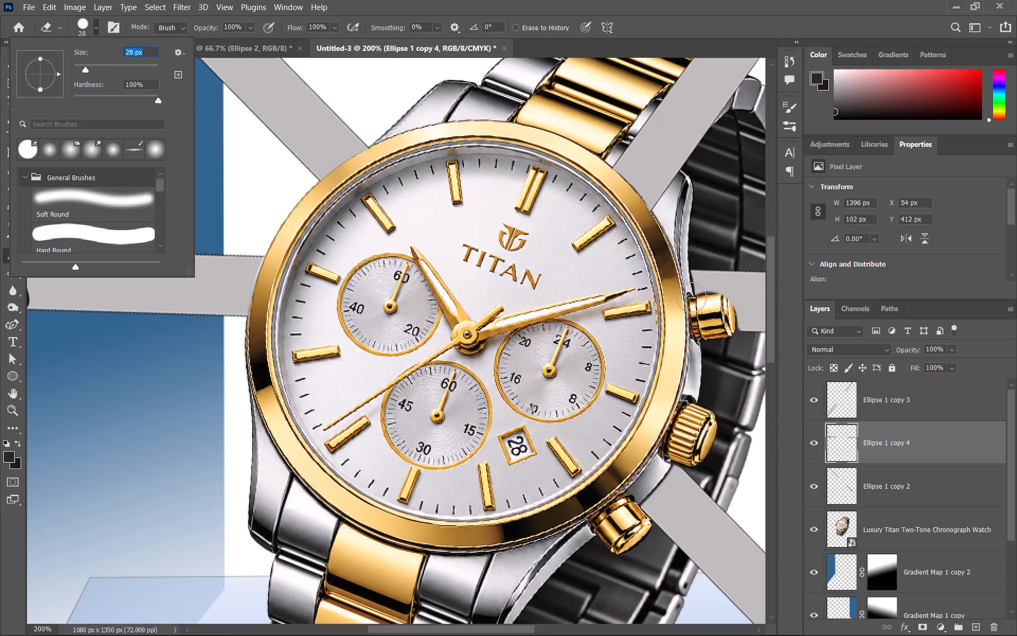
pyautogui.click(720, 308)
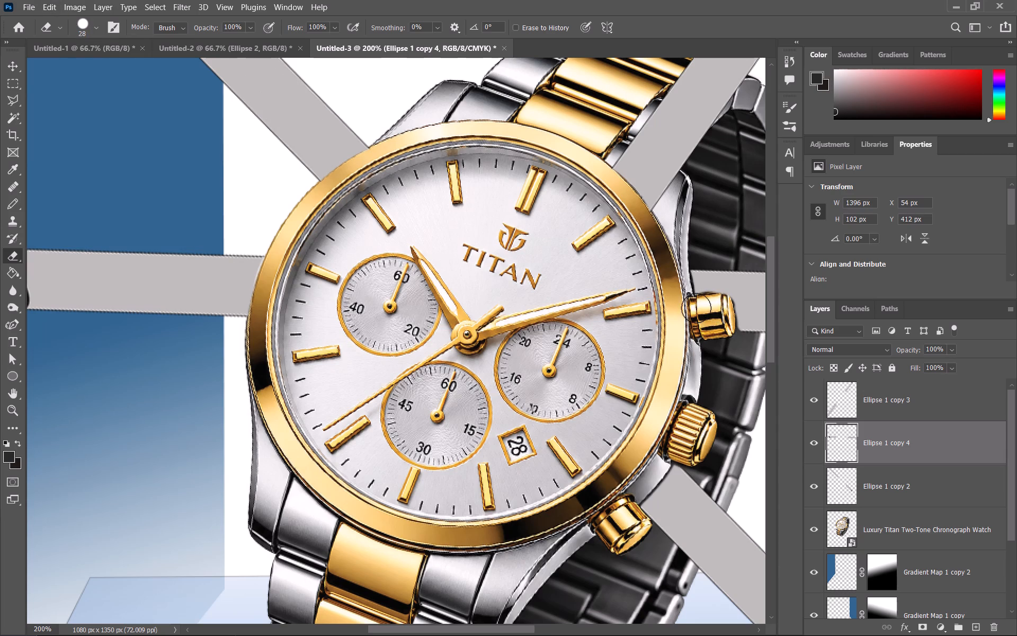
pyautogui.click(700, 308)
pyautogui.click(720, 305)
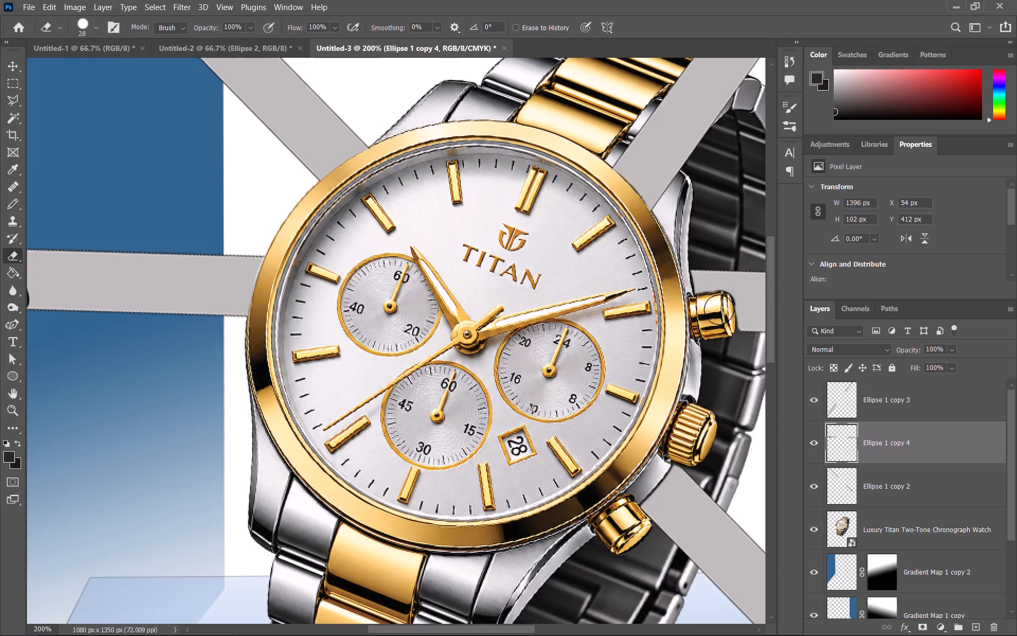
pyautogui.click(722, 314)
pyautogui.moveTo(722, 310); pyautogui.dragTo(724, 327)
pyautogui.moveTo(724, 327); pyautogui.dragTo(724, 336)
pyautogui.moveTo(717, 307); pyautogui.dragTo(694, 308)
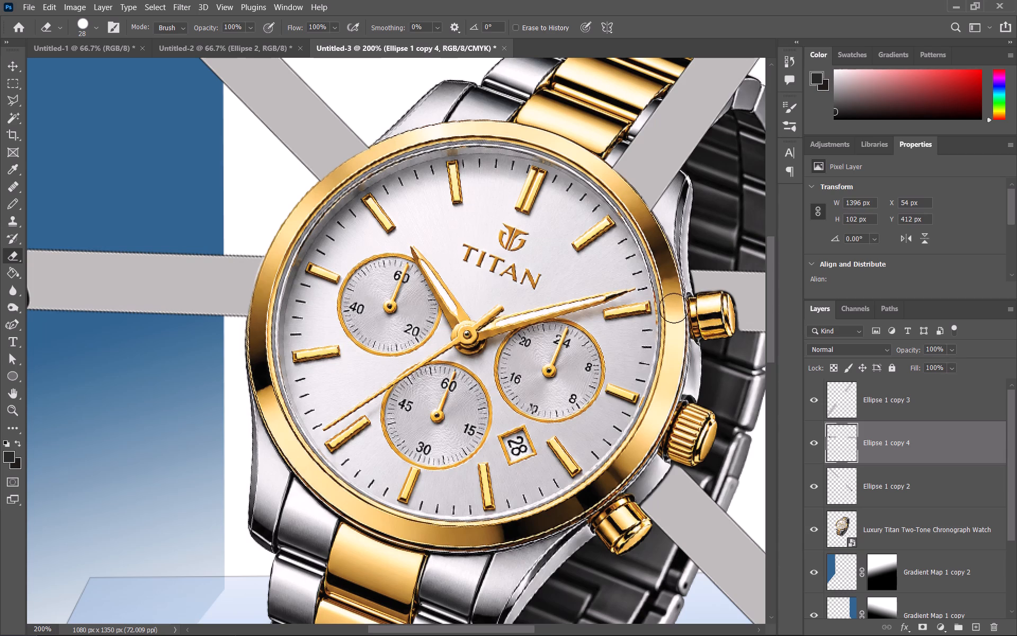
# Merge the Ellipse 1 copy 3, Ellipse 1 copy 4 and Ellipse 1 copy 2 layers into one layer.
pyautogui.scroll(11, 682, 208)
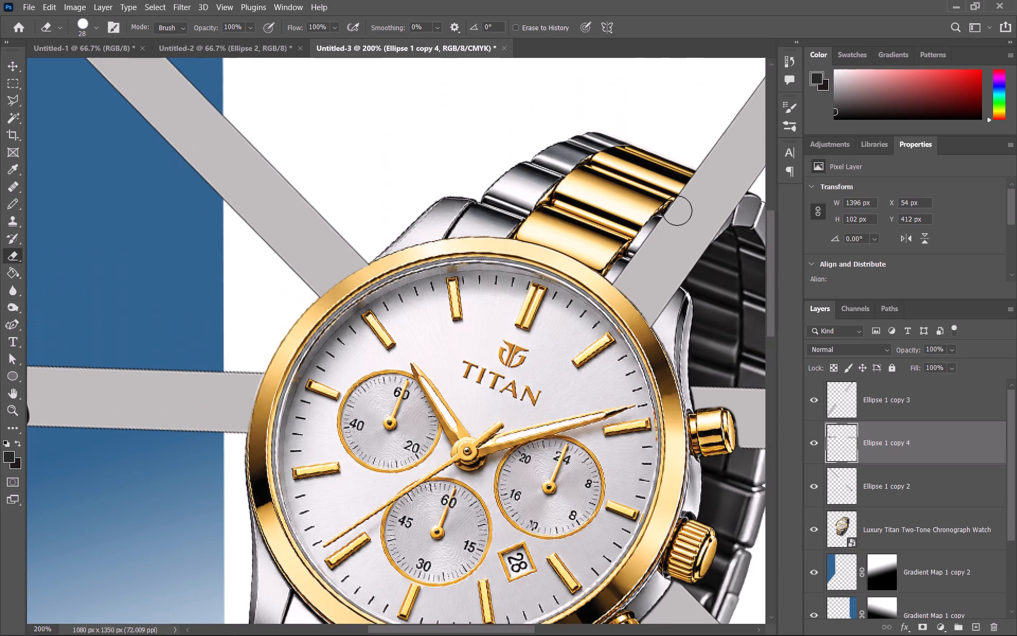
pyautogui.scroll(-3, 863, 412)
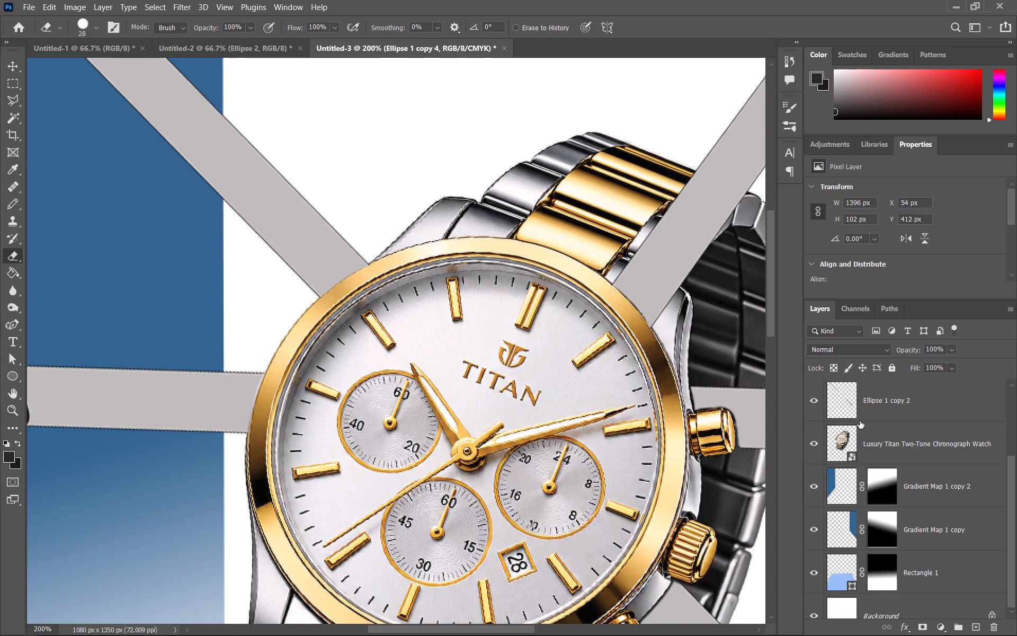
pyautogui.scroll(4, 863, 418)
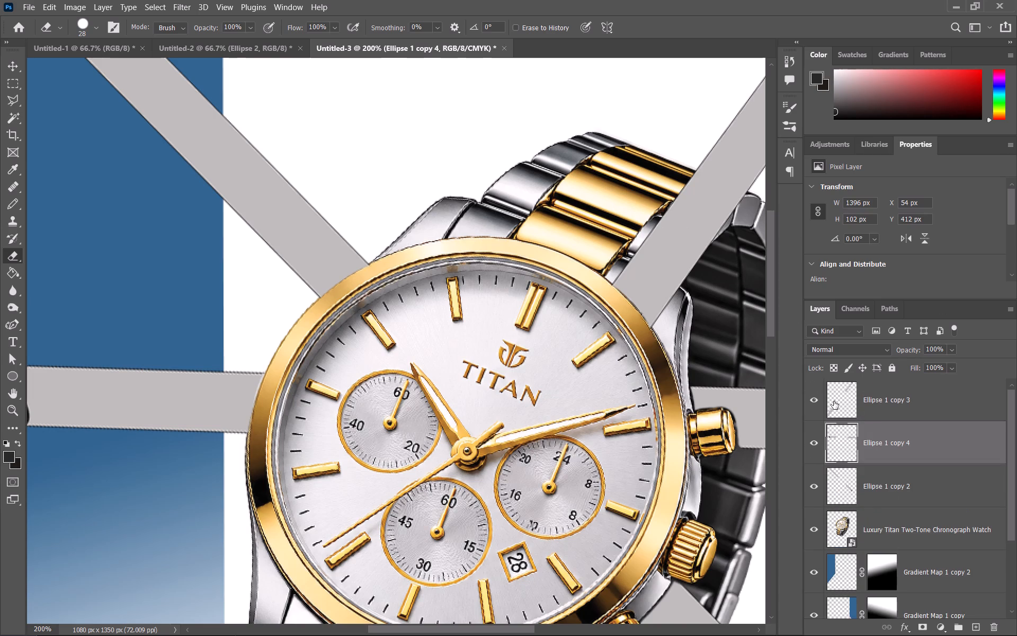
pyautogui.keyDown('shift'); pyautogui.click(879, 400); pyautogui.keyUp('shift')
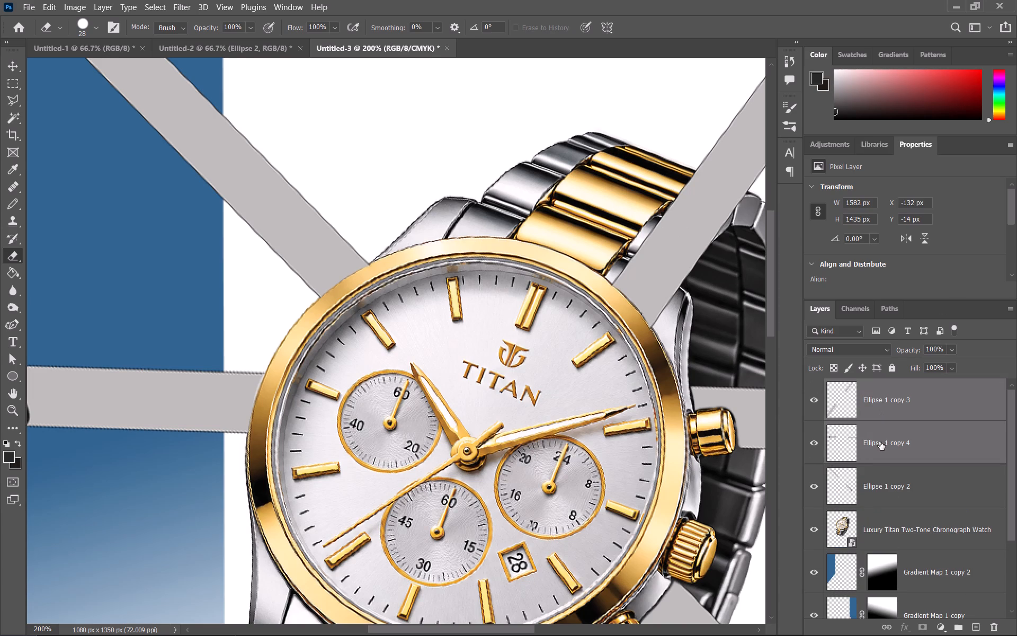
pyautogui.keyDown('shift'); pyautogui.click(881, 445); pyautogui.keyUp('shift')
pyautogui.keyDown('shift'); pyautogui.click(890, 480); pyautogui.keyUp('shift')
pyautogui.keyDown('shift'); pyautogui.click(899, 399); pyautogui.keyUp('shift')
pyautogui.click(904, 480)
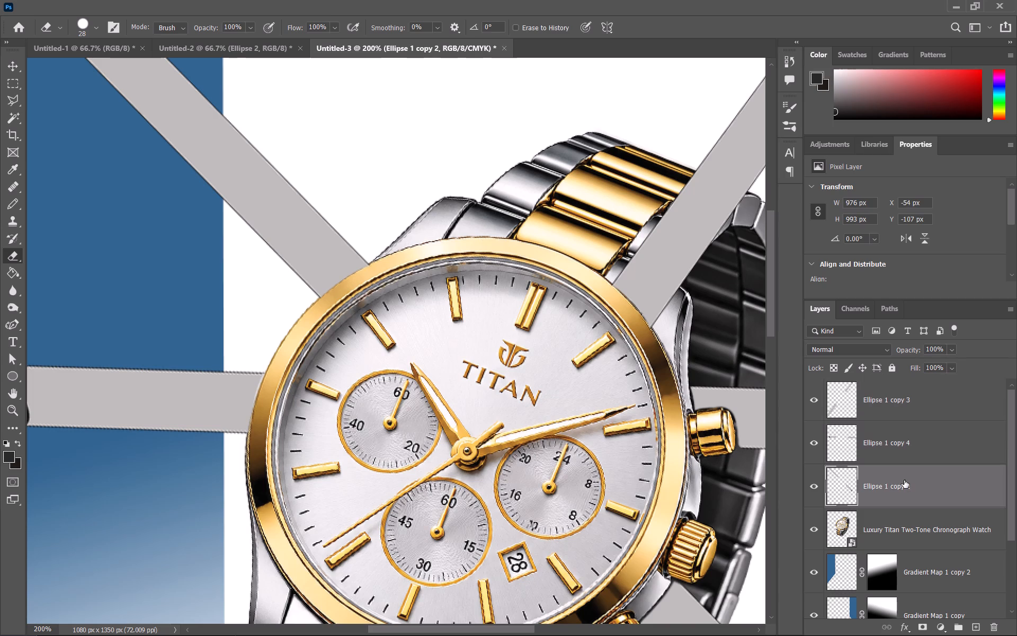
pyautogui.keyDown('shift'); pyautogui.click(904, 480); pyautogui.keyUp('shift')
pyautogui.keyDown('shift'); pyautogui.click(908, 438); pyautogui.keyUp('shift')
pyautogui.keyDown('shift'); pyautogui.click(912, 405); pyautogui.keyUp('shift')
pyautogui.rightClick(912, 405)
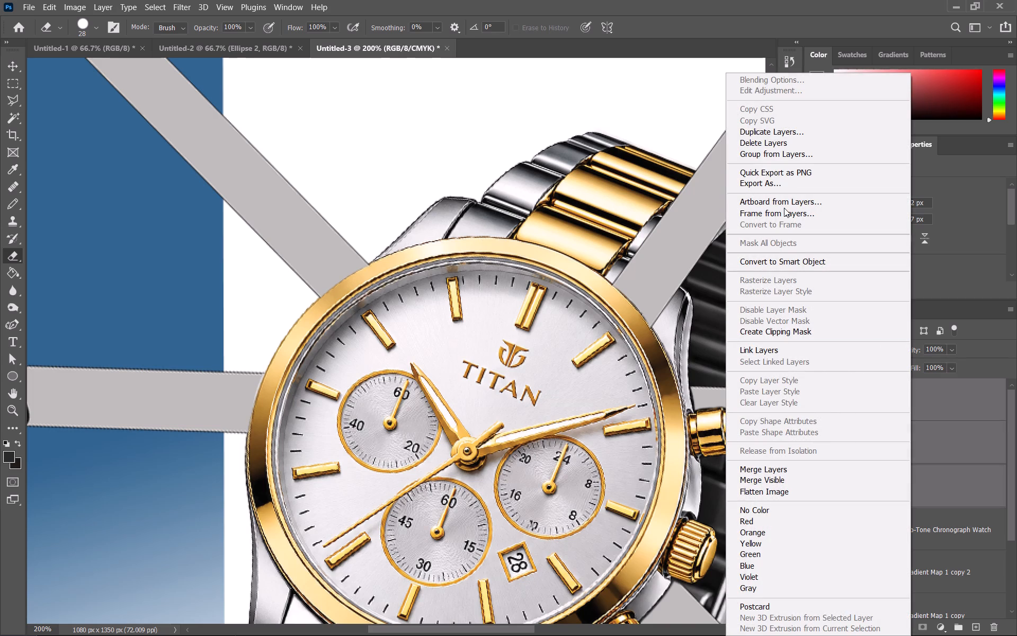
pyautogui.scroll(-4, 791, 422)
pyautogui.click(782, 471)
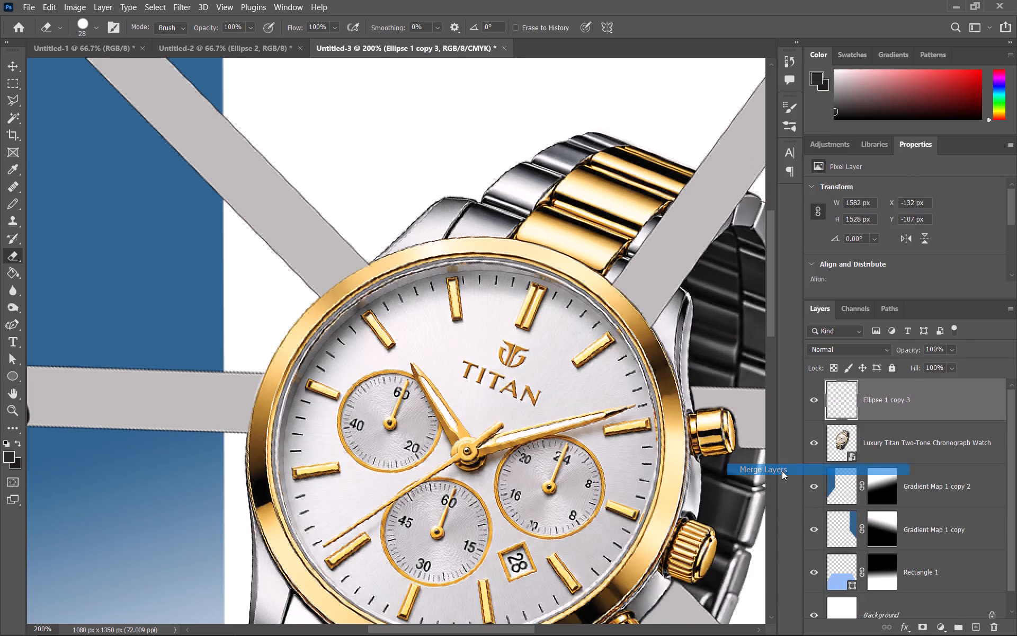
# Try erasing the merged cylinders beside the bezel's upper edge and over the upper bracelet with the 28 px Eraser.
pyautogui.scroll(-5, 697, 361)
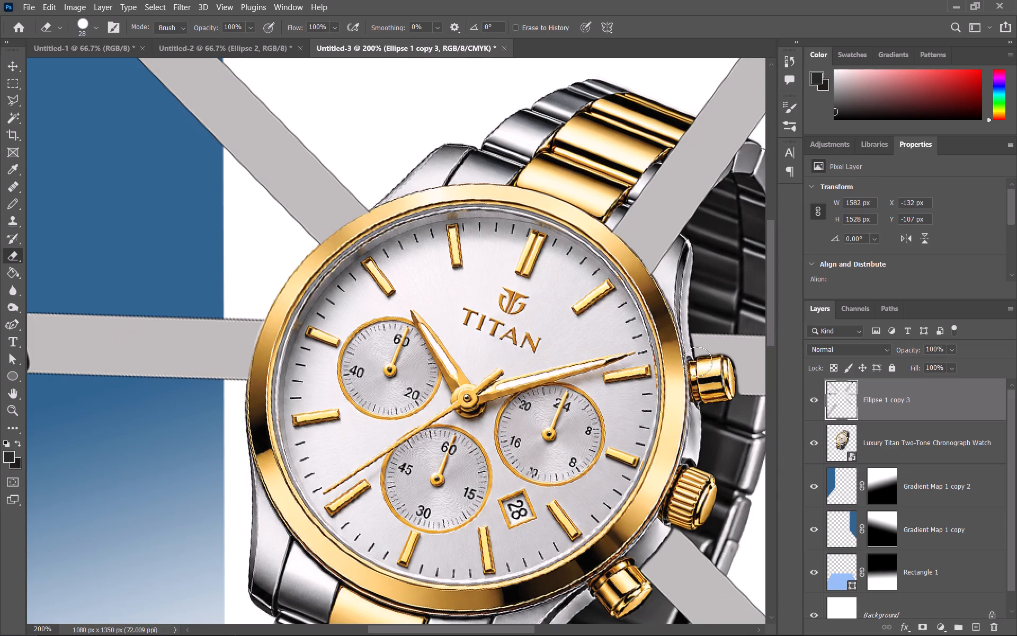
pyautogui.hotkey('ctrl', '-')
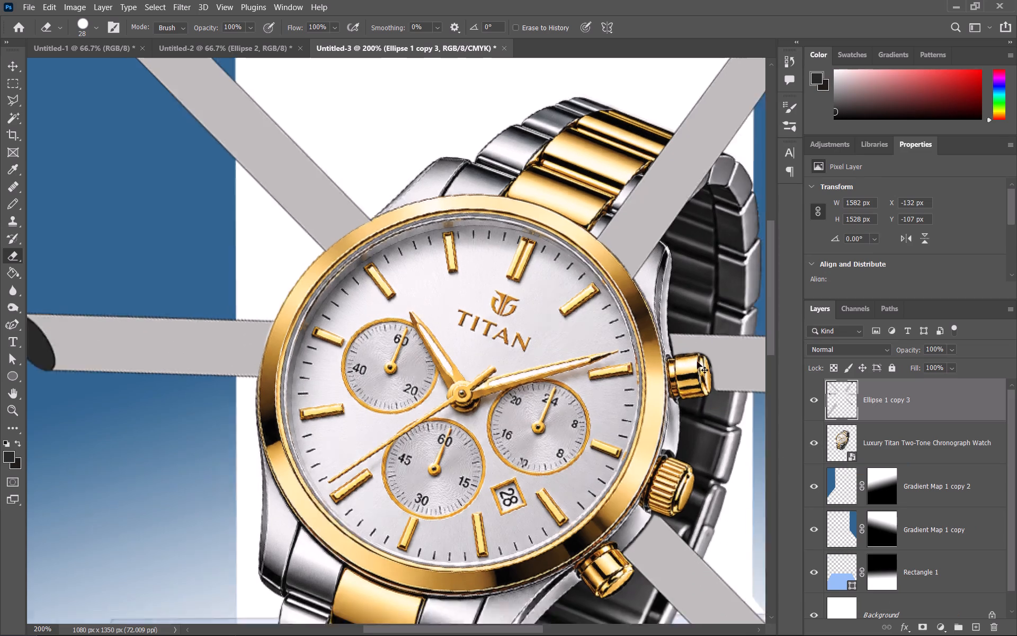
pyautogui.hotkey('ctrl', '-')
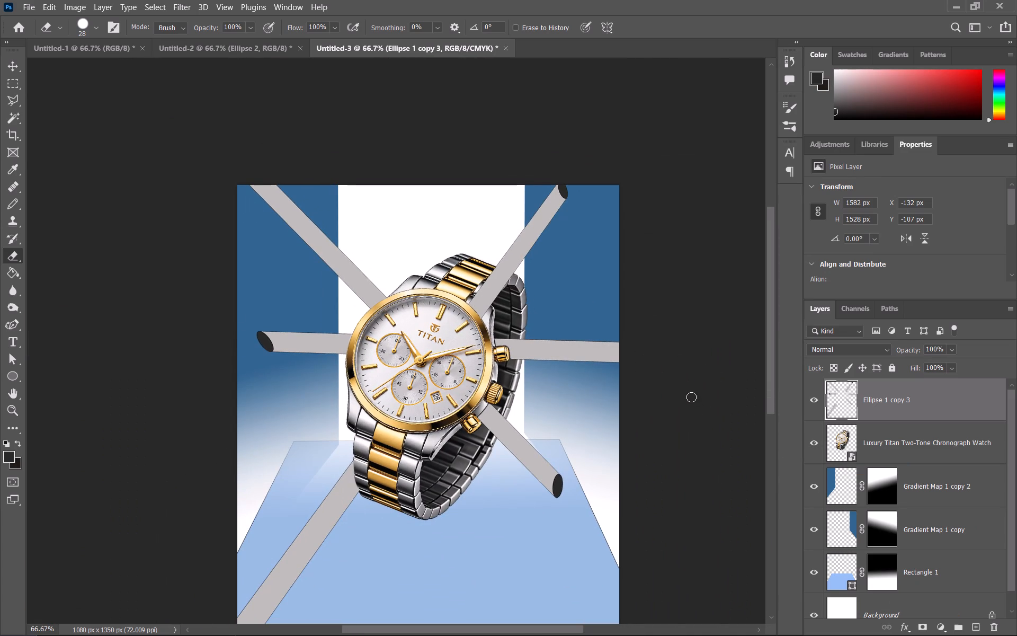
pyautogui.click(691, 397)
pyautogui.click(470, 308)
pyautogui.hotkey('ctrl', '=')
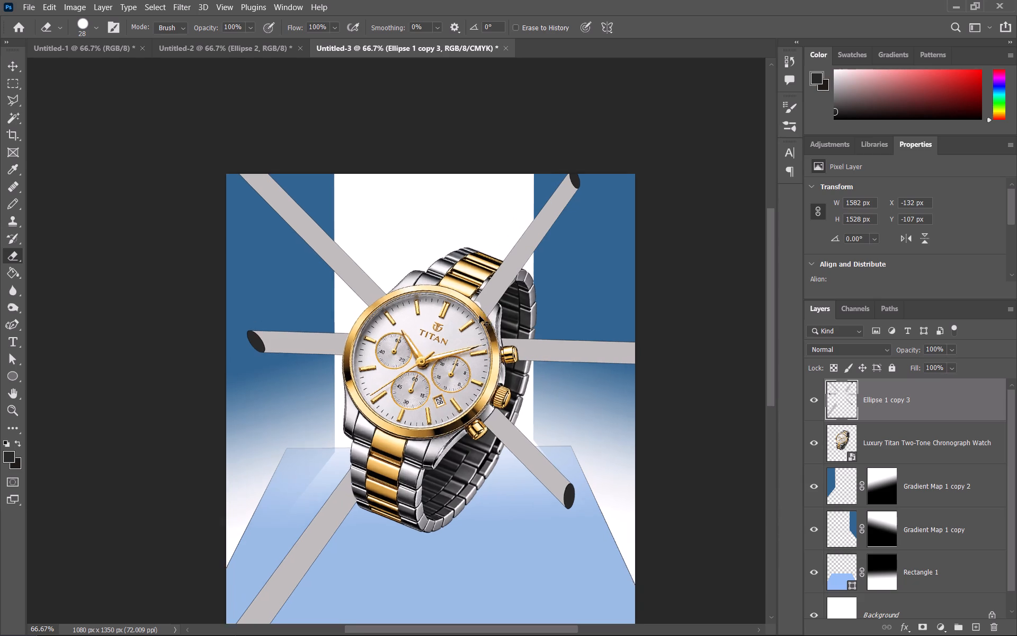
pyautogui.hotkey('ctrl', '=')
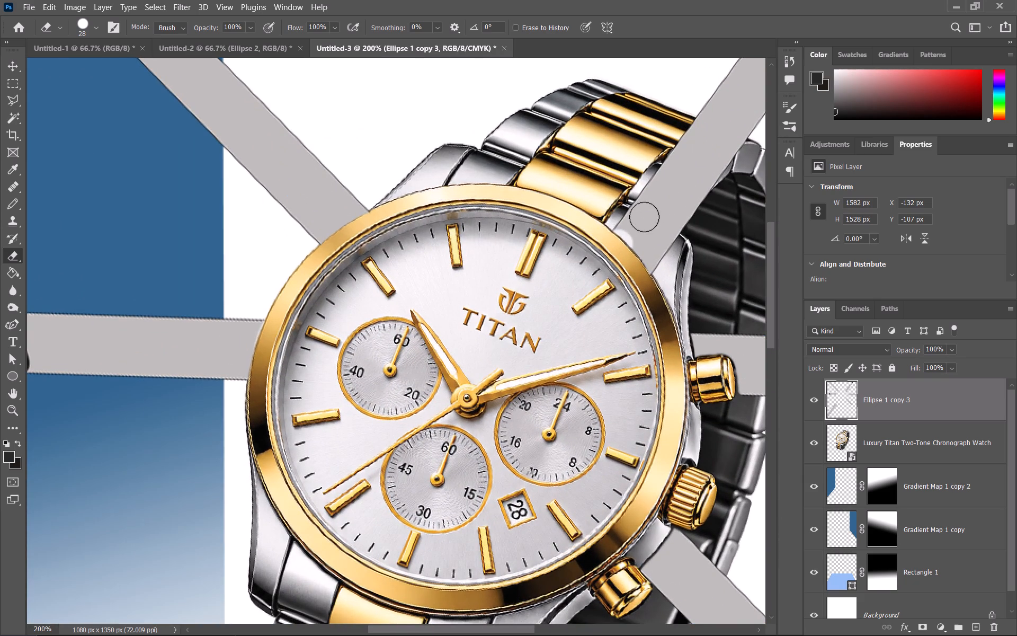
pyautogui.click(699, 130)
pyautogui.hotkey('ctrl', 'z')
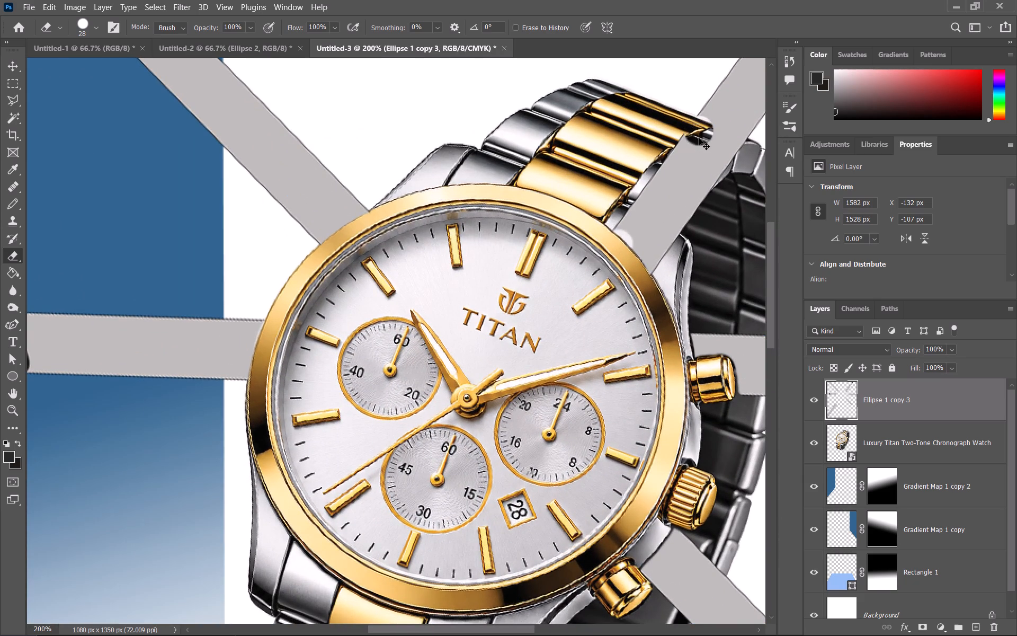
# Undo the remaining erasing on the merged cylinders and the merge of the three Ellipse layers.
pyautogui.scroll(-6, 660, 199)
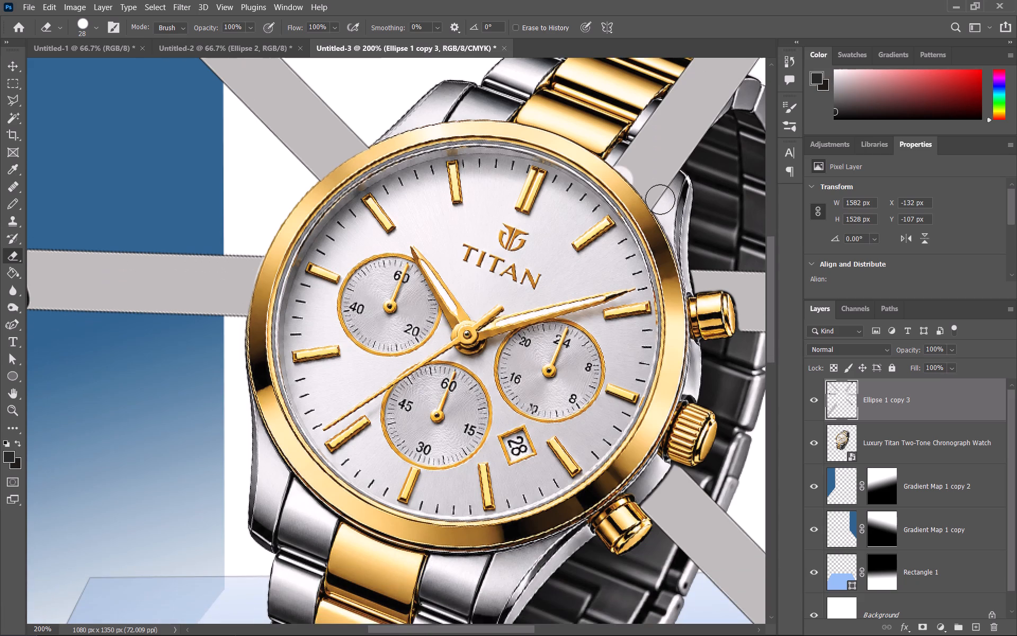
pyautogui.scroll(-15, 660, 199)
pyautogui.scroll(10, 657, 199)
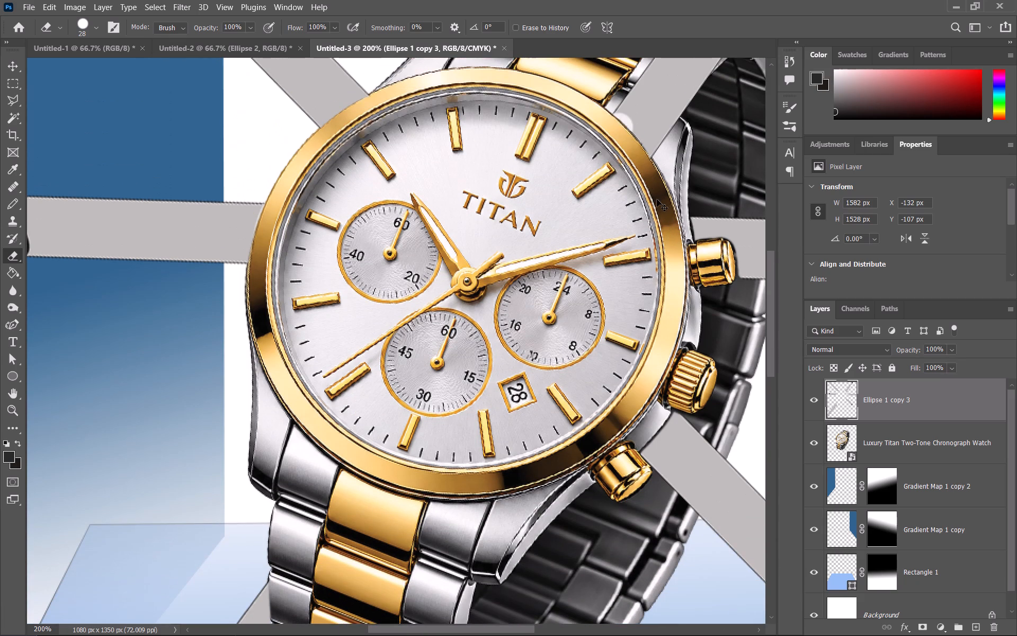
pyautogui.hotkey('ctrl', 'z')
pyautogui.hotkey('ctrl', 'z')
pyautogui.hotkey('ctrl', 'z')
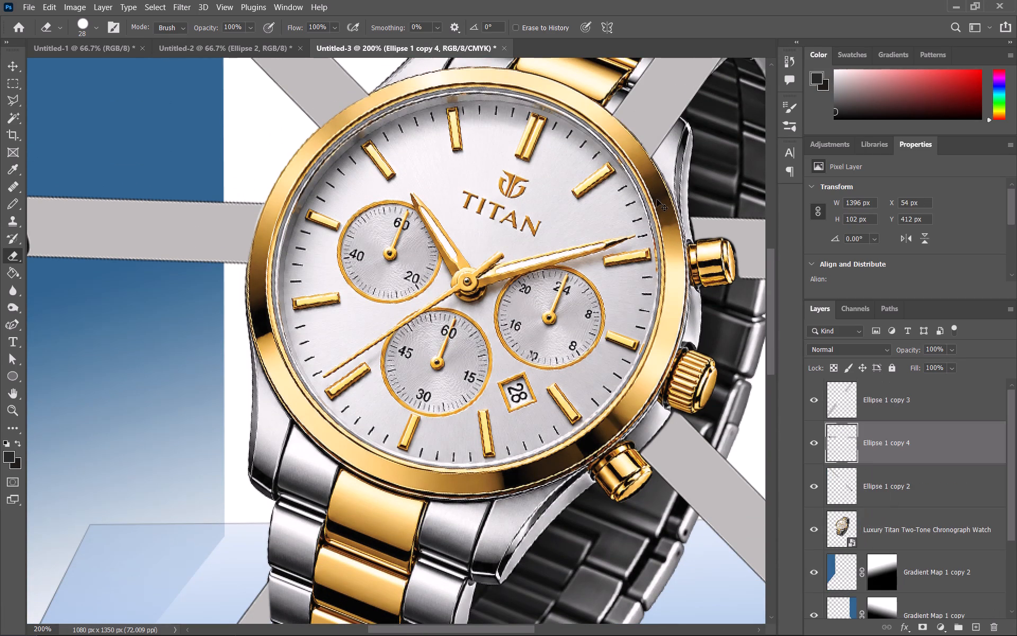
# Rotate the Ellipse 1 copy 3 diagonal cylinder 6.16° clockwise with Free Transform.
pyautogui.hotkey('ctrl', '-')
pyautogui.hotkey('ctrl', '-')
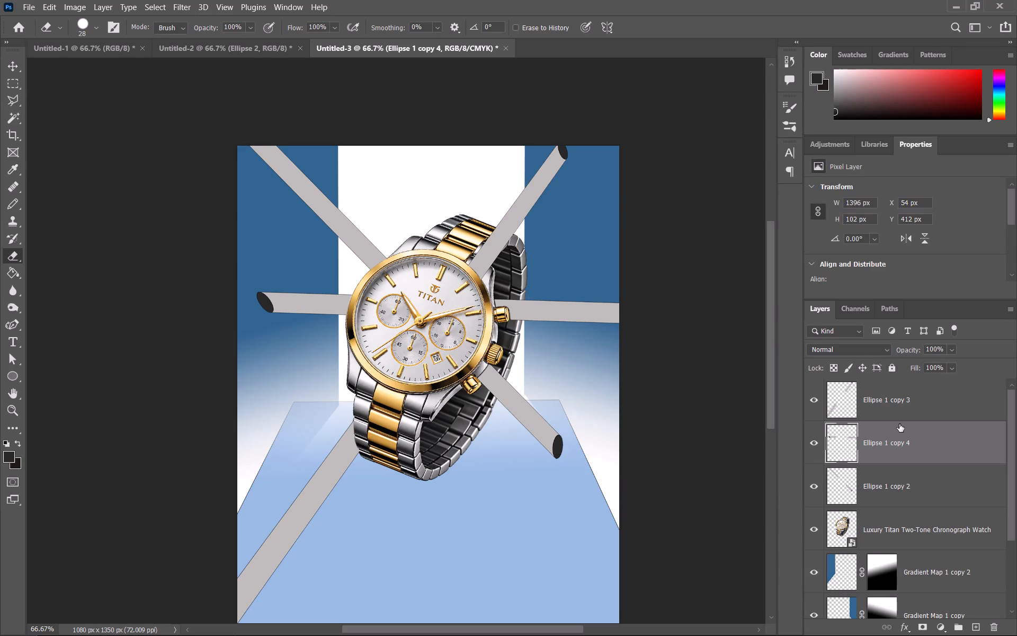
pyautogui.click(893, 399)
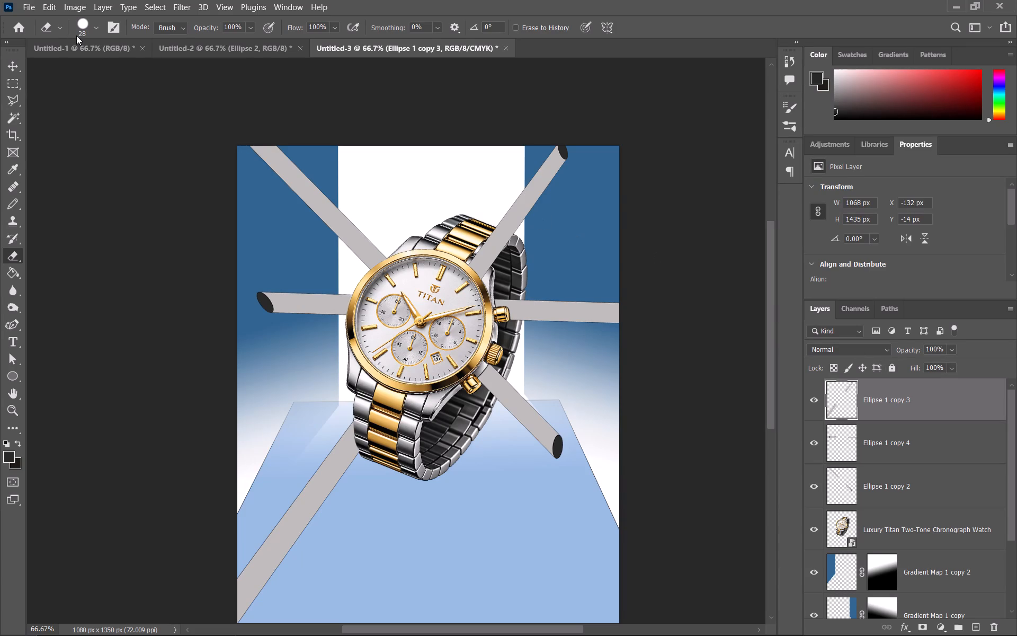
pyautogui.hotkey('ctrl', 't')
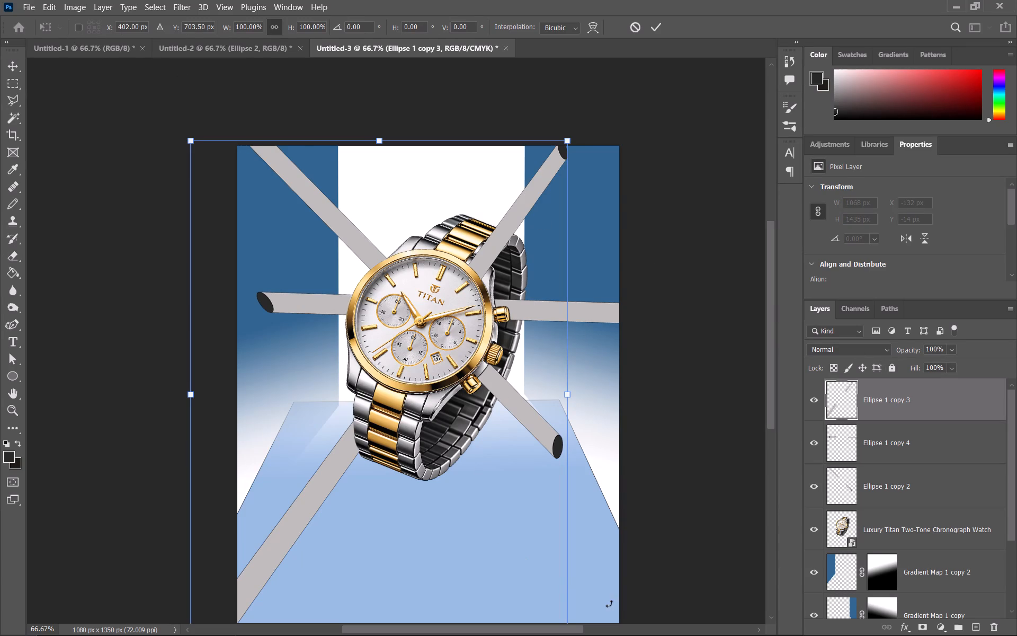
pyautogui.moveTo(597, 600); pyautogui.dragTo(554, 604)
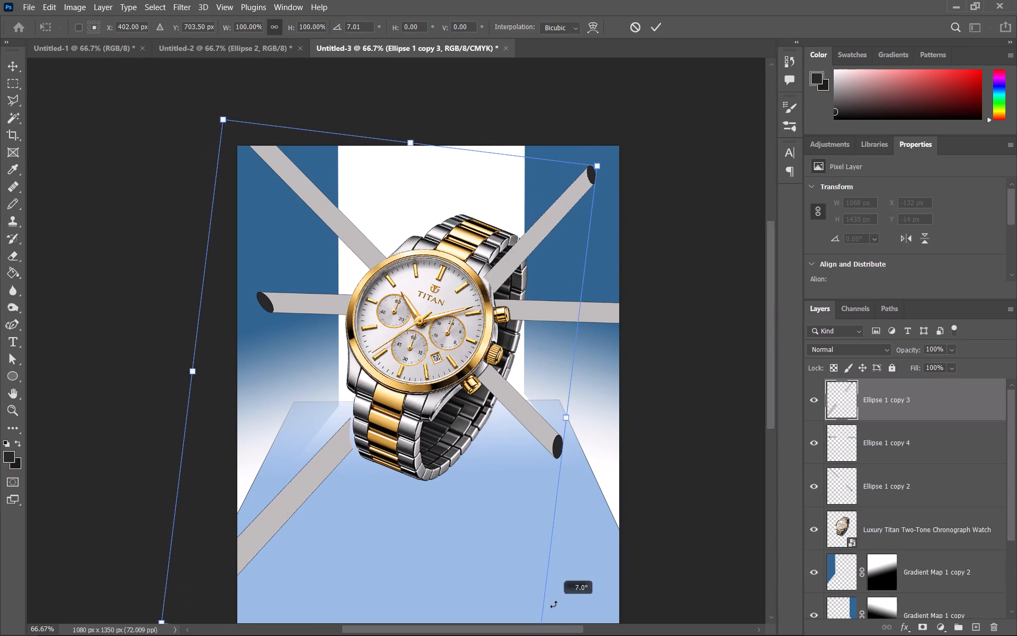
pyautogui.moveTo(554, 604); pyautogui.dragTo(559, 604)
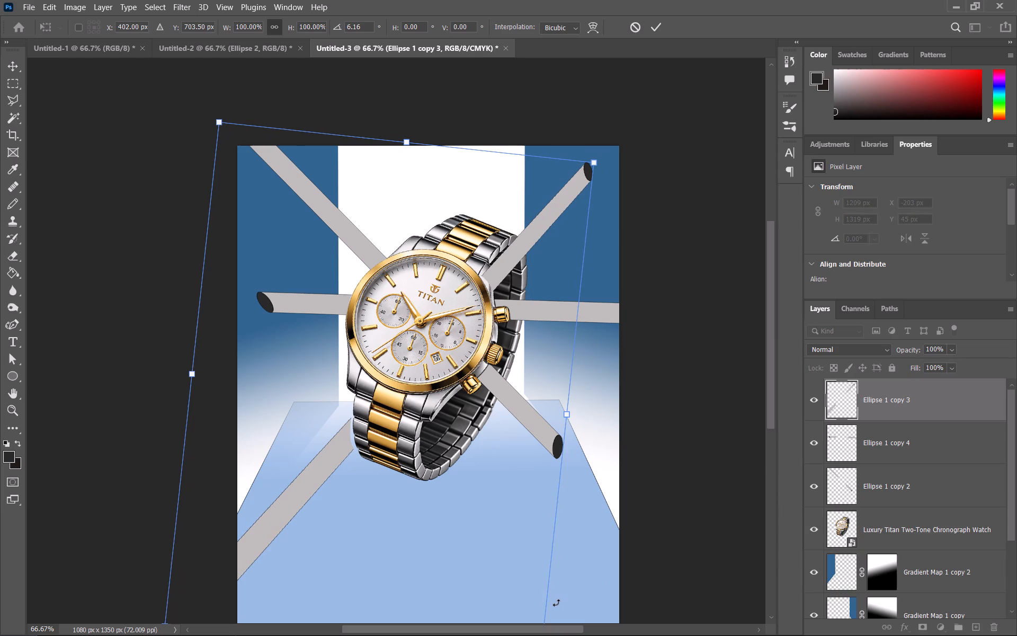
# Shift the rotated Ellipse 1 copy 3 cylinder to X 408.89 px, Y 693.98 px so it lines up behind the watch.
pyautogui.click(511, 513)
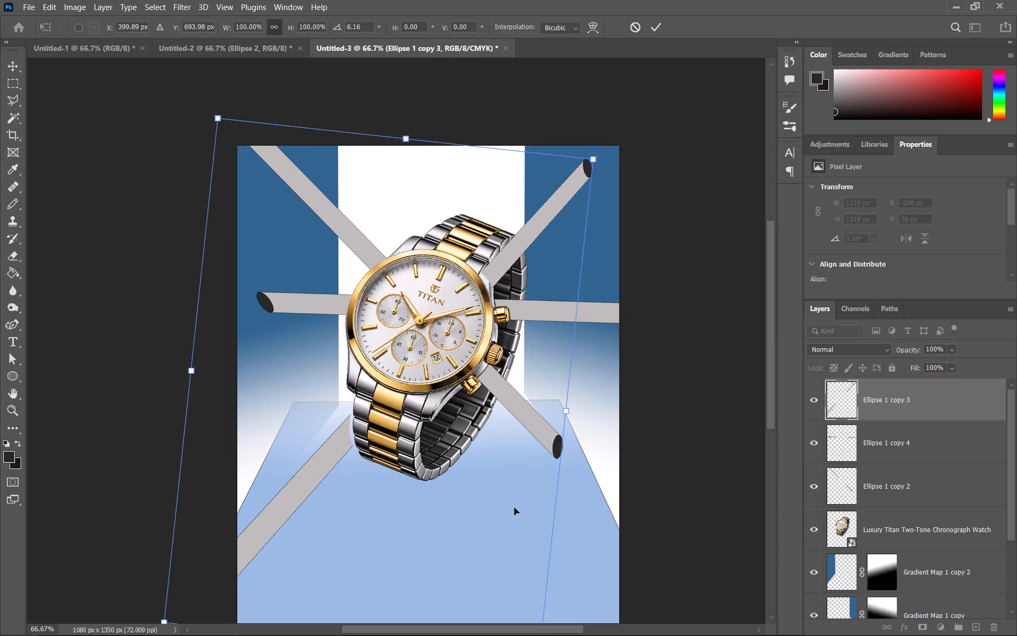
pyautogui.press('Right')
pyautogui.press('Right')
pyautogui.press('Right')
pyautogui.press('Right')
pyautogui.press('Right')
pyautogui.press('Right')
pyautogui.press('Right')
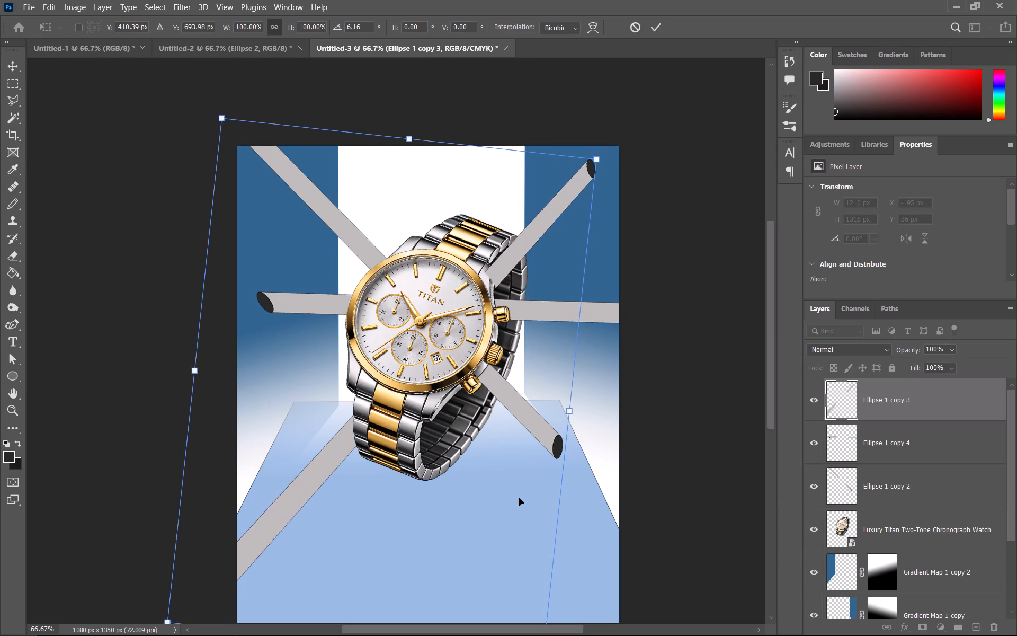
pyautogui.press('Left')
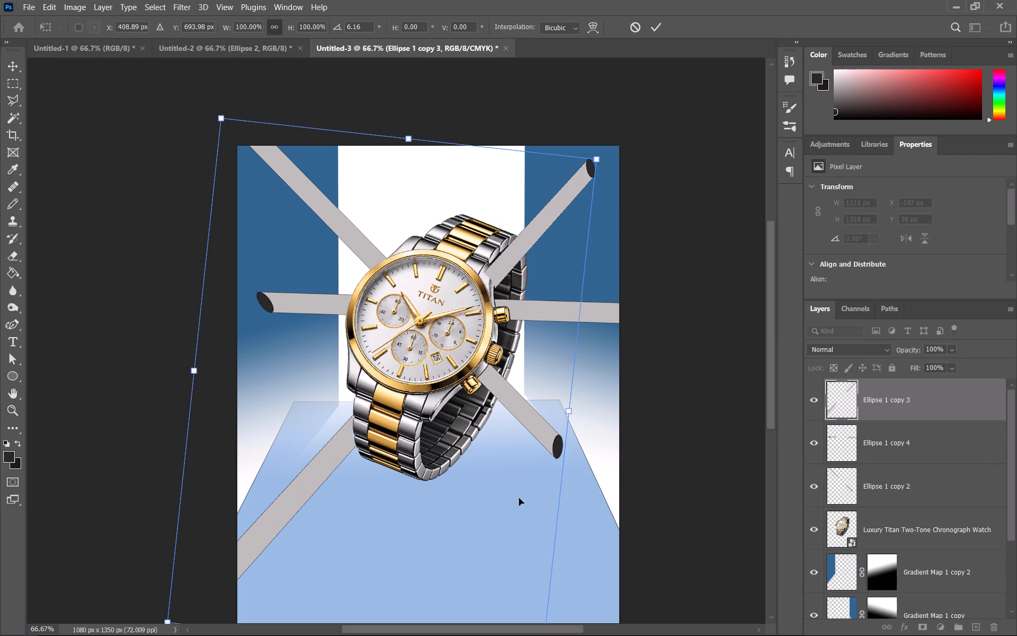
pyautogui.click(95, 169)
# Apply the Free Transform to the Ellipse 1 copy 3 cylinder.
pyautogui.press('Return')
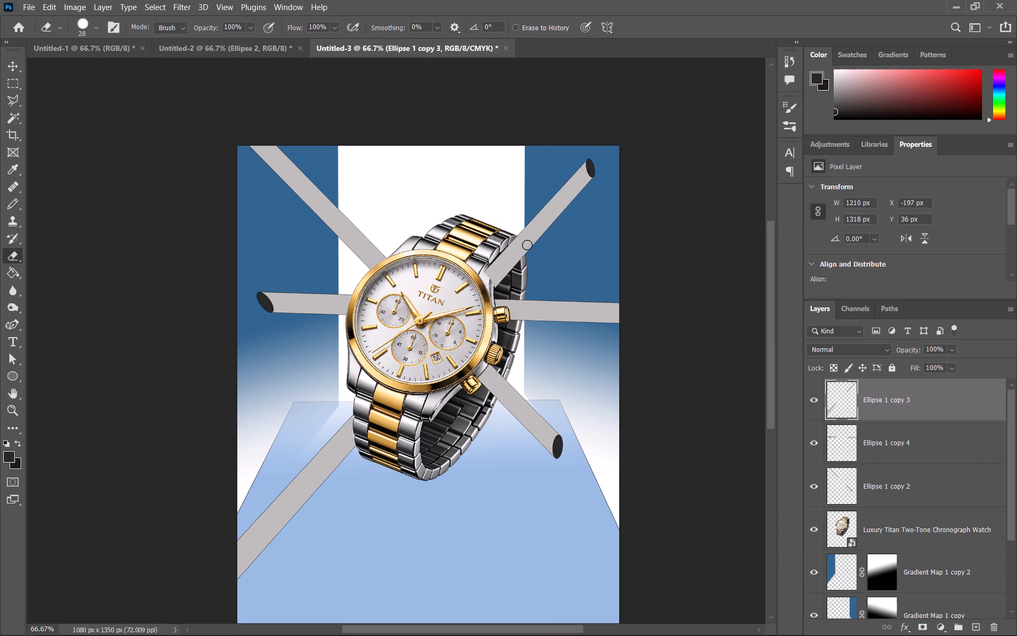
# Erase the Ellipse 1 copy 3 cylinder where it overlaps the watch case beside the bezel, using the 28 px Eraser.
pyautogui.click(490, 269)
pyautogui.click(490, 275)
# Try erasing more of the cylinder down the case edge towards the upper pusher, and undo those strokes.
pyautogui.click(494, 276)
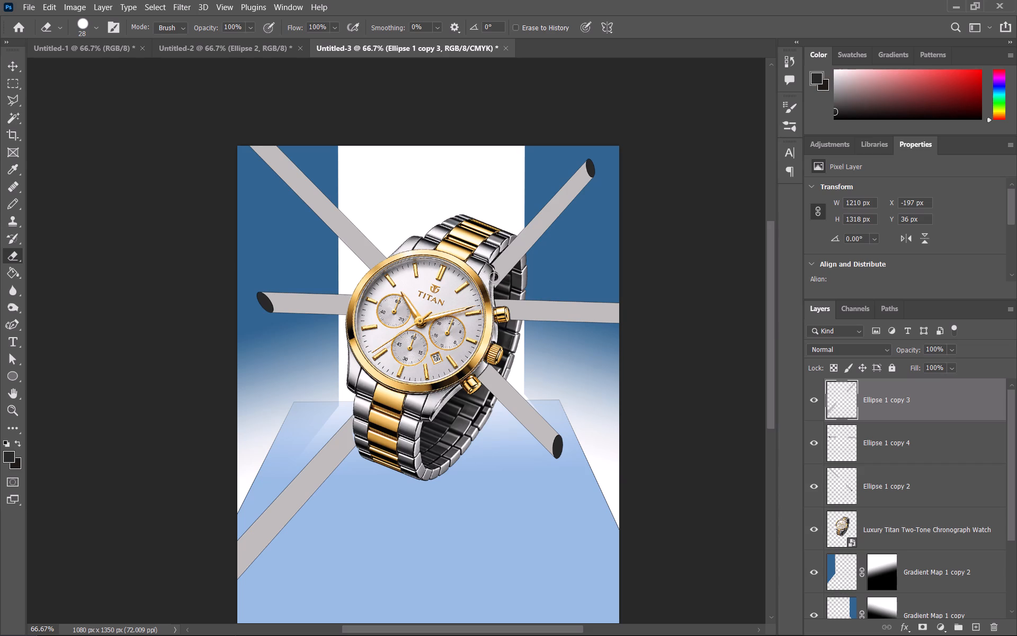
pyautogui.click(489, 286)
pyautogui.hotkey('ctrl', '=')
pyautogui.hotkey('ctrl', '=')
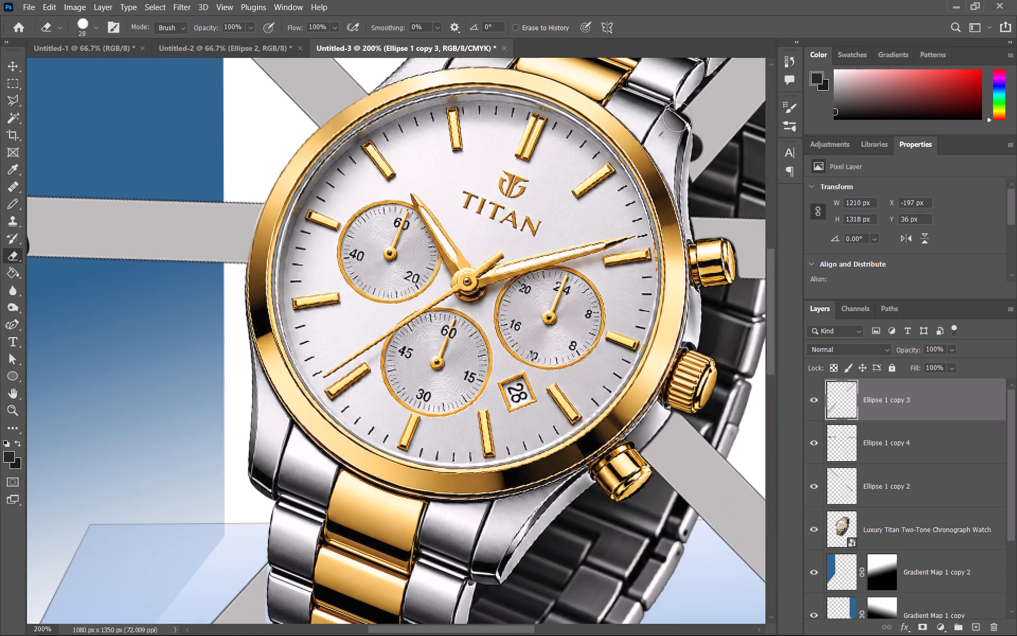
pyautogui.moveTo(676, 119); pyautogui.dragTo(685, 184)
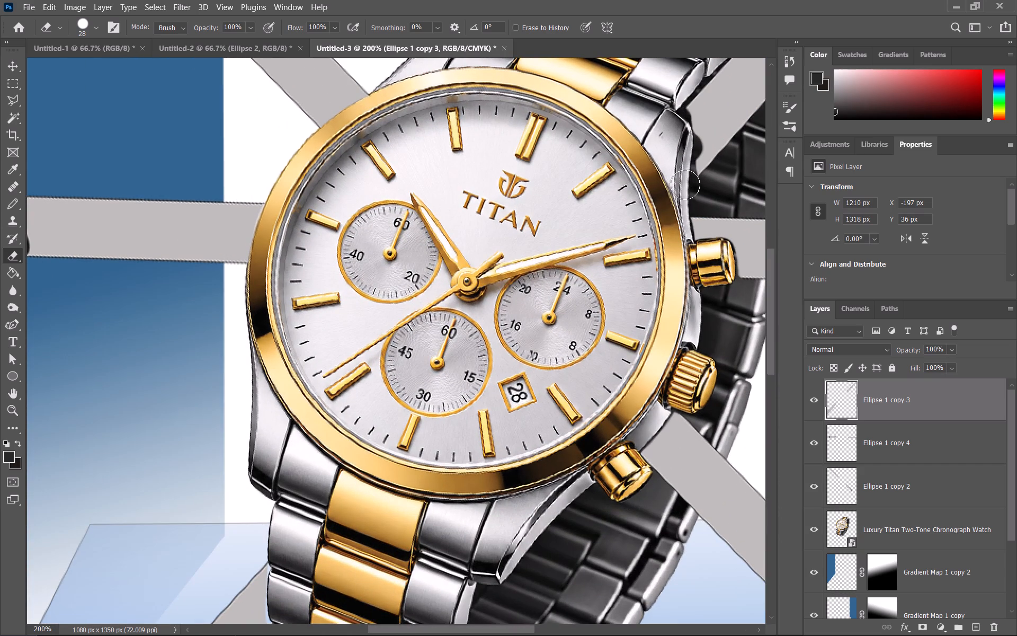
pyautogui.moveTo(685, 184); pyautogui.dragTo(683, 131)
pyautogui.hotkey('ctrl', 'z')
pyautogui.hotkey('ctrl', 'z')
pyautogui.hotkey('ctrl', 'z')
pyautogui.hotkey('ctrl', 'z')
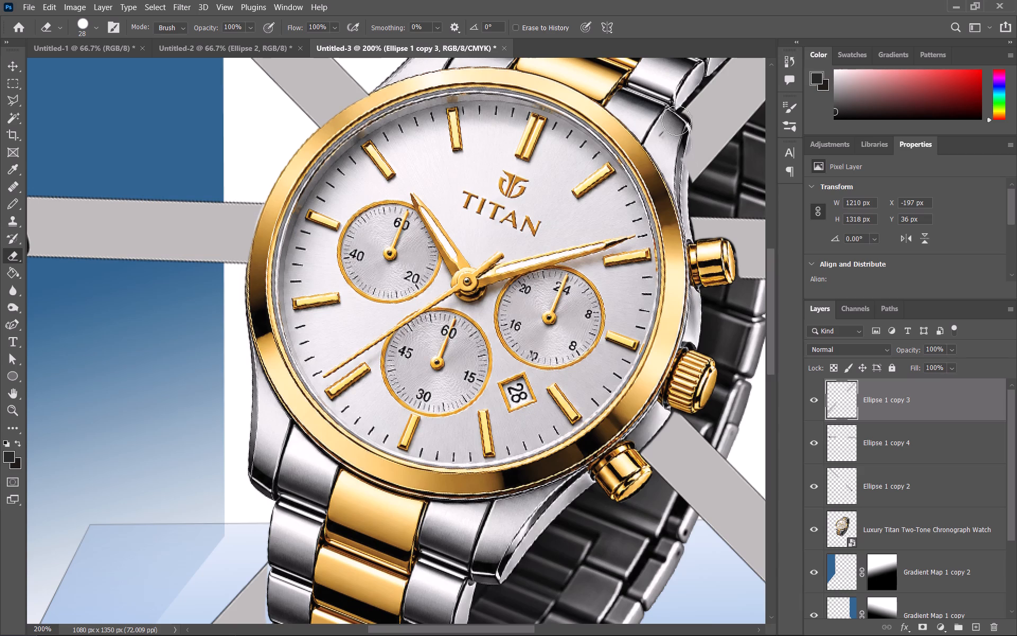
# Erase the leftover sliver of the Ellipse 1 copy 3 cylinder over the watch case's upper lug.
pyautogui.click(674, 126)
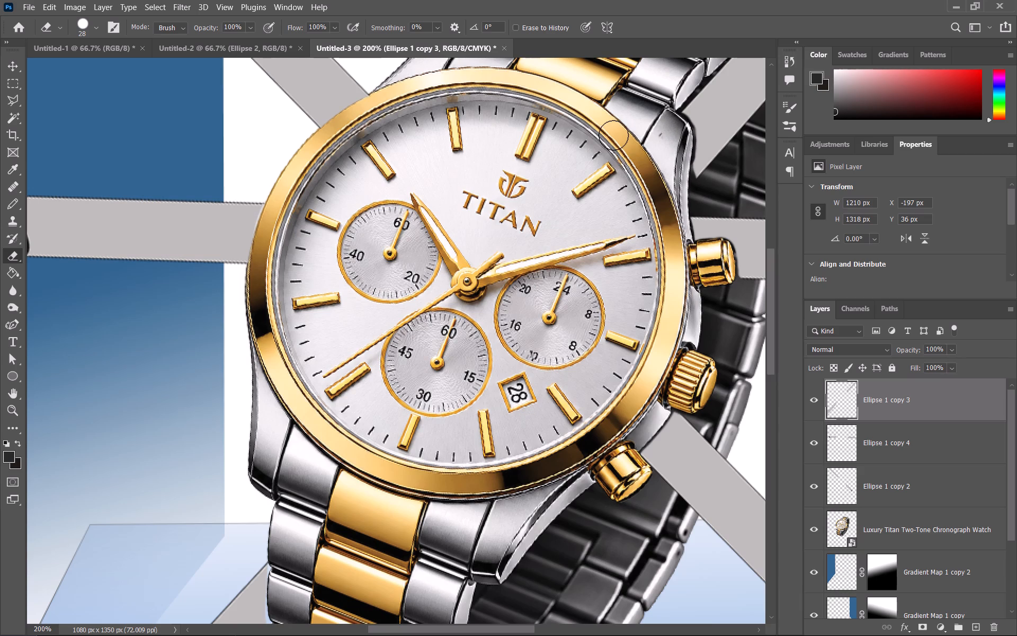
# Merge the Ellipse 1 copy 3, Ellipse 1 copy 4 and Ellipse 1 copy 2 layers into one layer.
pyautogui.scroll(1, 648, 130)
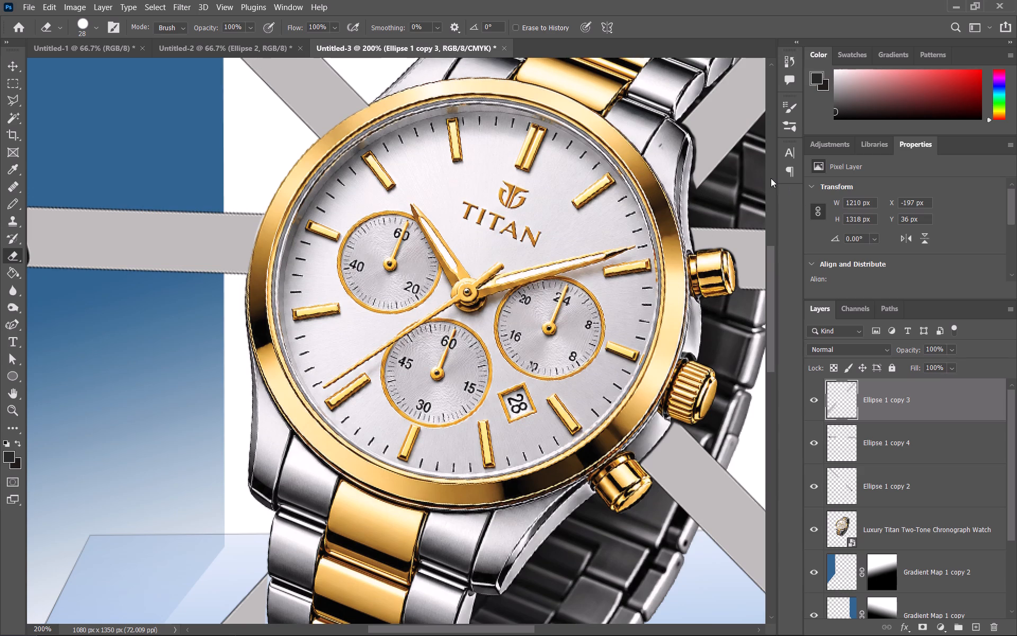
pyautogui.hotkey('ctrl', '-')
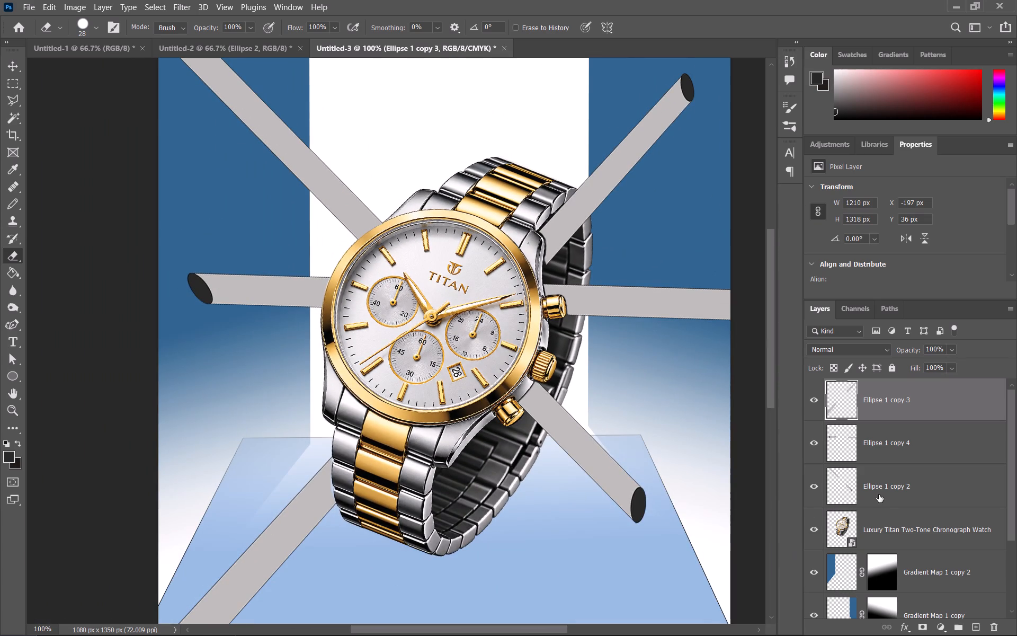
pyautogui.keyDown('ctrl'); pyautogui.keyDown('shift'); pyautogui.click(918, 496); pyautogui.keyUp('shift'); pyautogui.keyUp('ctrl')
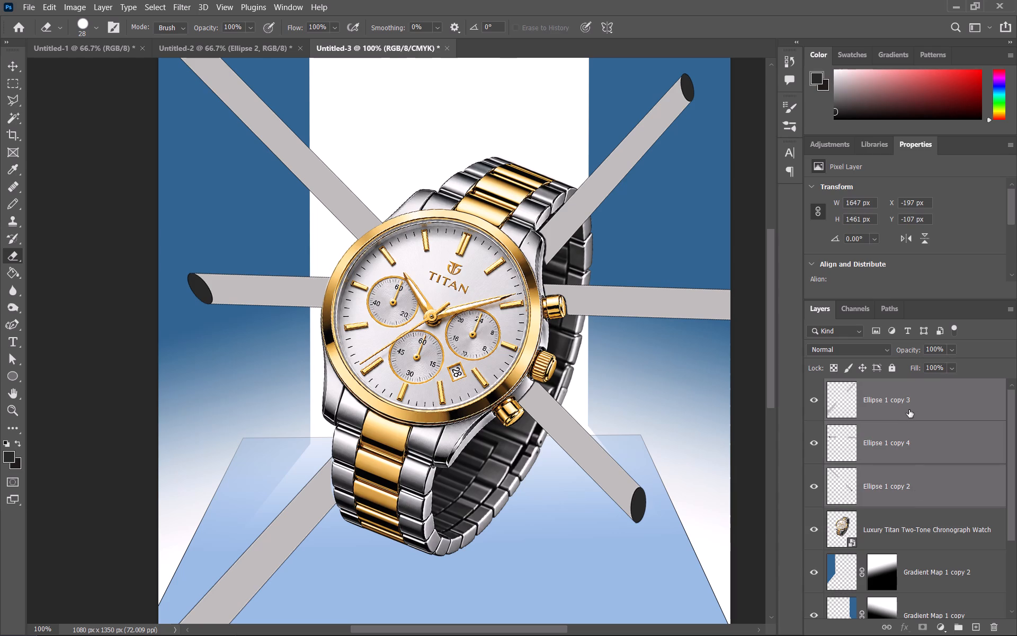
pyautogui.rightClick(909, 409)
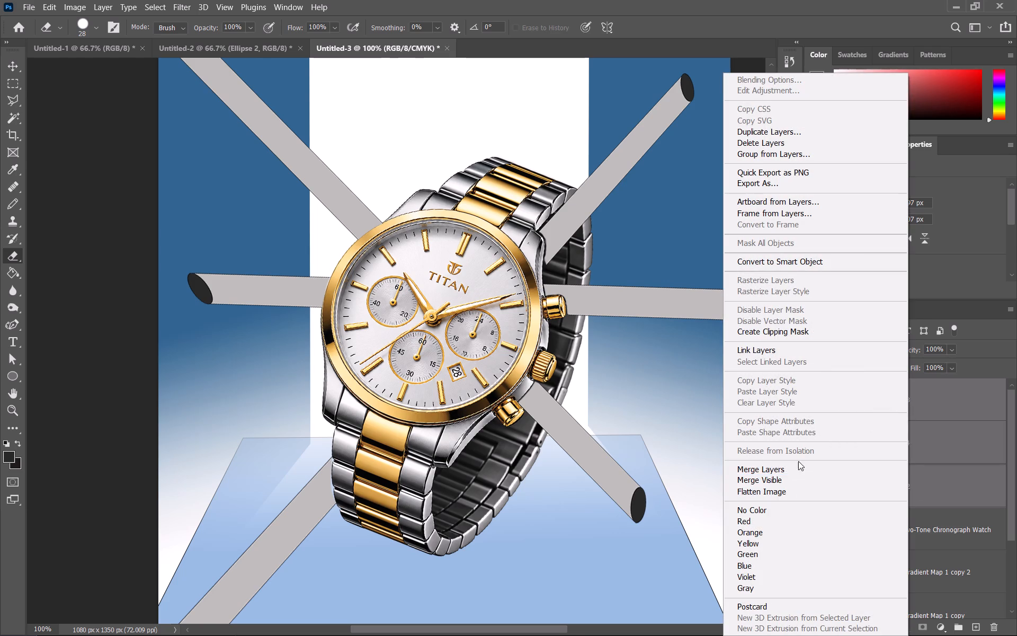
pyautogui.click(808, 472)
# Add a Gradient Overlay layer style to the merged Ellipse 1 copy 3 cylinder layer.
pyautogui.scroll(4, 639, 320)
pyautogui.scroll(-4, 639, 320)
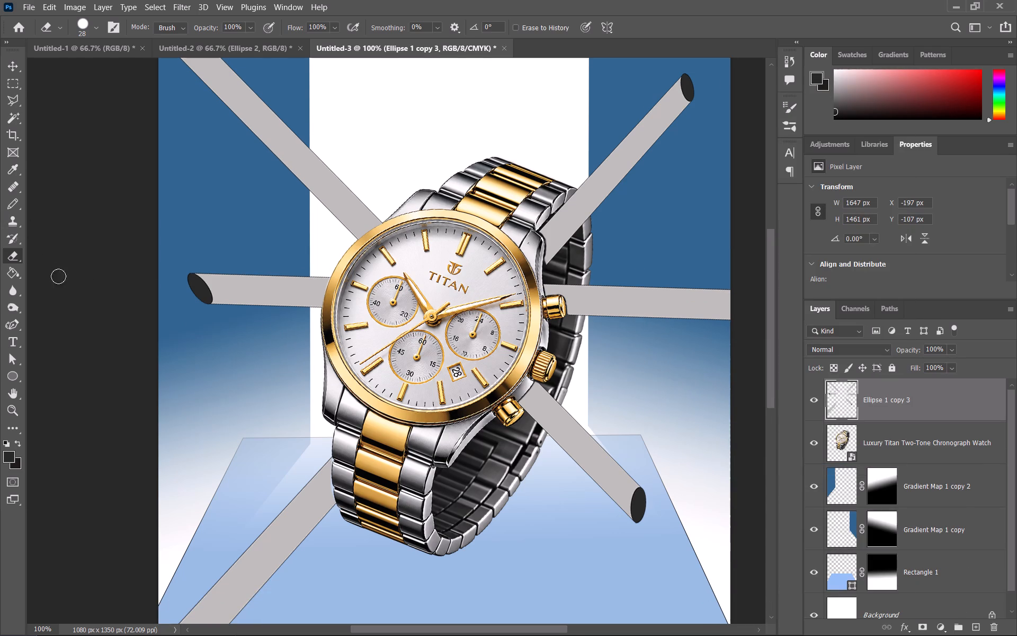
pyautogui.scroll(5, 400, 412)
pyautogui.scroll(-1, 400, 412)
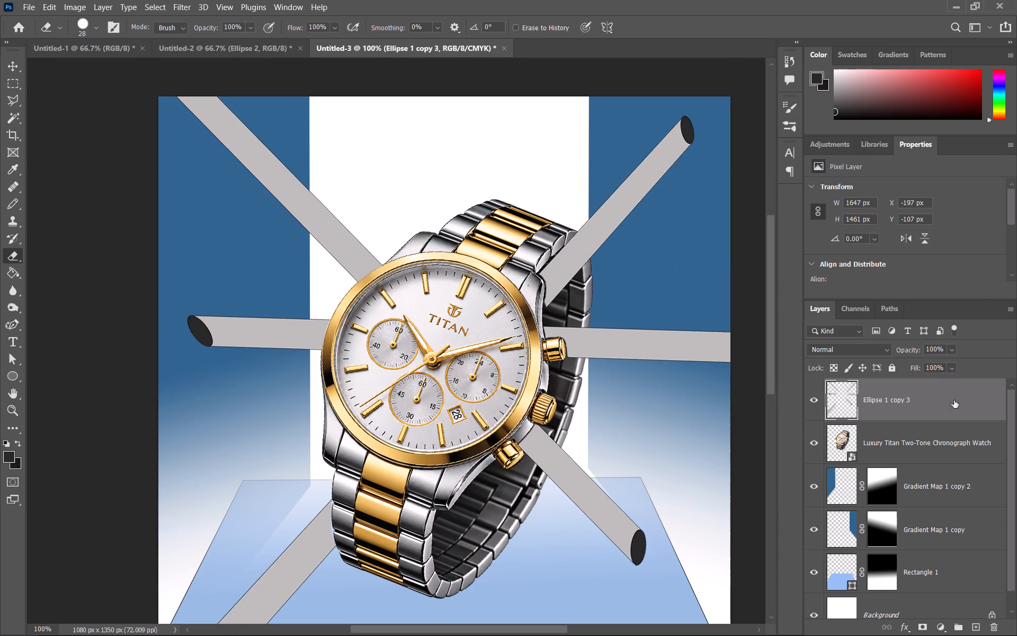
pyautogui.click(915, 410)
pyautogui.rightClick(915, 410)
pyautogui.click(809, 83)
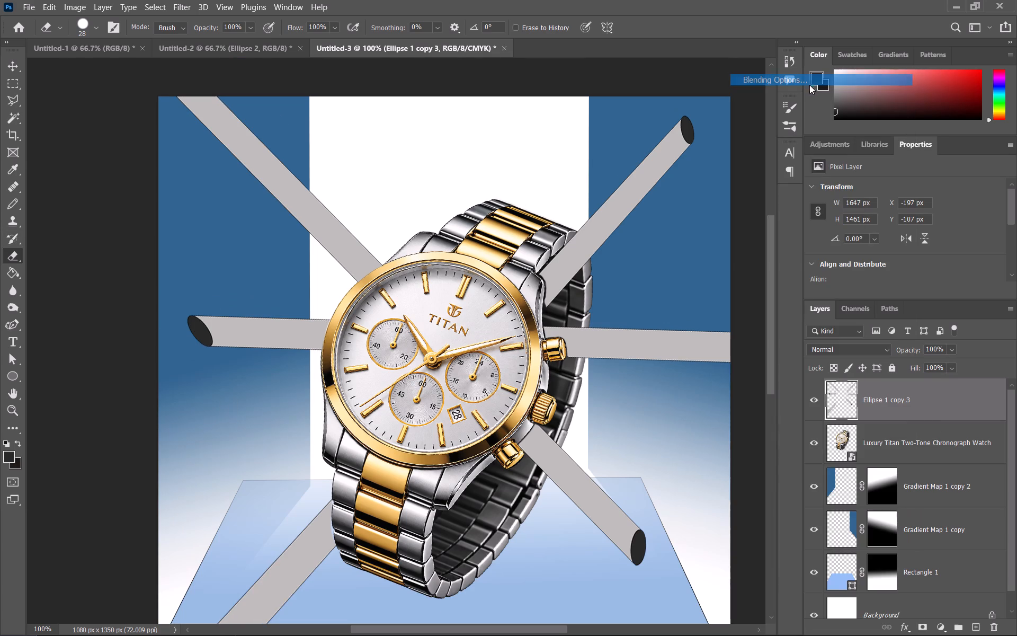
pyautogui.click(560, 361)
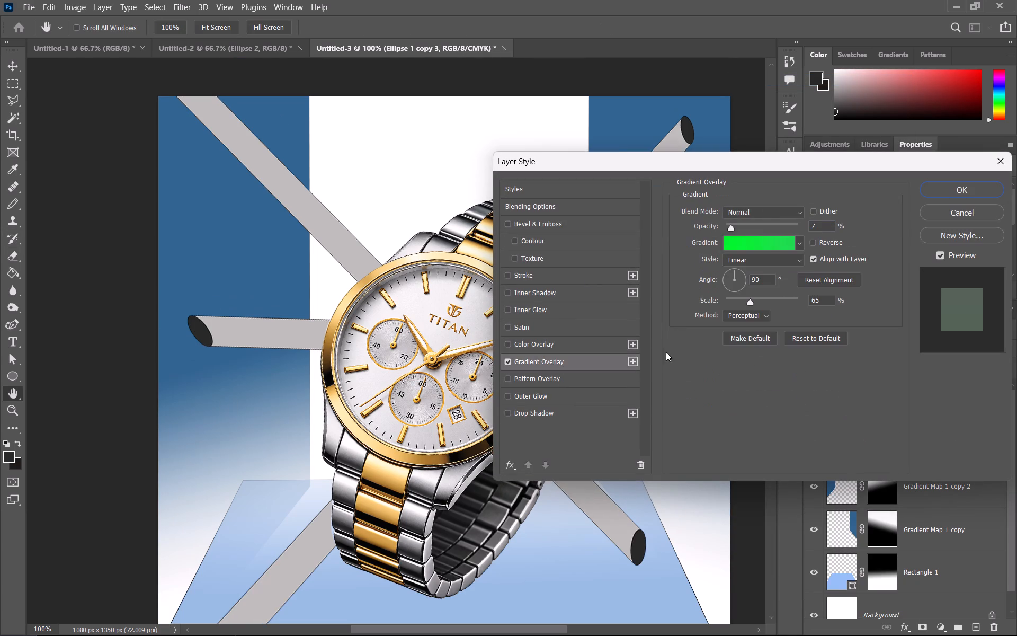
# Recolour the overlay gradient's green stop at 19% to light cyan.
pyautogui.click(767, 247)
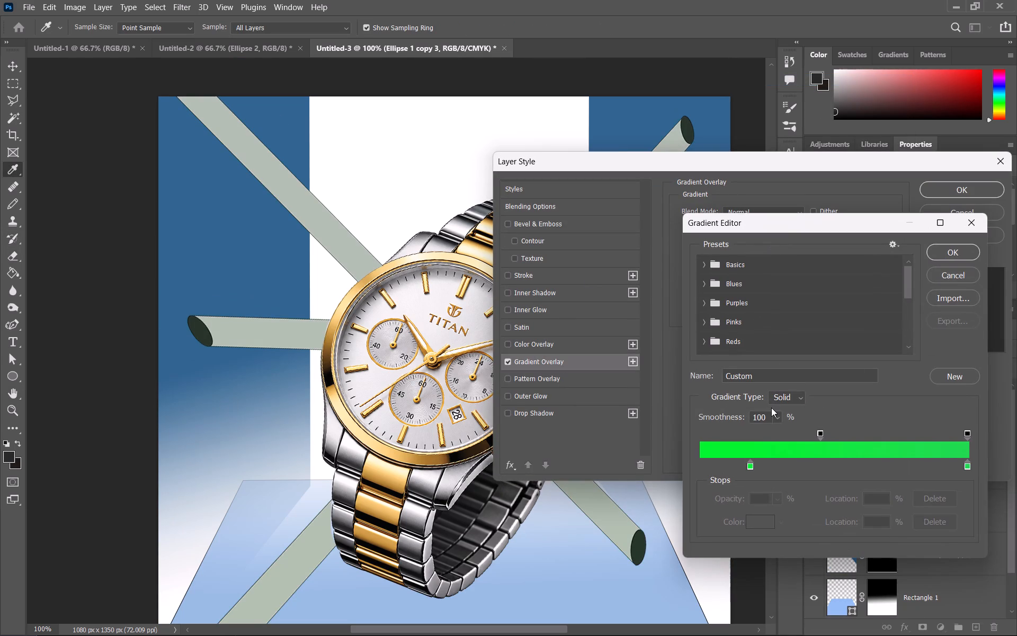
pyautogui.click(752, 466)
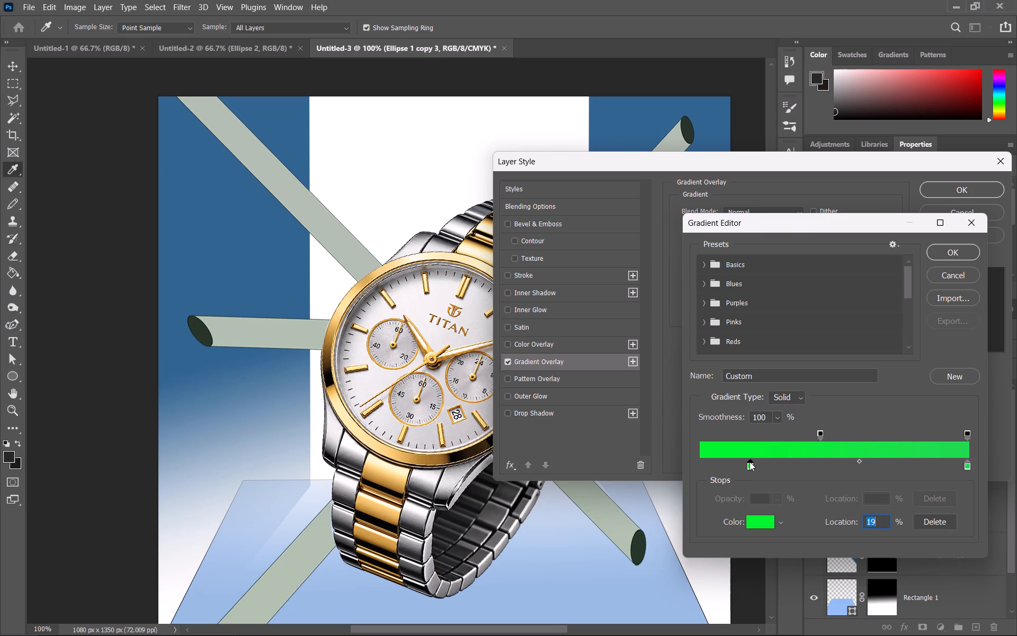
pyautogui.click(751, 525)
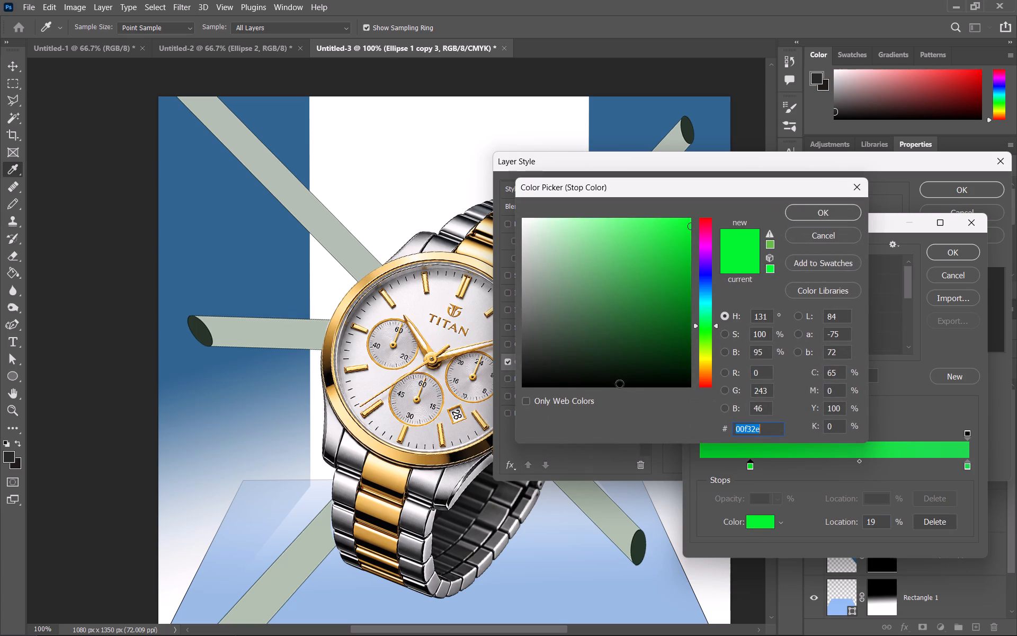
pyautogui.moveTo(705, 310); pyautogui.dragTo(703, 298)
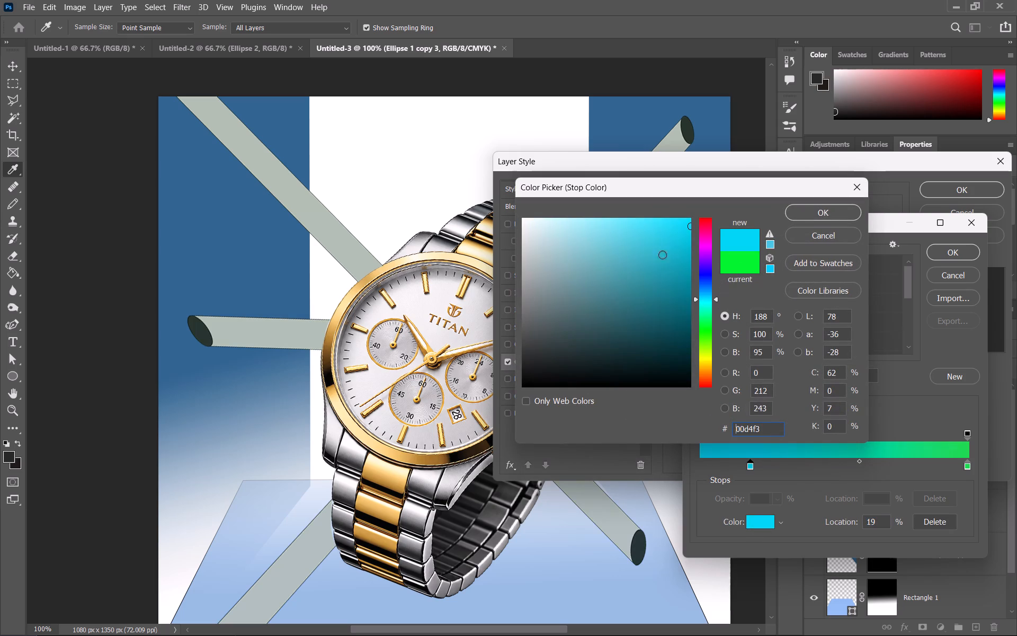
pyautogui.moveTo(632, 235); pyautogui.dragTo(638, 238)
pyautogui.click(827, 211)
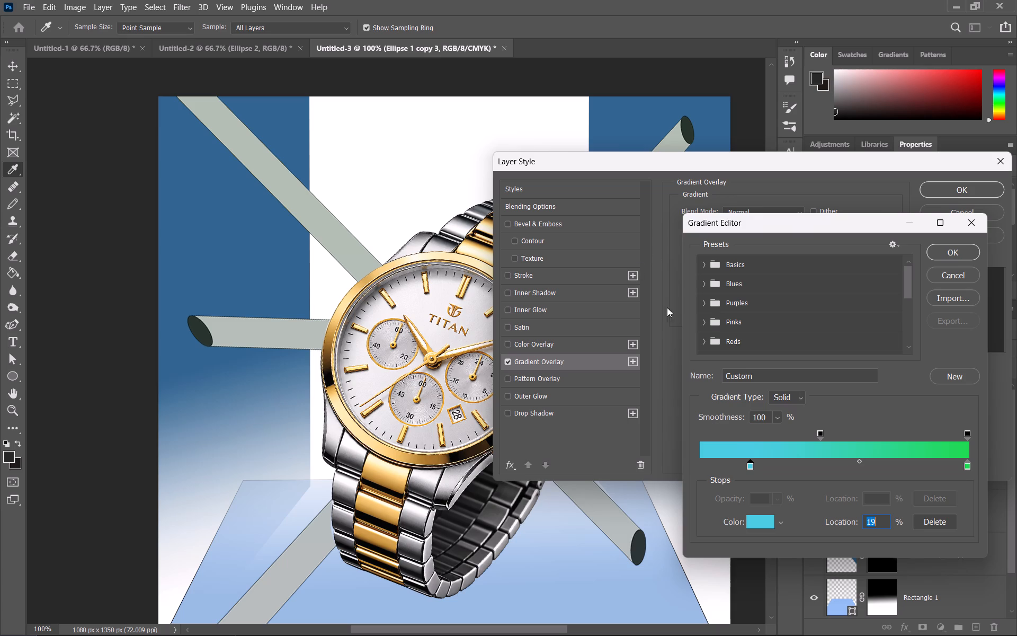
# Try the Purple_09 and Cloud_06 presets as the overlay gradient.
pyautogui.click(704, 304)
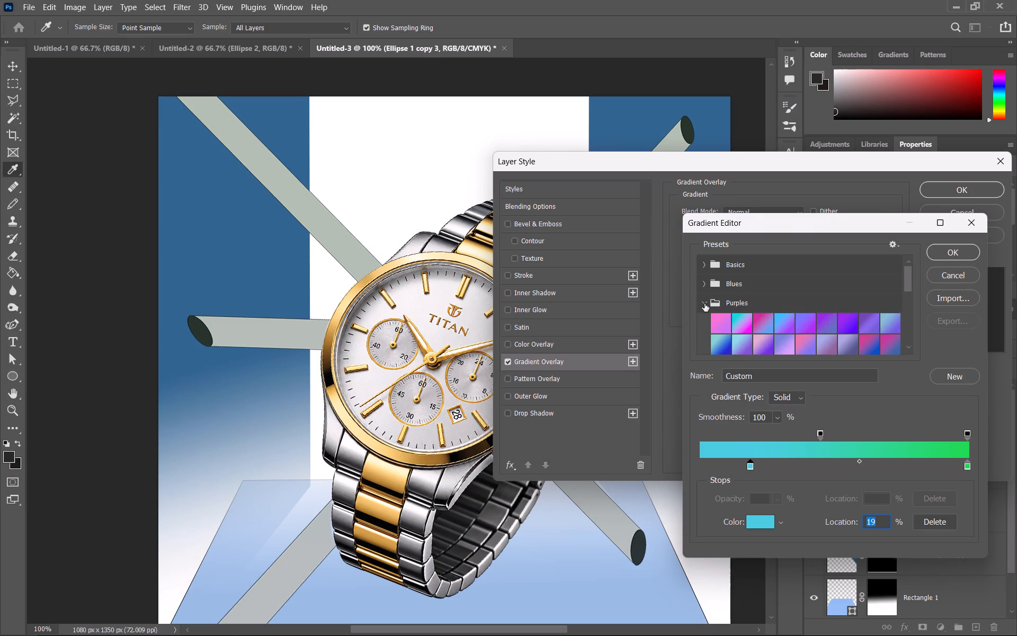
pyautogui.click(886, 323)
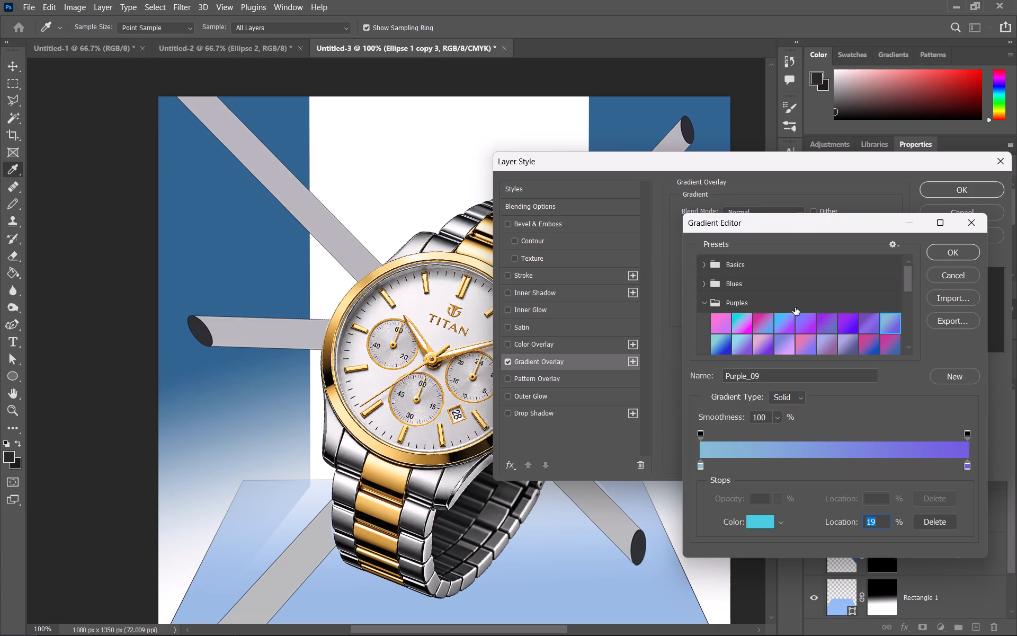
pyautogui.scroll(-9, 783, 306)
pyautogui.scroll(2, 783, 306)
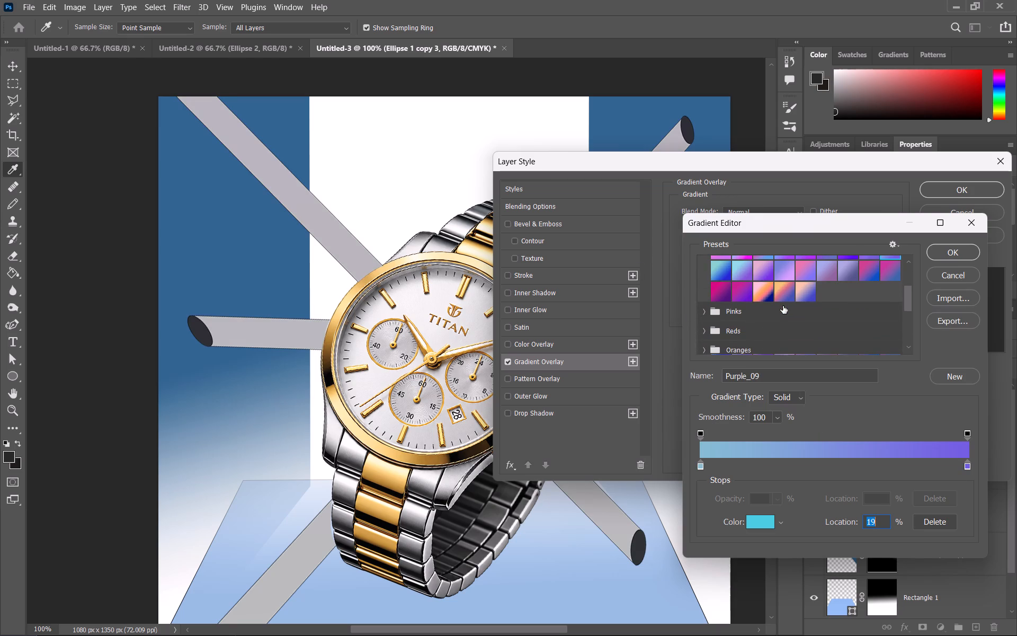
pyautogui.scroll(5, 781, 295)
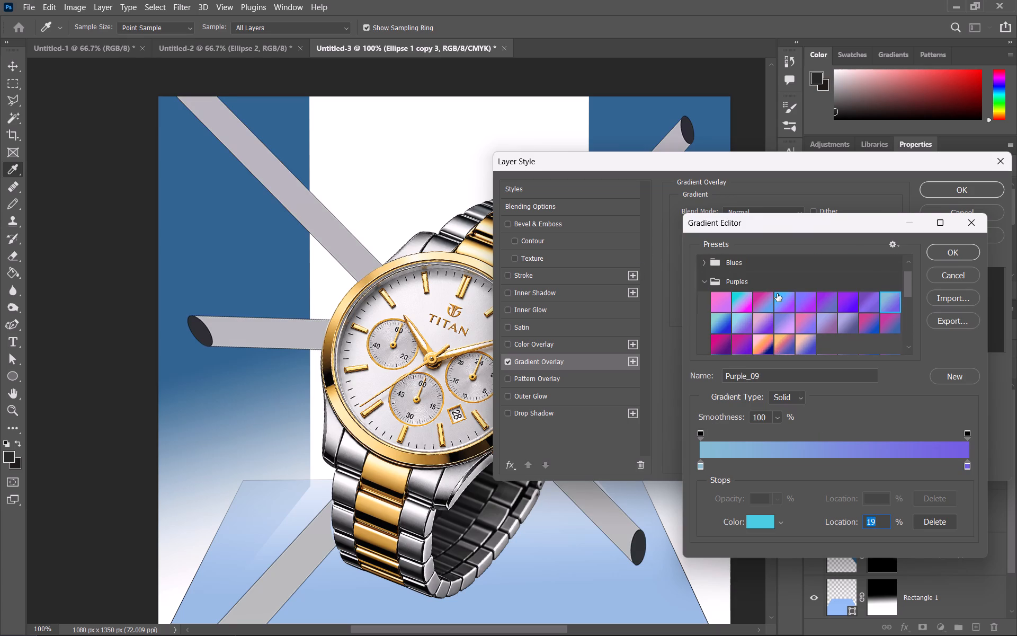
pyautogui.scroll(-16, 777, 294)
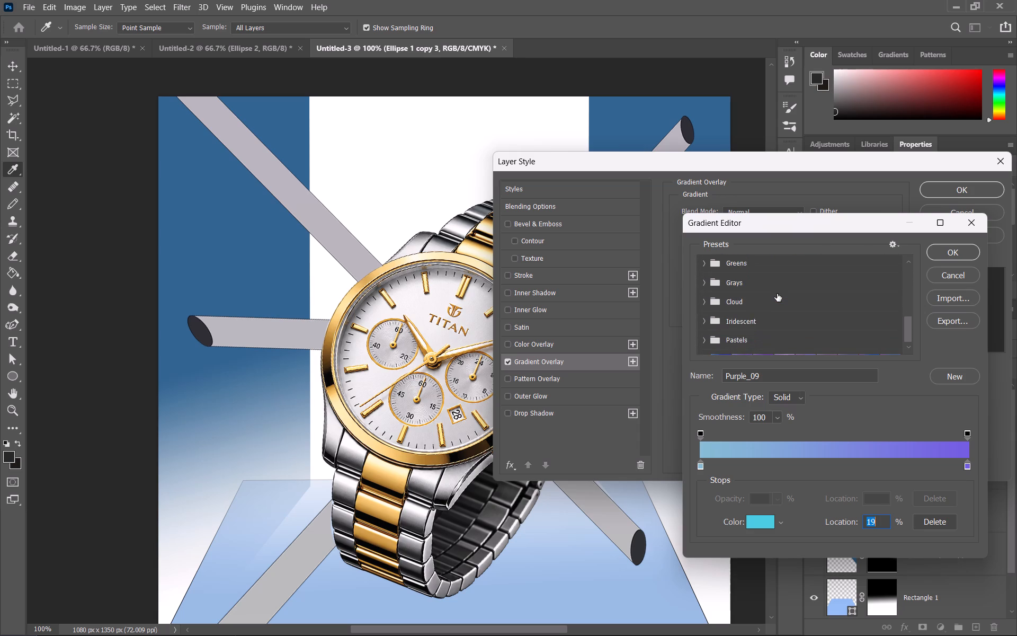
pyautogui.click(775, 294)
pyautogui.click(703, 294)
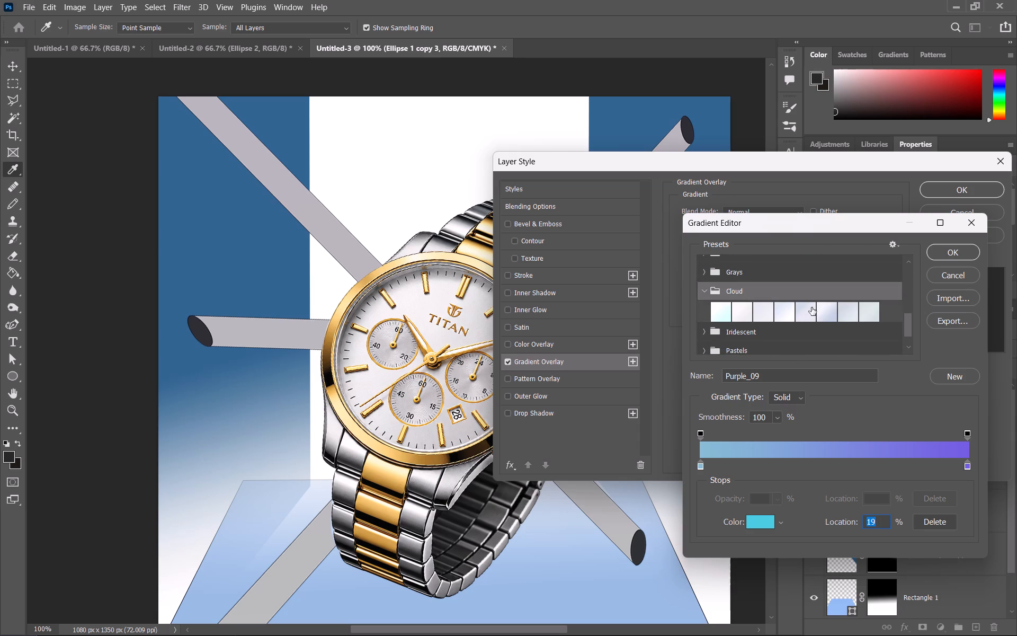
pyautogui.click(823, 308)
# Apply the pink, orange and navy gradient preset from the Purples group to the overlay.
pyautogui.scroll(7, 825, 328)
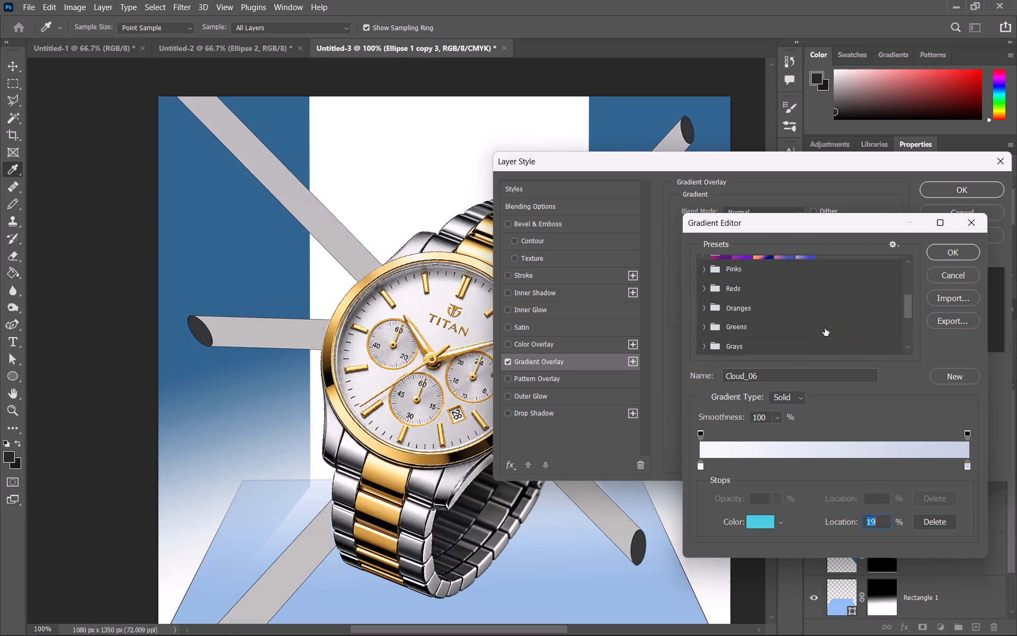
pyautogui.scroll(4, 825, 328)
pyautogui.click(769, 296)
pyautogui.scroll(4, 786, 313)
# Add a cyan stop between the gradient's orange and pink stops, and move the navy stop to 24%.
pyautogui.moveTo(869, 465); pyautogui.dragTo(817, 467)
pyautogui.moveTo(966, 466); pyautogui.dragTo(954, 463)
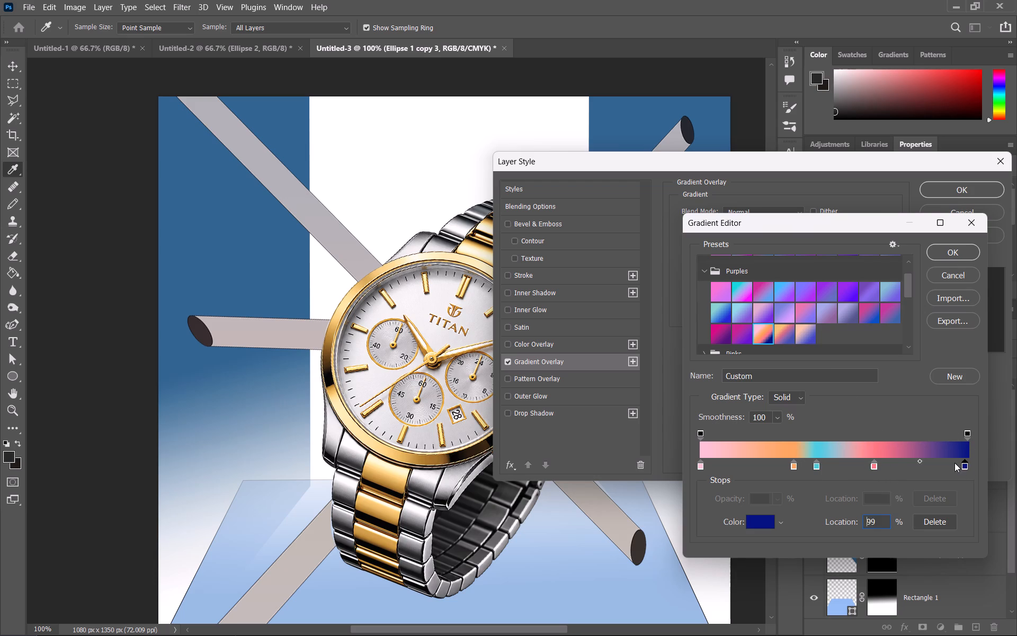
pyautogui.moveTo(954, 463); pyautogui.dragTo(764, 458)
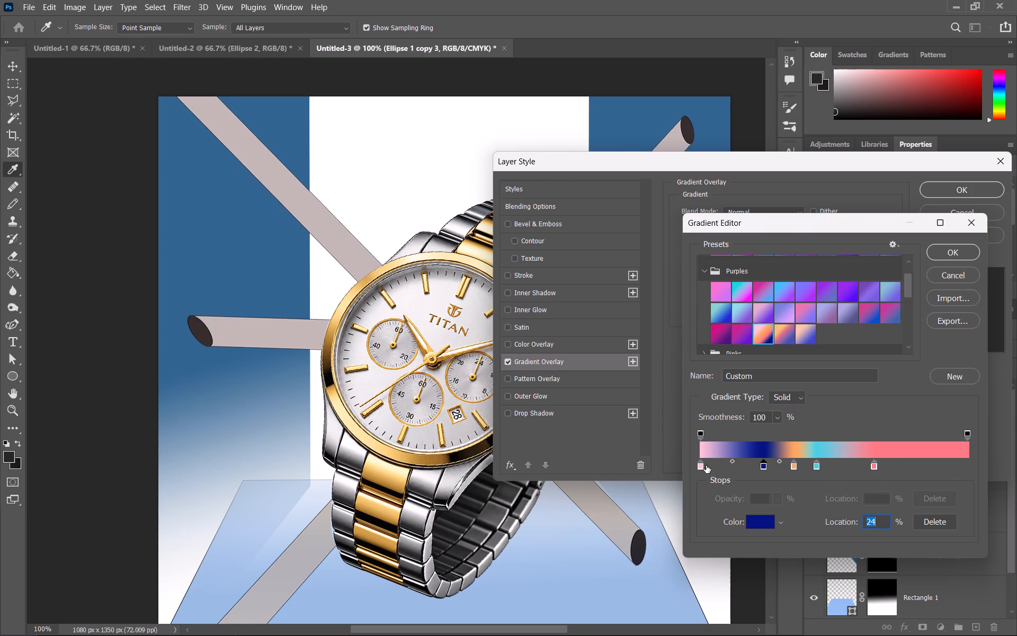
# Set the gradient's 0% stop to cyan #3dc5d5 and accept the edited gradient.
pyautogui.click(697, 465)
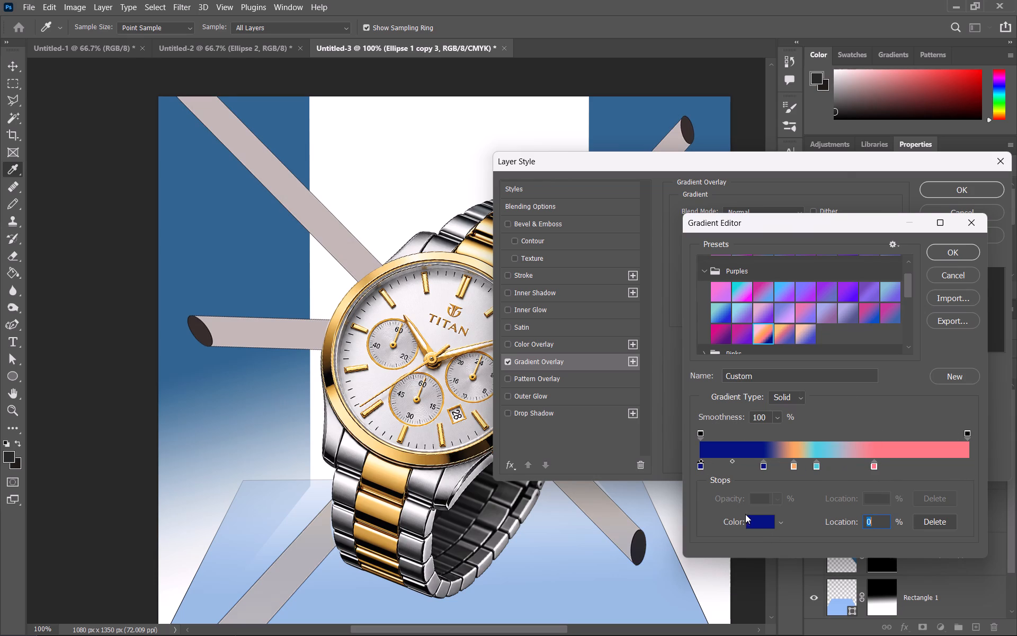
pyautogui.click(752, 521)
pyautogui.moveTo(607, 273); pyautogui.dragTo(598, 269)
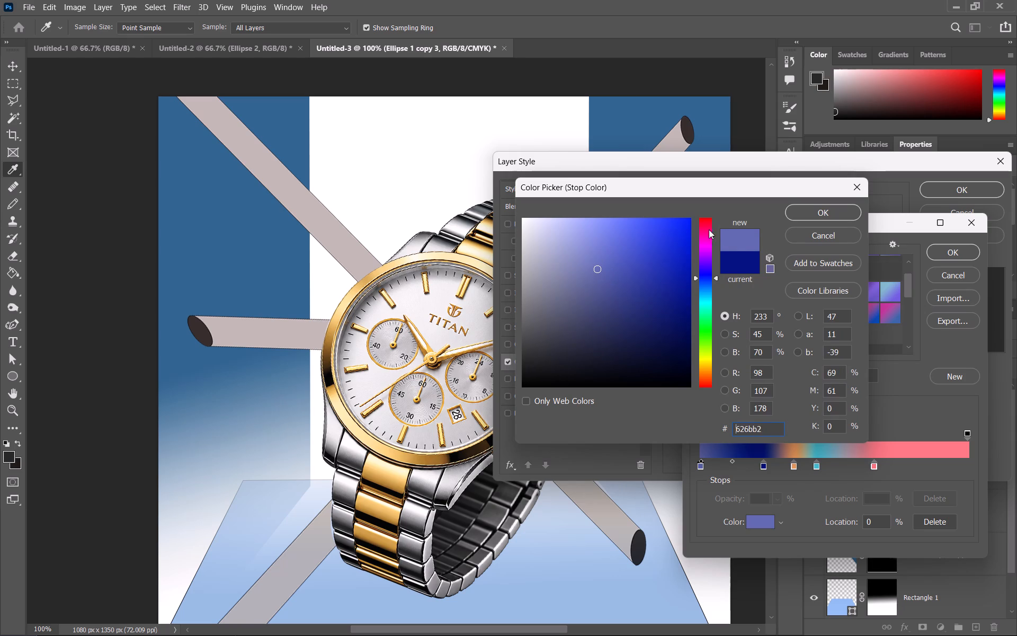
pyautogui.moveTo(707, 262); pyautogui.dragTo(708, 302)
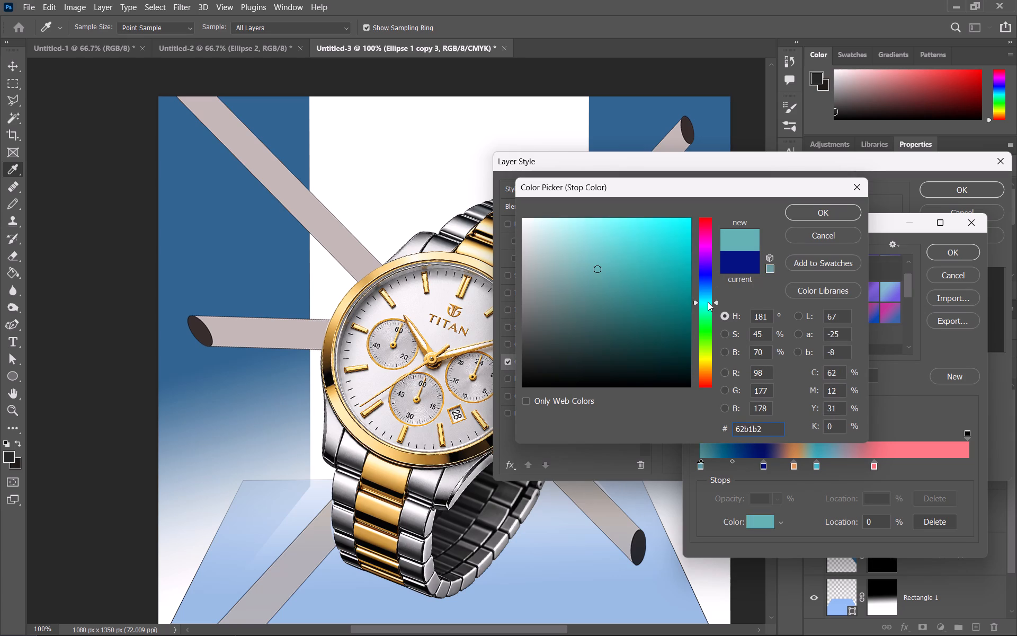
pyautogui.moveTo(708, 302); pyautogui.dragTo(700, 299)
pyautogui.moveTo(621, 245); pyautogui.dragTo(643, 245)
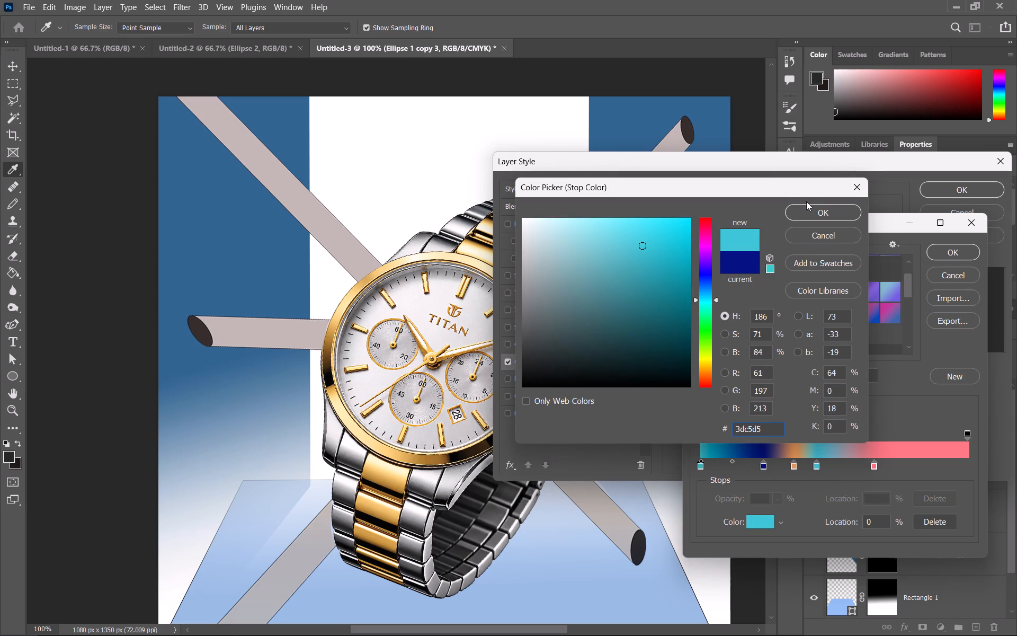
pyautogui.click(806, 201)
pyautogui.click(811, 210)
pyautogui.click(926, 247)
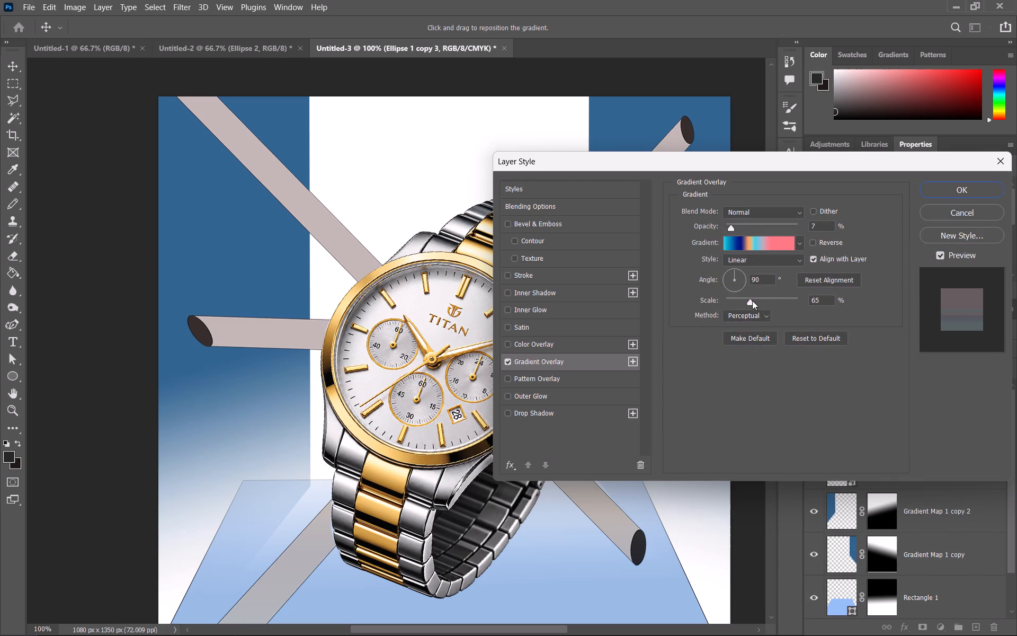
# Set the cylinders' gradient overlay to 63% scale and 33% opacity in Normal blend mode, and apply the layer style.
pyautogui.moveTo(752, 301); pyautogui.dragTo(784, 319)
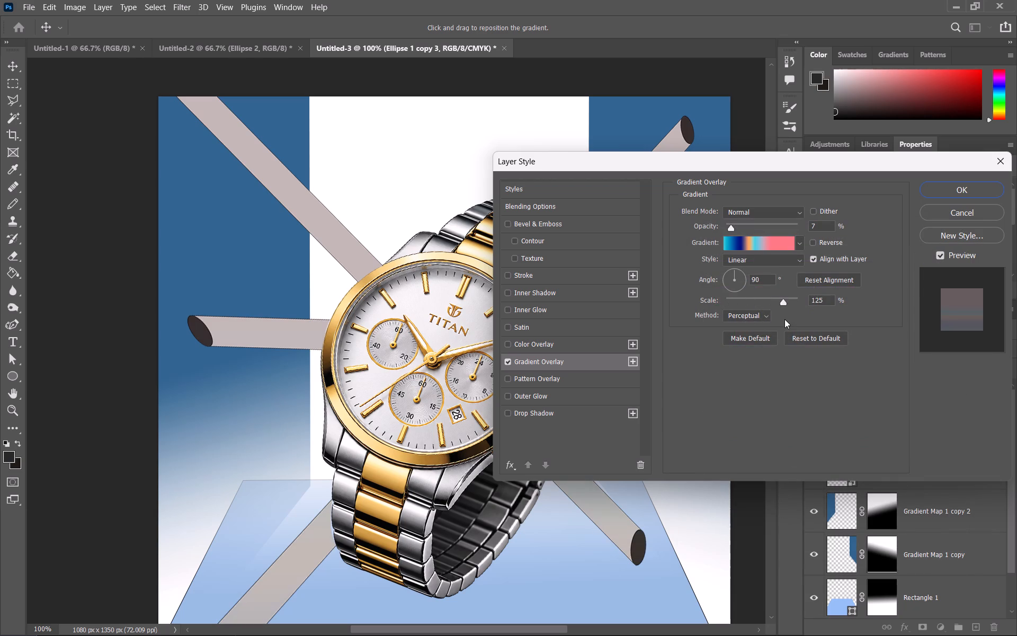
pyautogui.moveTo(784, 319); pyautogui.dragTo(745, 323)
pyautogui.moveTo(745, 323); pyautogui.dragTo(750, 323)
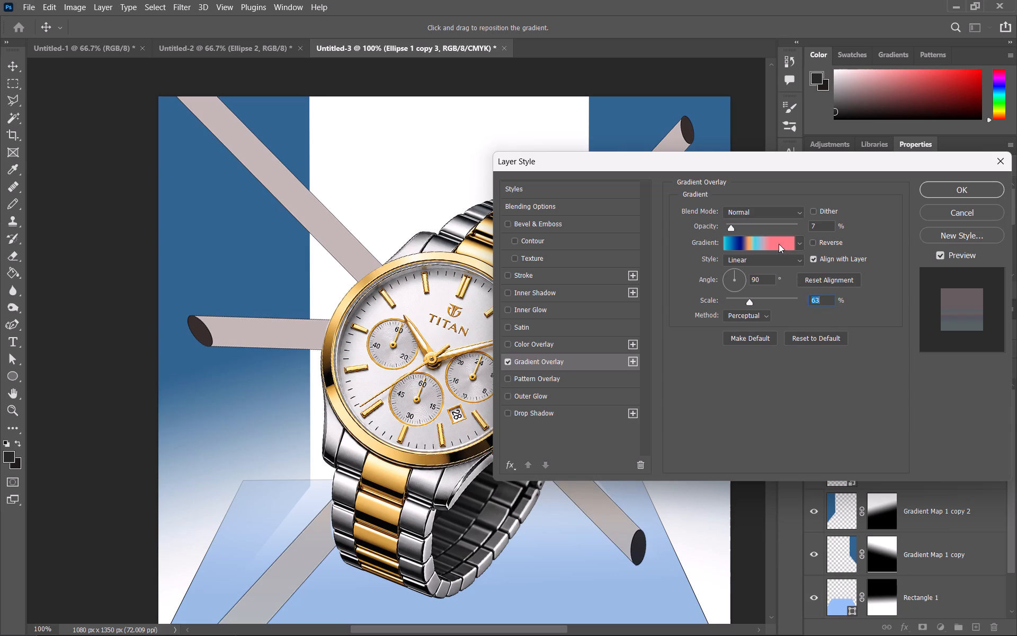
pyautogui.moveTo(733, 229); pyautogui.dragTo(779, 234)
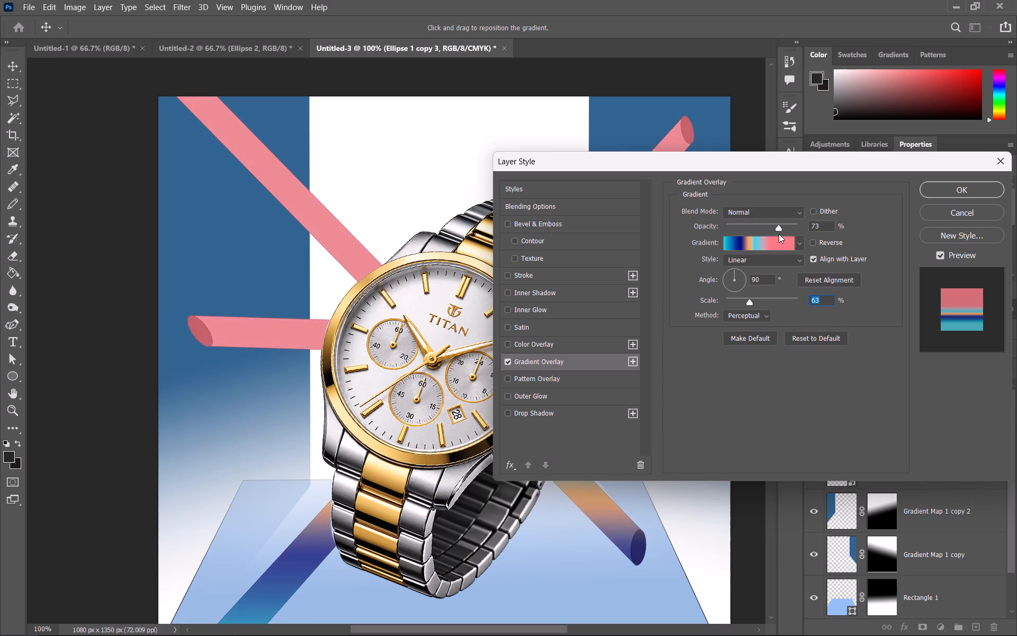
pyautogui.moveTo(779, 234); pyautogui.dragTo(750, 236)
pyautogui.click(813, 209)
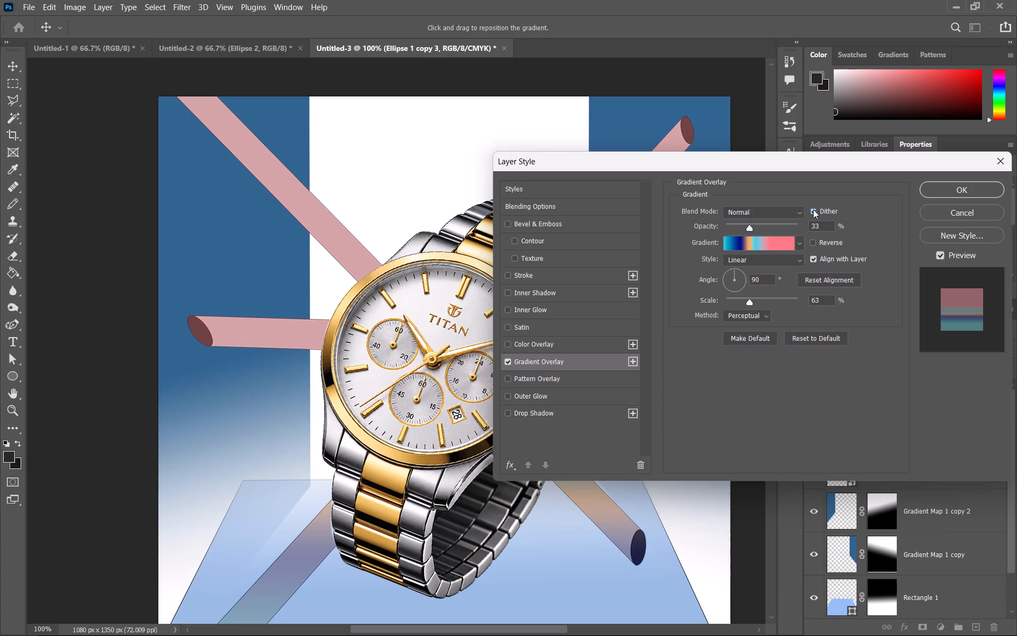
pyautogui.click(813, 209)
pyautogui.click(755, 212)
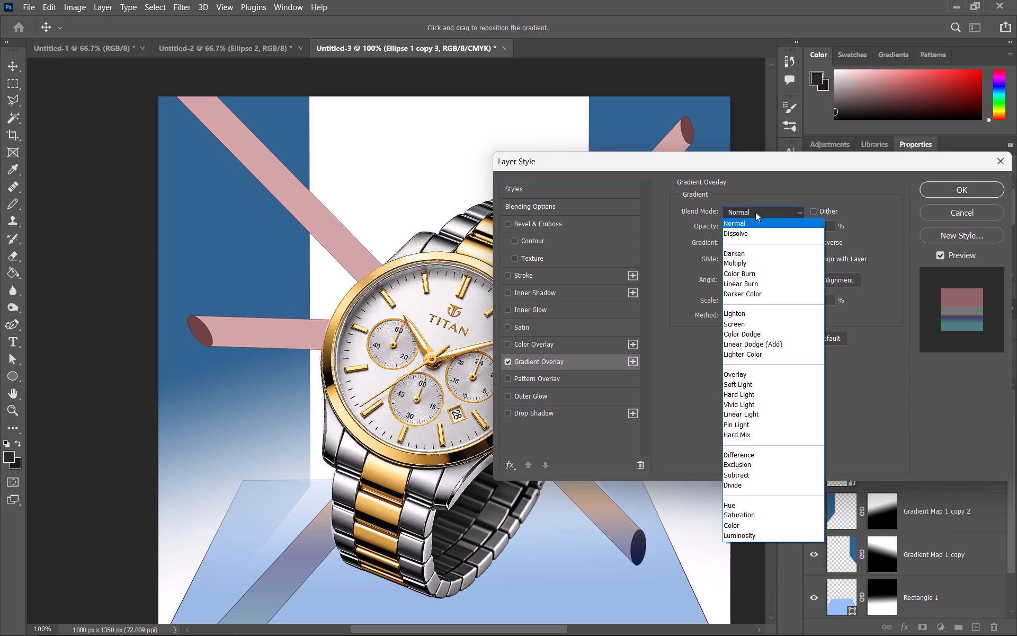
pyautogui.click(755, 212)
pyautogui.click(937, 185)
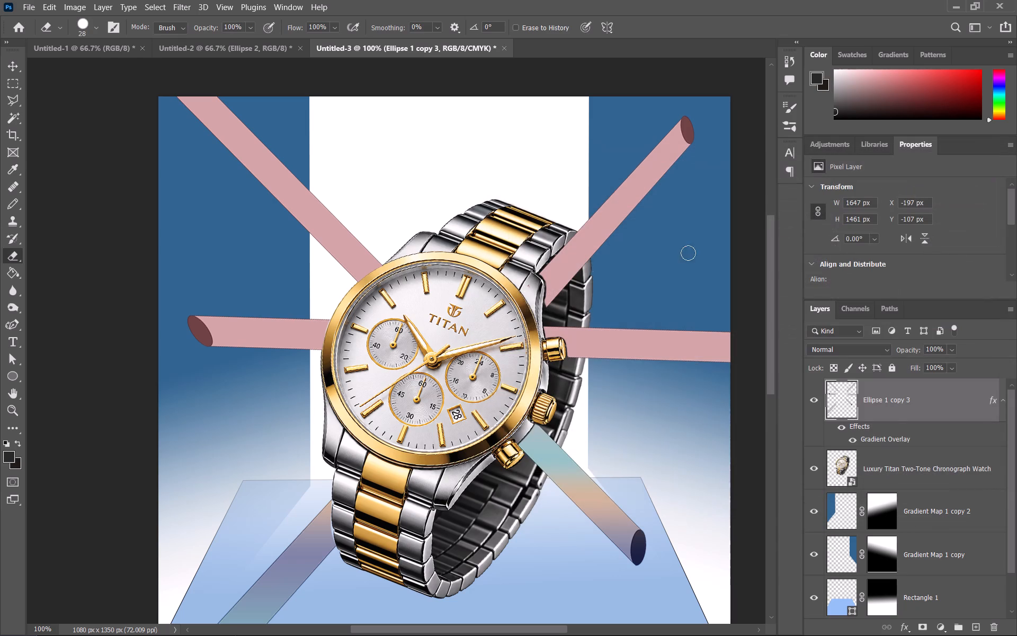
# Set the Dodge tool to a flattened 322 px Soft Round brush and try it beneath the watch on the cylinder layer.
pyautogui.scroll(-10, 588, 271)
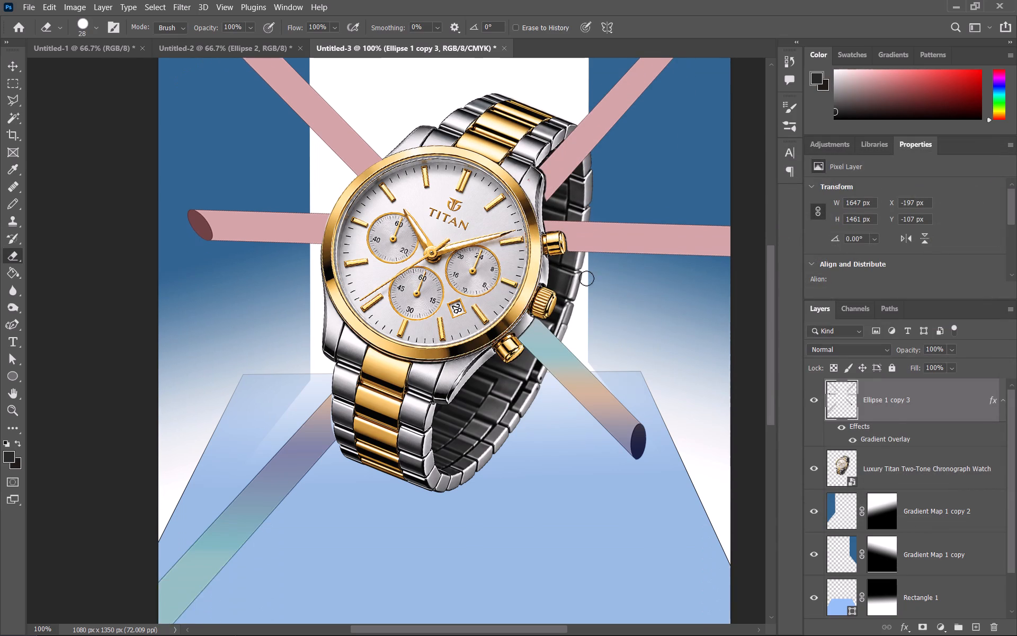
pyautogui.scroll(-7, 586, 278)
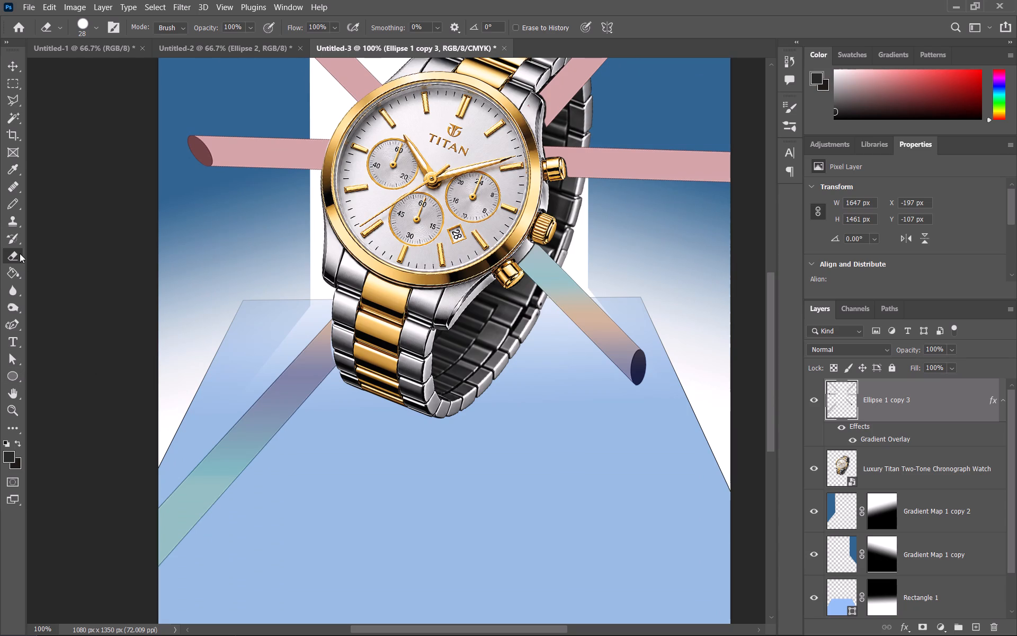
pyautogui.click(14, 312)
pyautogui.click(35, 307)
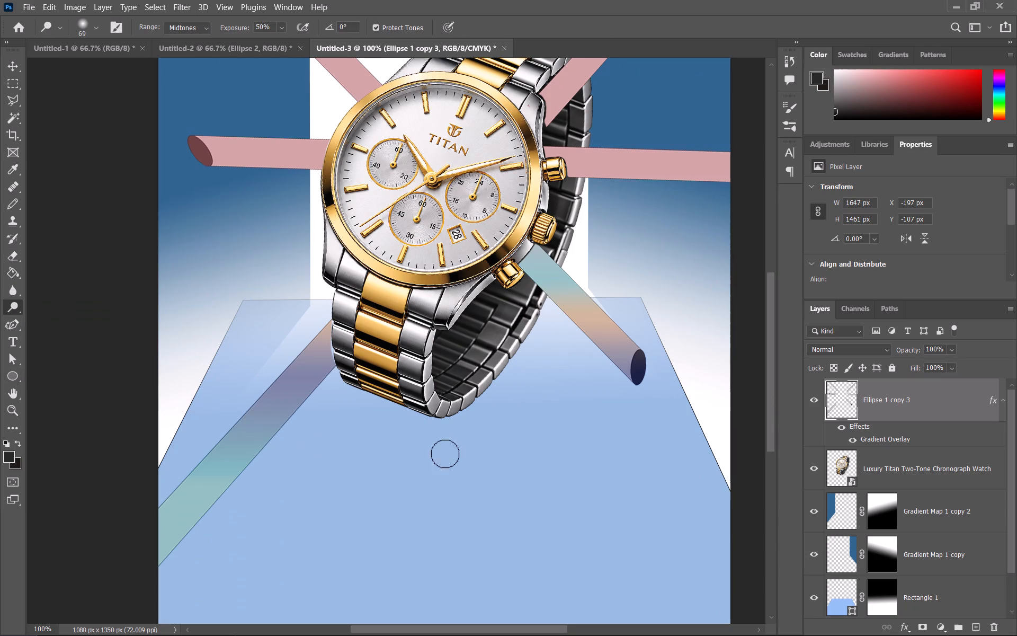
pyautogui.click(94, 27)
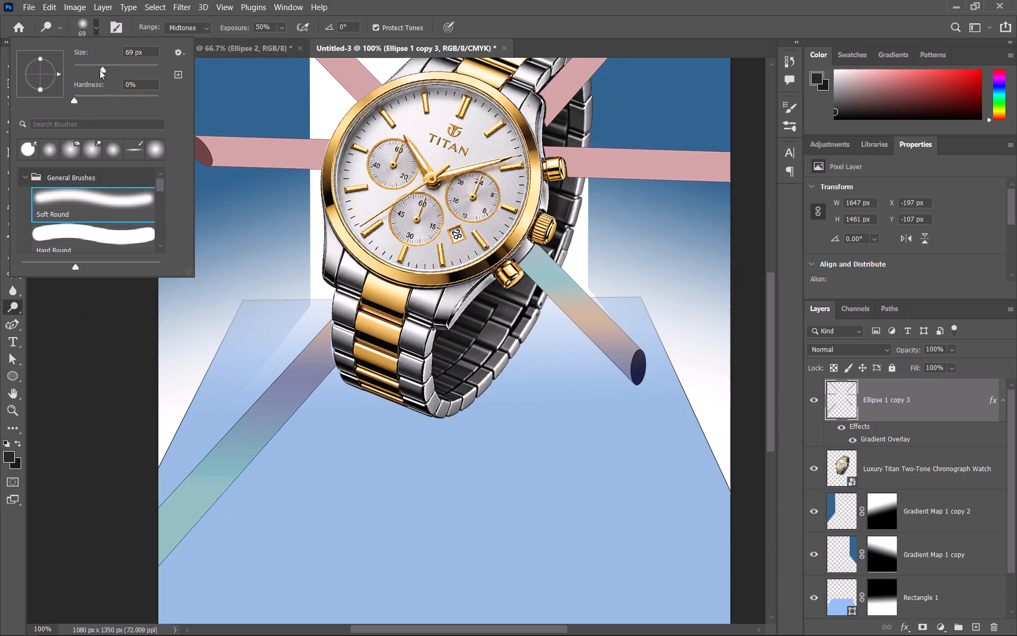
pyautogui.moveTo(100, 70); pyautogui.dragTo(133, 79)
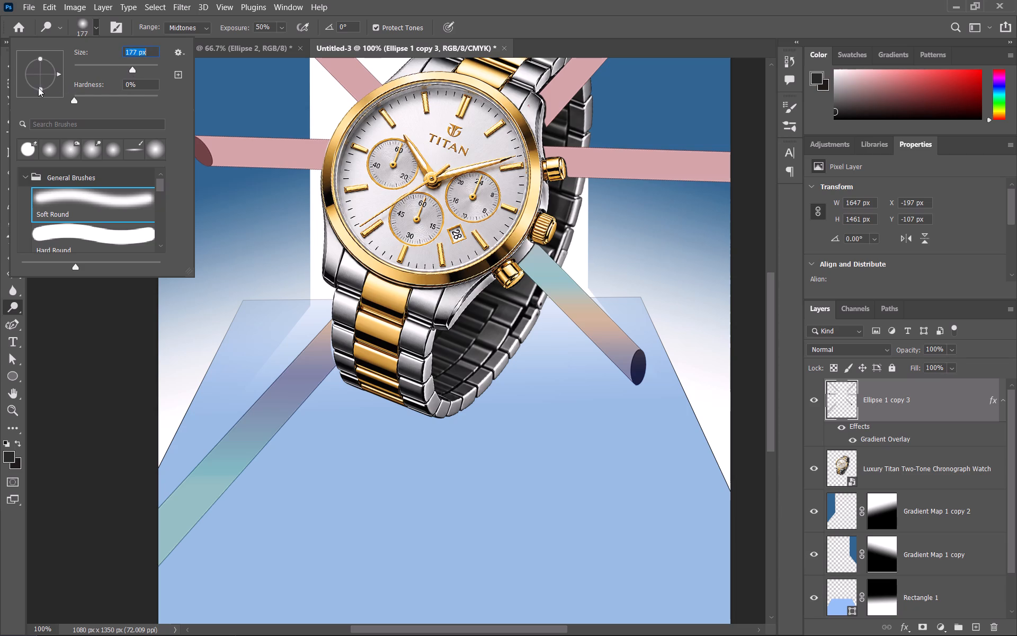
pyautogui.moveTo(38, 87); pyautogui.dragTo(38, 76)
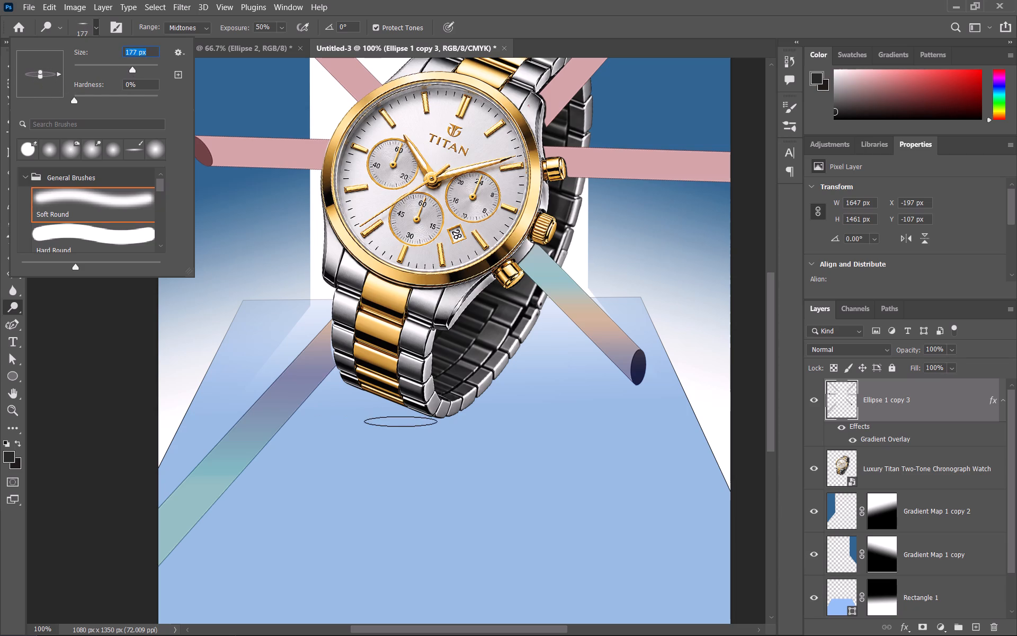
pyautogui.moveTo(133, 65); pyautogui.dragTo(154, 69)
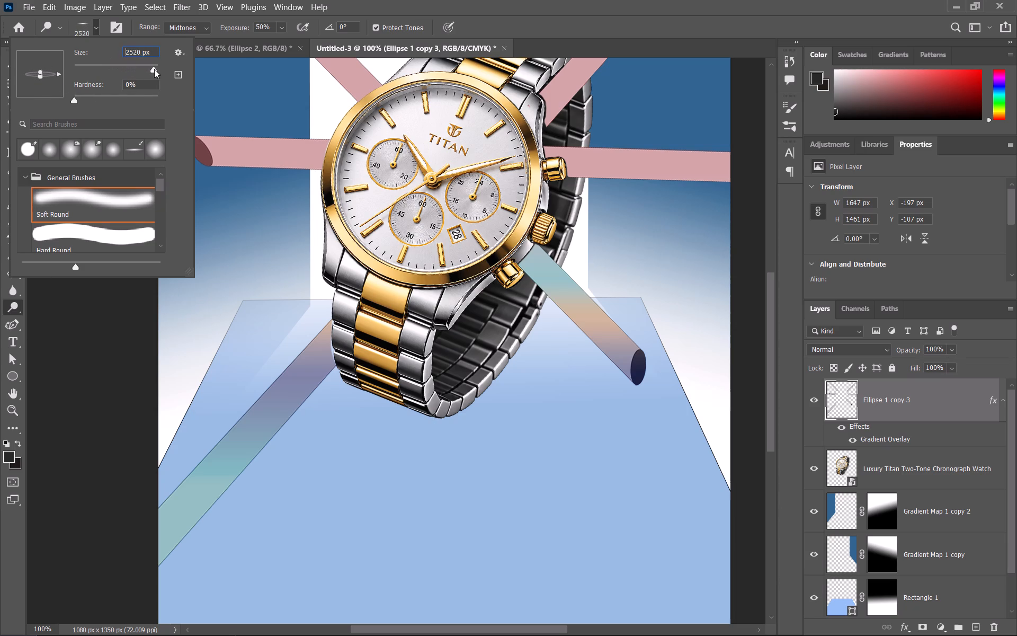
pyautogui.moveTo(154, 69); pyautogui.dragTo(142, 69)
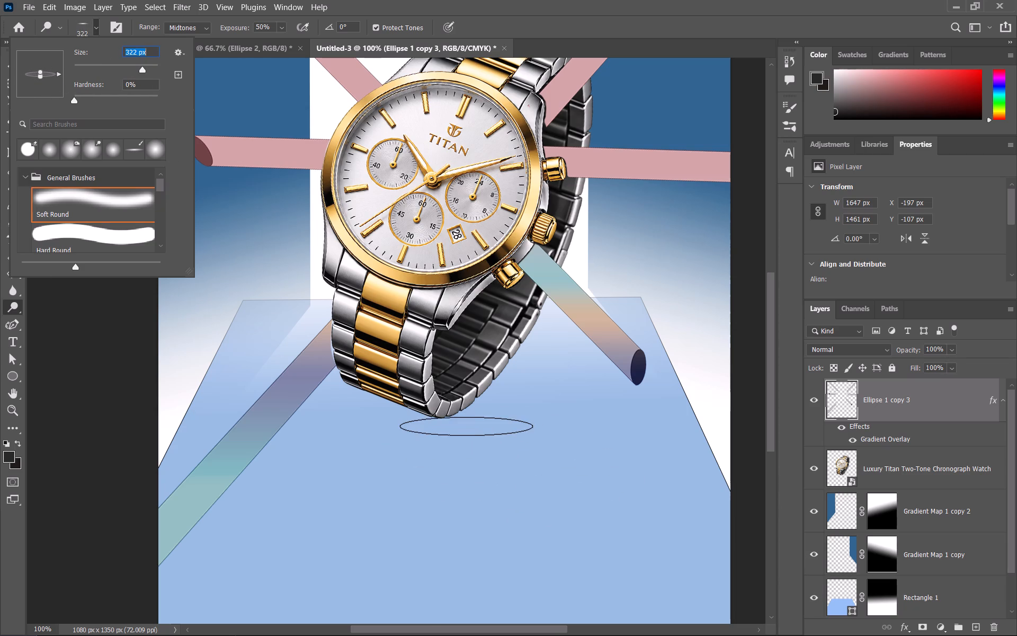
pyautogui.click(500, 413)
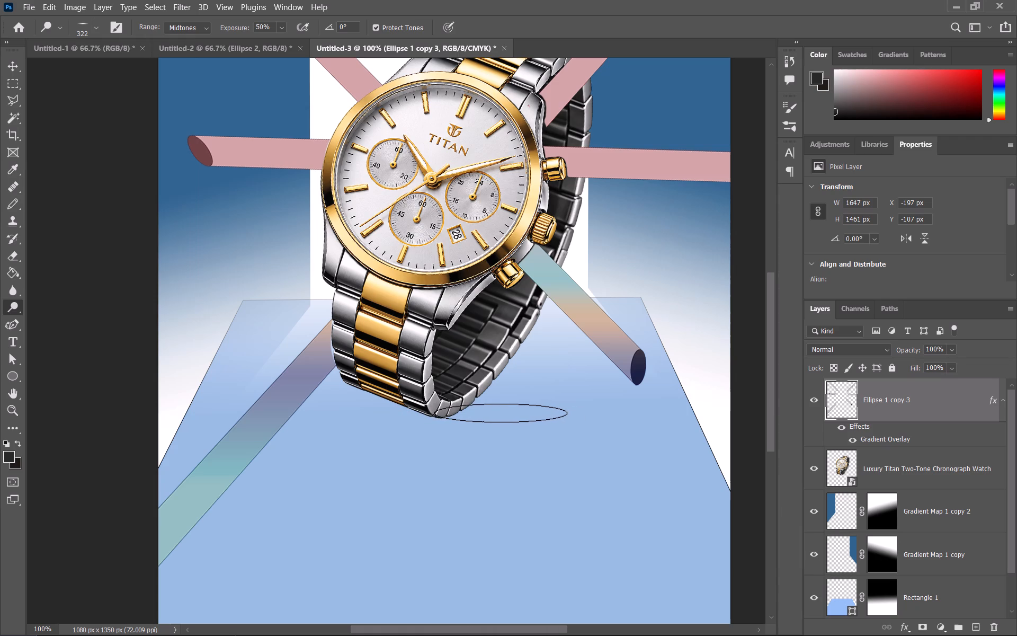
pyautogui.click(505, 411)
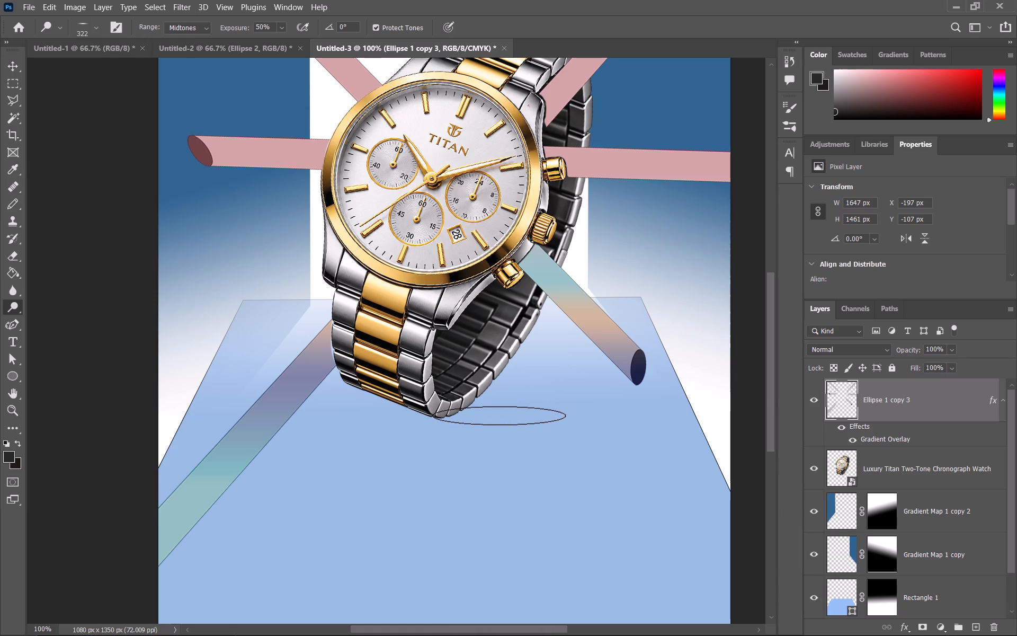
# Use the Dodge tool on the watch layer and accept rasterizing its smart object.
pyautogui.click(957, 464)
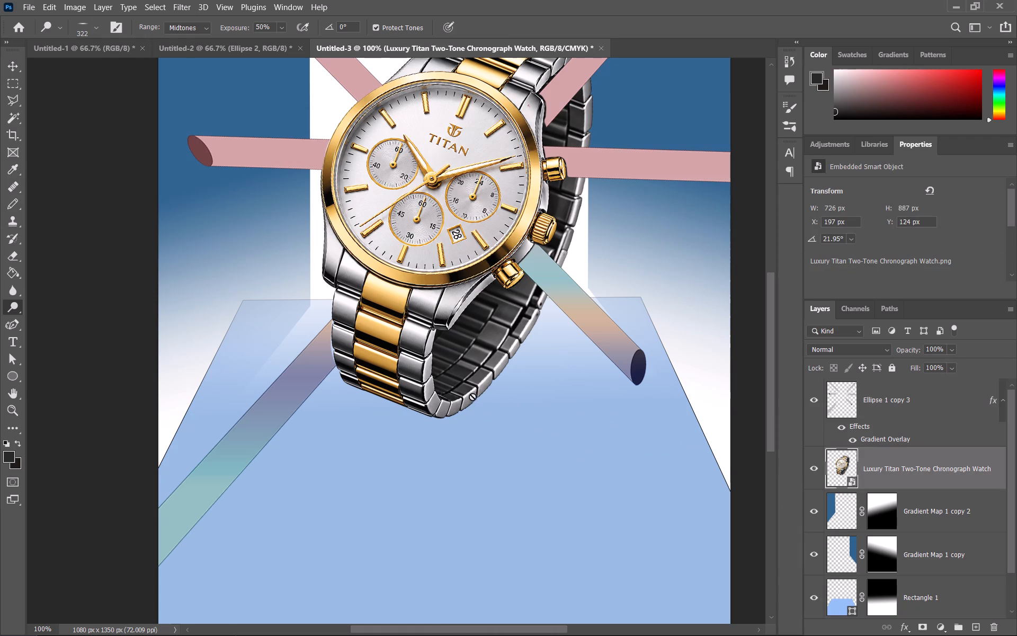
pyautogui.click(521, 363)
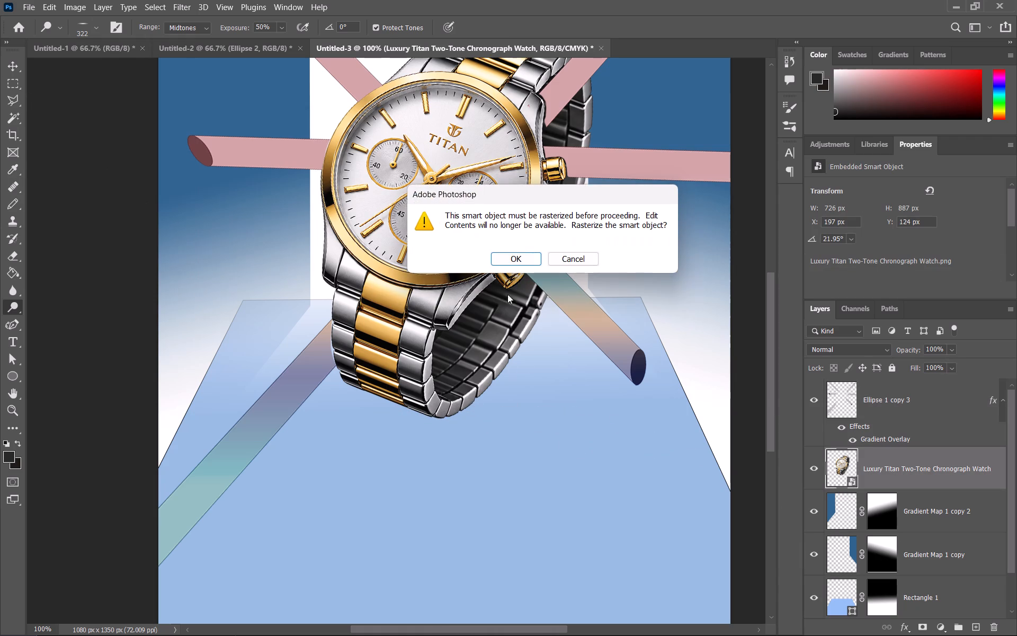
pyautogui.click(524, 262)
# Use the Dodge tool on the Rectangle 1 floor layer and accept rasterizing the shape.
pyautogui.scroll(-6, 874, 553)
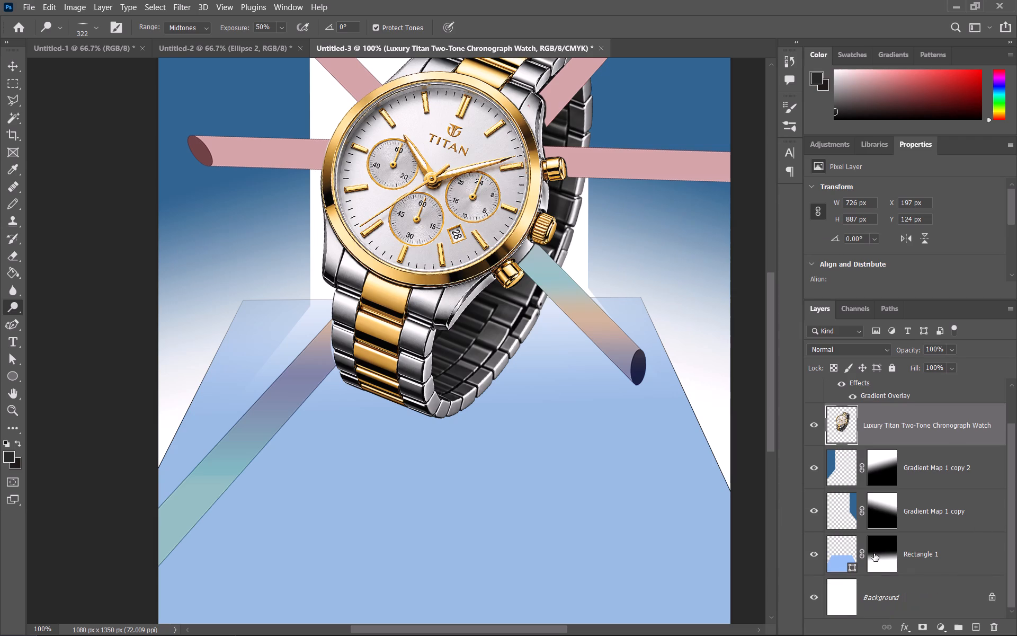
pyautogui.click(942, 555)
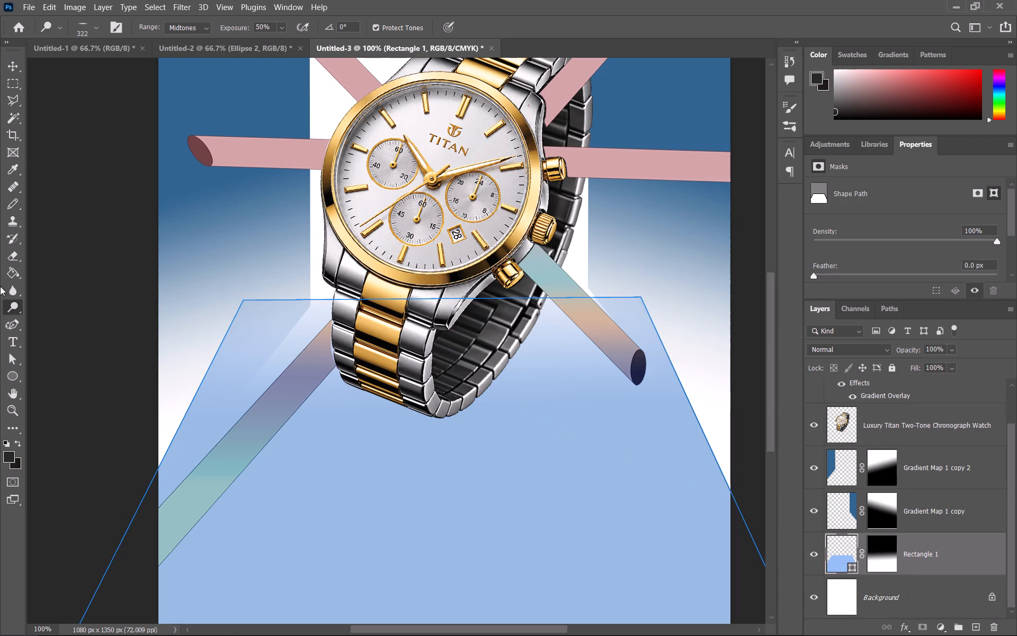
pyautogui.click(10, 301)
pyautogui.click(458, 419)
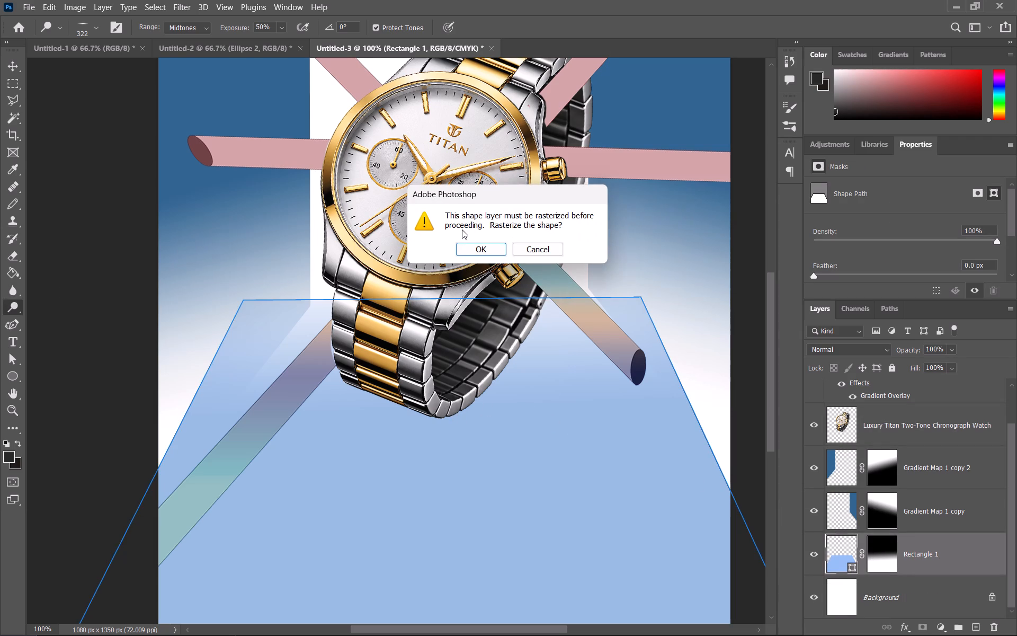
pyautogui.click(552, 226)
pyautogui.click(493, 241)
pyautogui.click(477, 252)
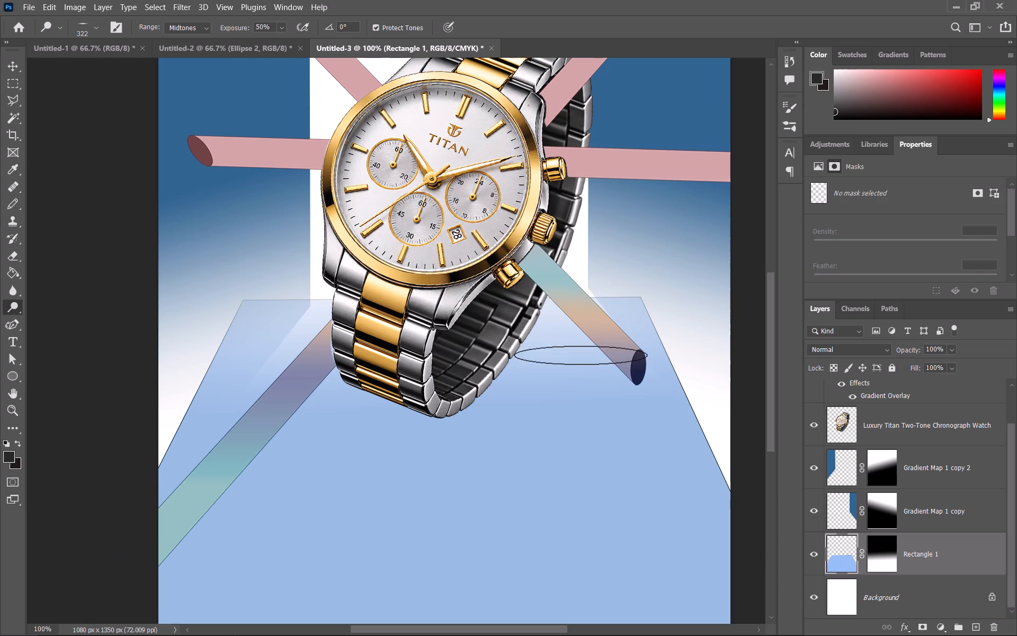
# Dodge a soft, flat highlight on the floor beside the watch strap's base, swapping the foreground and background colours between dabs.
pyautogui.click(508, 417)
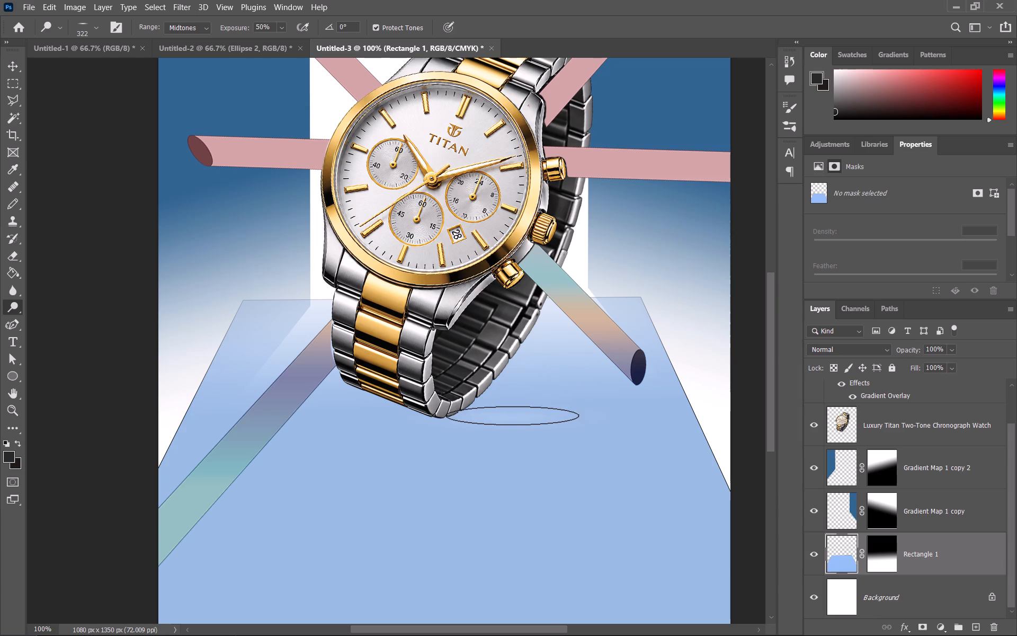
pyautogui.click(499, 419)
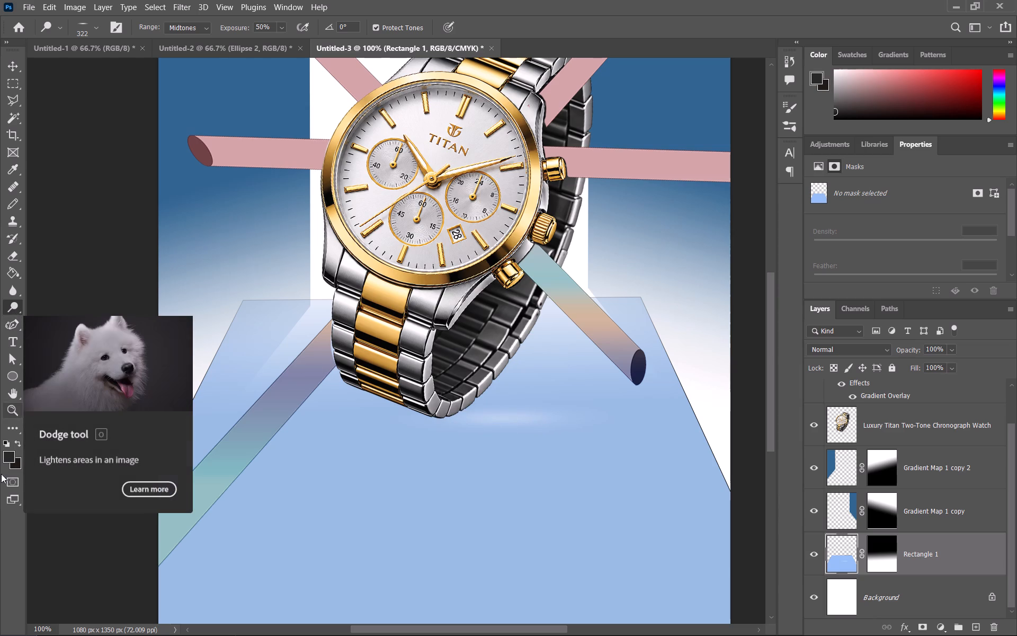
pyautogui.click(19, 439)
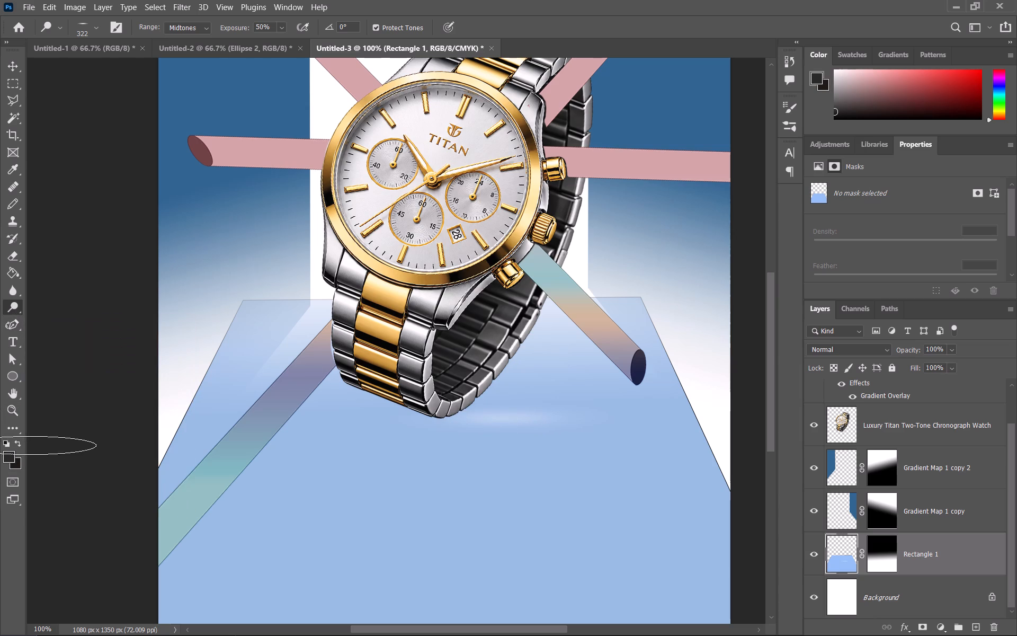
pyautogui.click(21, 444)
pyautogui.click(472, 411)
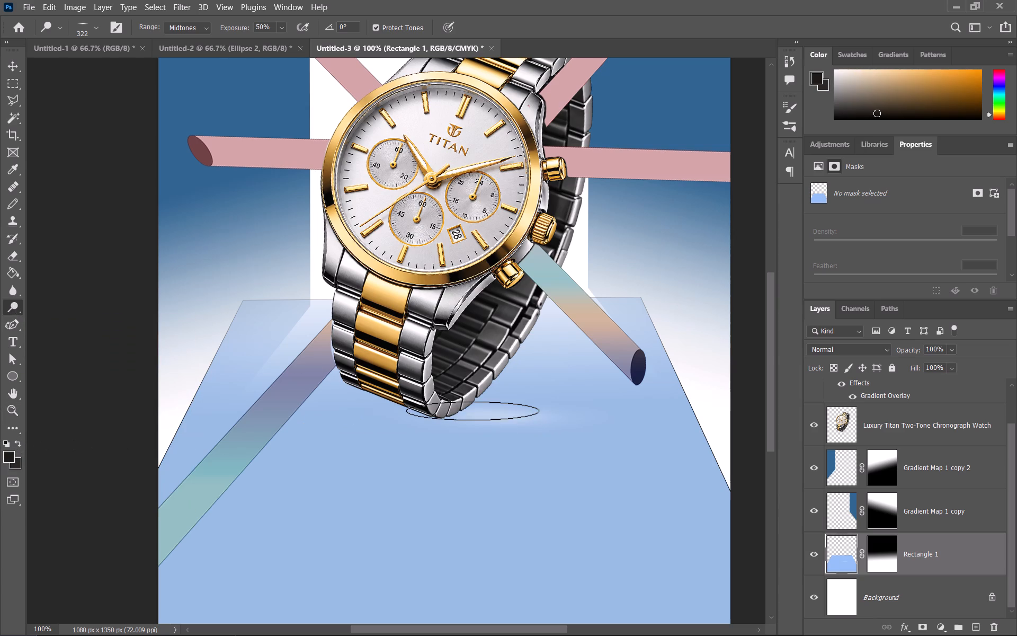
pyautogui.click(483, 412)
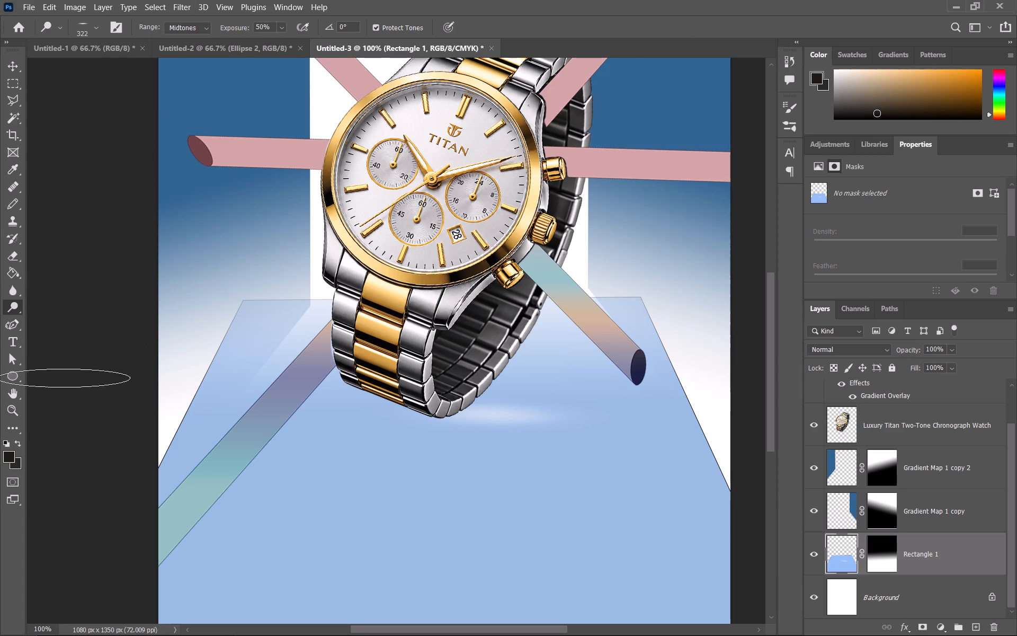
# Burn a soft shadow with the 95 px brush across the floor from the strap's base toward the cylinder end.
pyautogui.rightClick(12, 305)
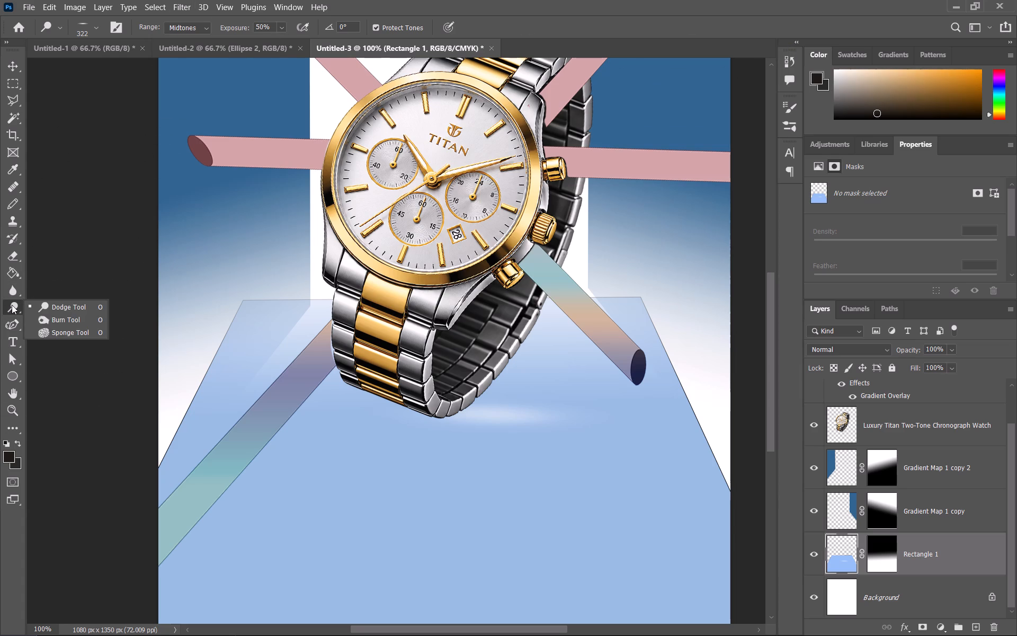
pyautogui.click(68, 325)
pyautogui.moveTo(461, 416); pyautogui.dragTo(567, 402)
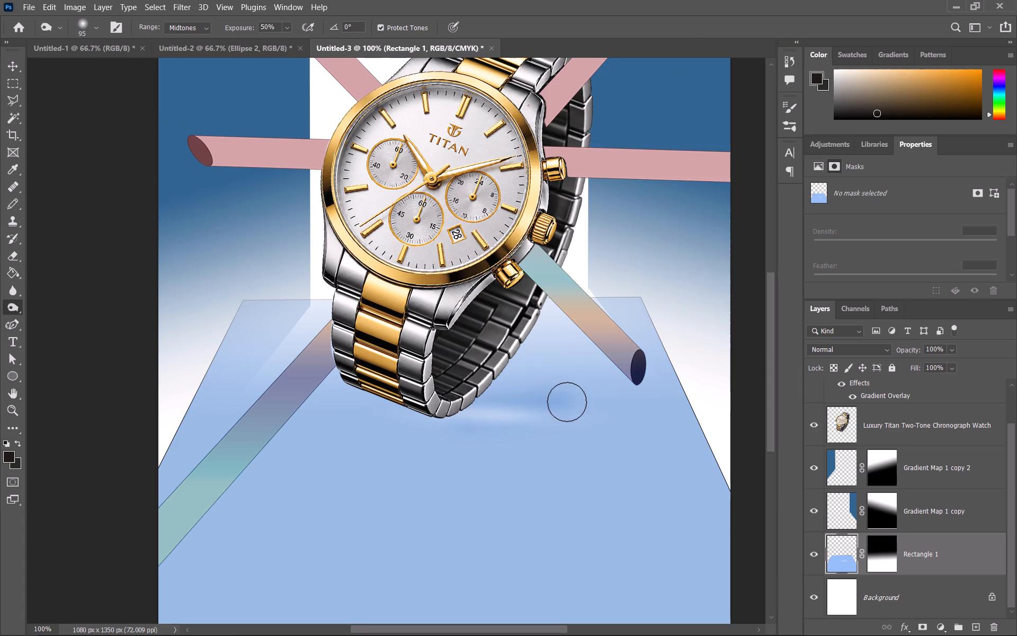
pyautogui.moveTo(567, 402); pyautogui.dragTo(565, 402)
pyautogui.moveTo(453, 409); pyautogui.dragTo(637, 394)
pyautogui.moveTo(437, 408); pyautogui.dragTo(666, 401)
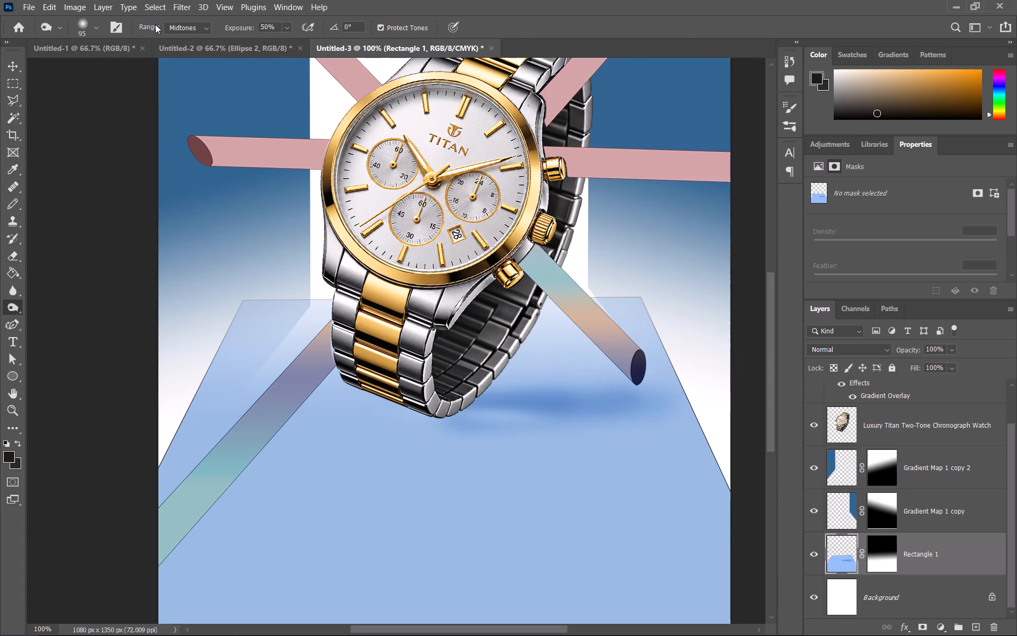
# Enlarge the Burn brush to 5000 px and darken the floor around the base of the watch.
pyautogui.click(96, 25)
pyautogui.moveTo(107, 65); pyautogui.dragTo(164, 62)
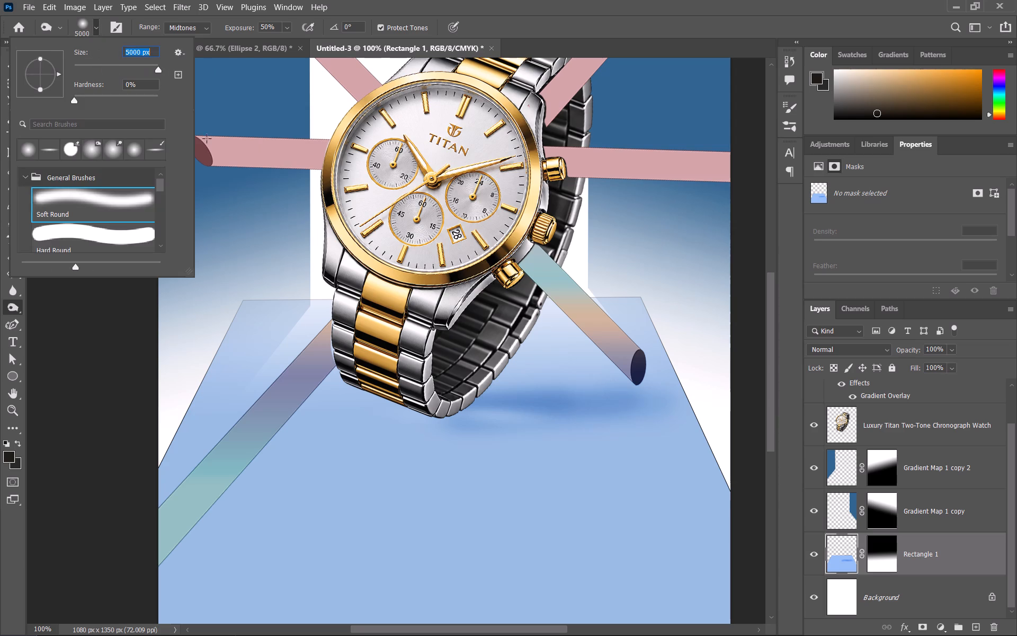
pyautogui.moveTo(470, 411); pyautogui.dragTo(532, 409)
pyautogui.click(486, 408)
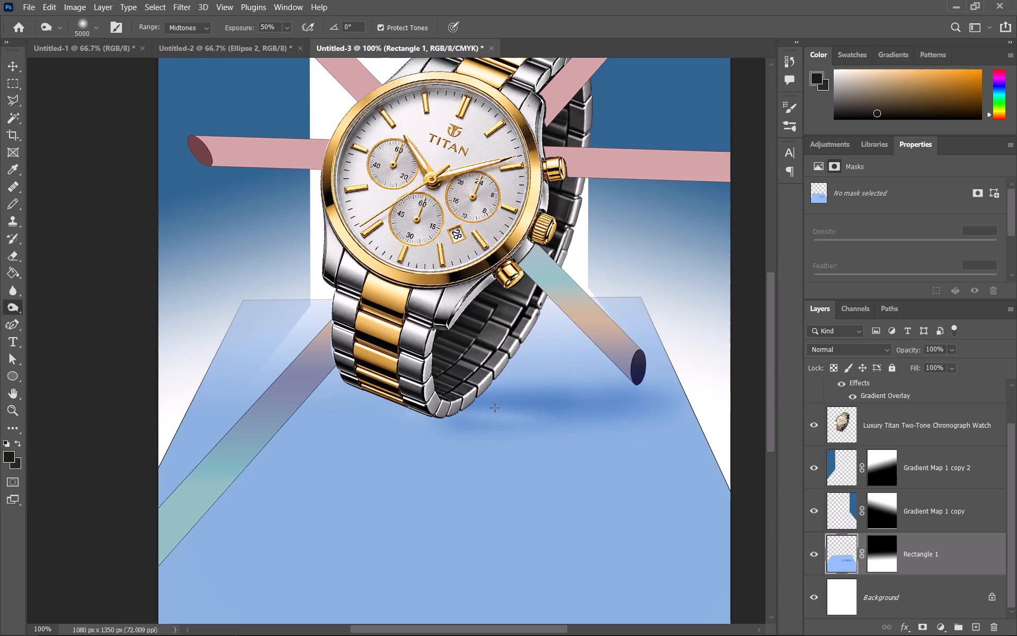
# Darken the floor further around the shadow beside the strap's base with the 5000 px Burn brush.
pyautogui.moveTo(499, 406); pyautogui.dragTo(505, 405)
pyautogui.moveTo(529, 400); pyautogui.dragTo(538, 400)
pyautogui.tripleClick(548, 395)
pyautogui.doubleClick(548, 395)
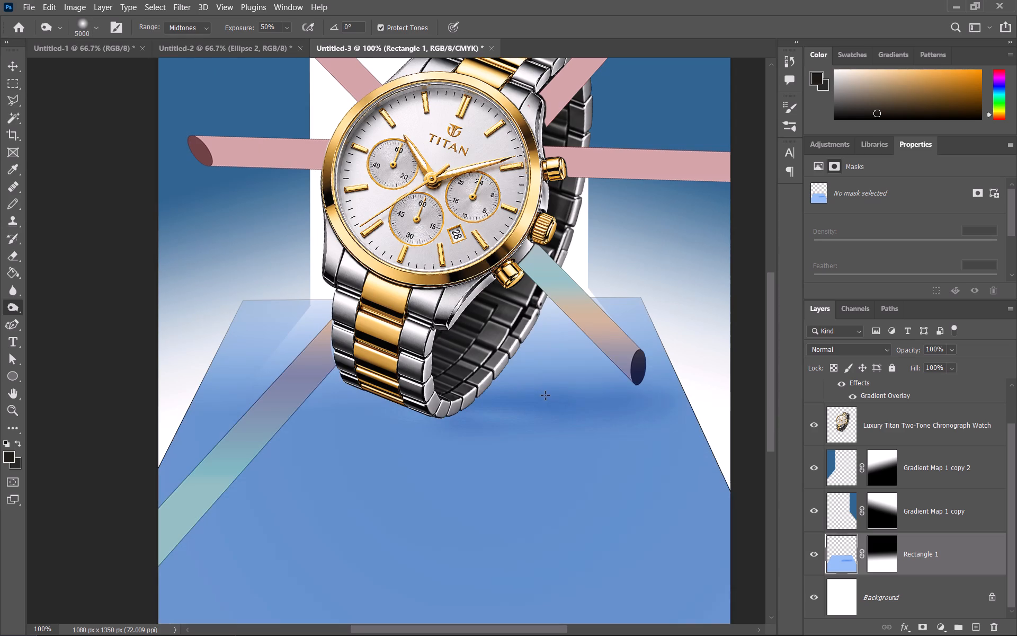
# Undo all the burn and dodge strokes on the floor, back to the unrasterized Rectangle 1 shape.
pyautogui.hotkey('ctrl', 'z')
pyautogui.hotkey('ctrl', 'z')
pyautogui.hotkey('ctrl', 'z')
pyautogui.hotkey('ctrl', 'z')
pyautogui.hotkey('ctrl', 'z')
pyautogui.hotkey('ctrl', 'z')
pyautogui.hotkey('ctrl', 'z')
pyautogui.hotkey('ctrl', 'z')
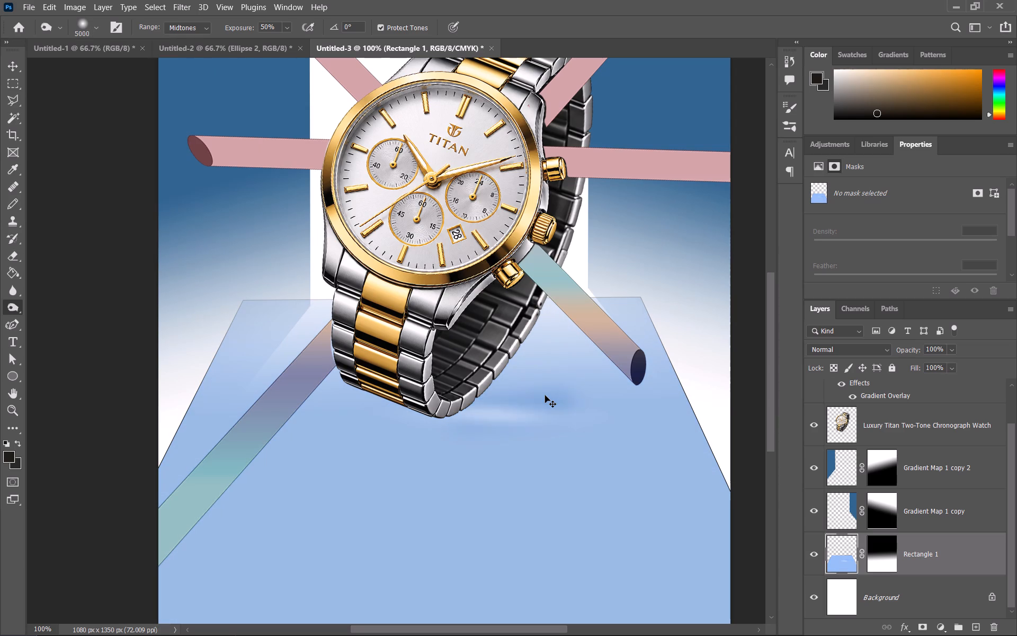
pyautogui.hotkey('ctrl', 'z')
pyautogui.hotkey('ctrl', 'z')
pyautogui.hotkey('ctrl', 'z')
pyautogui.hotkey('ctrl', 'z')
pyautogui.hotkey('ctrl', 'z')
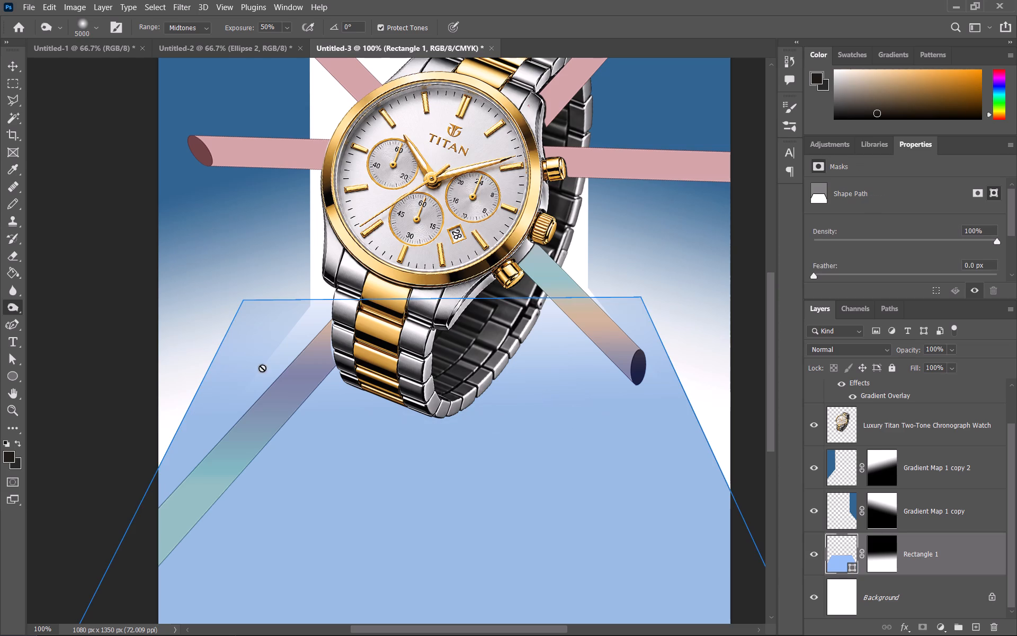
# Set the Burn brush size to 369 px and apply it to the Rectangle 1 floor, accepting rasterizing the shape.
pyautogui.click(94, 30)
pyautogui.click(145, 66)
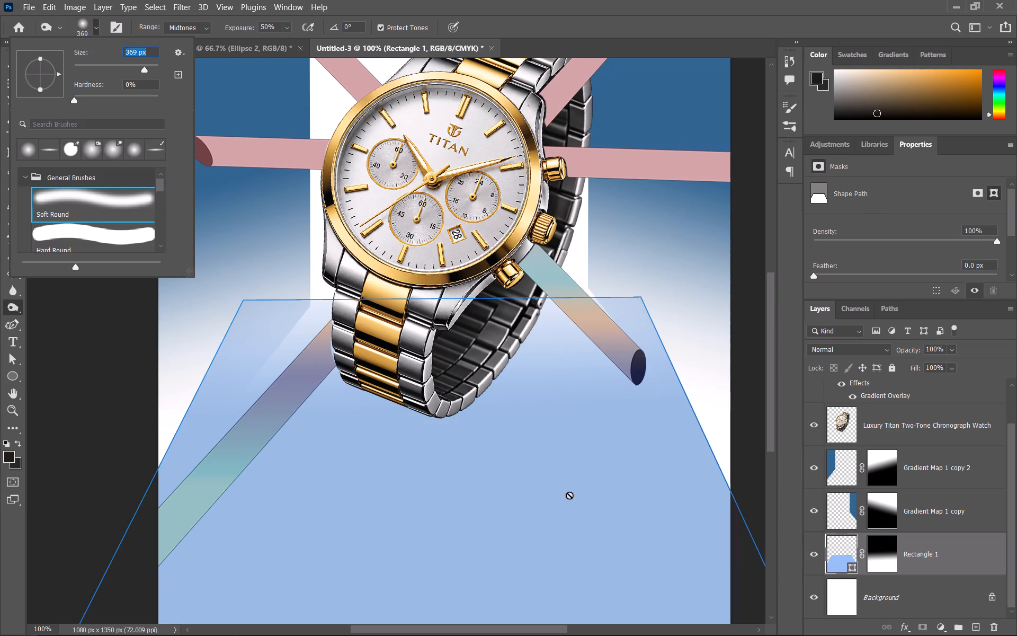
pyautogui.click(500, 430)
pyautogui.click(497, 247)
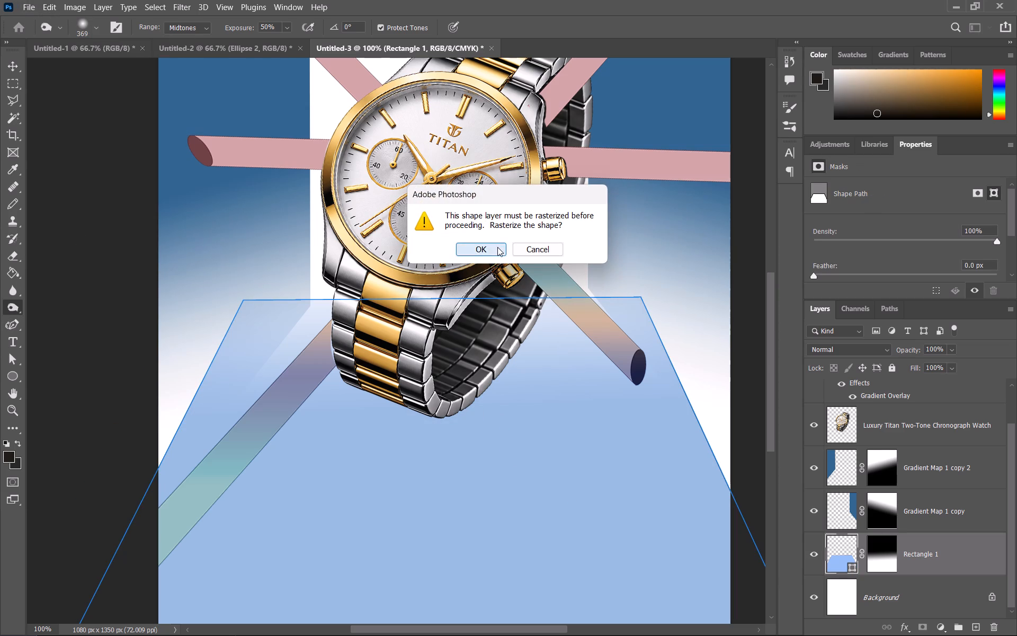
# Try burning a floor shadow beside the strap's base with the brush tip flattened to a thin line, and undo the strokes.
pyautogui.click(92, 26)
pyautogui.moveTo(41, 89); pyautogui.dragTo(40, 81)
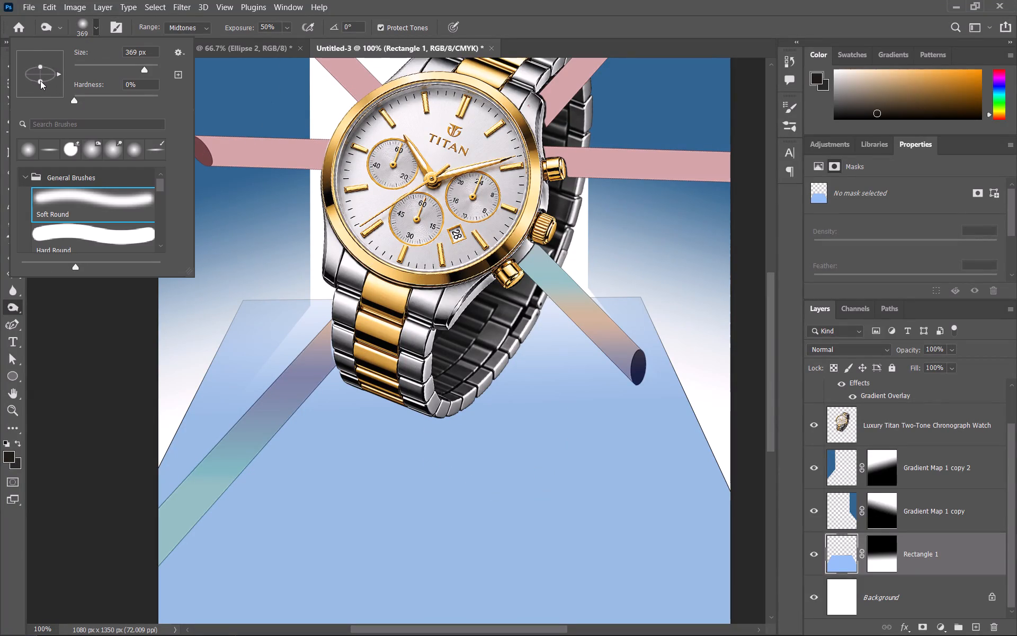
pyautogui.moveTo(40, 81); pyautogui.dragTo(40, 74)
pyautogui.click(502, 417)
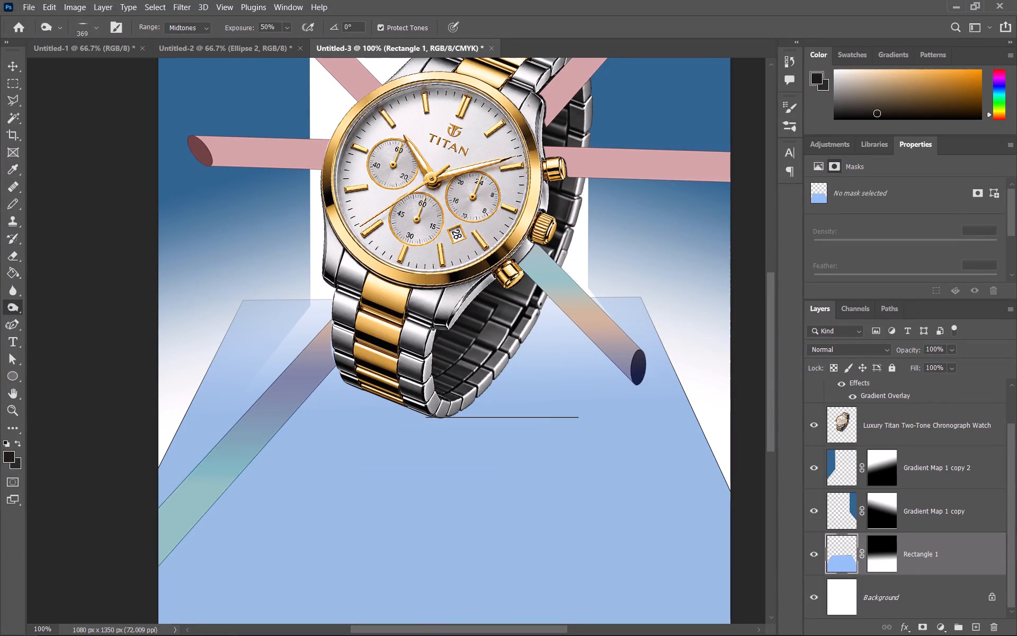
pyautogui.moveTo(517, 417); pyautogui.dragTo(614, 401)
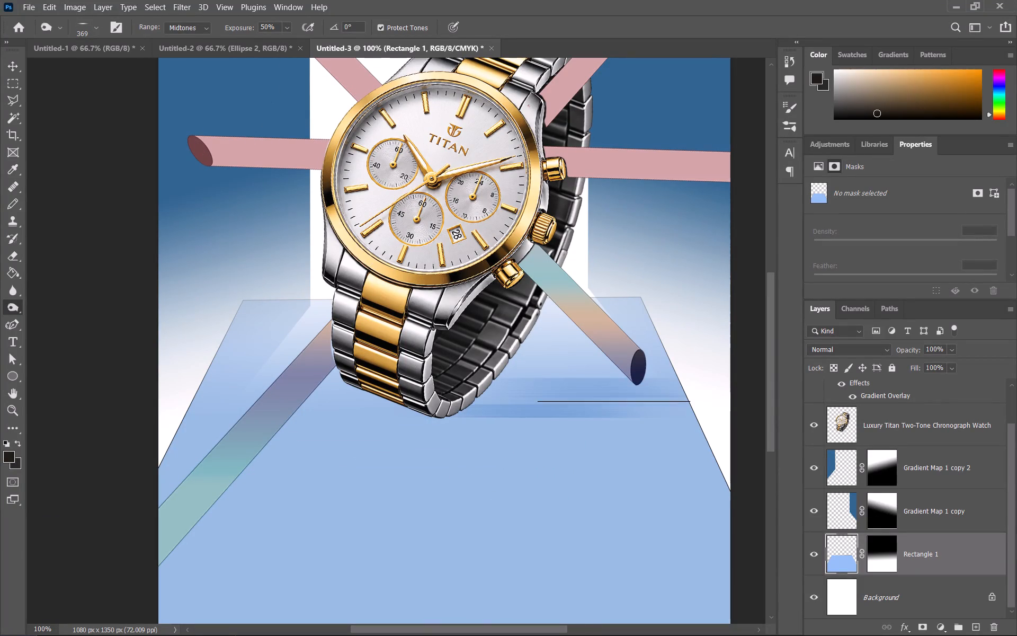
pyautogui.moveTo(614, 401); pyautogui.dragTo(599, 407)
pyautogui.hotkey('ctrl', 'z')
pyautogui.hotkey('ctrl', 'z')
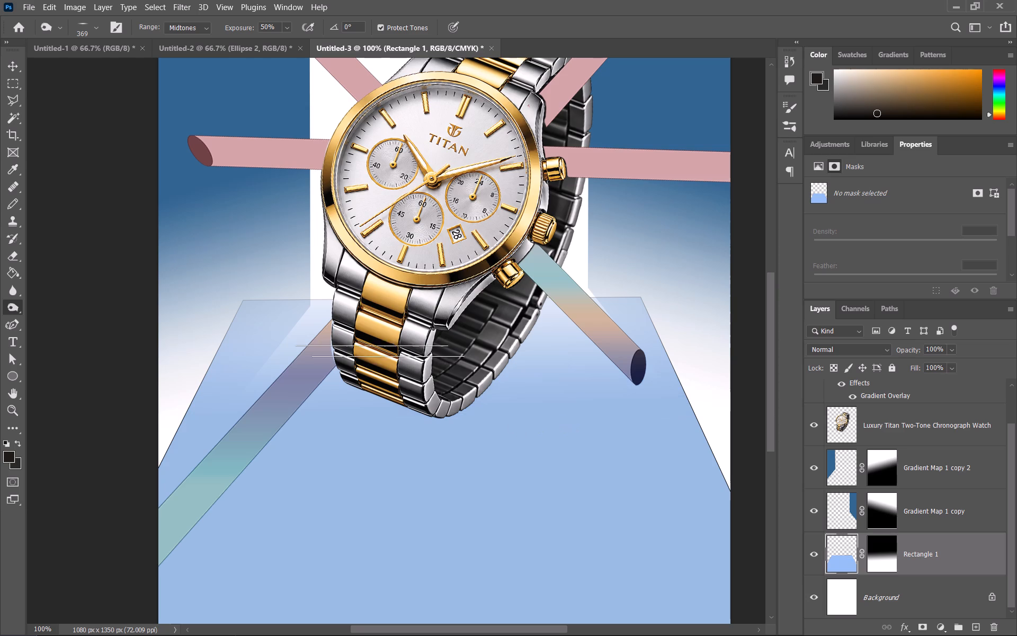
# Shape the 369 px brush tip into a flat ellipse and burn a soft shadow from the strap's base toward the cylinder end.
pyautogui.click(100, 30)
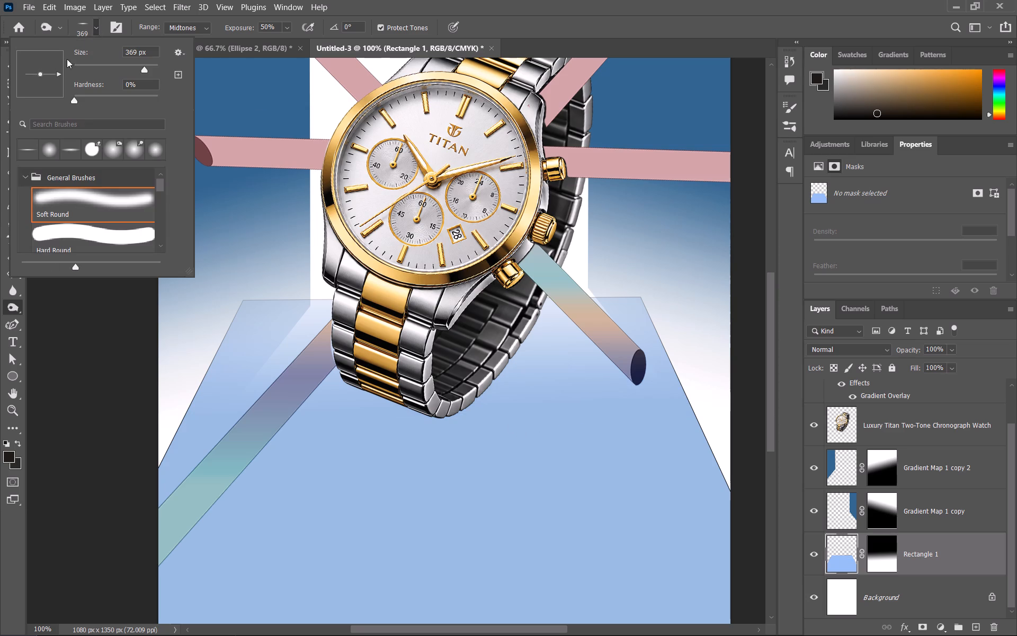
pyautogui.click(41, 74)
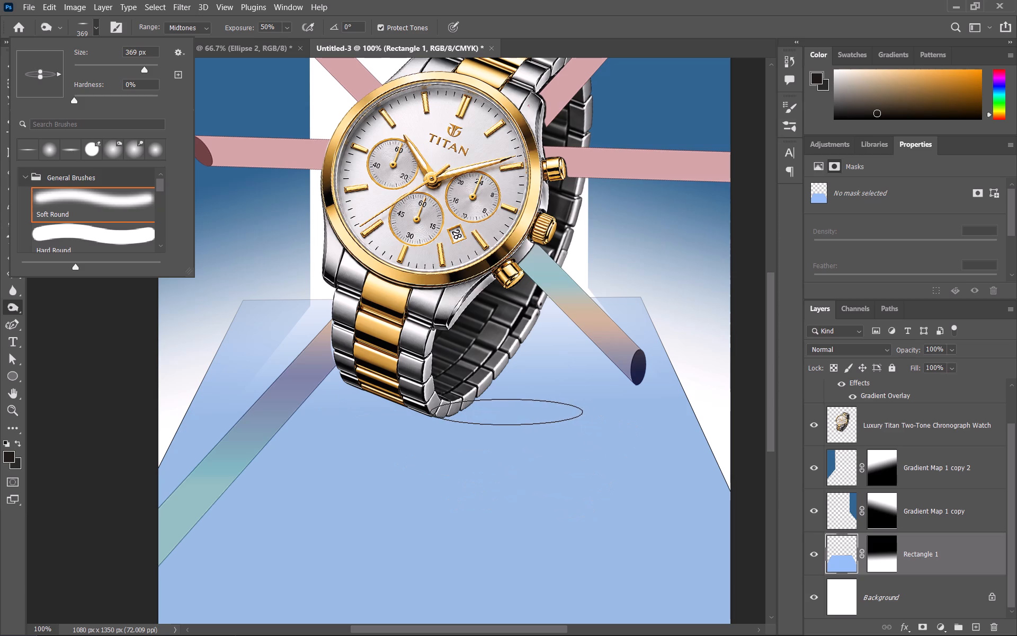
pyautogui.click(506, 412)
pyautogui.doubleClick(506, 410)
pyautogui.click(534, 411)
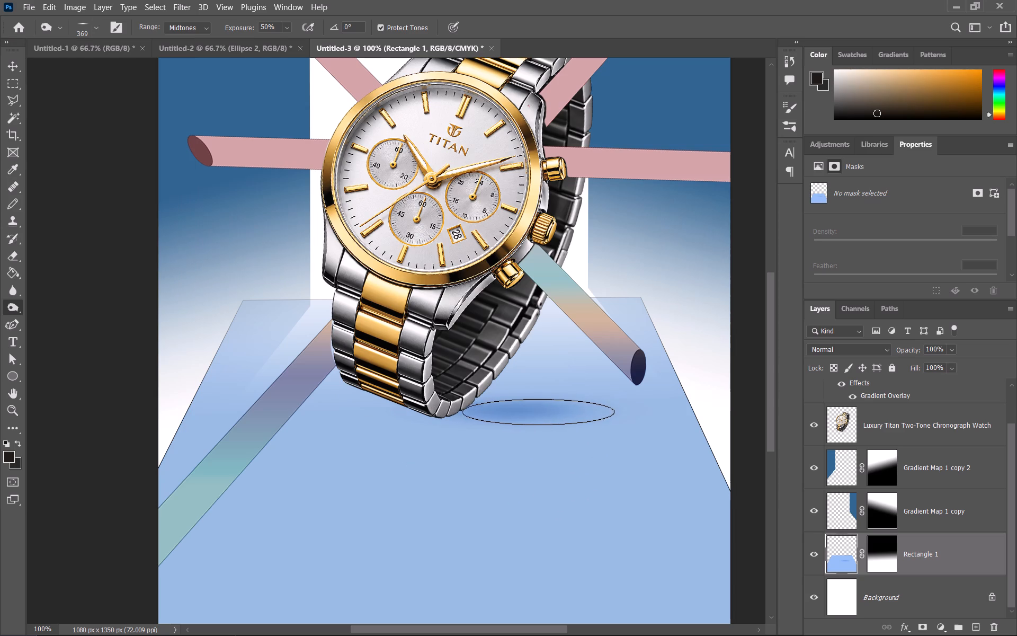
pyautogui.click(543, 412)
pyautogui.moveTo(550, 411); pyautogui.dragTo(562, 407)
pyautogui.click(562, 407)
pyautogui.moveTo(609, 407); pyautogui.dragTo(617, 407)
pyautogui.click(628, 404)
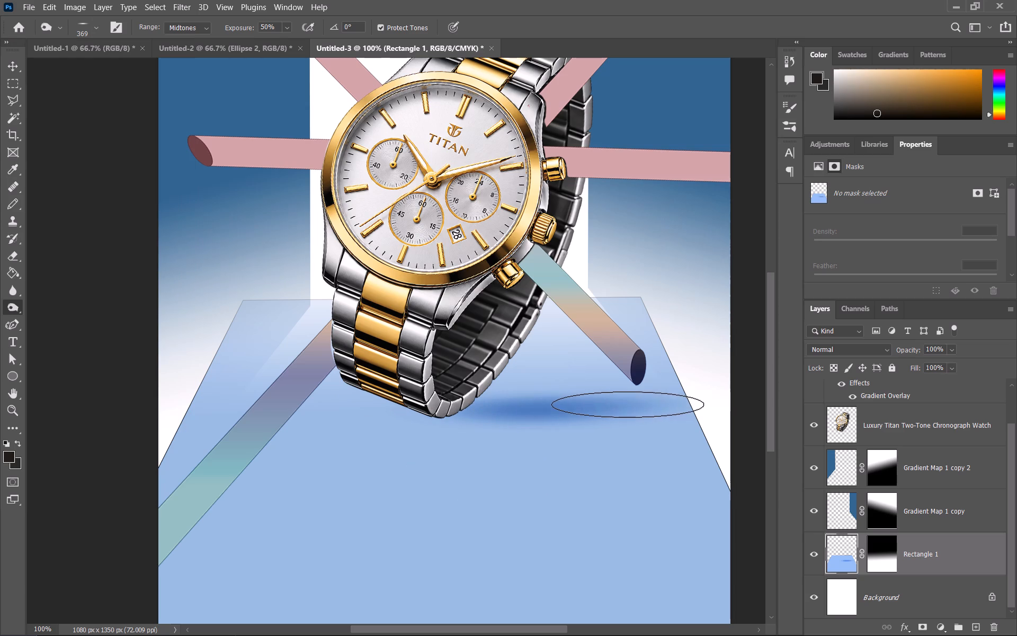
pyautogui.click(472, 407)
pyautogui.click(490, 411)
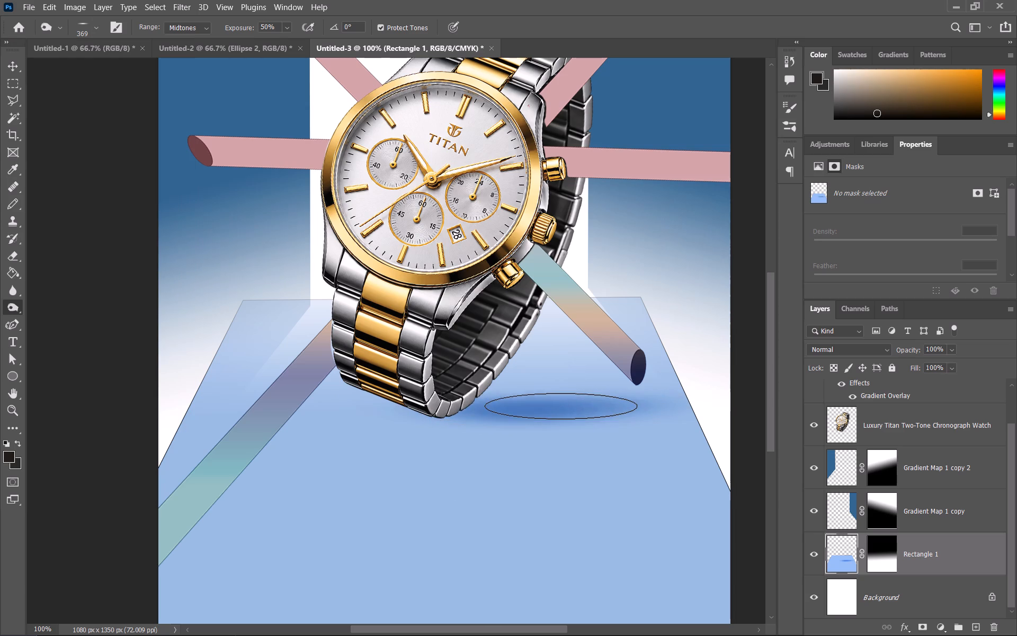
pyautogui.click(518, 405)
pyautogui.click(576, 404)
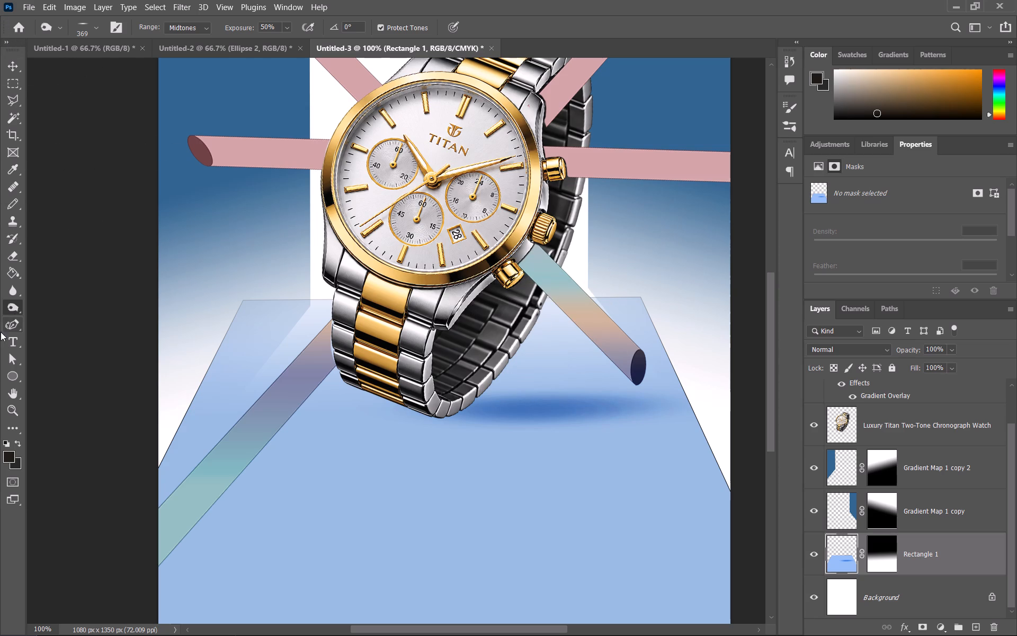
# Raise the Burn brush hardness to 31% and deepen the floor shadow beside the watch and behind the strap loop.
pyautogui.click(94, 29)
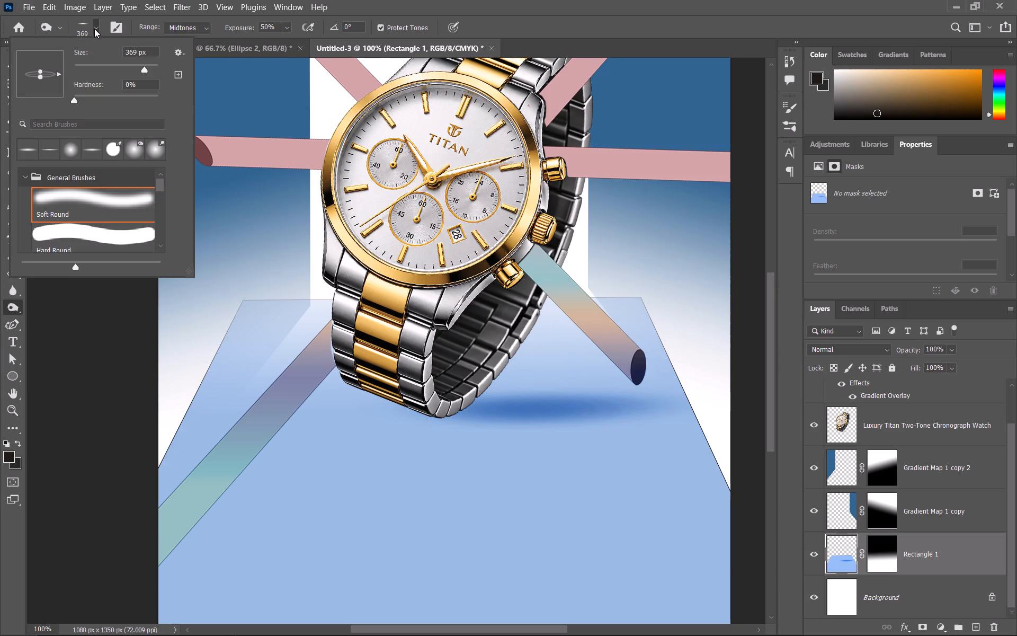
pyautogui.moveTo(74, 100); pyautogui.dragTo(97, 110)
pyautogui.moveTo(97, 110); pyautogui.dragTo(101, 111)
pyautogui.click(545, 403)
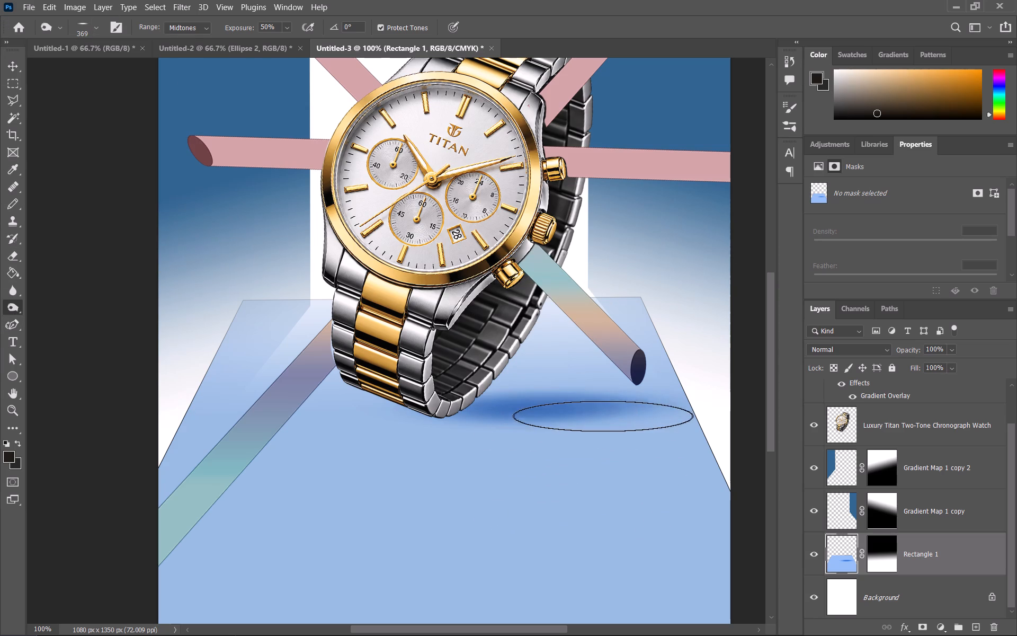
pyautogui.click(624, 409)
pyautogui.scroll(6, 497, 392)
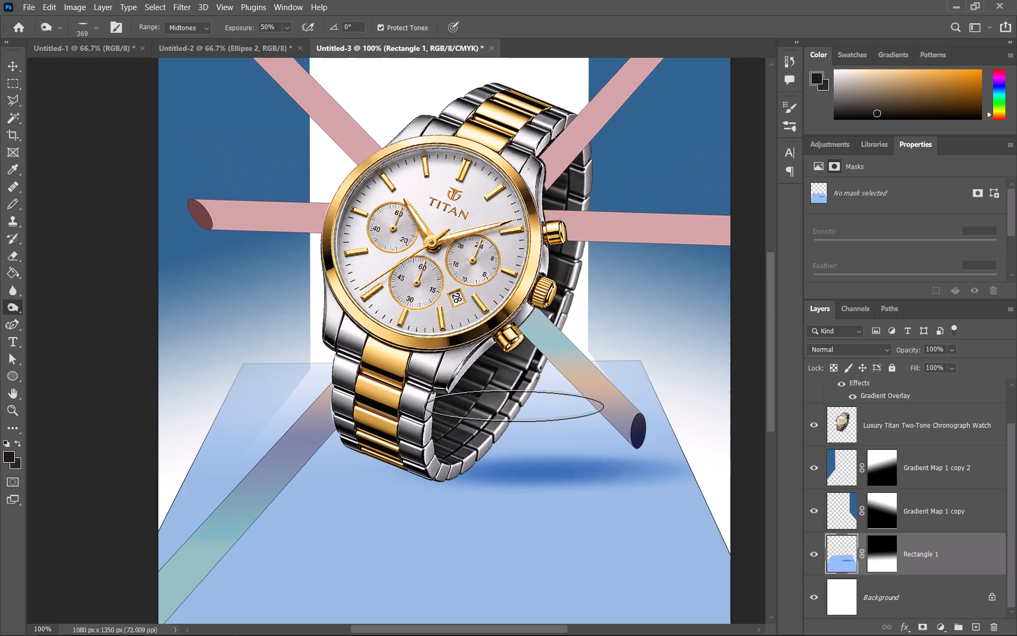
pyautogui.click(448, 449)
pyautogui.click(450, 441)
pyautogui.click(460, 426)
pyautogui.click(478, 401)
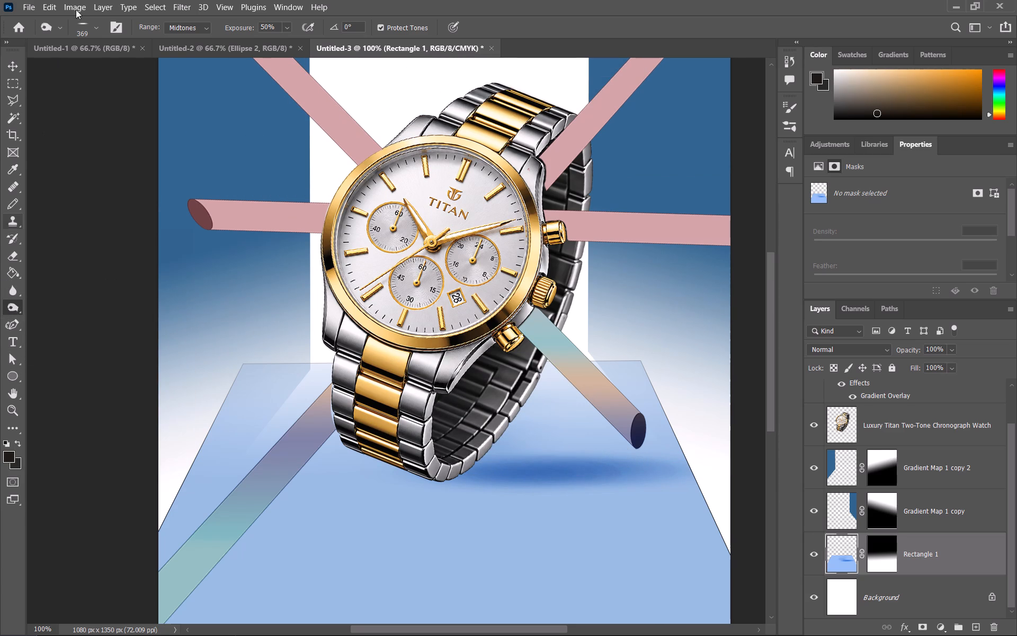
# Restore the round brush tip at 180 px and burn the floor behind the rear strap and around the front strap's base.
pyautogui.click(96, 26)
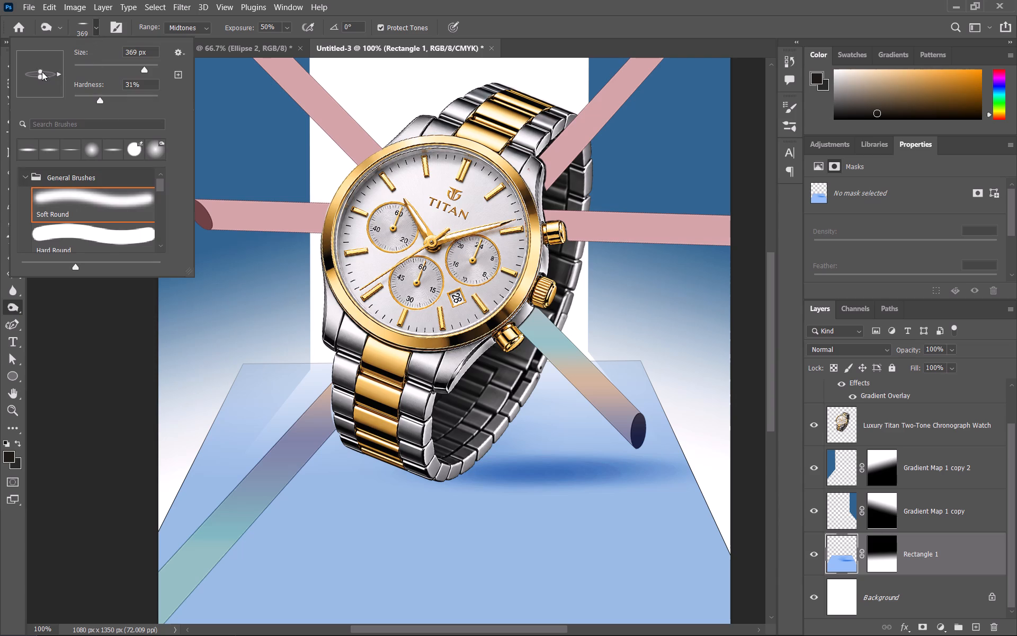
pyautogui.moveTo(41, 70); pyautogui.dragTo(46, 92)
pyautogui.click(137, 65)
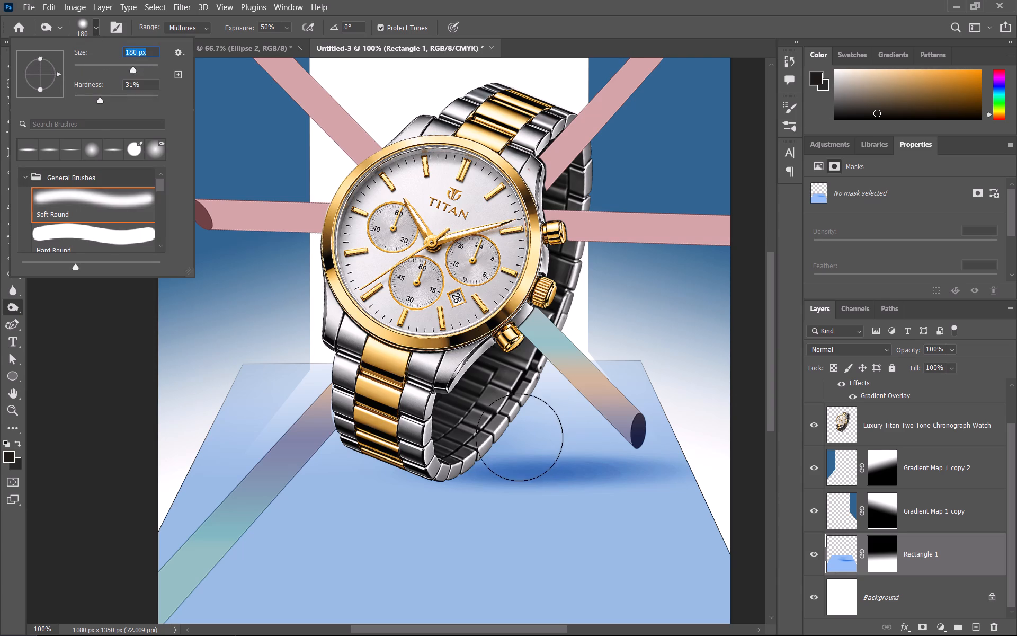
pyautogui.click(511, 436)
pyautogui.moveTo(498, 435); pyautogui.dragTo(519, 393)
pyautogui.moveTo(534, 379); pyautogui.dragTo(566, 333)
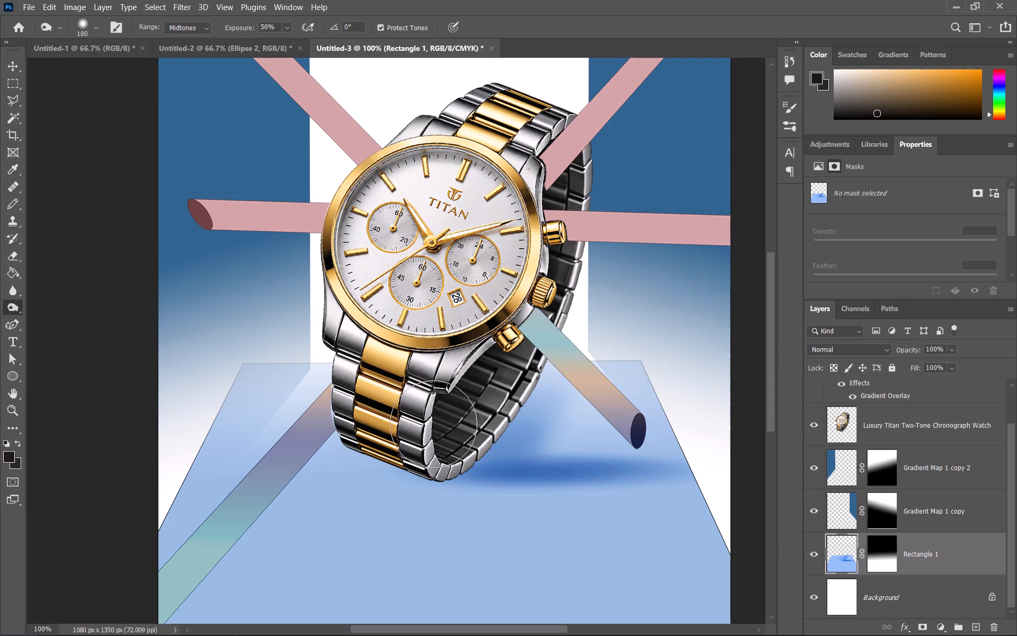
pyautogui.moveTo(368, 439); pyautogui.dragTo(484, 456)
pyautogui.moveTo(362, 438); pyautogui.dragTo(454, 441)
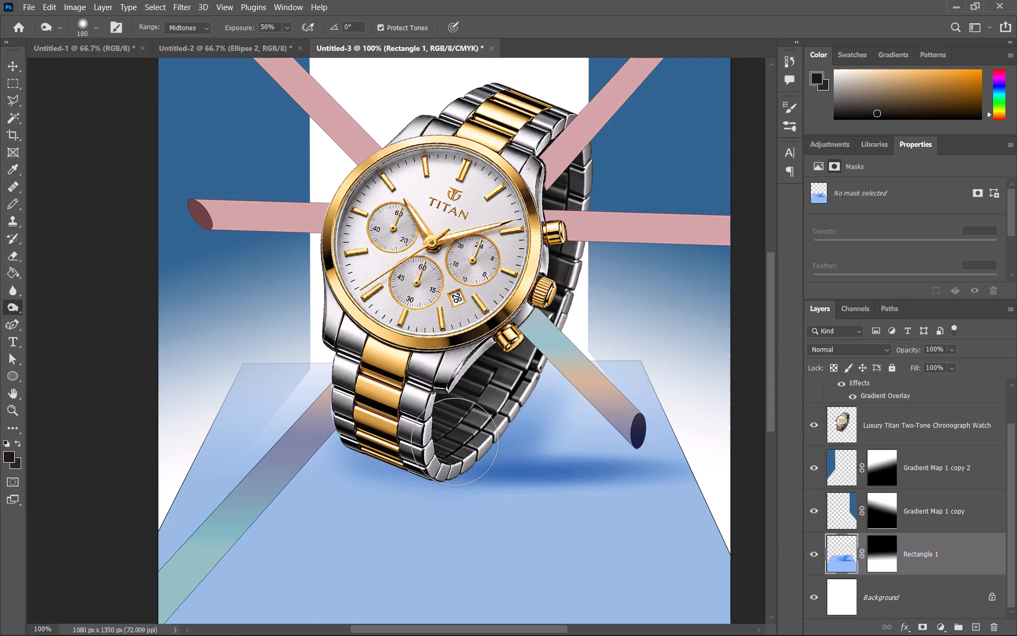
pyautogui.moveTo(454, 441); pyautogui.dragTo(460, 441)
pyautogui.moveTo(351, 425); pyautogui.dragTo(367, 312)
pyautogui.moveTo(339, 400); pyautogui.dragTo(339, 405)
# On the Luxury Titan Two-Tone Chronograph Watch layer, burn the case edge, front strap and rear strap links.
pyautogui.click(917, 415)
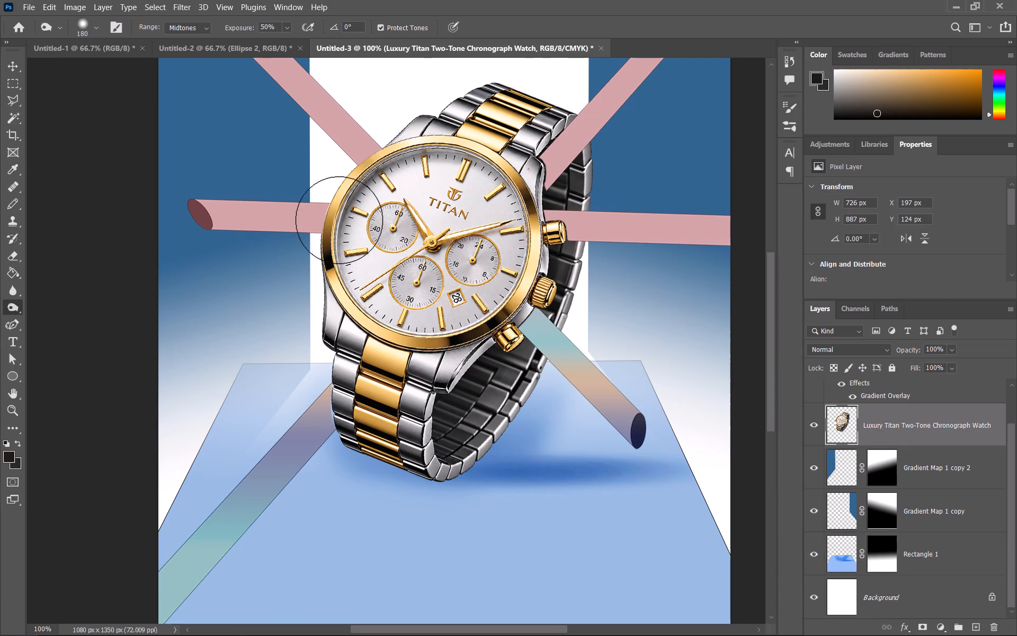
pyautogui.moveTo(336, 230); pyautogui.dragTo(289, 413)
pyautogui.moveTo(311, 281); pyautogui.dragTo(368, 420)
pyautogui.moveTo(316, 326); pyautogui.dragTo(445, 502)
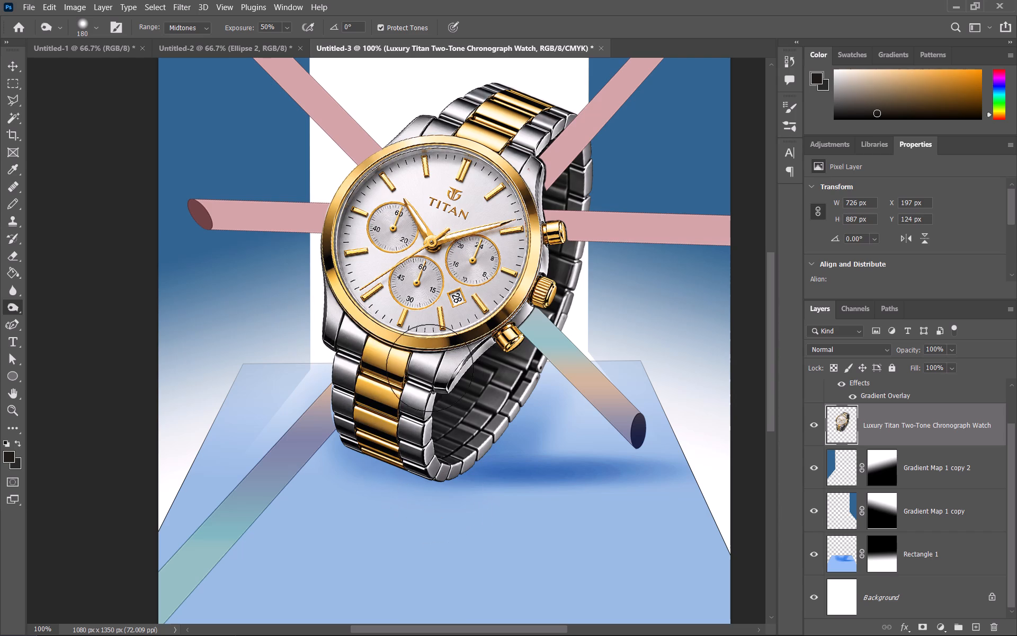
pyautogui.moveTo(430, 369); pyautogui.dragTo(440, 482)
pyautogui.moveTo(499, 410); pyautogui.dragTo(597, 300)
pyautogui.moveTo(508, 408); pyautogui.dragTo(571, 255)
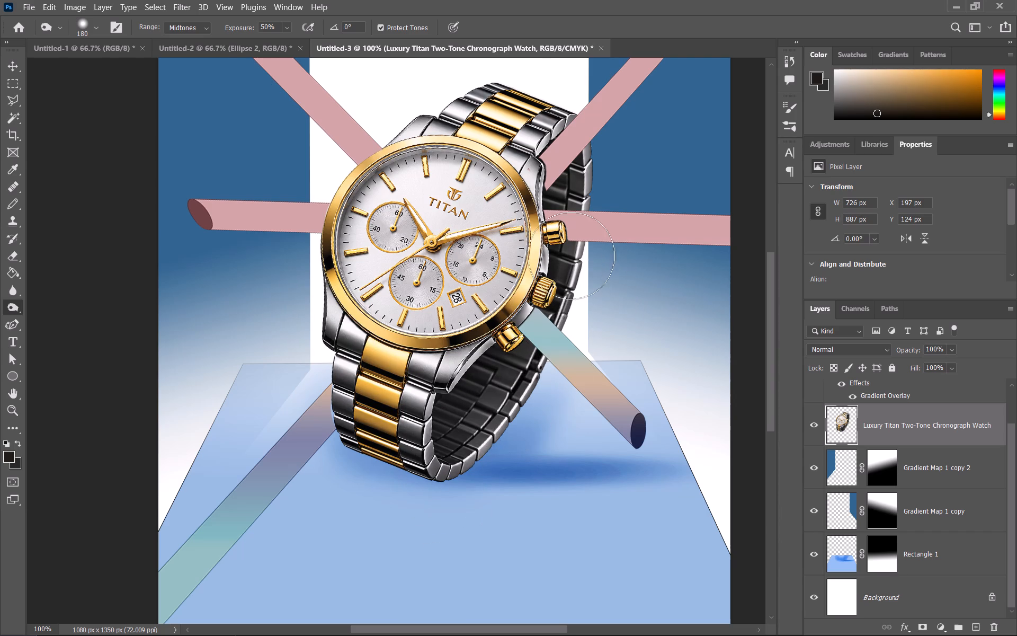
pyautogui.moveTo(571, 255); pyautogui.dragTo(570, 150)
pyautogui.moveTo(492, 114); pyautogui.dragTo(575, 147)
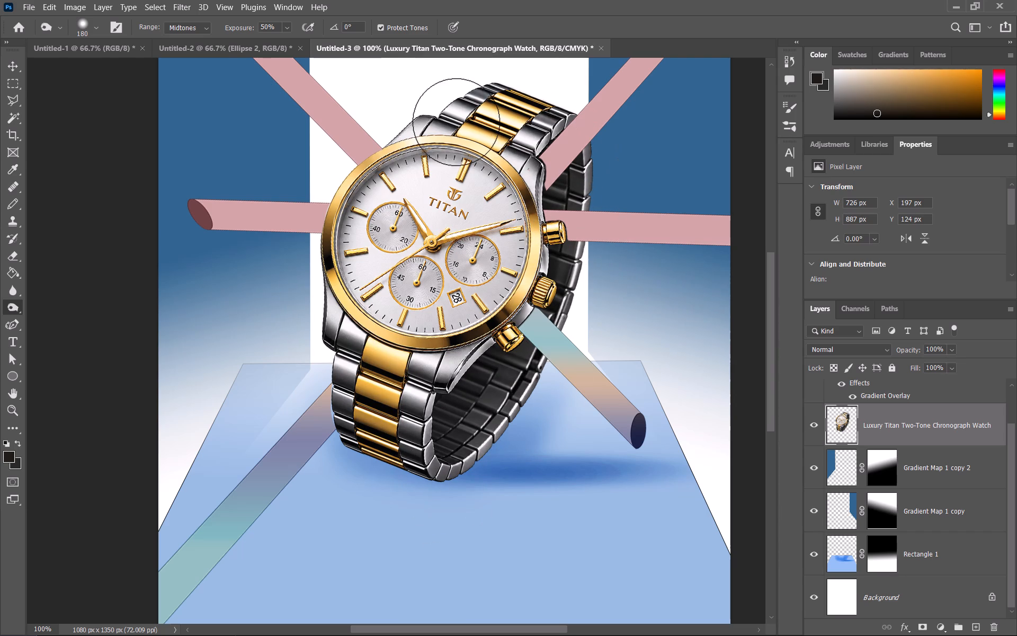
# Burn more depth into the watch's upper strap, bezel, crown side and front strap links.
pyautogui.moveTo(456, 122); pyautogui.dragTo(622, 231)
pyautogui.moveTo(533, 175); pyautogui.dragTo(490, 290)
pyautogui.moveTo(515, 283); pyautogui.dragTo(415, 375)
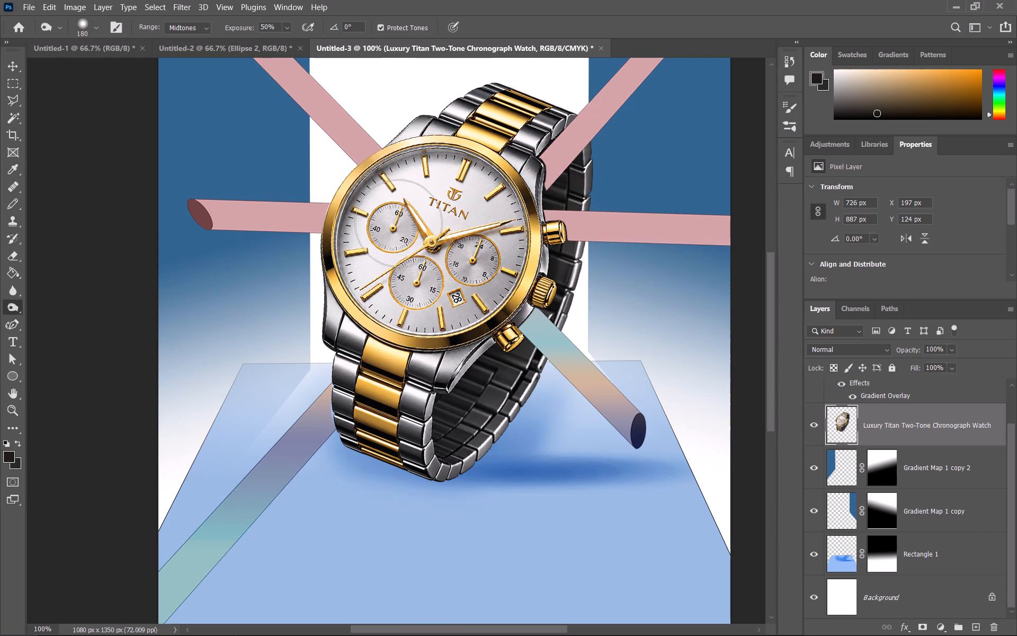
pyautogui.moveTo(414, 144); pyautogui.dragTo(318, 307)
pyautogui.moveTo(459, 130); pyautogui.dragTo(450, 131)
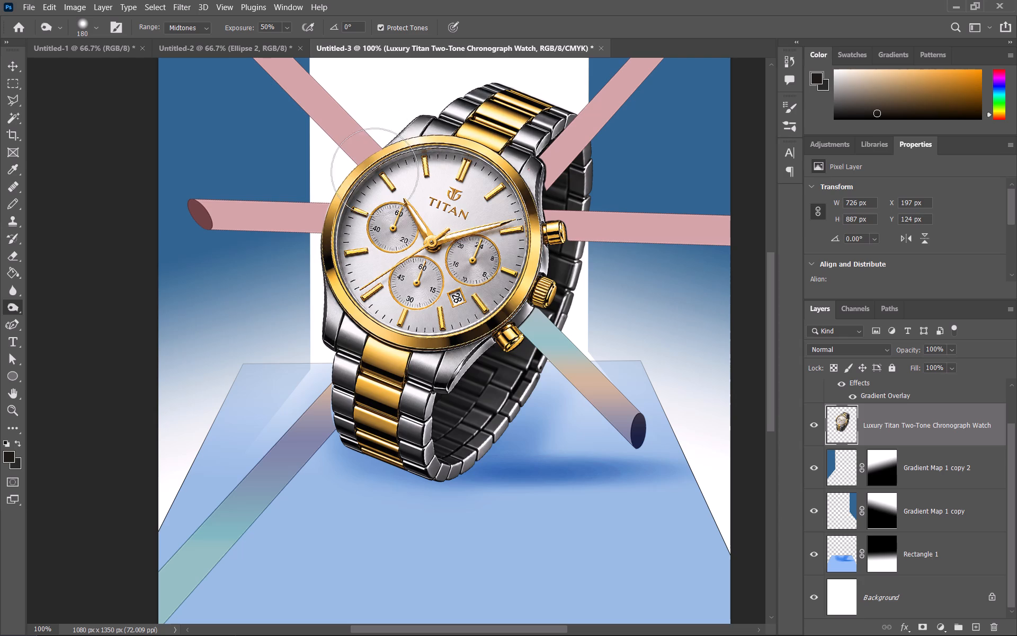
pyautogui.moveTo(353, 401); pyautogui.dragTo(365, 414)
pyautogui.moveTo(349, 352); pyautogui.dragTo(460, 441)
pyautogui.moveTo(555, 334); pyautogui.dragTo(638, 426)
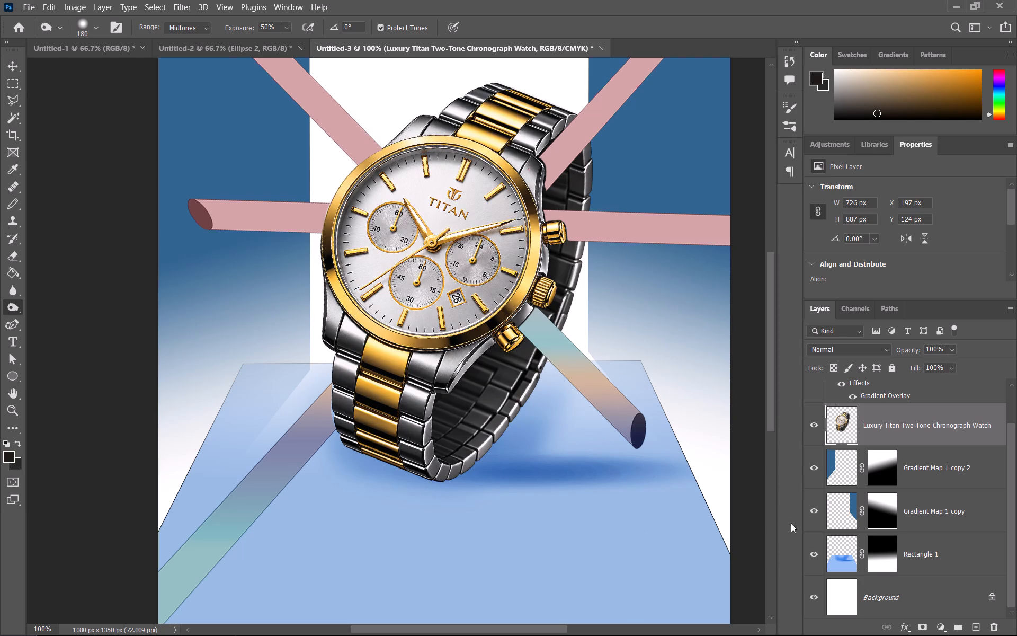
# On the Ellipse 1 copy 3 layer, burn shading along the pink cylinders and the gradient cylinder below the crown side.
pyautogui.scroll(5, 907, 485)
pyautogui.click(884, 397)
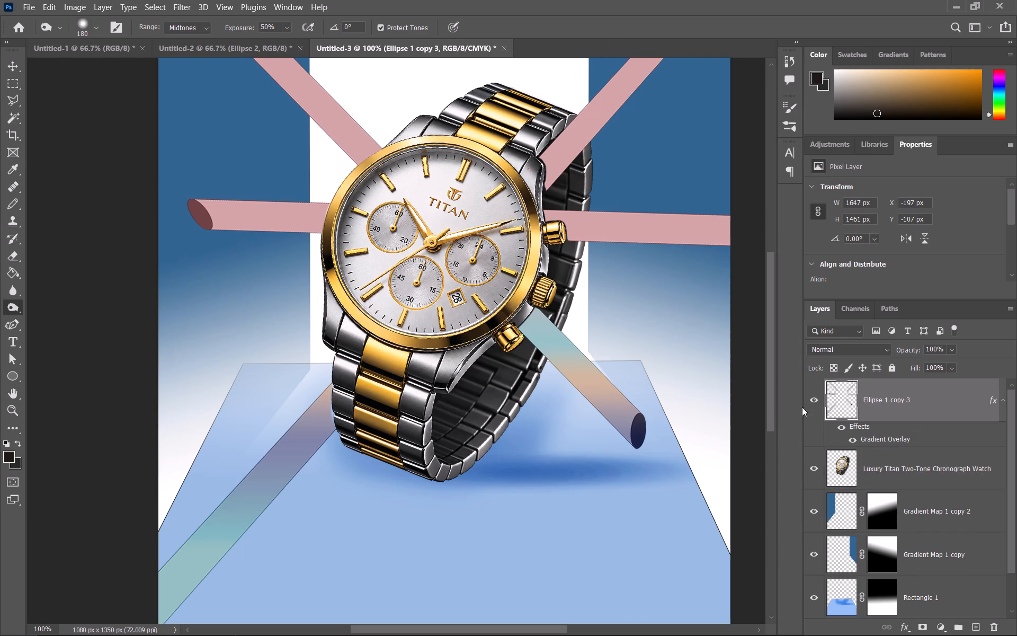
pyautogui.moveTo(541, 334); pyautogui.dragTo(634, 484)
pyautogui.moveTo(578, 241); pyautogui.dragTo(817, 242)
pyautogui.scroll(8, 765, 266)
pyautogui.moveTo(574, 251); pyautogui.dragTo(711, 52)
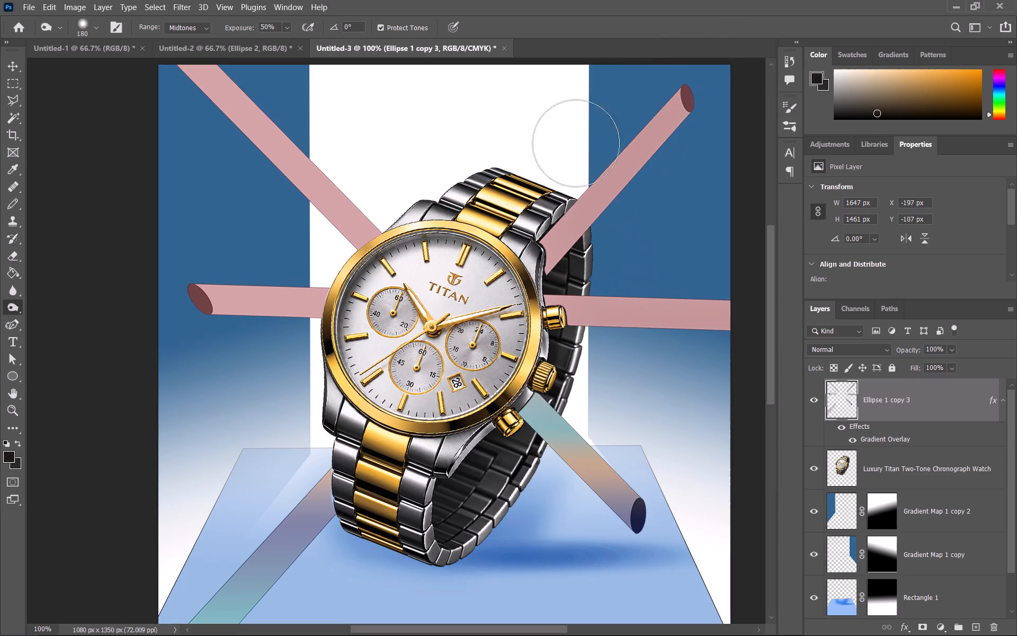
pyautogui.moveTo(343, 237); pyautogui.dragTo(219, 354)
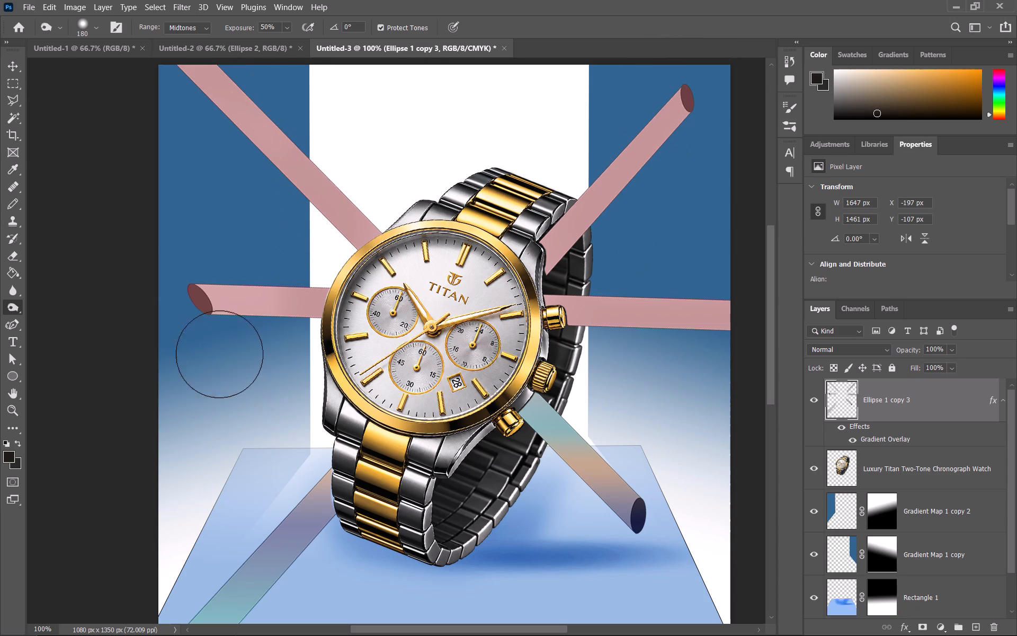
# Burn shading along the gradient cylinder running from the front strap to the poster's lower-left edge.
pyautogui.moveTo(219, 354); pyautogui.dragTo(227, 607)
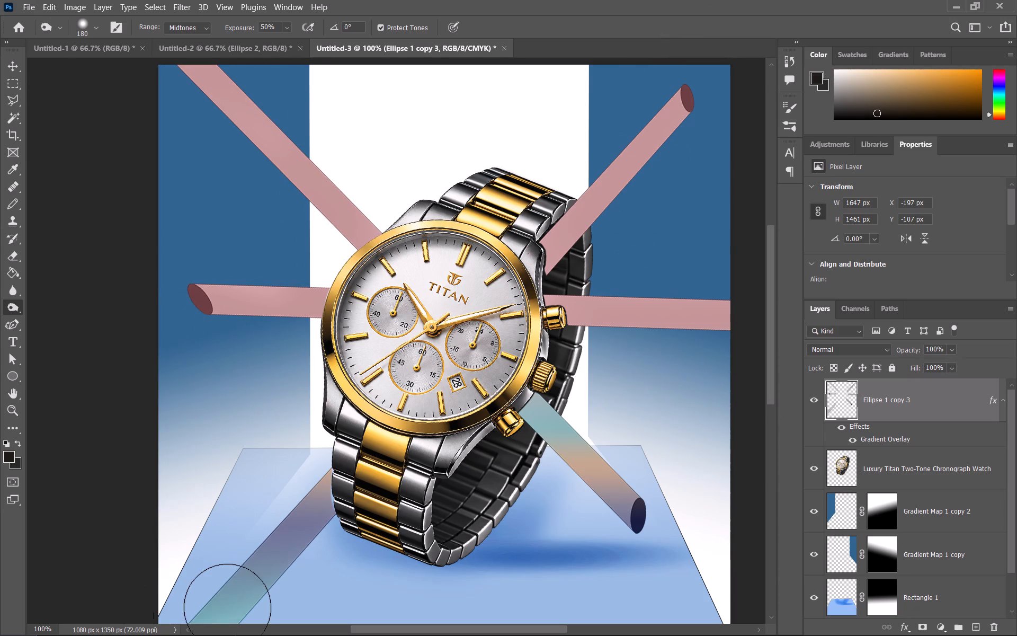
pyautogui.moveTo(227, 607); pyautogui.dragTo(226, 613)
pyautogui.scroll(-2, 226, 615)
pyautogui.scroll(-6, 323, 515)
pyautogui.moveTo(344, 469); pyautogui.dragTo(67, 635)
# Examine the burned shading on the cylinders over the full height of the poster.
pyautogui.scroll(4, 202, 541)
pyautogui.scroll(-11, 224, 537)
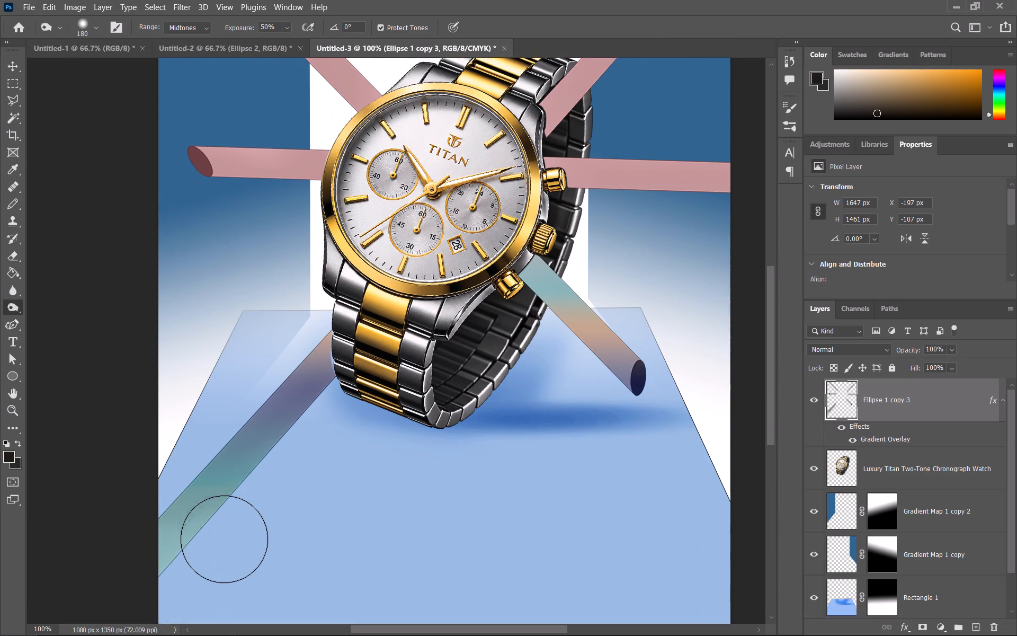
pyautogui.scroll(-7, 224, 539)
pyautogui.scroll(20, 224, 539)
pyautogui.scroll(3, 224, 539)
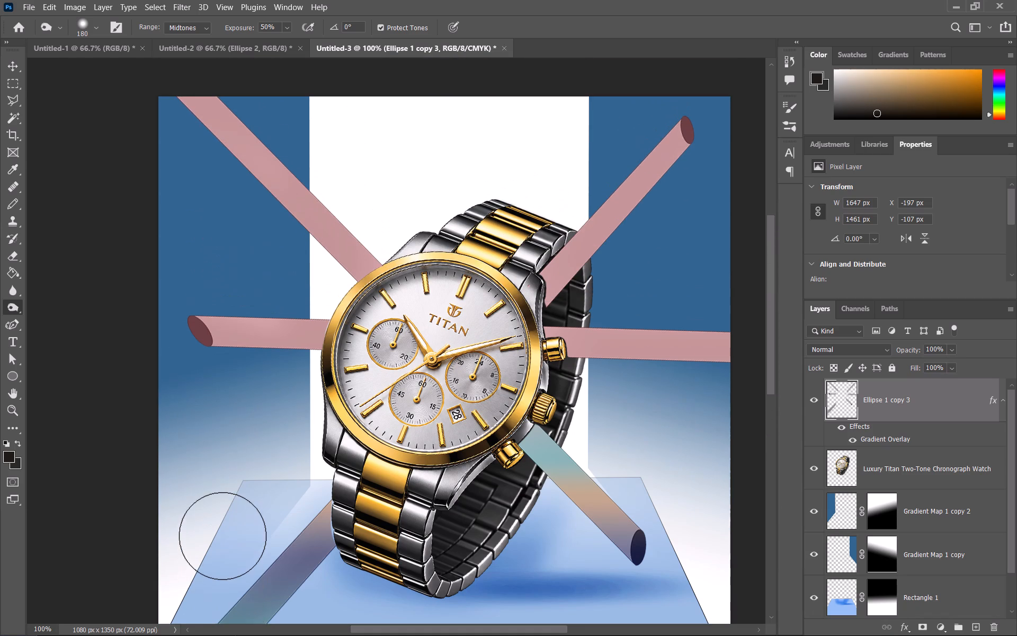
pyautogui.scroll(6, 222, 536)
pyautogui.scroll(-12, 224, 400)
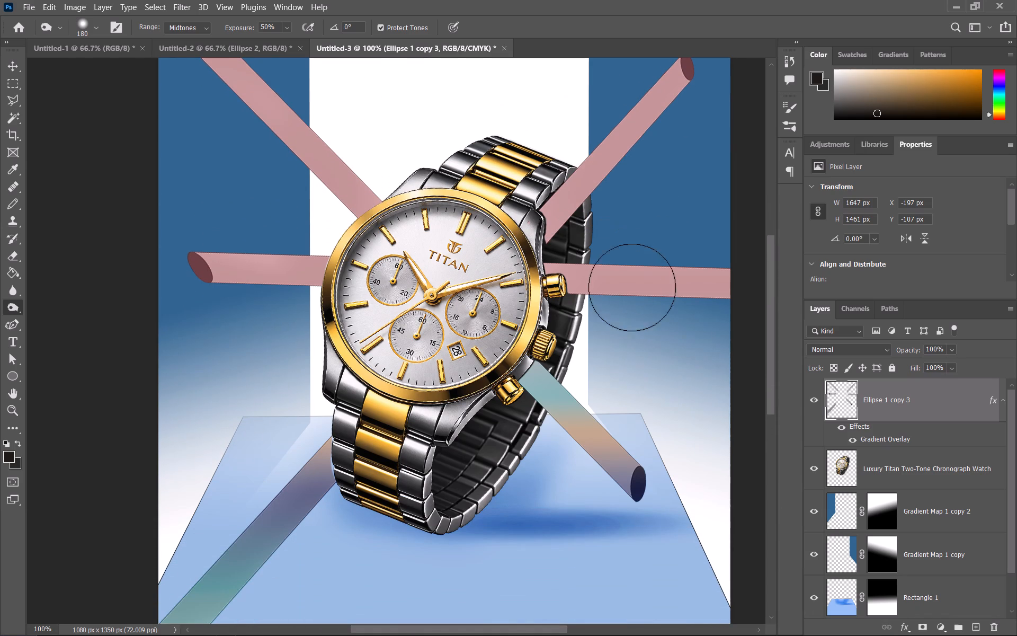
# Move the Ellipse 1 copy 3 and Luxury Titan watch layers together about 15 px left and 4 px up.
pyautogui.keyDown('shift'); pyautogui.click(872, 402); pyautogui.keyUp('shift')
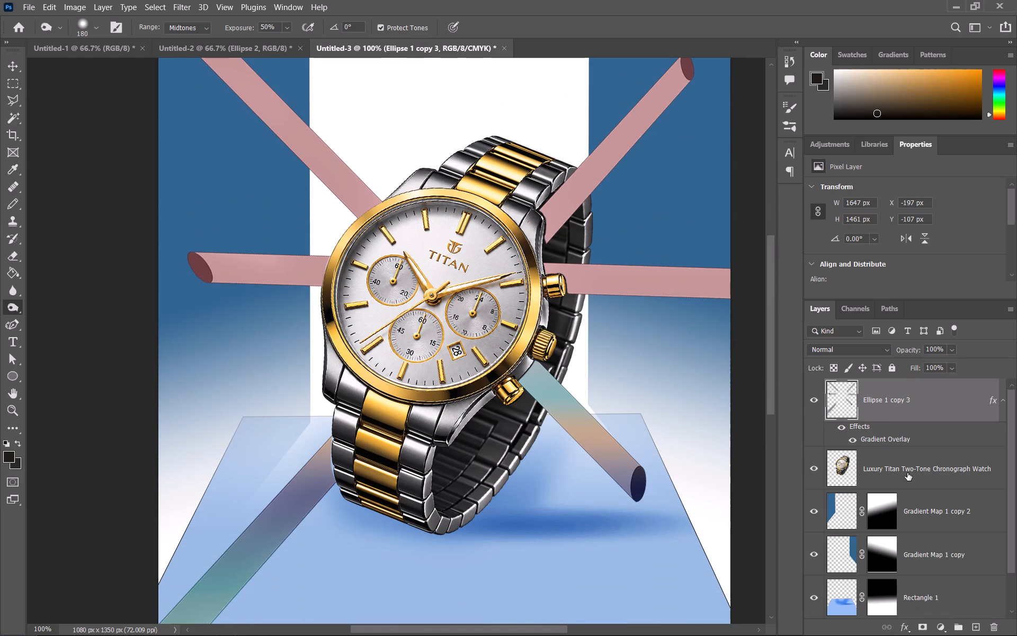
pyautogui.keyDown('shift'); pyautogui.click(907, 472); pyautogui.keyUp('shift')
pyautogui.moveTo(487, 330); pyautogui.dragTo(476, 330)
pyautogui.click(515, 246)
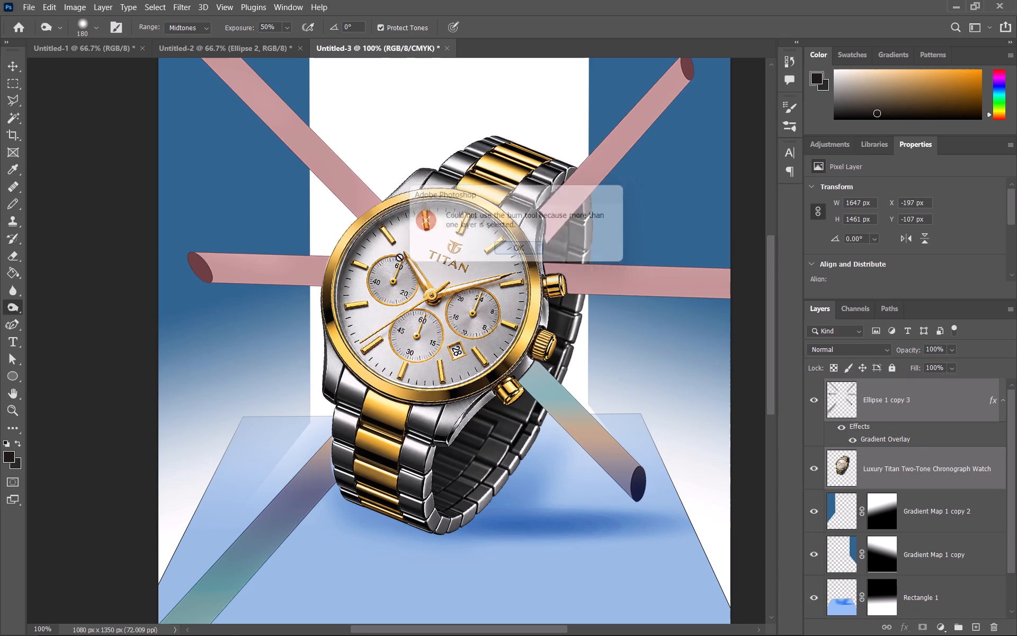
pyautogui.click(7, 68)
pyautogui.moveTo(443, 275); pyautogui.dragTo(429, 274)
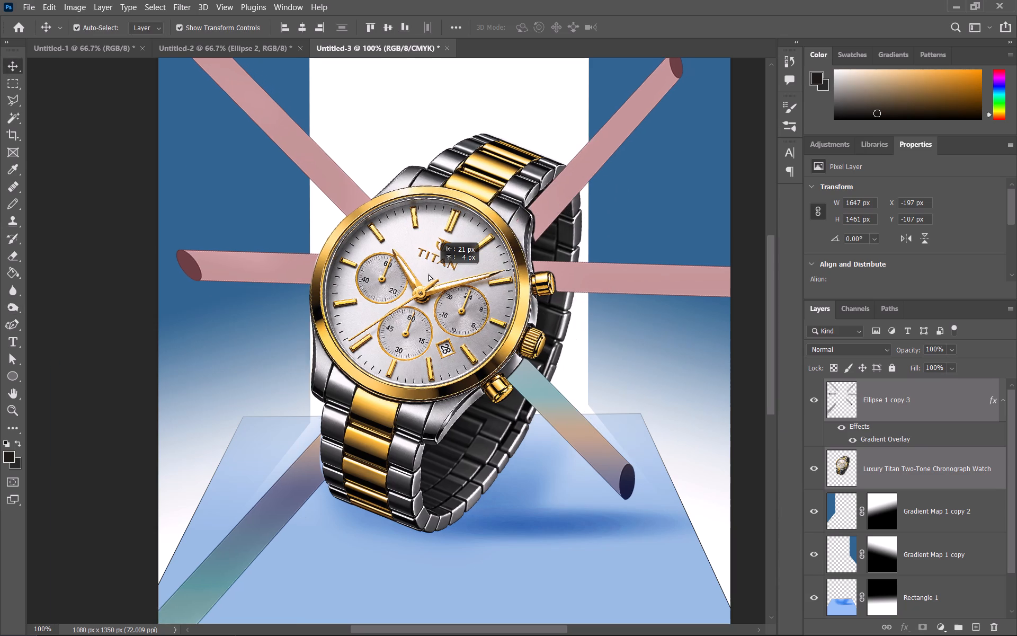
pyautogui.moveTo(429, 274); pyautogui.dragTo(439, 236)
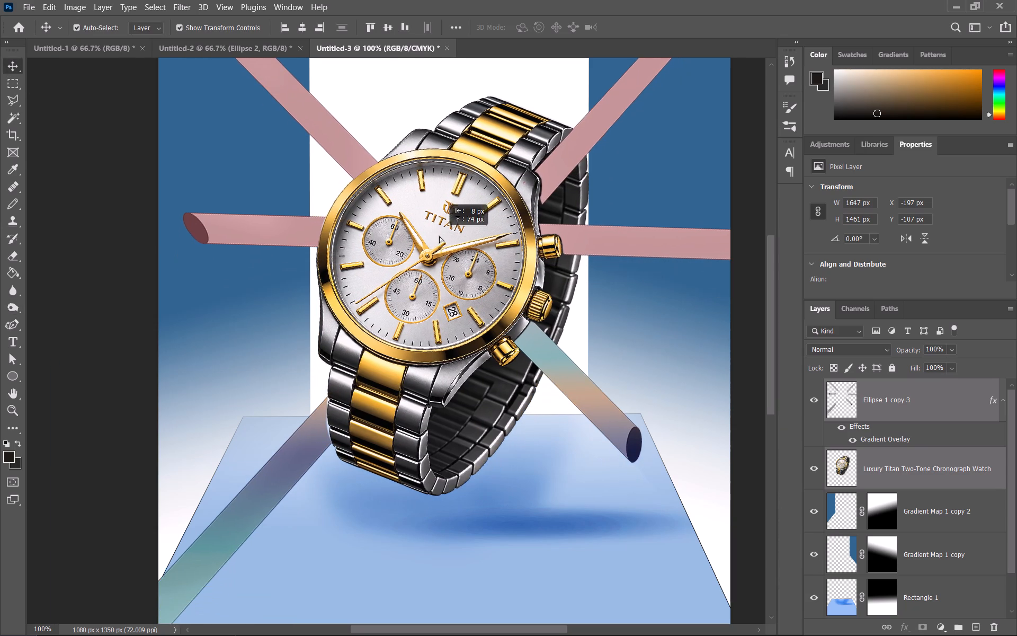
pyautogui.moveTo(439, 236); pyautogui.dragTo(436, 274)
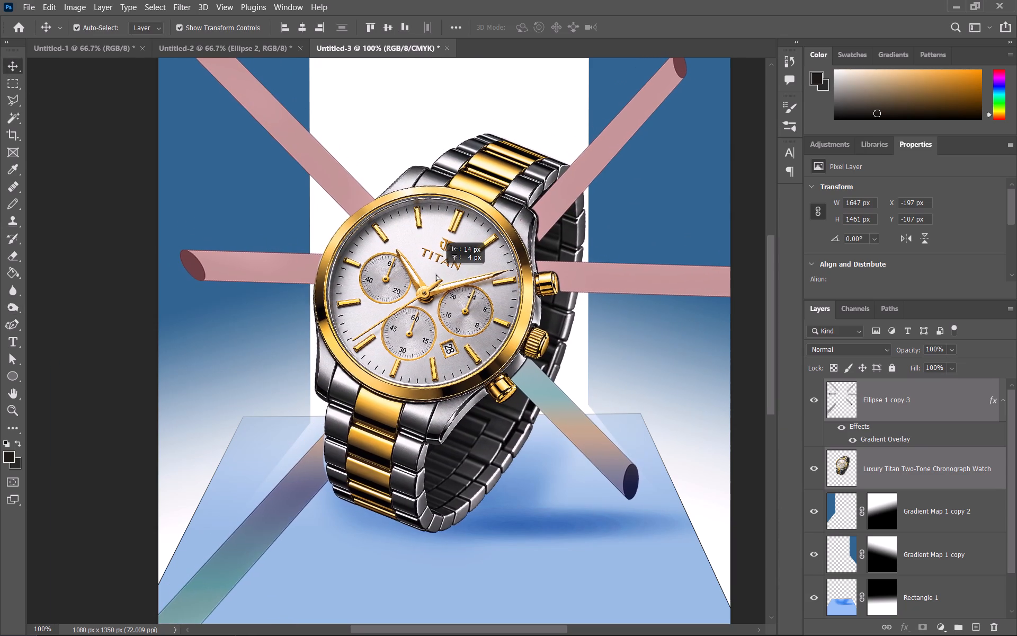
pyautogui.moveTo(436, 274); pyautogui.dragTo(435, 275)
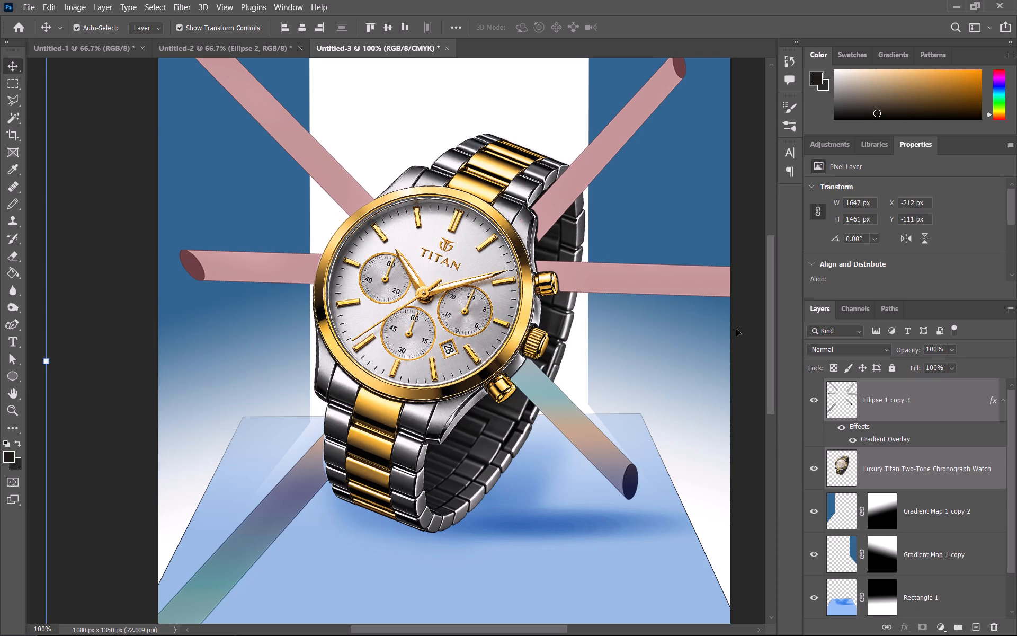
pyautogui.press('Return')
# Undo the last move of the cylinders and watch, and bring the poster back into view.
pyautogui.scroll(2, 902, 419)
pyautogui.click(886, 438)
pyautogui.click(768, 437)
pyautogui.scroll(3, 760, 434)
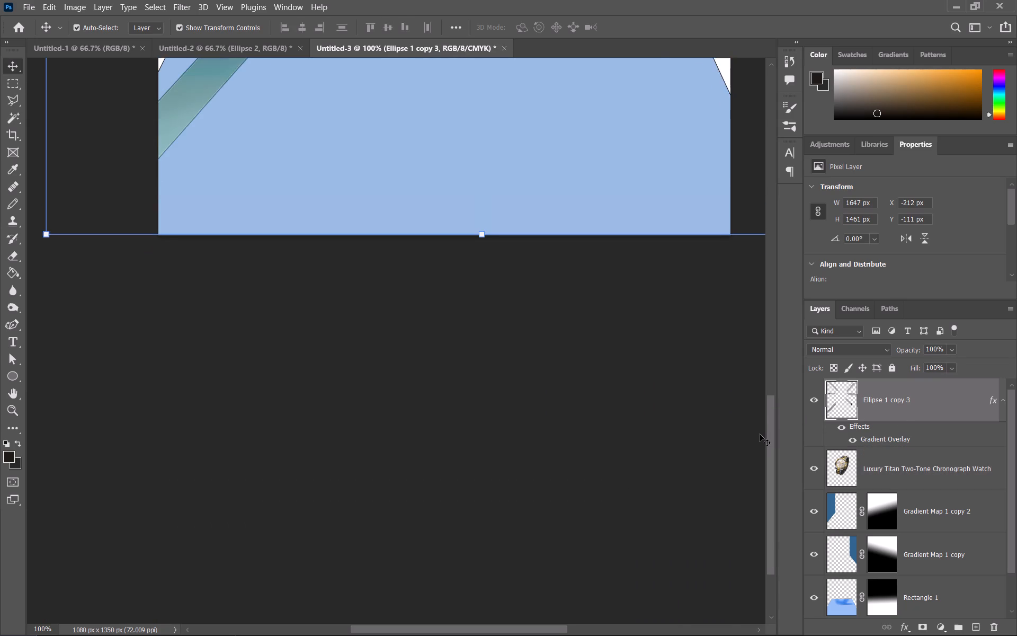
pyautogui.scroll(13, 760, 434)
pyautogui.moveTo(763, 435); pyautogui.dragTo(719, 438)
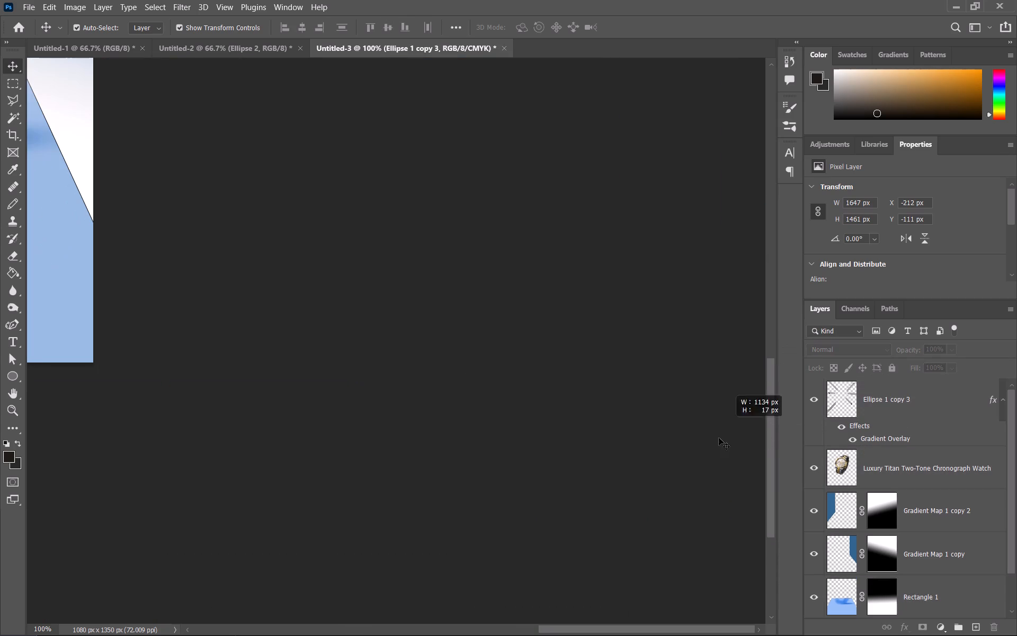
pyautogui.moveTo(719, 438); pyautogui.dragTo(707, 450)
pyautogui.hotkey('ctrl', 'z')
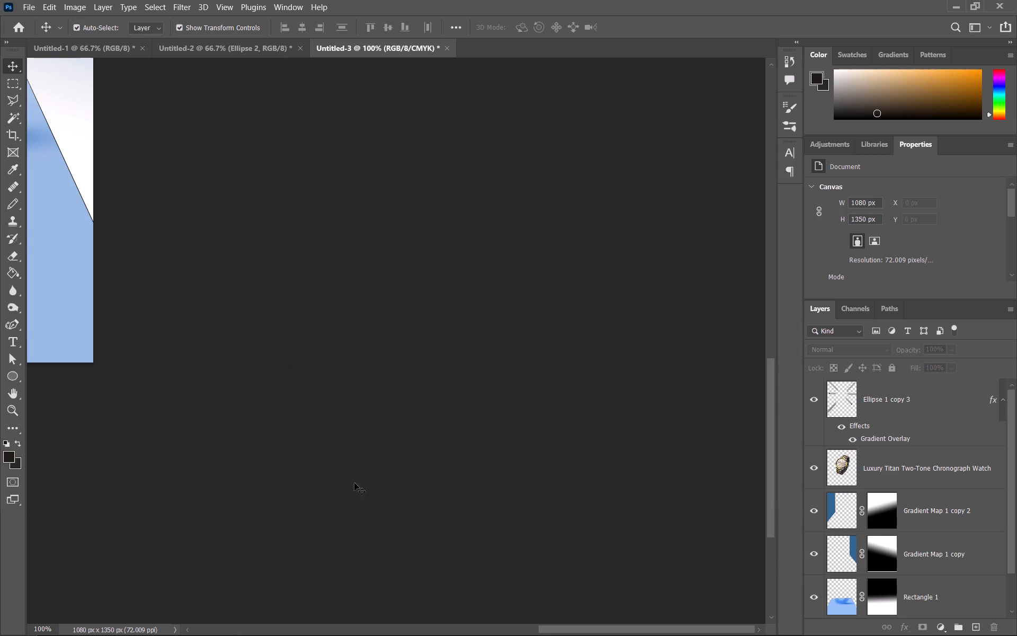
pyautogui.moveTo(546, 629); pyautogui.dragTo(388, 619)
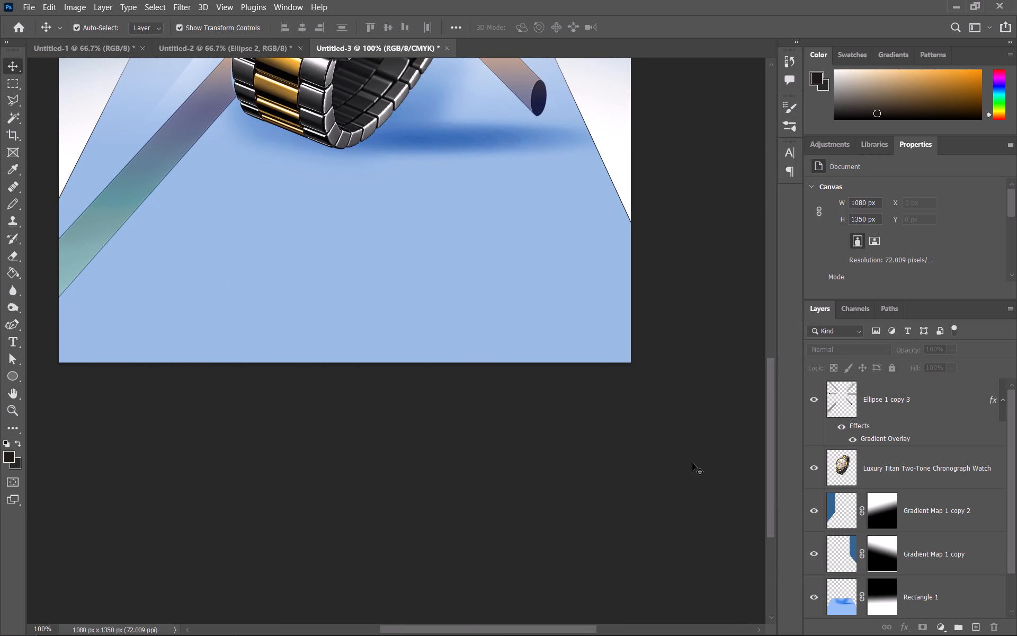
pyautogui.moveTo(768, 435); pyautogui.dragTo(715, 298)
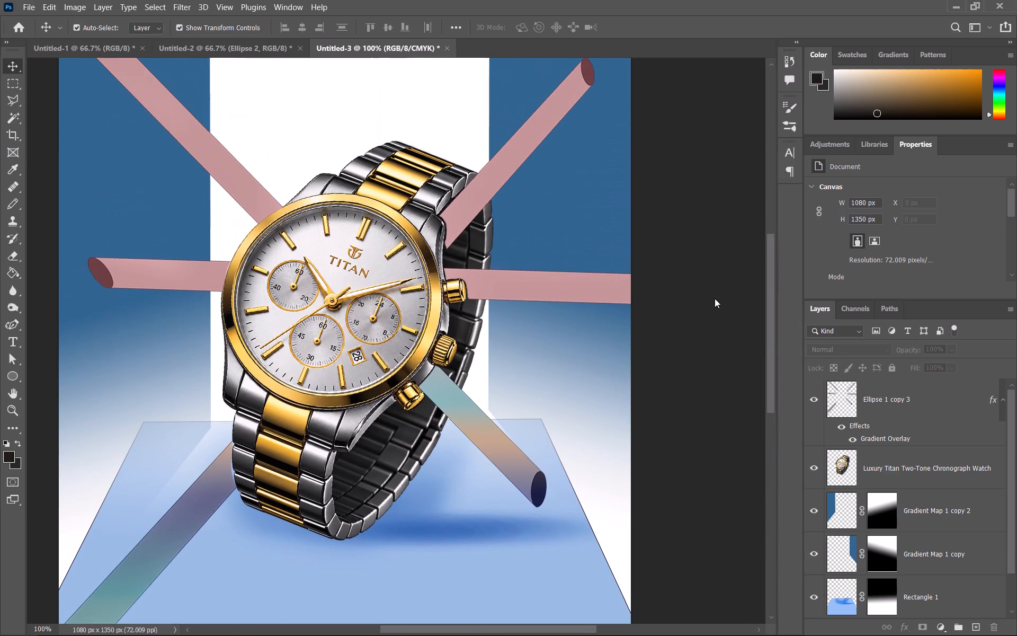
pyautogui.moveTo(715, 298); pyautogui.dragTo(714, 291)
# Scale the Rectangle 1 floor to about 104.58%, roughly 1458 x 698 px, and shift it slightly right beneath the watch.
pyautogui.hotkey('ctrl', '-')
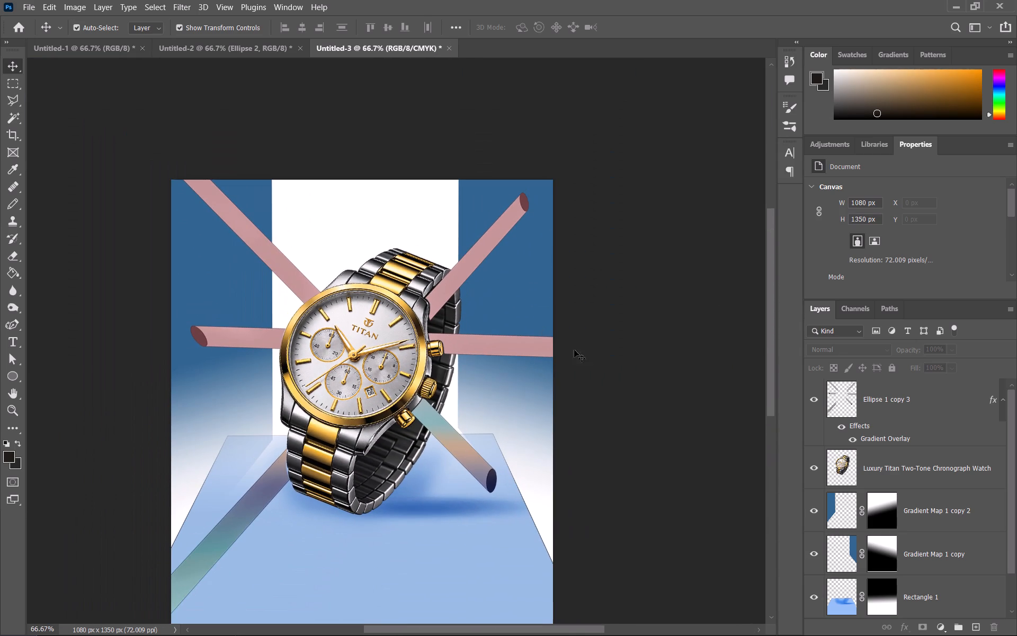
pyautogui.click(595, 369)
pyautogui.scroll(-10, 587, 377)
pyautogui.scroll(3, 586, 377)
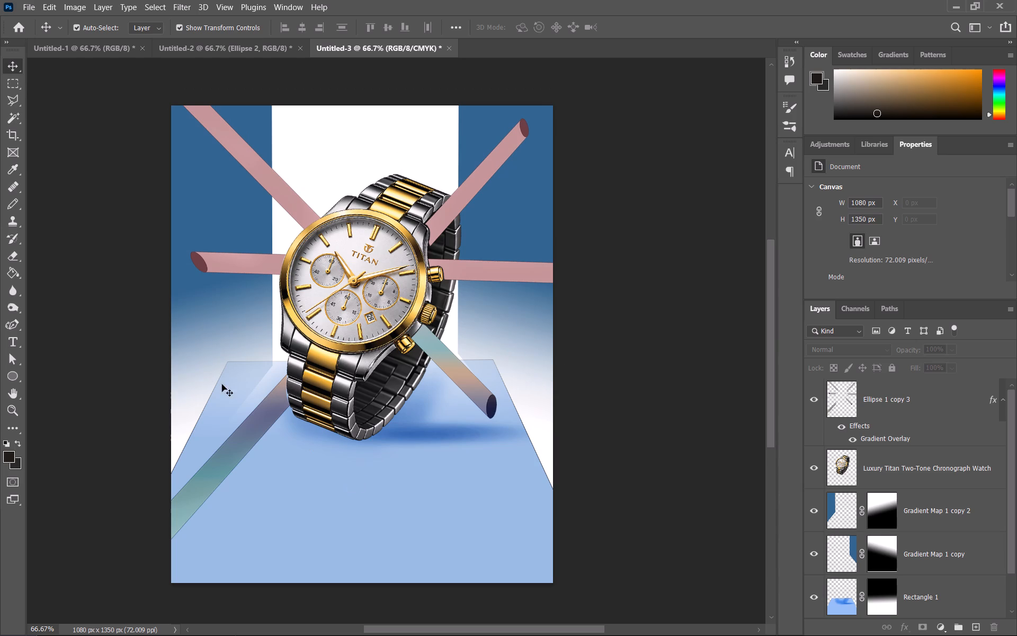
pyautogui.scroll(-6, 839, 538)
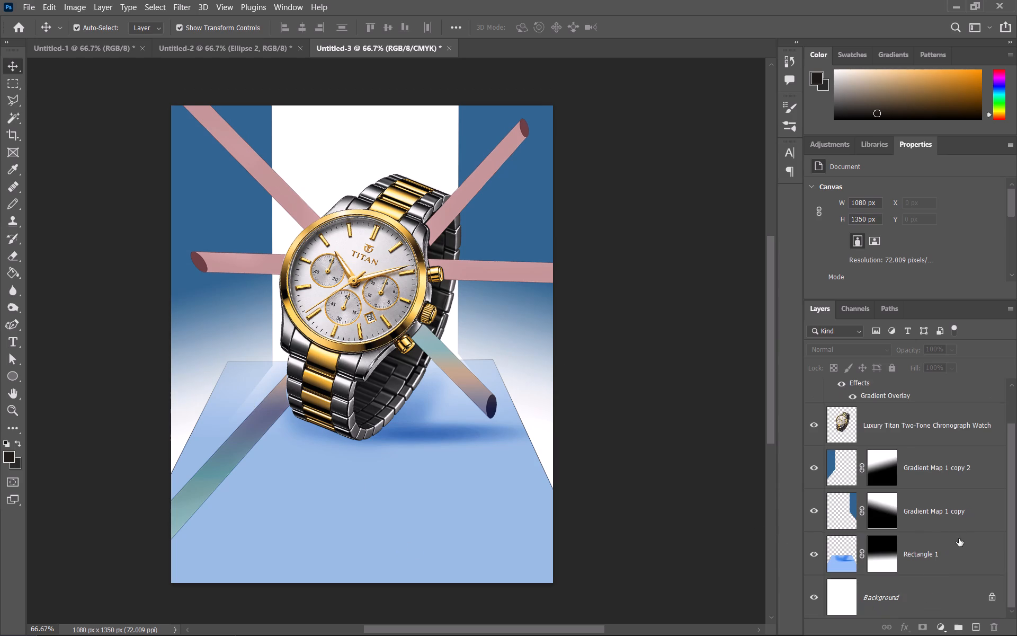
pyautogui.click(949, 547)
pyautogui.click(831, 557)
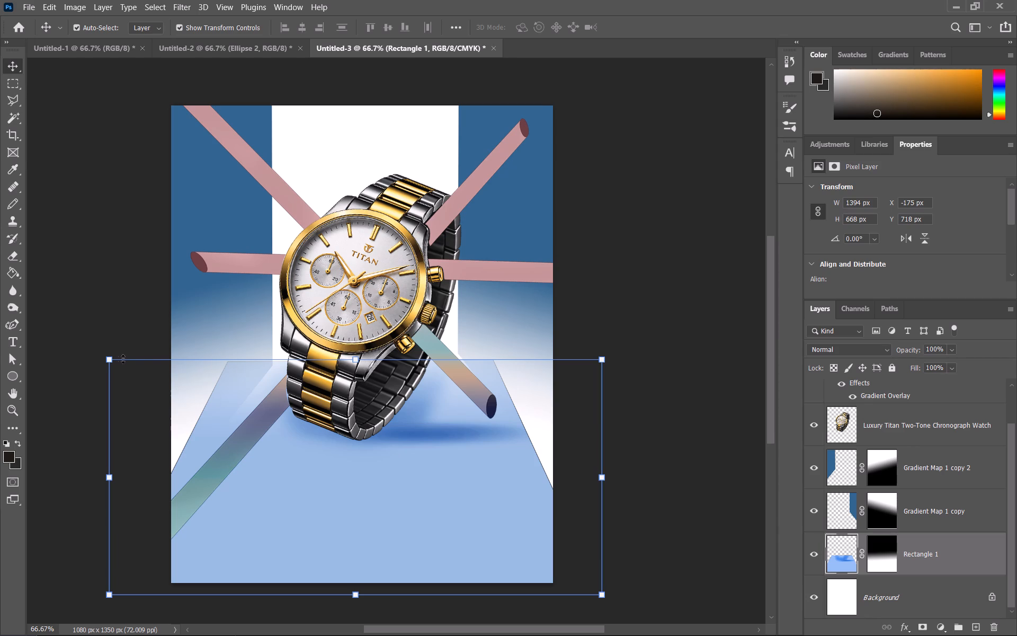
pyautogui.moveTo(110, 361); pyautogui.dragTo(150, 363)
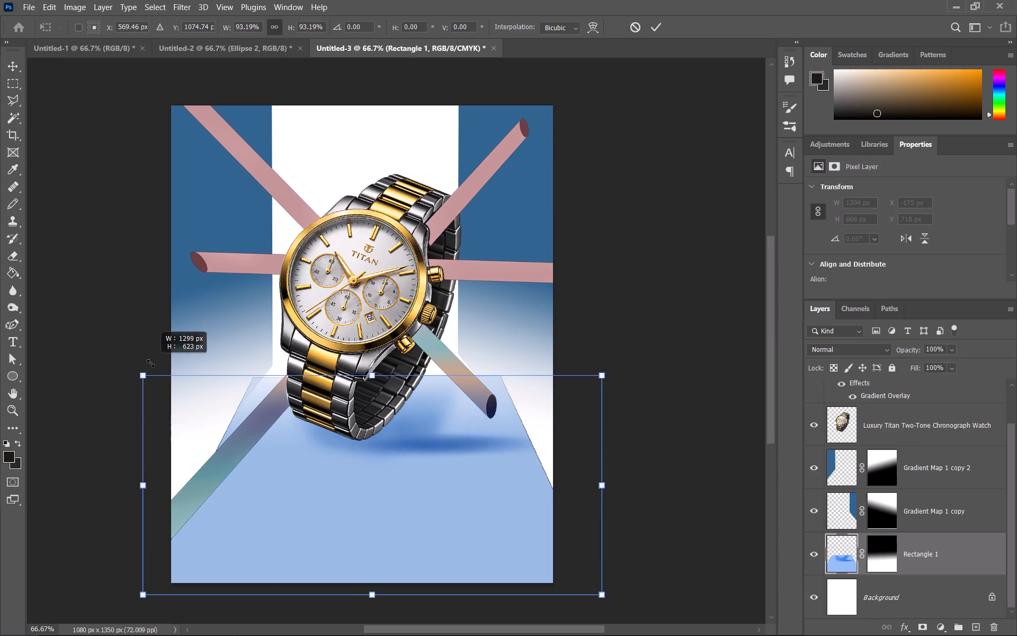
pyautogui.moveTo(150, 363); pyautogui.dragTo(115, 339)
pyautogui.moveTo(606, 479); pyautogui.dragTo(625, 480)
pyautogui.moveTo(442, 472); pyautogui.dragTo(432, 472)
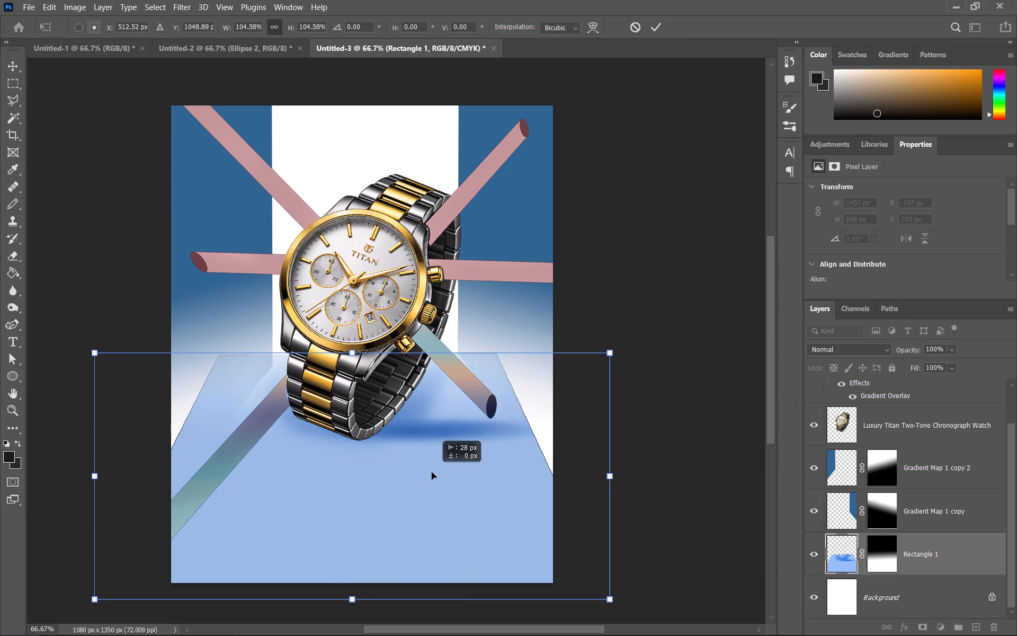
pyautogui.moveTo(432, 472); pyautogui.dragTo(451, 472)
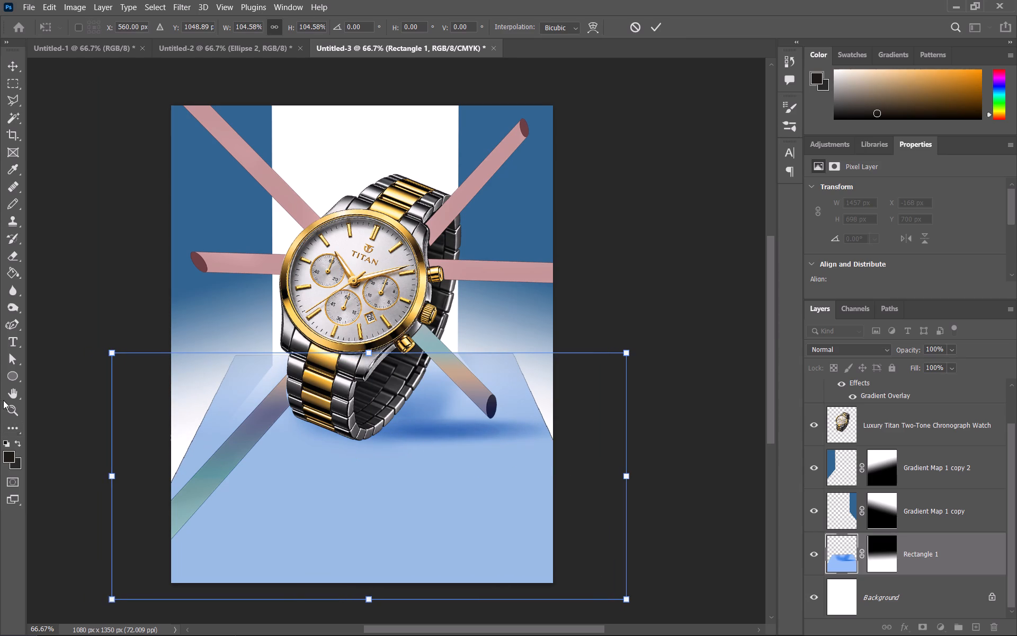
# With the Dodge tool and a fully round soft 511 px brush, lighten the Rectangle 1 floor in front of the watch.
pyautogui.click(19, 314)
pyautogui.click(46, 307)
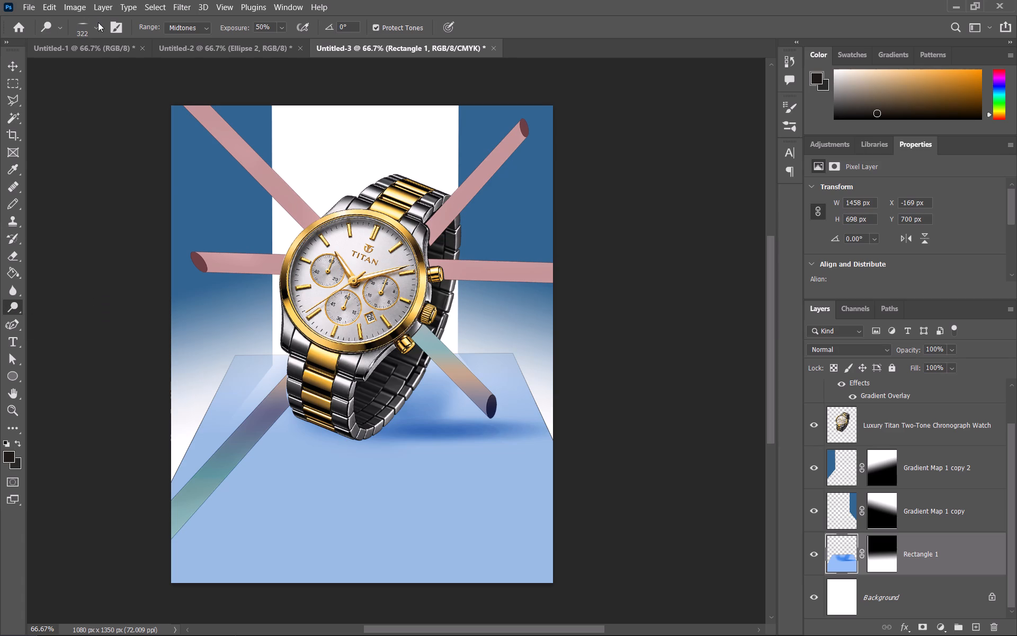
pyautogui.click(97, 24)
pyautogui.moveTo(41, 70); pyautogui.dragTo(41, 77)
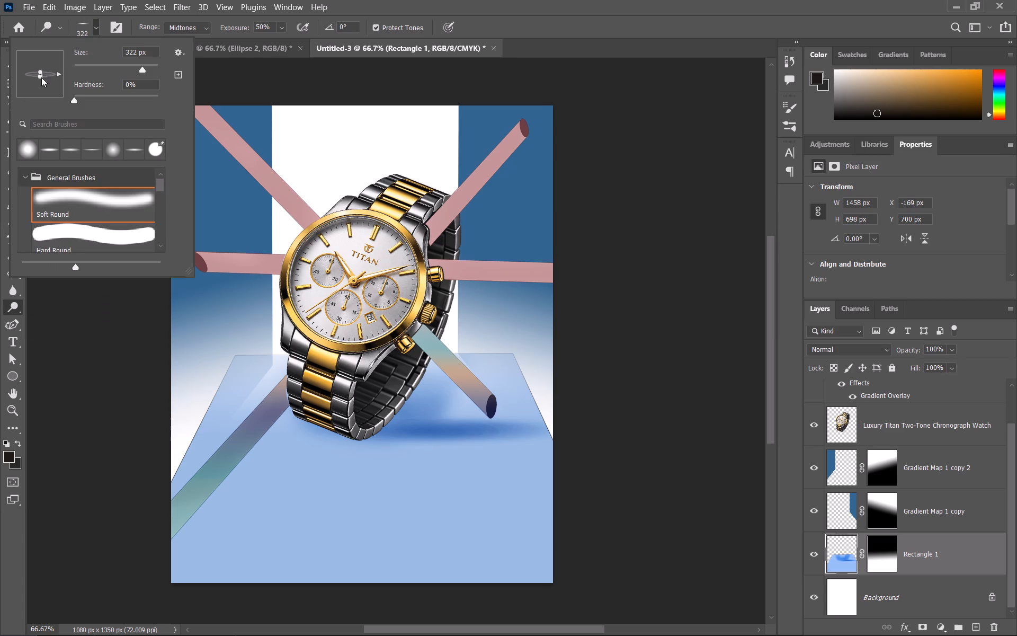
pyautogui.moveTo(41, 77); pyautogui.dragTo(42, 90)
pyautogui.moveTo(142, 69); pyautogui.dragTo(147, 69)
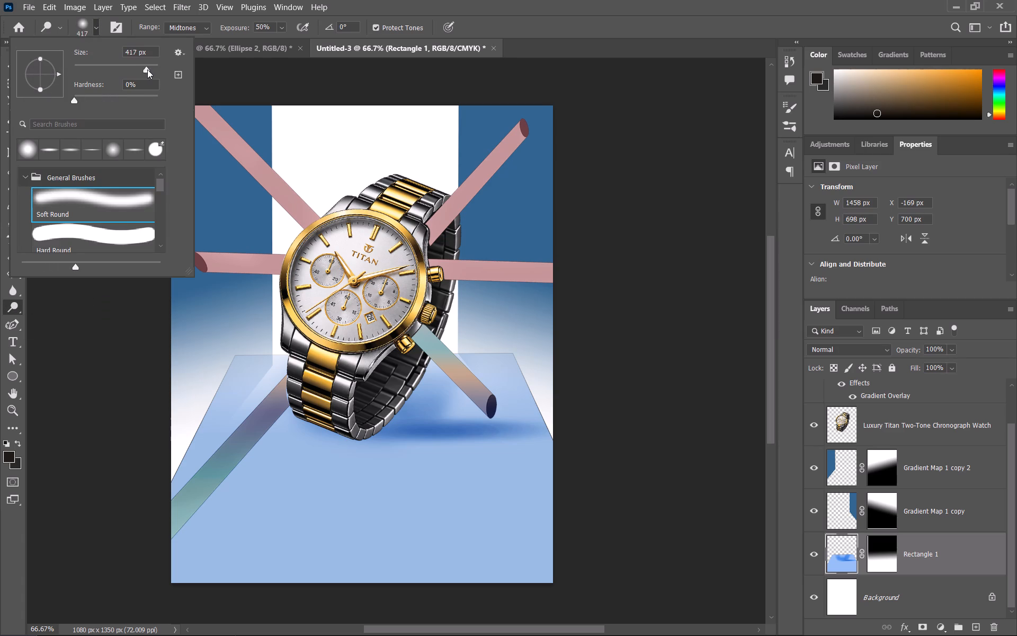
pyautogui.moveTo(147, 69); pyautogui.dragTo(151, 69)
pyautogui.moveTo(283, 164); pyautogui.dragTo(191, 235)
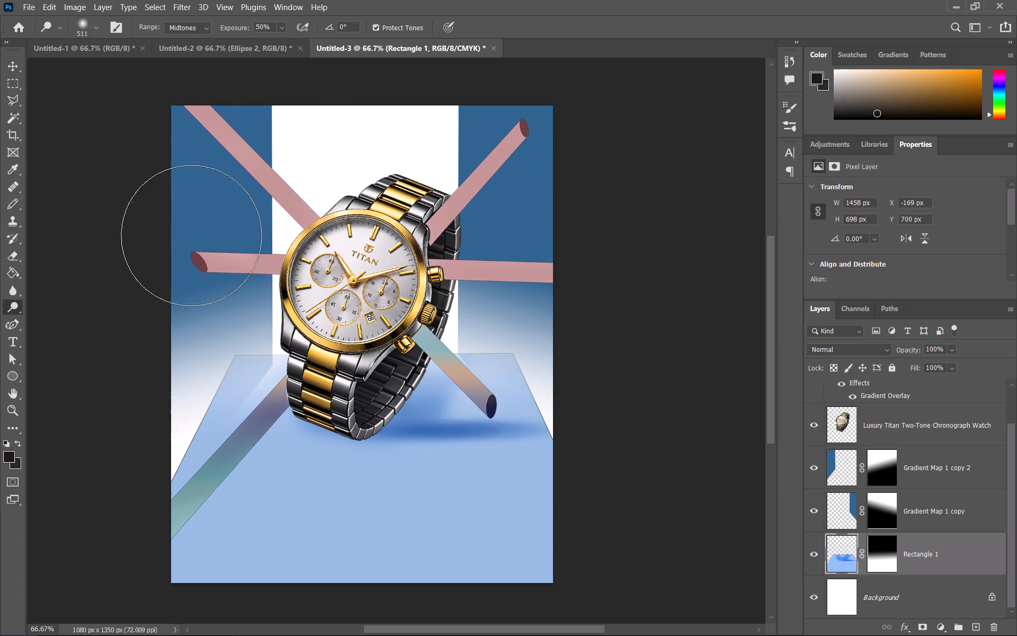
pyautogui.moveTo(191, 235); pyautogui.dragTo(136, 570)
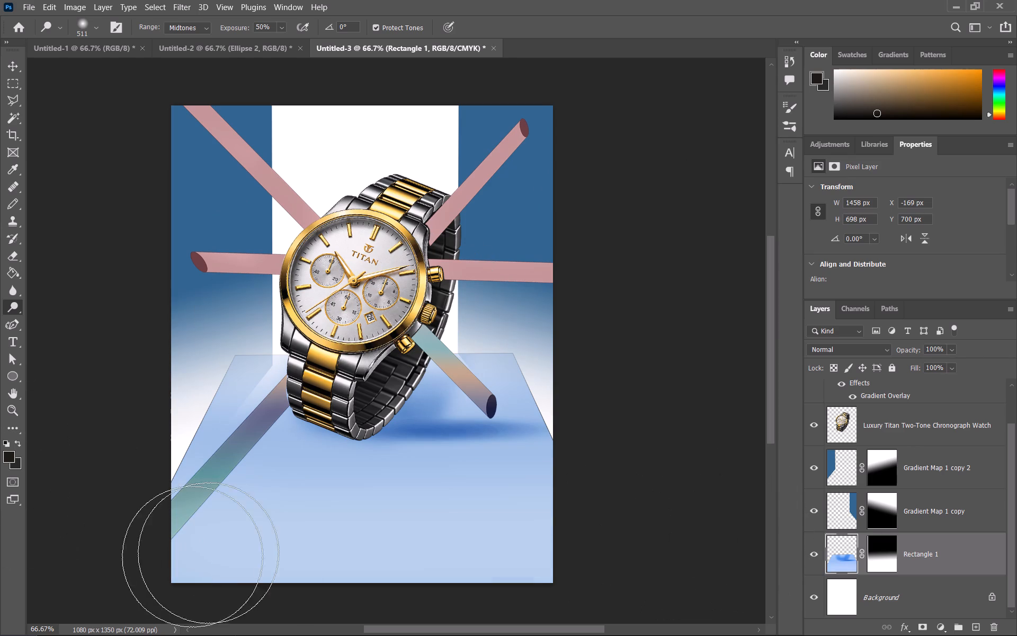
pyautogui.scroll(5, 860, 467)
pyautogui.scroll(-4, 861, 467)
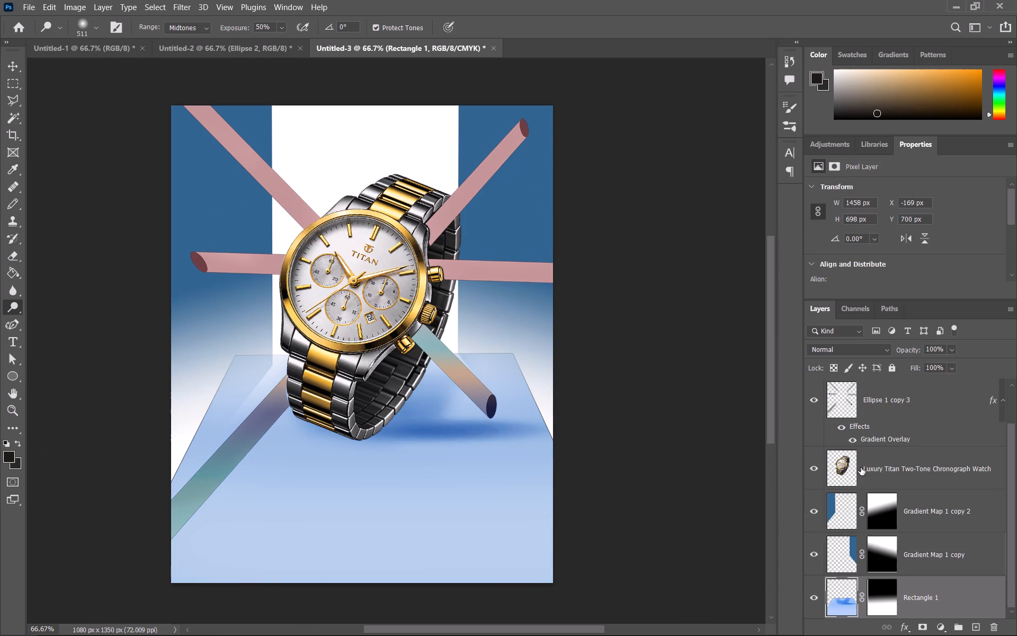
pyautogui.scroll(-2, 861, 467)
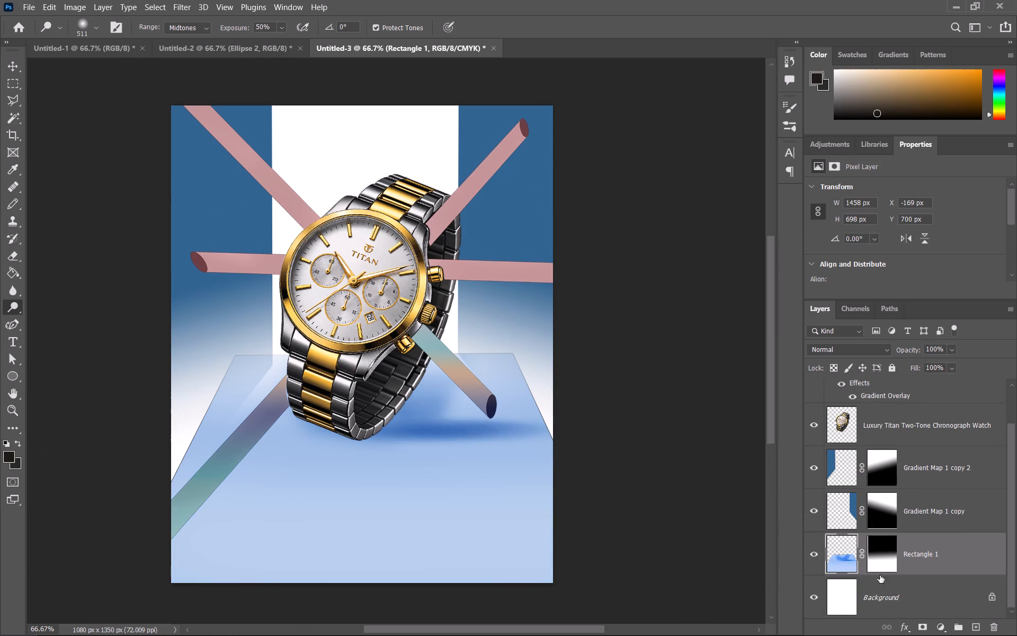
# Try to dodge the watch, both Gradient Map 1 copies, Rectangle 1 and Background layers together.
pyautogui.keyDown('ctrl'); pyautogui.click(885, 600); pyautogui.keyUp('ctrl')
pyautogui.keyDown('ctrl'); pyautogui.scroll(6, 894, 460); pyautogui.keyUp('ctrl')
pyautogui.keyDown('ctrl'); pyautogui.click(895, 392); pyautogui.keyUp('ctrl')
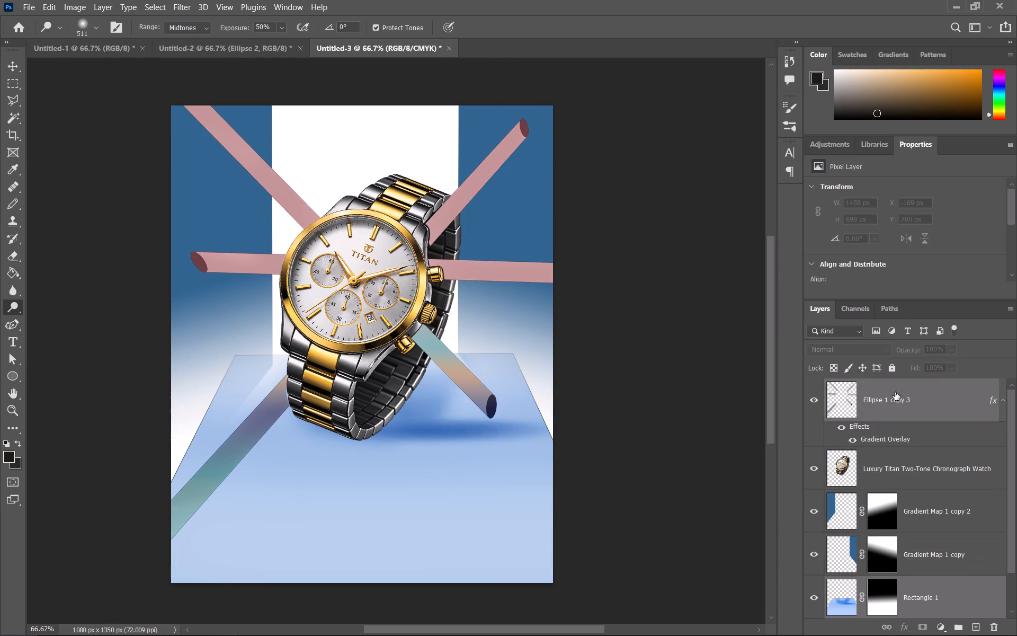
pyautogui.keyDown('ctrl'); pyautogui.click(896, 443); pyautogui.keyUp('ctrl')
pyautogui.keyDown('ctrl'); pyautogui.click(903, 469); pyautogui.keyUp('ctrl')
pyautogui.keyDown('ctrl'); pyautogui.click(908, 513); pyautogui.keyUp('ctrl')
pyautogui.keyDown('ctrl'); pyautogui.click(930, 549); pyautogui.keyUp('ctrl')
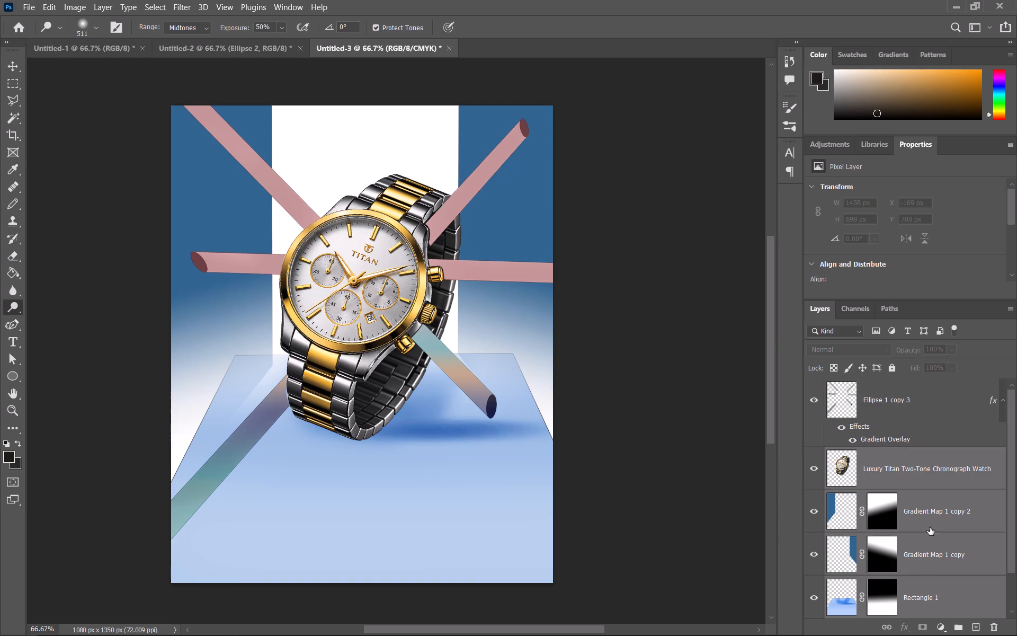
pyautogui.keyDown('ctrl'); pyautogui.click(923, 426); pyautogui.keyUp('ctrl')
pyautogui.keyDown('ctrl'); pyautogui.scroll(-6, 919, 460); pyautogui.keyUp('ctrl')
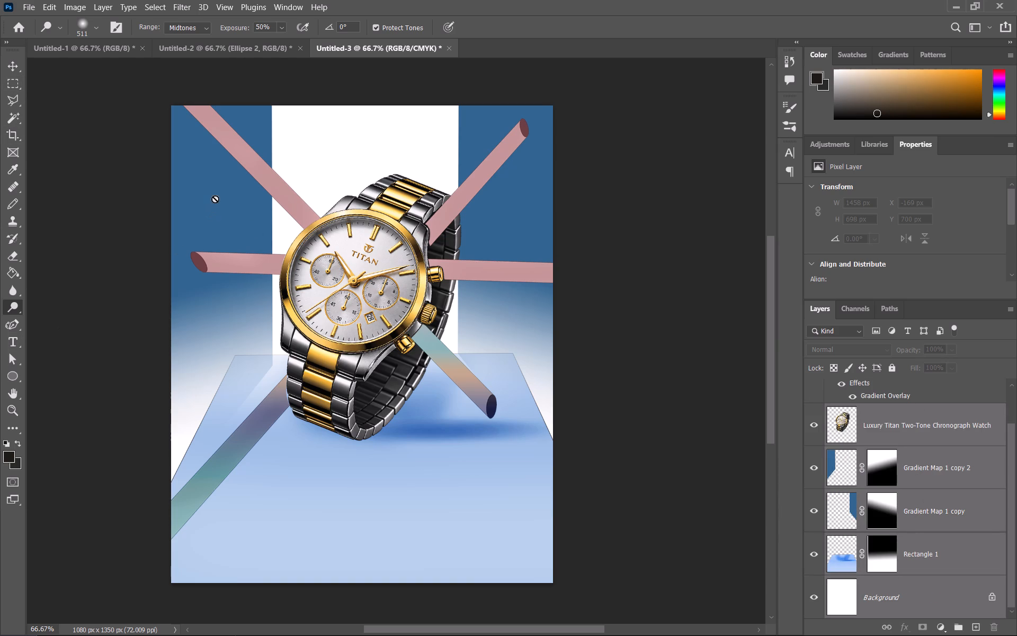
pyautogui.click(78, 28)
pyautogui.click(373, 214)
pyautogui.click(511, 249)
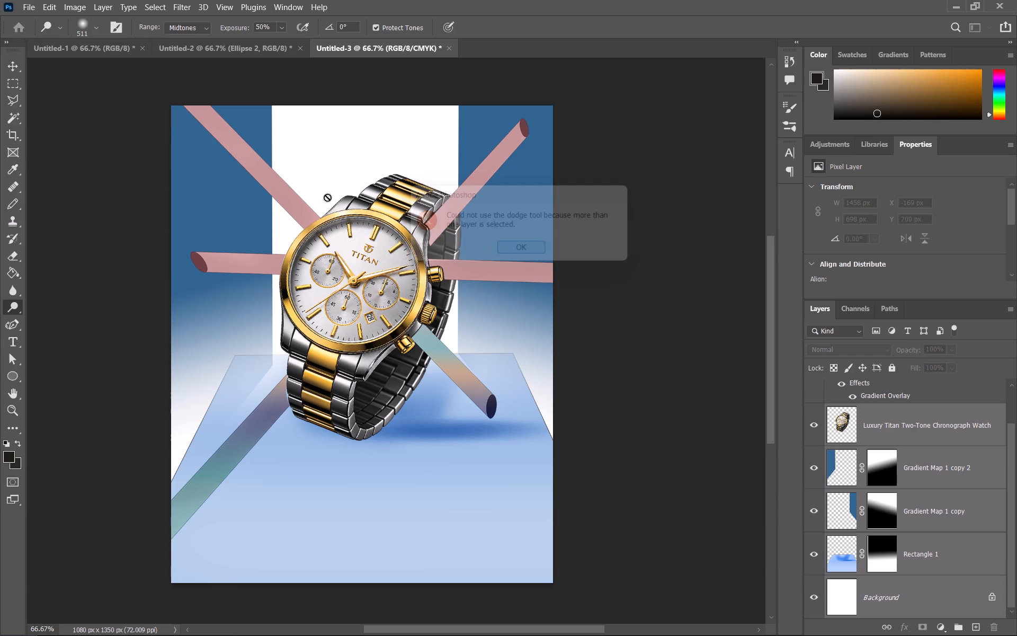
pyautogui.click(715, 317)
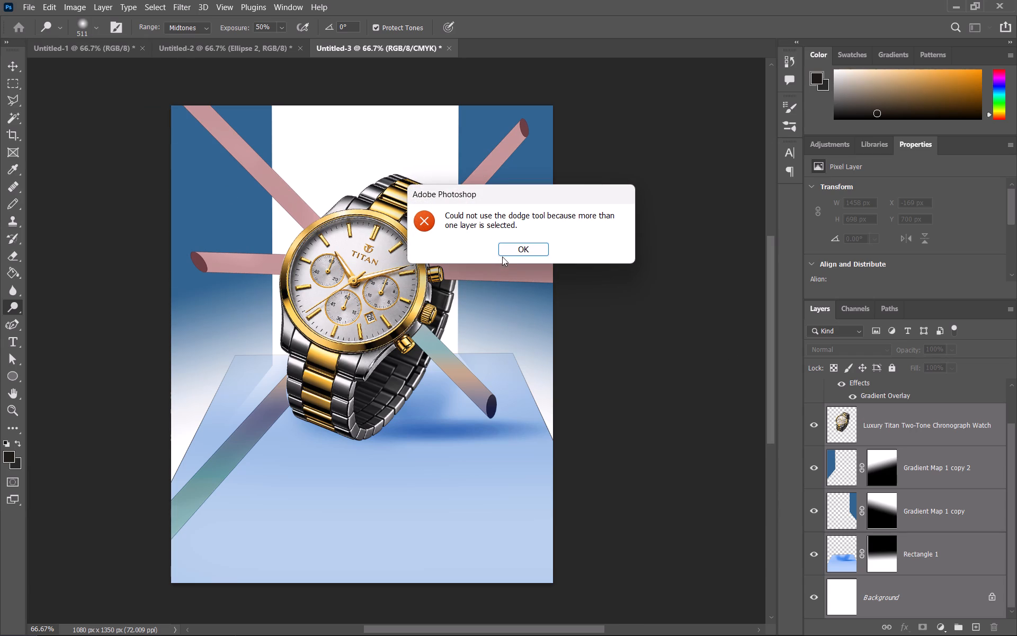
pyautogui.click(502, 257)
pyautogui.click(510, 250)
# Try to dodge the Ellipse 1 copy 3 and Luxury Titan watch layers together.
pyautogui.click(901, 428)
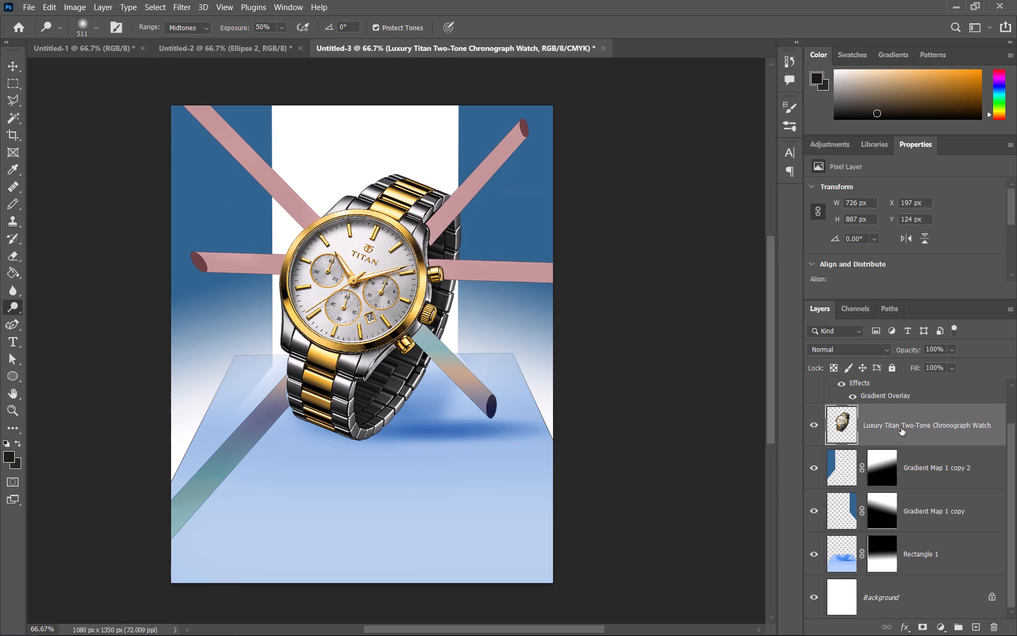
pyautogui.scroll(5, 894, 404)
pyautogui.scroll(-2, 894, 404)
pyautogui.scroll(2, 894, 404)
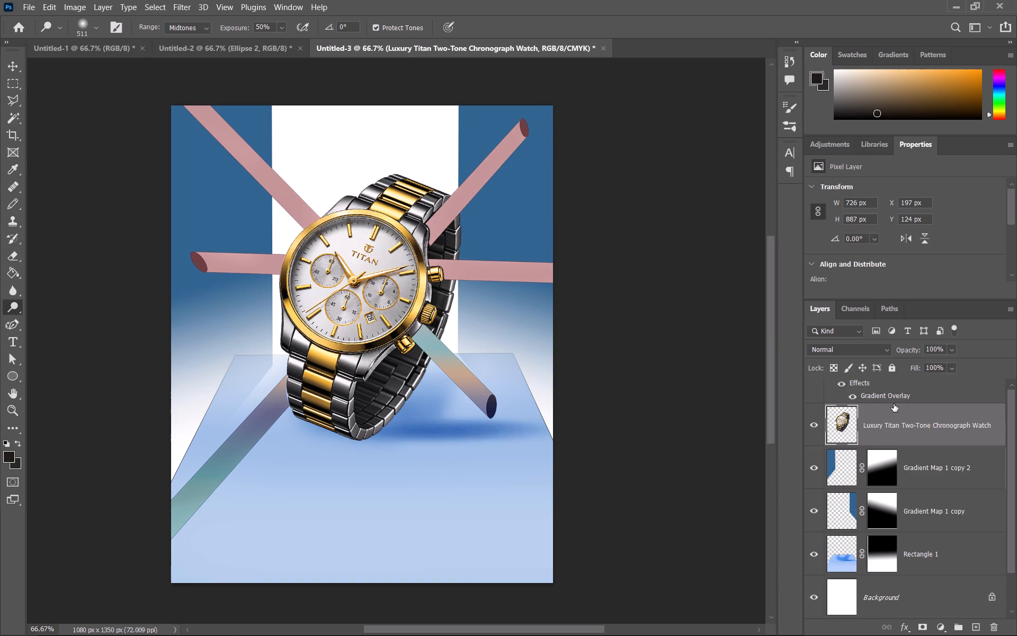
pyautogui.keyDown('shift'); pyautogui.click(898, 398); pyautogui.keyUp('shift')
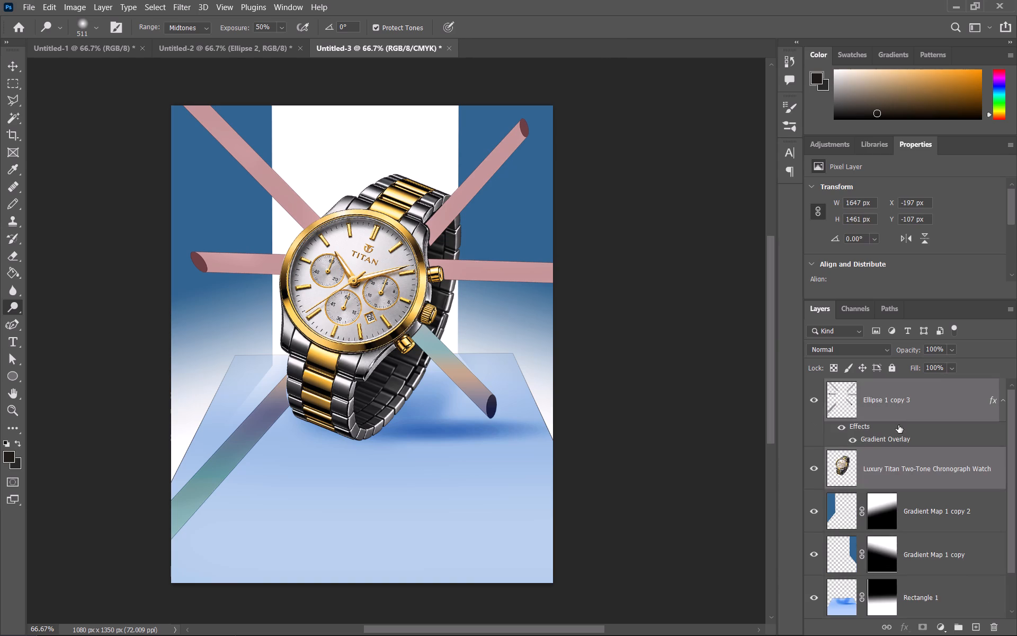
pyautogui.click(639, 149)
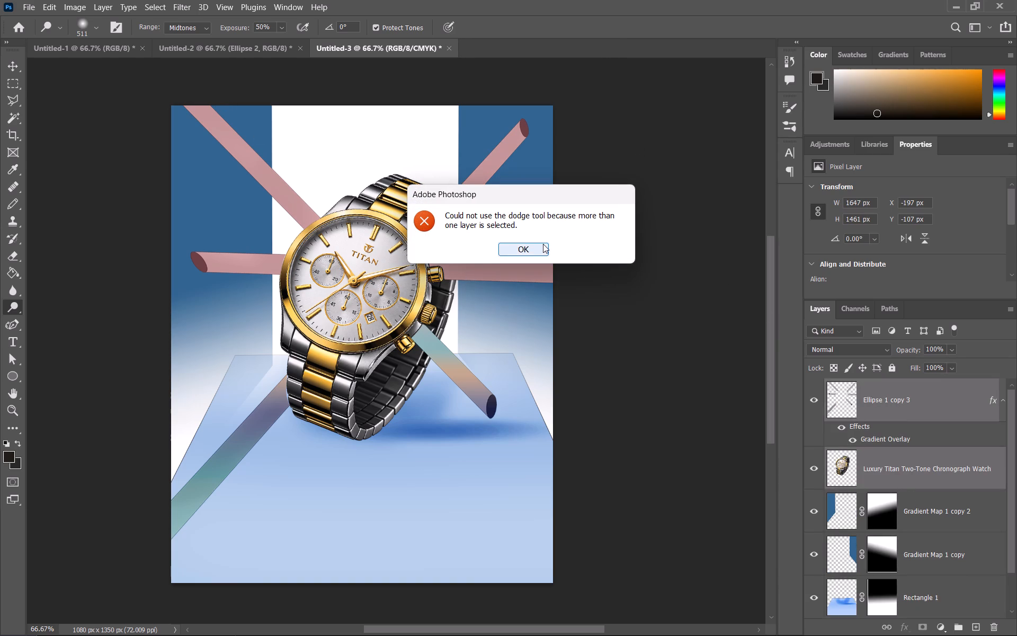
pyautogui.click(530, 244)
# Lighten the Luxury Titan watch layer with the 511 px Dodge brush at 50% midtones exposure.
pyautogui.click(968, 397)
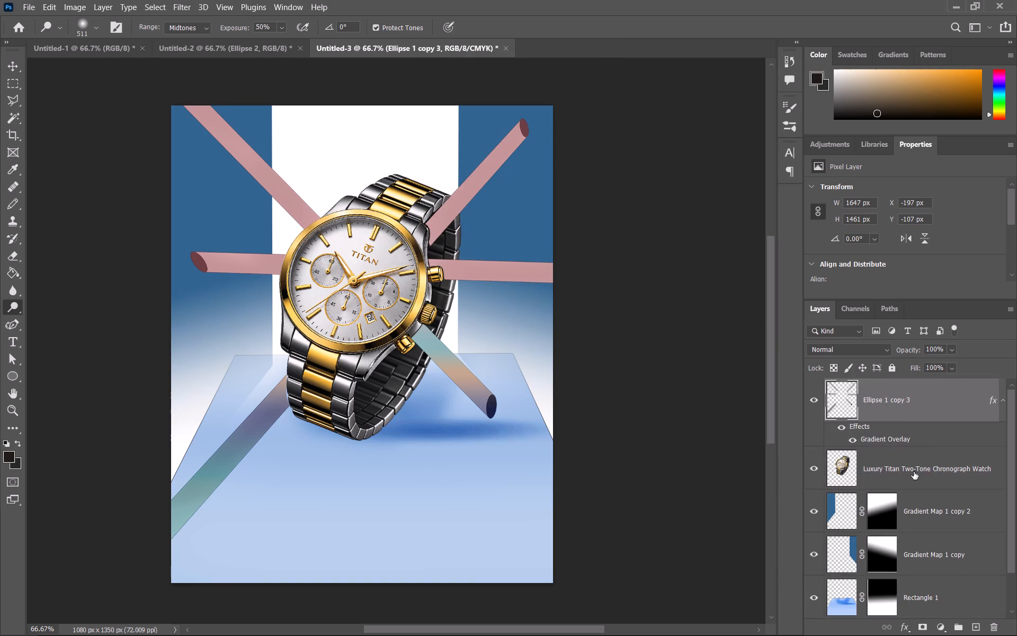
pyautogui.click(914, 471)
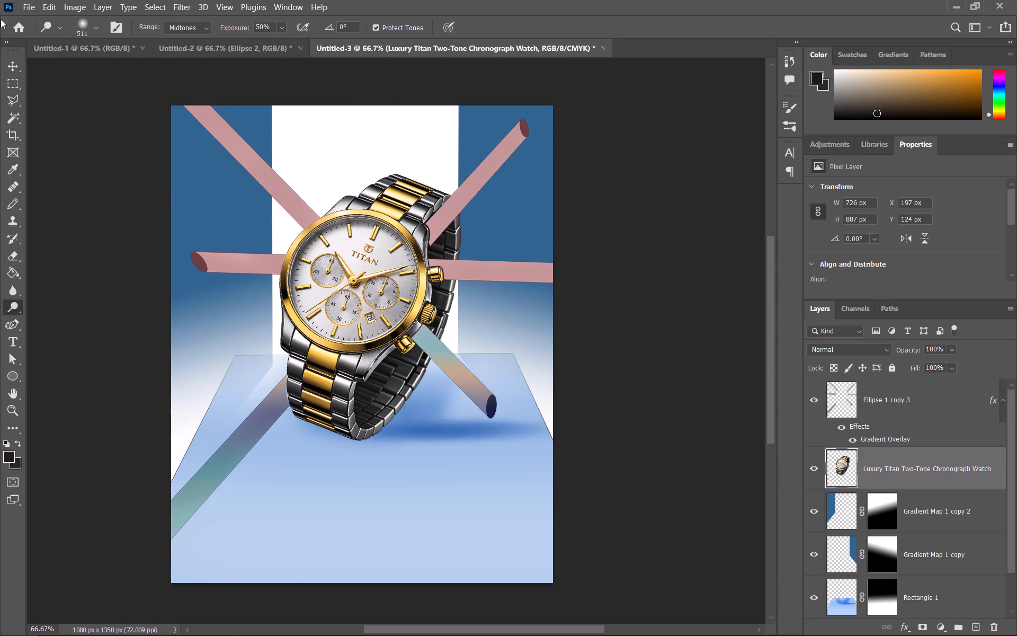
pyautogui.moveTo(167, 160); pyautogui.dragTo(662, 375)
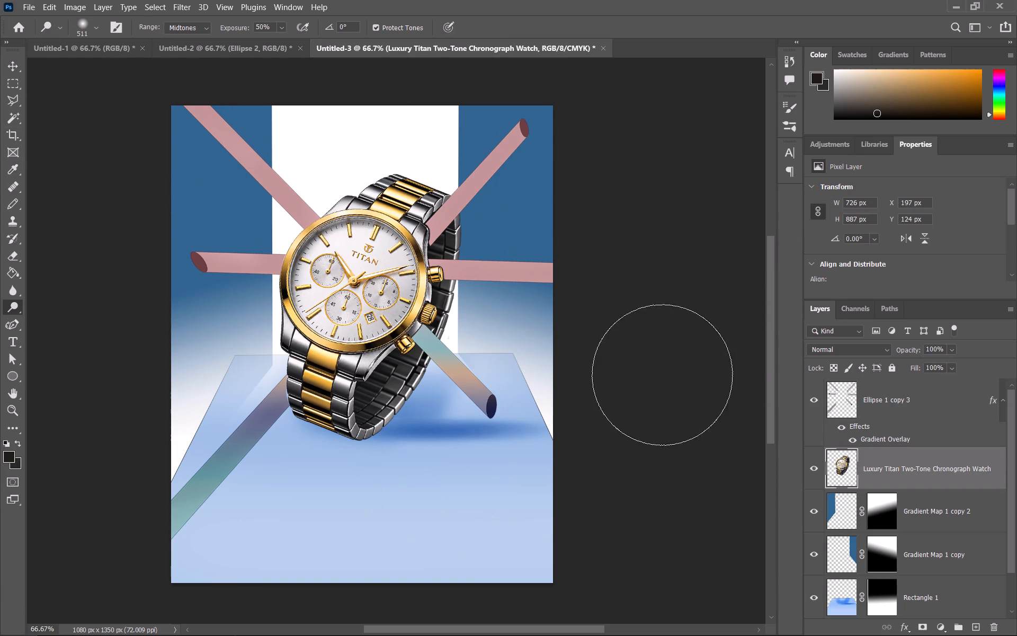
pyautogui.moveTo(662, 375); pyautogui.dragTo(231, 582)
# Lighten the crossing cylinders on the Ellipse 1 copy 3 layer with the 511 px Dodge brush.
pyautogui.click(894, 397)
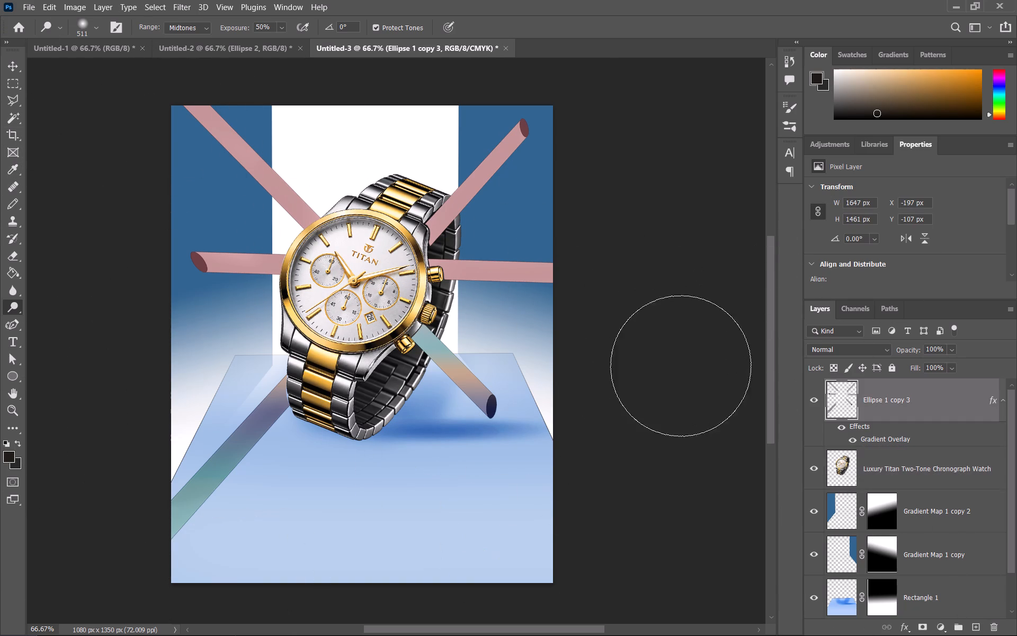
pyautogui.moveTo(100, 148); pyautogui.dragTo(128, 635)
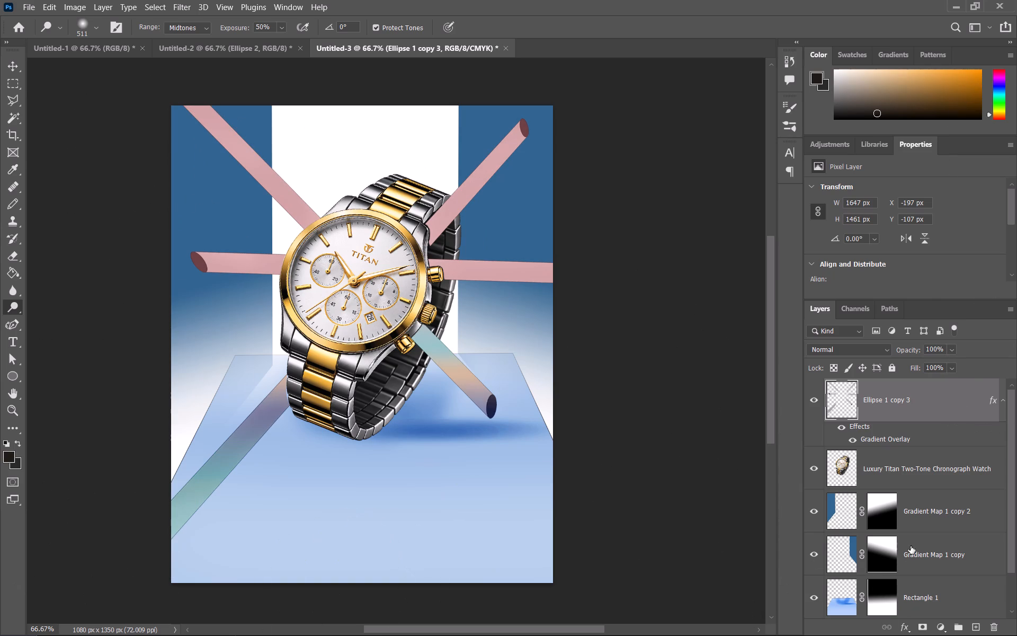
# Lighten the blue backdrop panel on the poster's left side, Gradient Map 1 copy 2, with the 511 px Dodge brush.
pyautogui.click(915, 506)
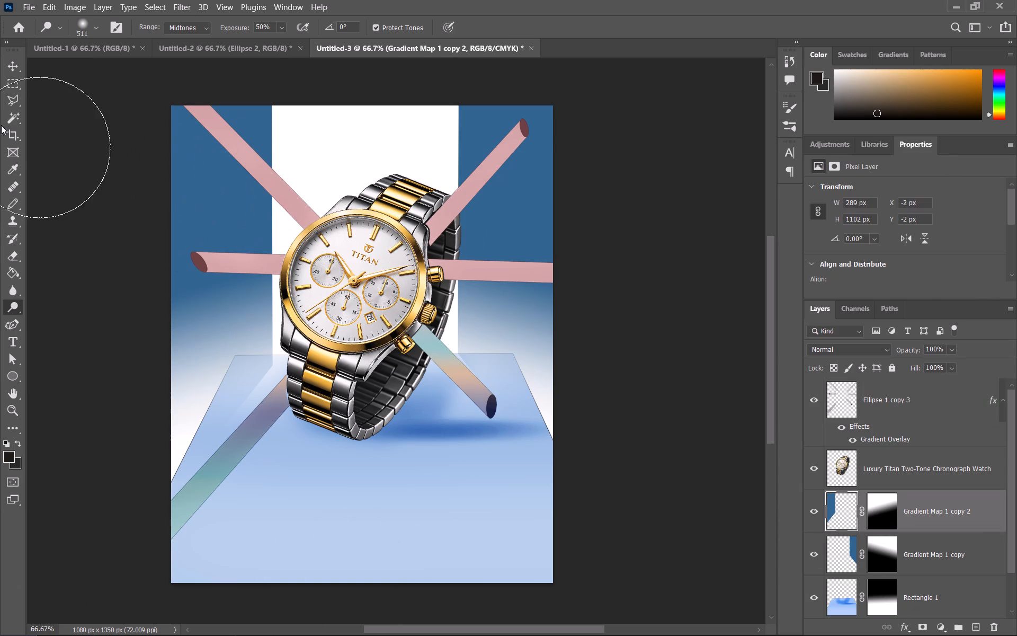
pyautogui.moveTo(4, 125); pyautogui.dragTo(326, 490)
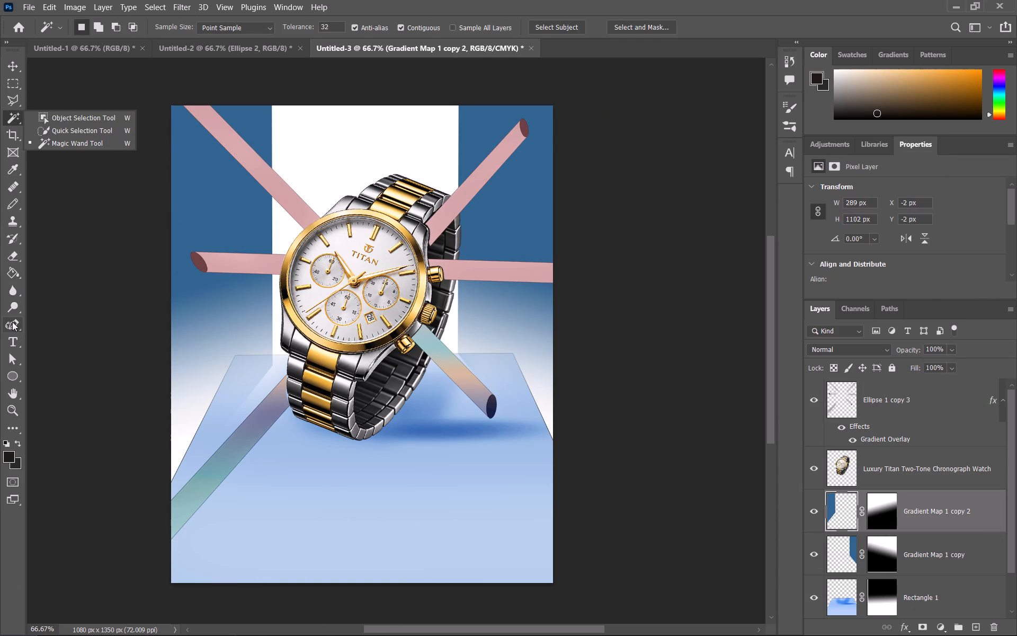
pyautogui.click(8, 308)
pyautogui.moveTo(132, 156); pyautogui.dragTo(239, 522)
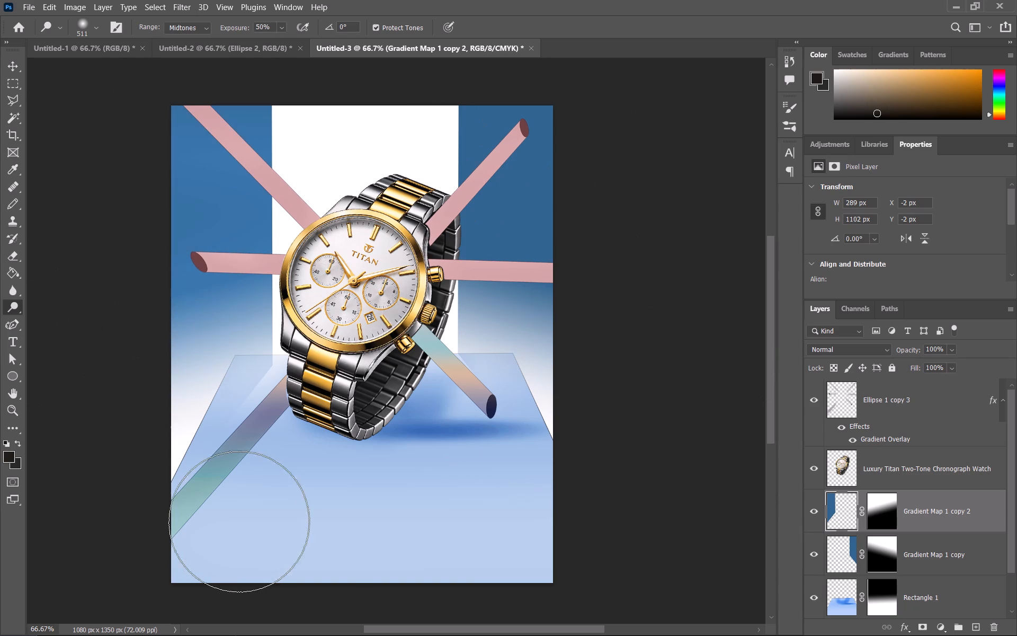
pyautogui.moveTo(239, 522); pyautogui.dragTo(468, 578)
# Lighten the blue backdrop panel on the poster's right side, Gradient Map 1 copy, with the 511 px Dodge brush.
pyautogui.click(926, 553)
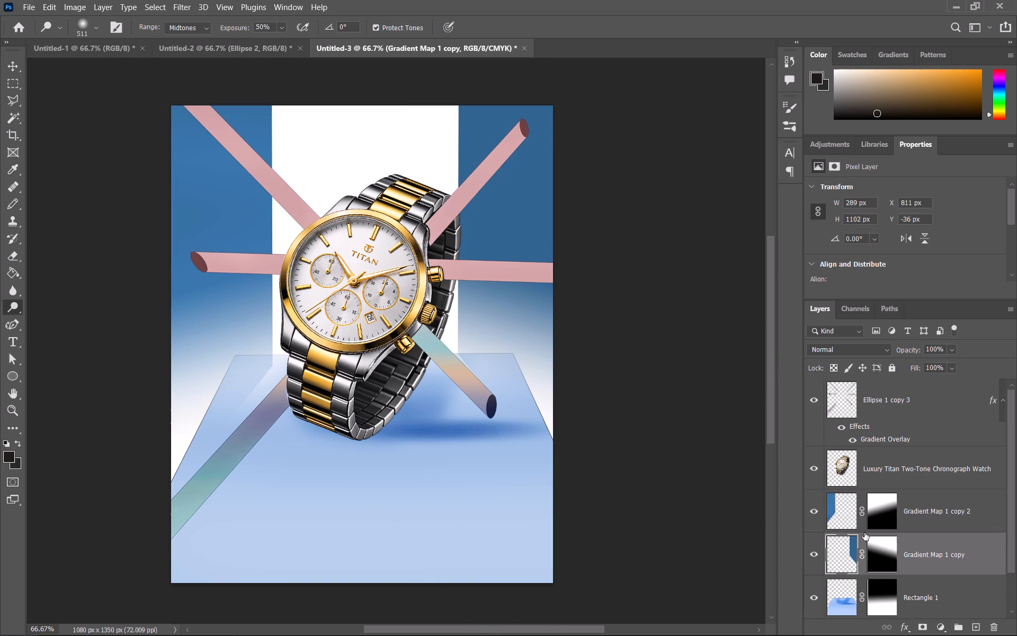
pyautogui.moveTo(162, 183); pyautogui.dragTo(214, 614)
pyautogui.moveTo(549, 617); pyautogui.dragTo(594, 617)
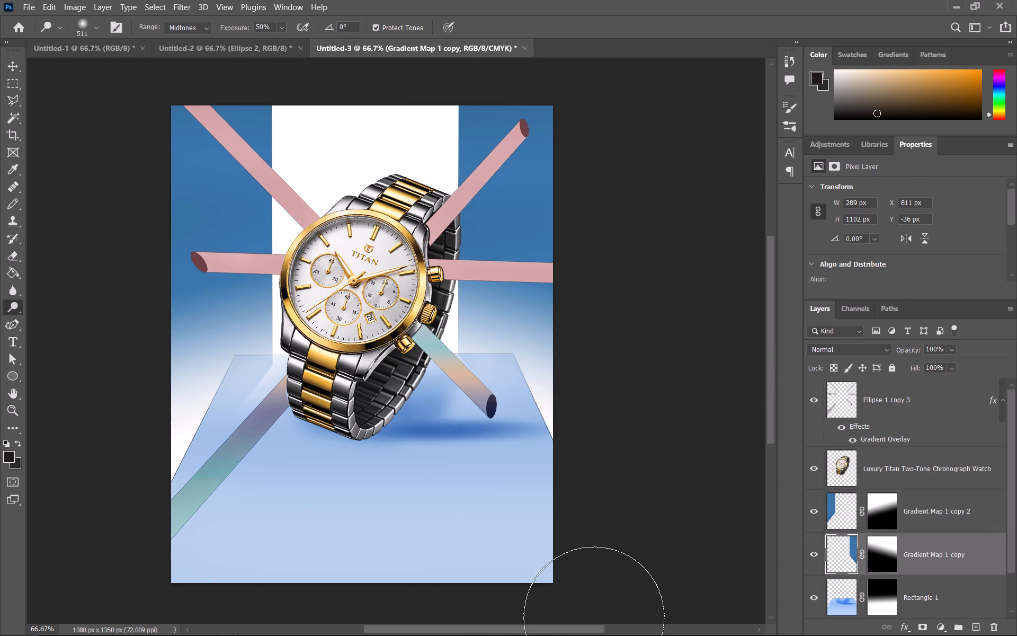
# Lighten the Rectangle 1 floor across its width with the 511 px Dodge brush.
pyautogui.scroll(-4, 798, 586)
pyautogui.click(915, 593)
pyautogui.moveTo(57, 441); pyautogui.dragTo(824, 385)
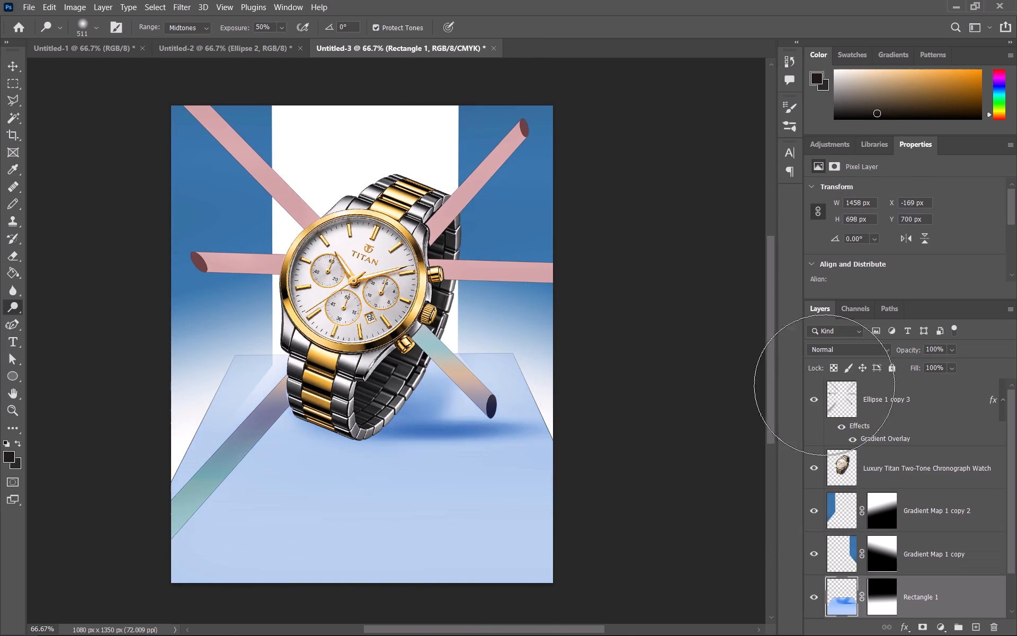
pyautogui.moveTo(824, 385); pyautogui.dragTo(1016, 619)
# Go over the Background layer behind the watch with the 511 px Dodge brush.
pyautogui.scroll(-6, 1016, 633)
pyautogui.scroll(2, 904, 620)
pyautogui.scroll(-2, 904, 616)
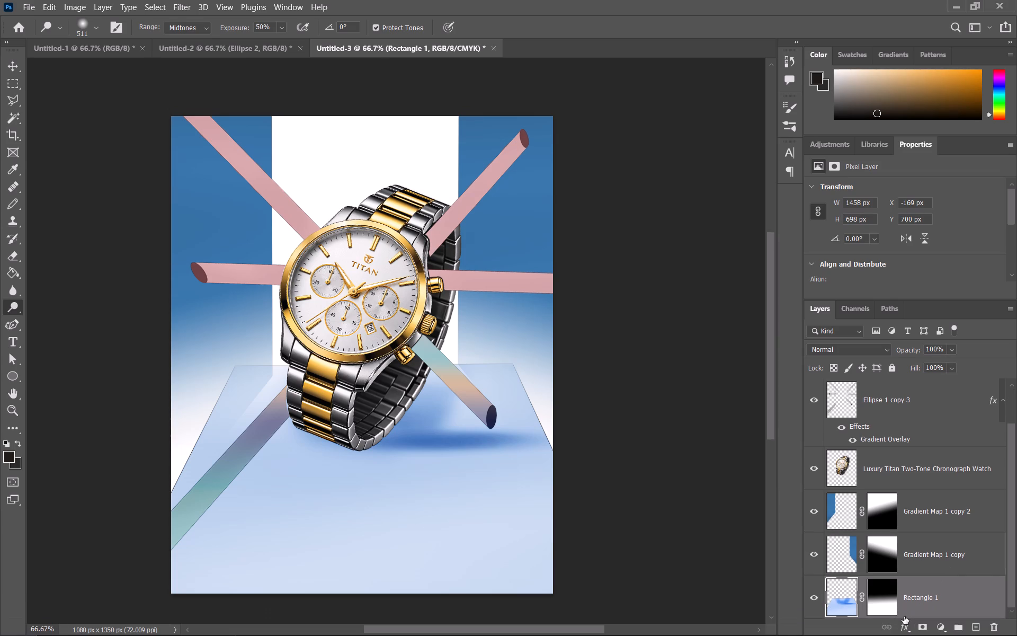
pyautogui.scroll(-3, 904, 616)
pyautogui.click(897, 612)
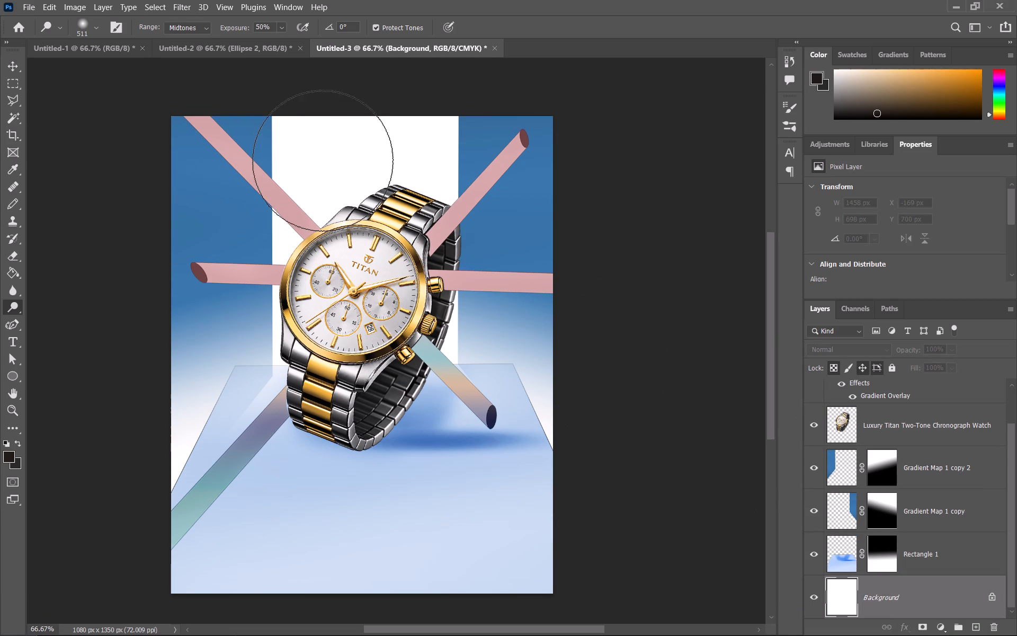
pyautogui.moveTo(325, 160); pyautogui.dragTo(879, 446)
pyautogui.moveTo(497, 371); pyautogui.dragTo(480, 367)
pyautogui.moveTo(377, 273); pyautogui.dragTo(390, 409)
pyautogui.moveTo(390, 293); pyautogui.dragTo(389, 348)
pyautogui.moveTo(374, 318); pyautogui.dragTo(374, 325)
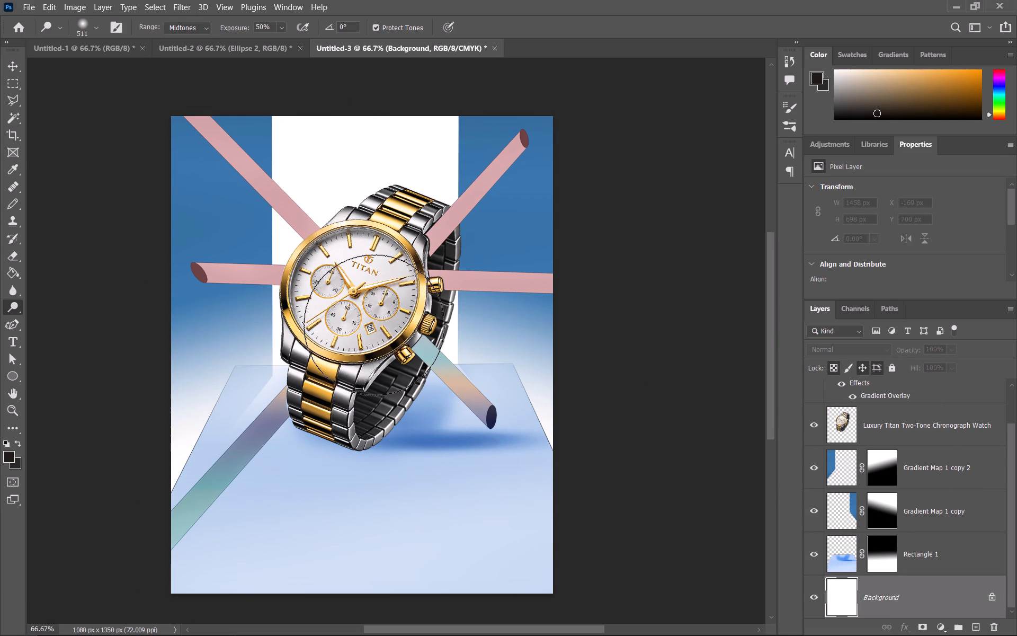
pyautogui.doubleClick(374, 325)
pyautogui.scroll(11, 921, 485)
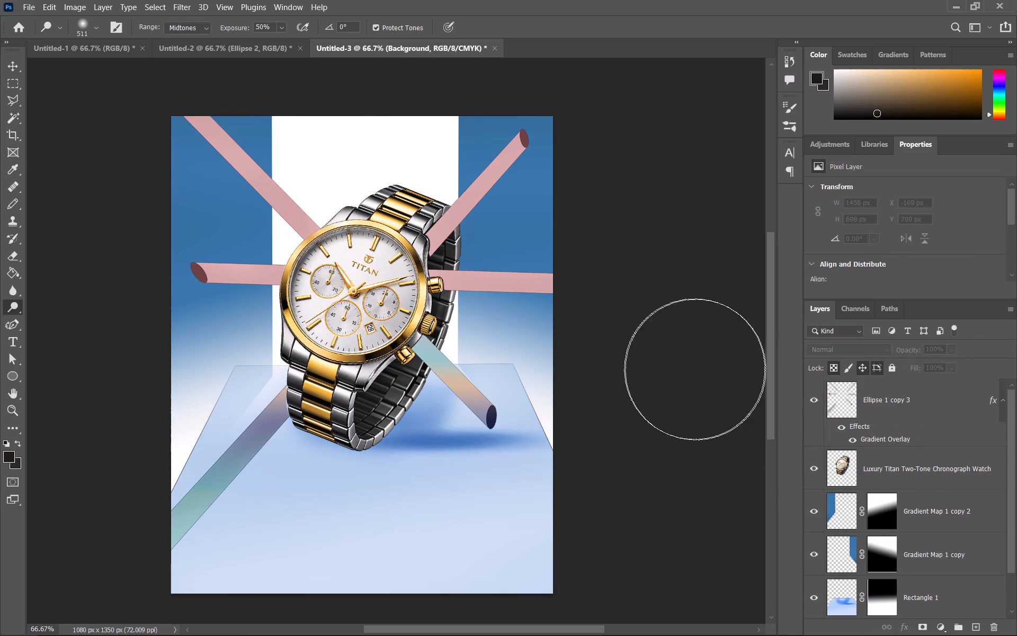
pyautogui.click(693, 367)
pyautogui.scroll(4, 691, 381)
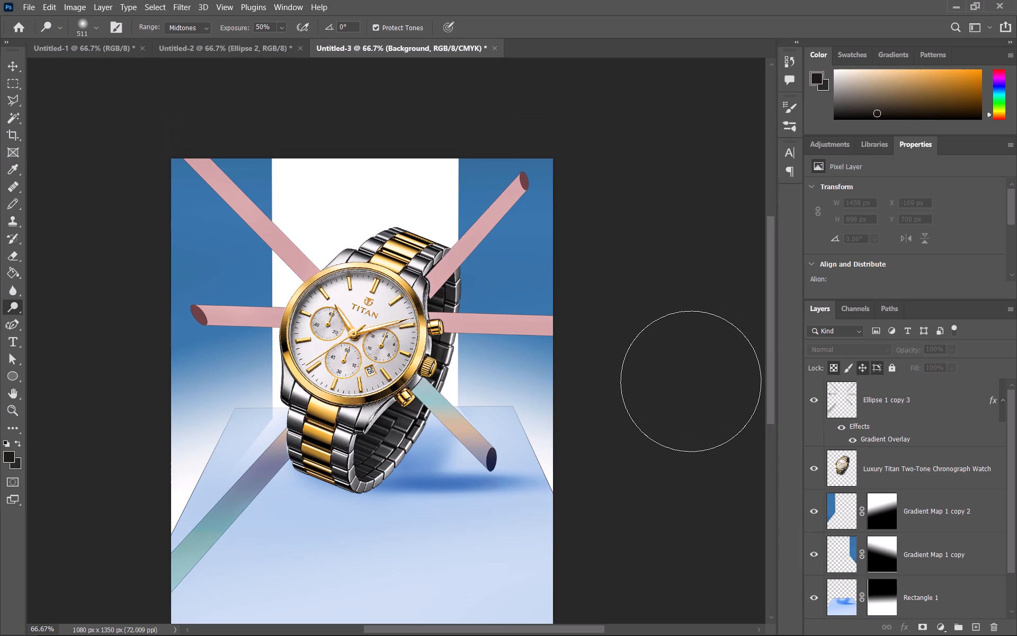